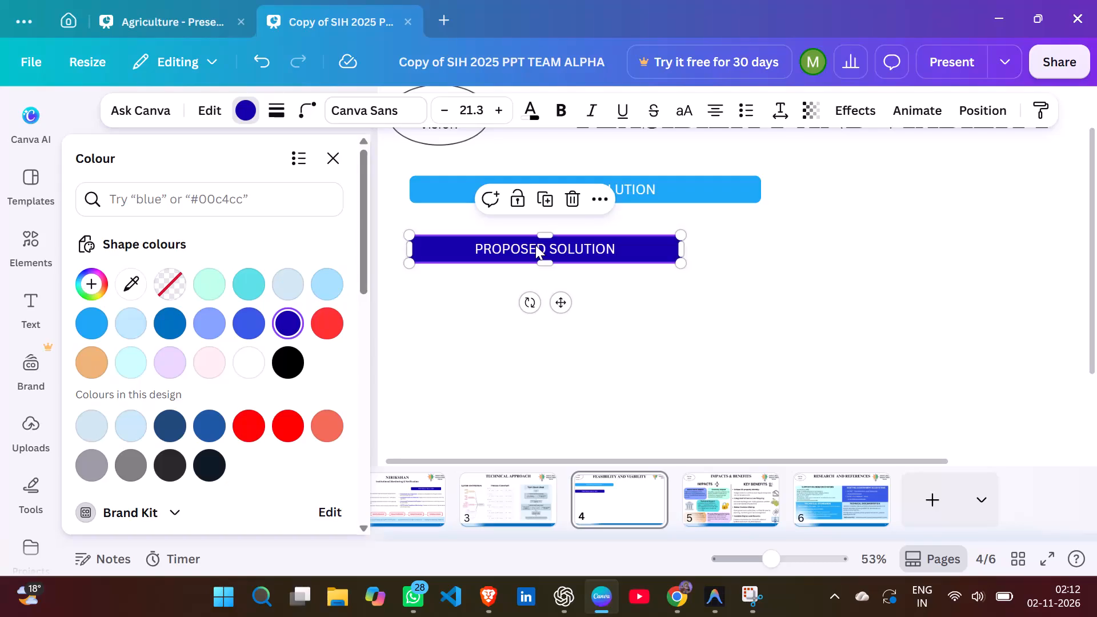
Replace the text in the dark blue PROPOSED SOLUTION bar on slide 4 with TECHNICALLY FEASIBLE.
left_click(601, 241)
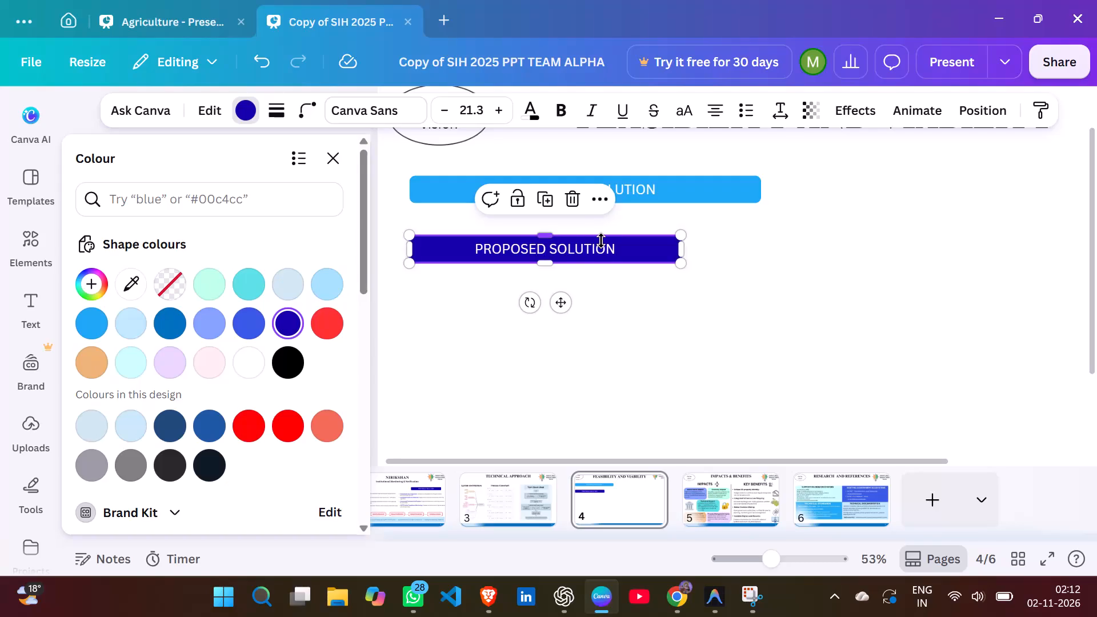
left_click(596, 251)
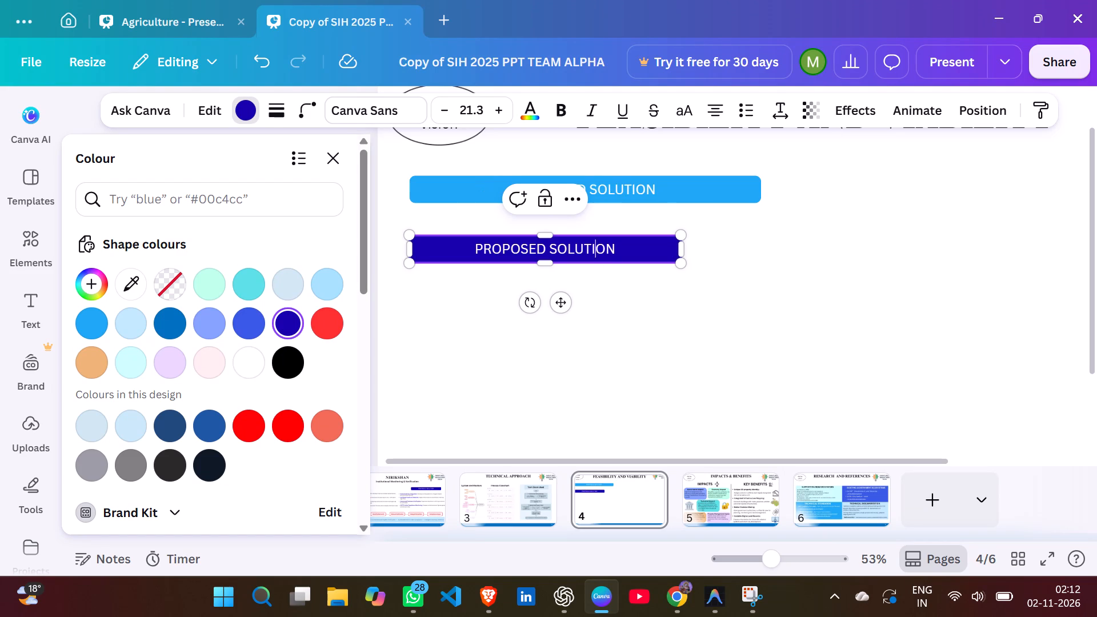
key("ctrl+Right")
key("ctrl+BackSpace")
key("ctrl+BackSpace")
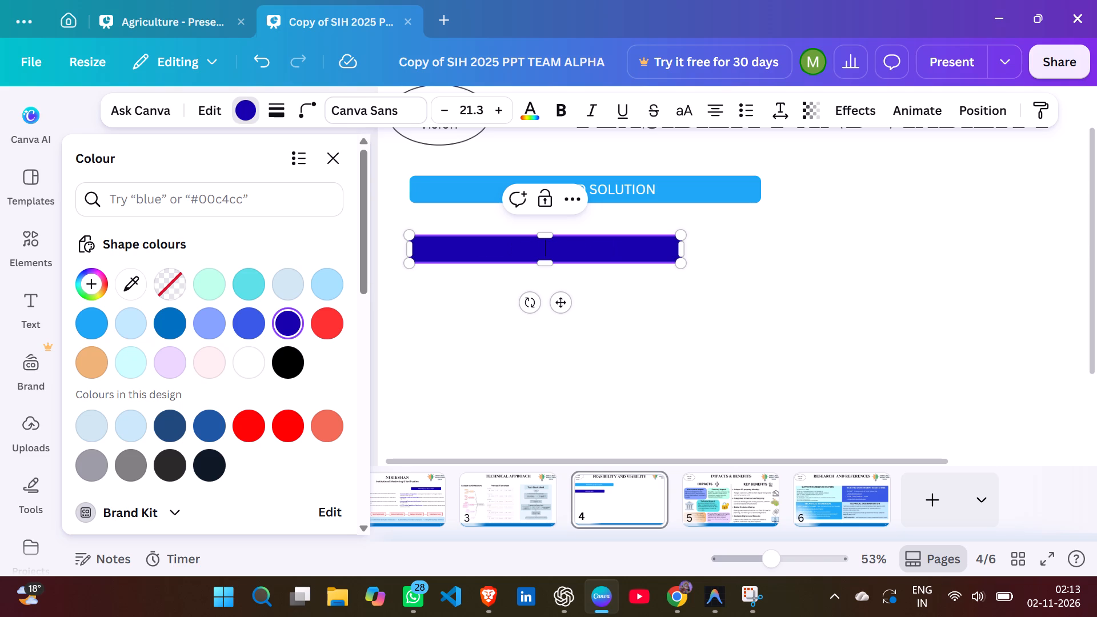
key("t")
key("e")
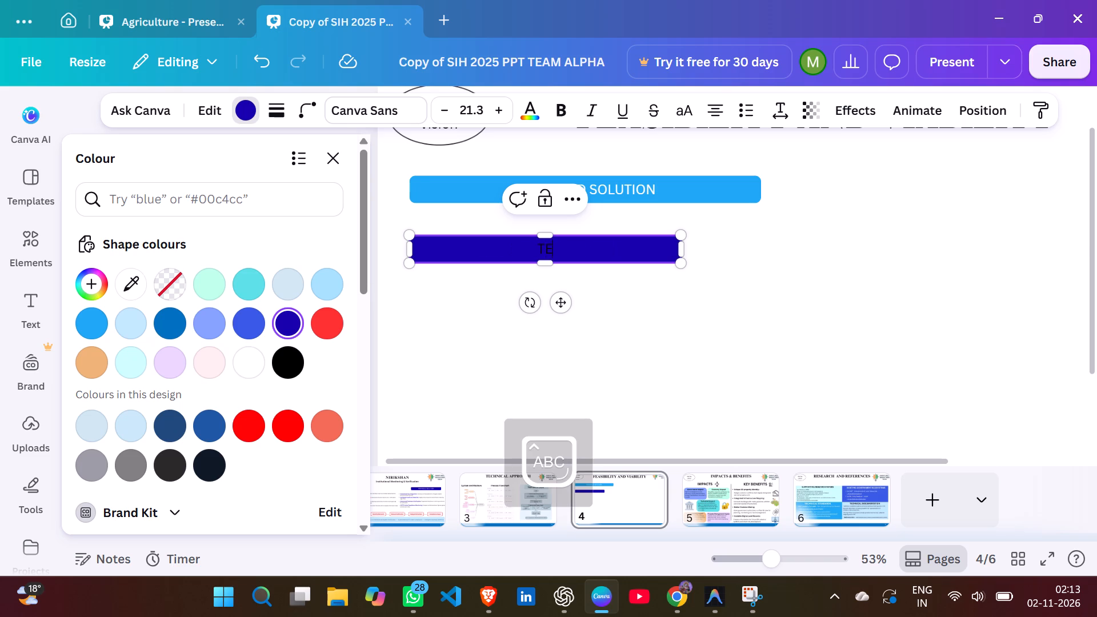
type("CHNIAL=")
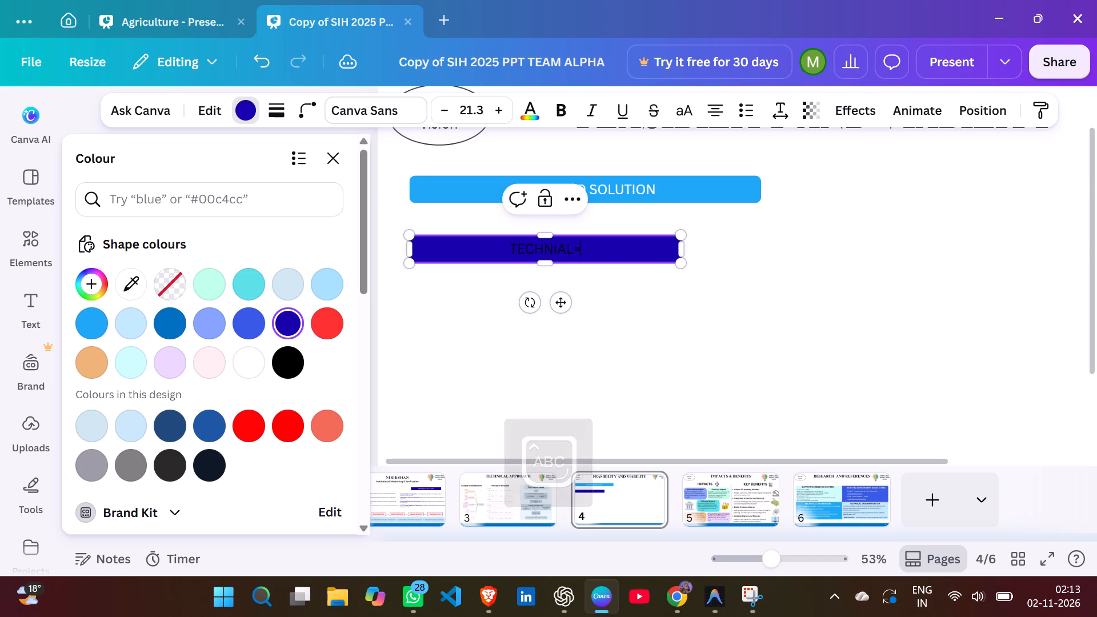
key("BackSpace")
key("BackSpace")
key("BackSpace")
type("CALLY FEASIBLE")
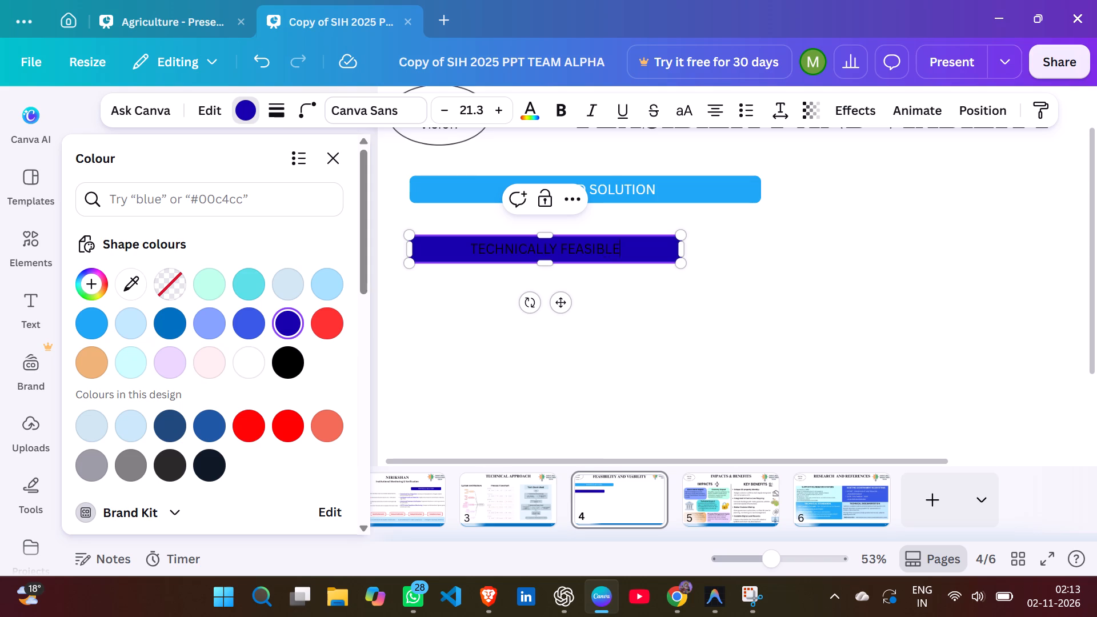
Colour the TECHNICALLY FEASIBLE text white (#ffffff).
left_click_drag(472, 249, 627, 241)
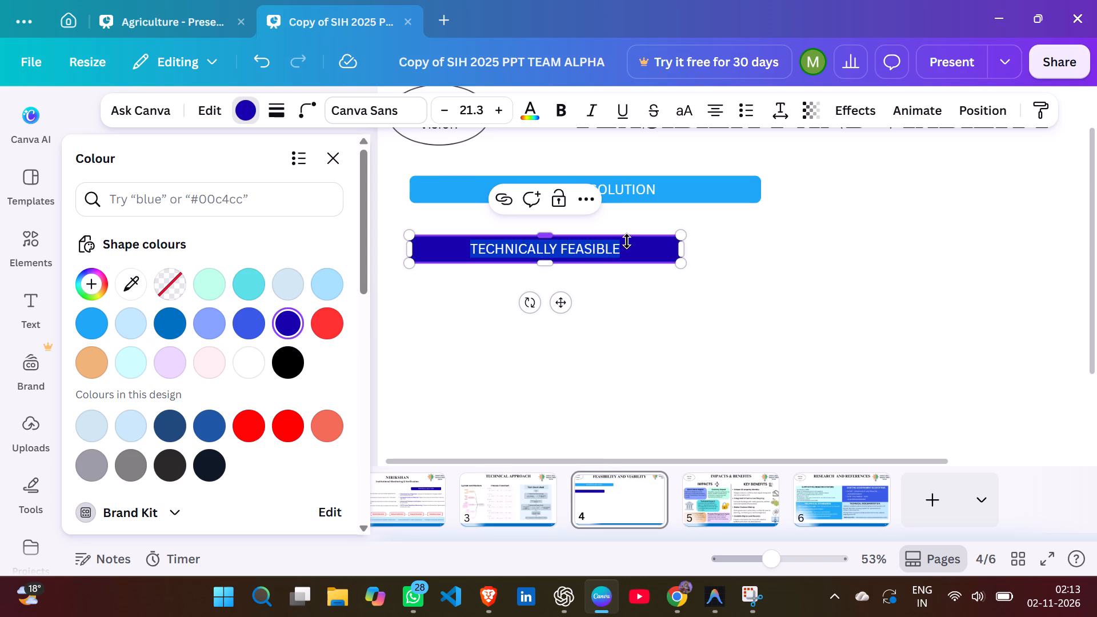
left_click(528, 116)
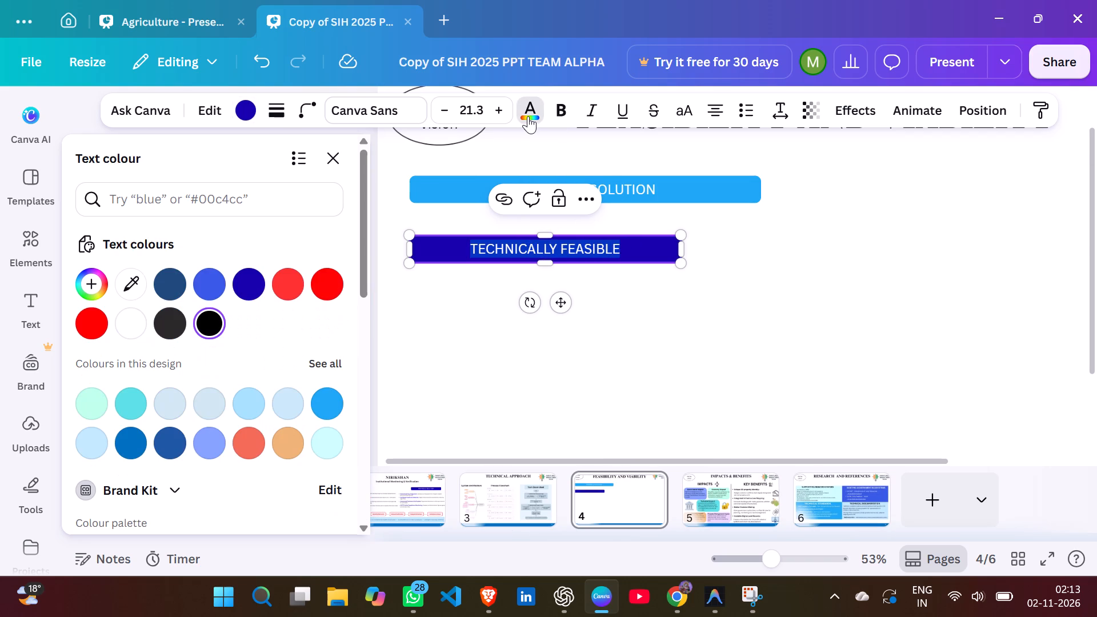
left_click(130, 329)
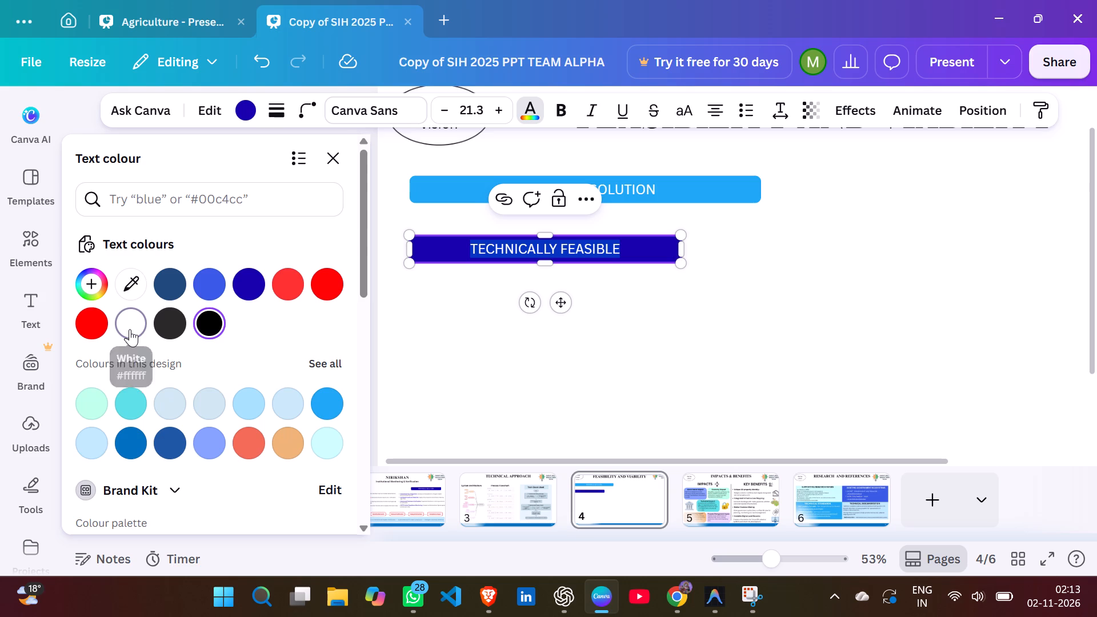
left_click(587, 360)
left_click(587, 360)
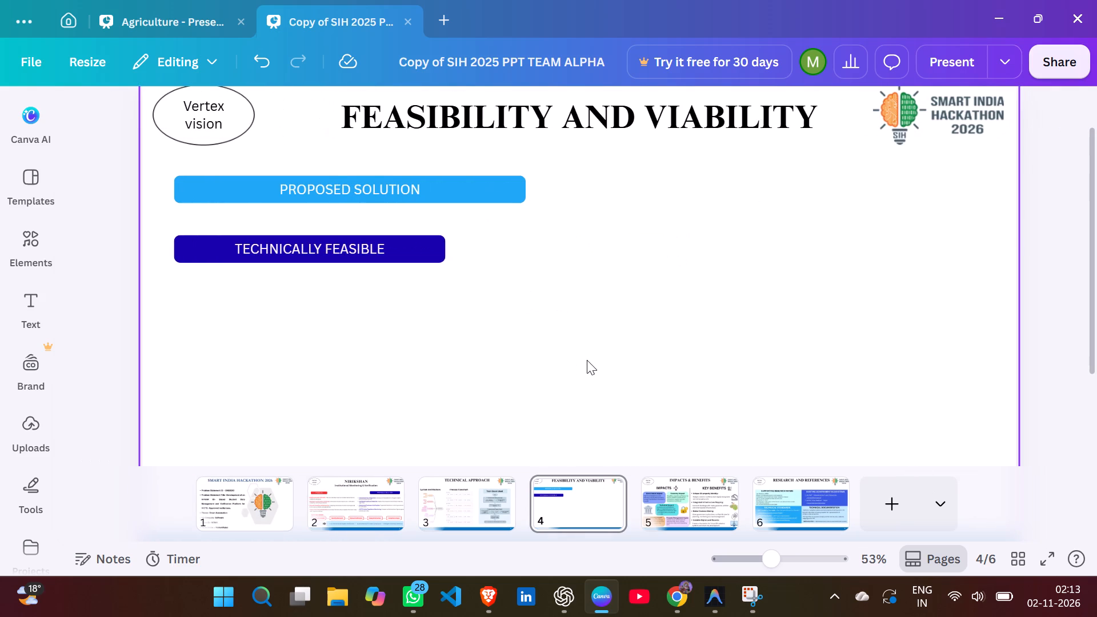
Nudge the TECHNICALLY FEASIBLE bar slightly upward and narrow it from its right edge to about 545 wide.
left_click_drag(363, 244, 363, 239)
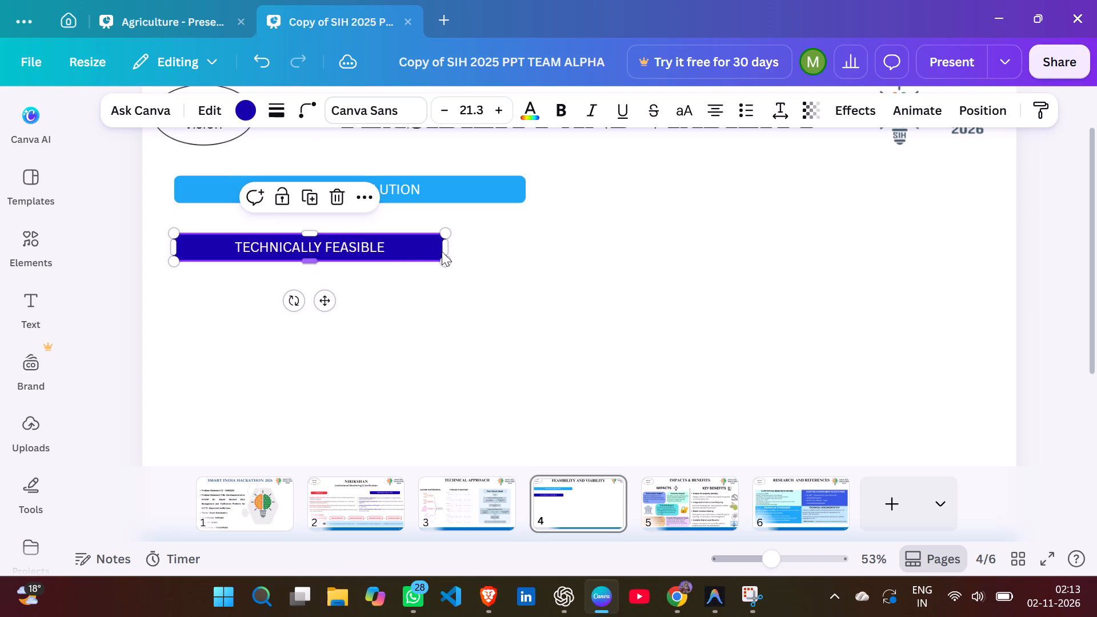
left_click_drag(449, 251, 426, 253)
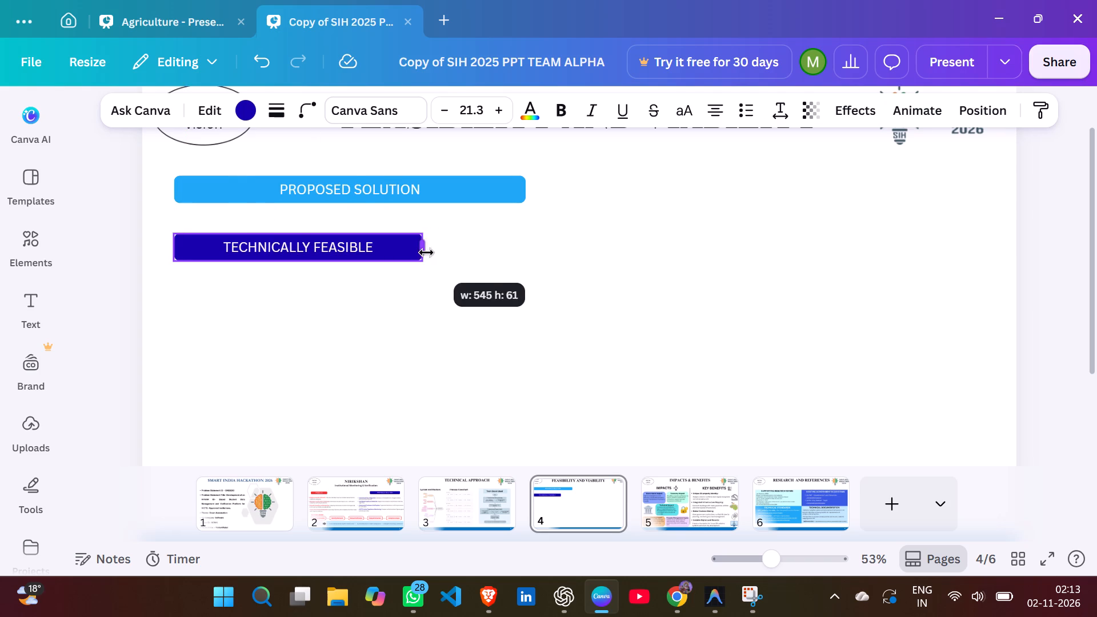
left_click(458, 246)
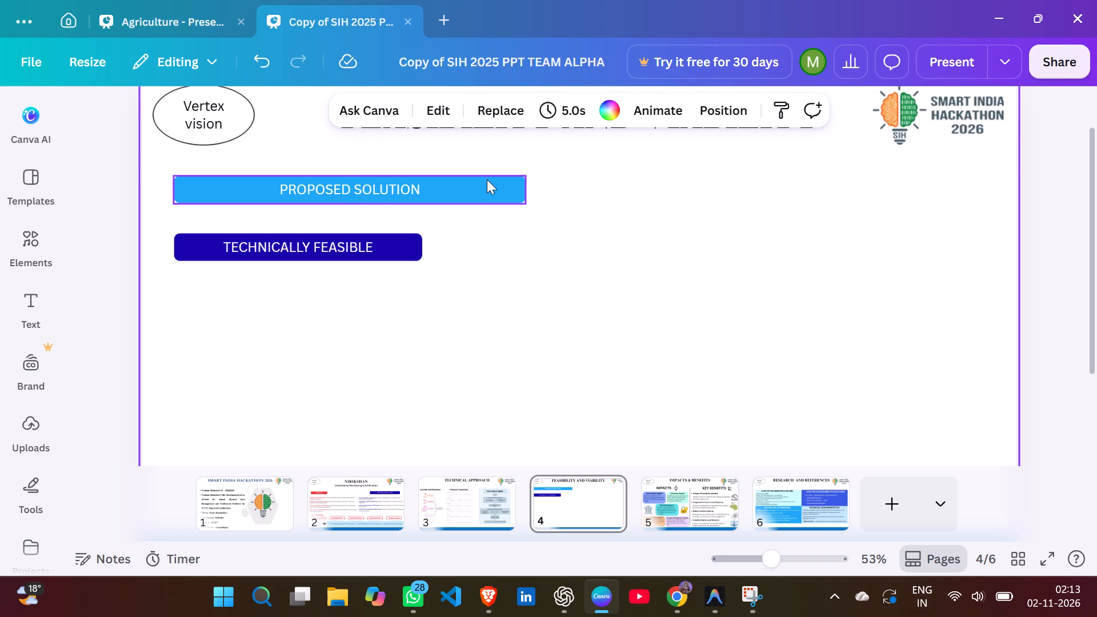
Widen the light blue PROPOSED SOLUTION bar from its right edge to about the slide's horizontal centre.
left_click(487, 179)
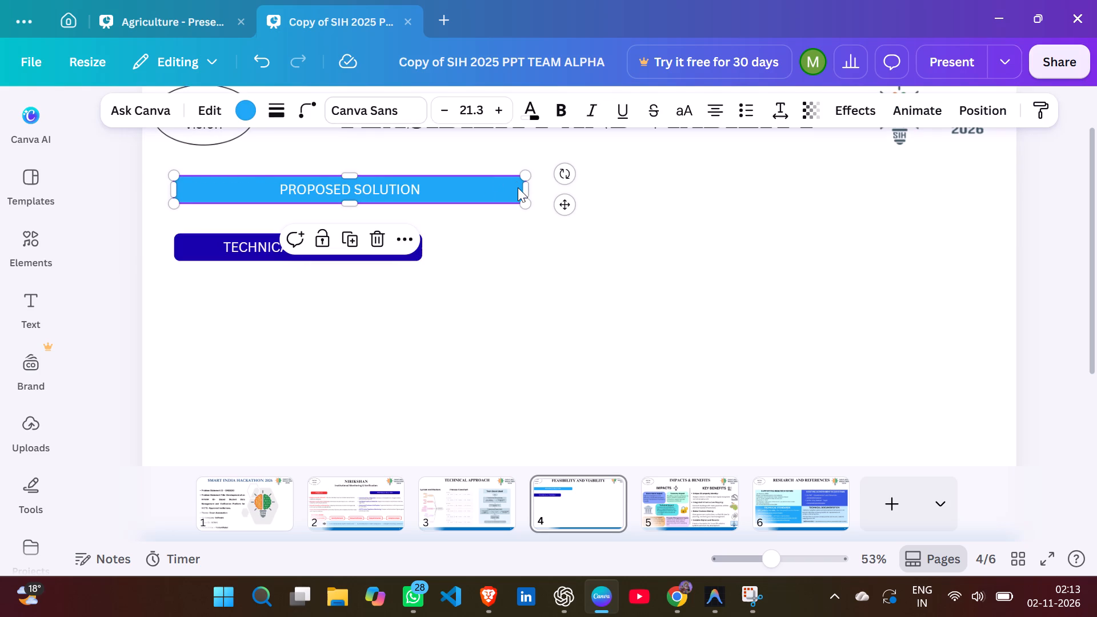
left_click_drag(525, 187, 585, 178)
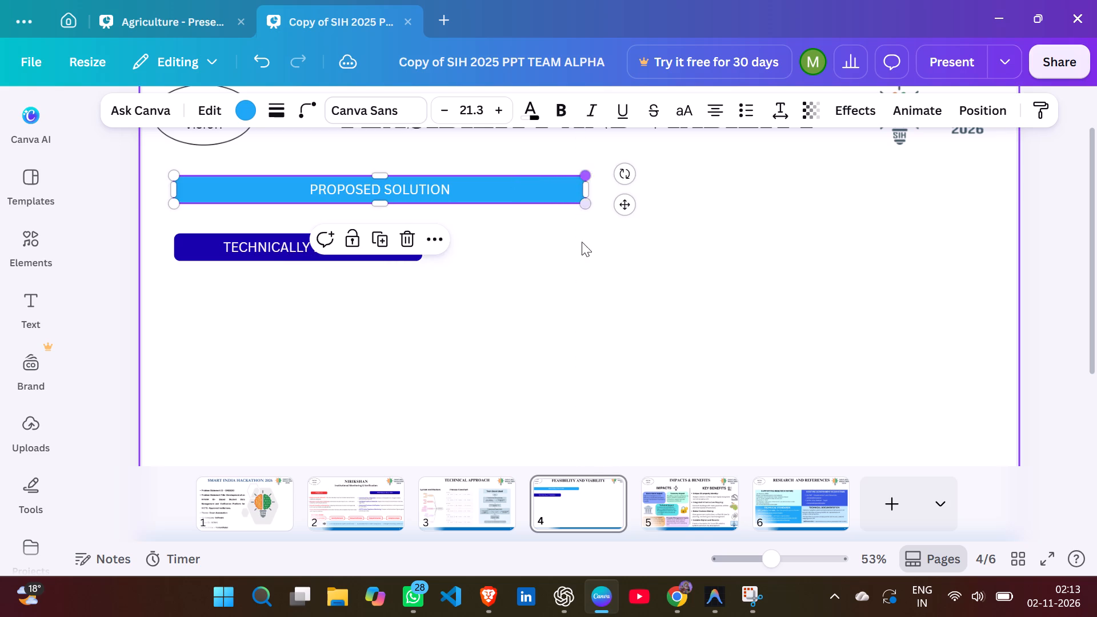
left_click(577, 266)
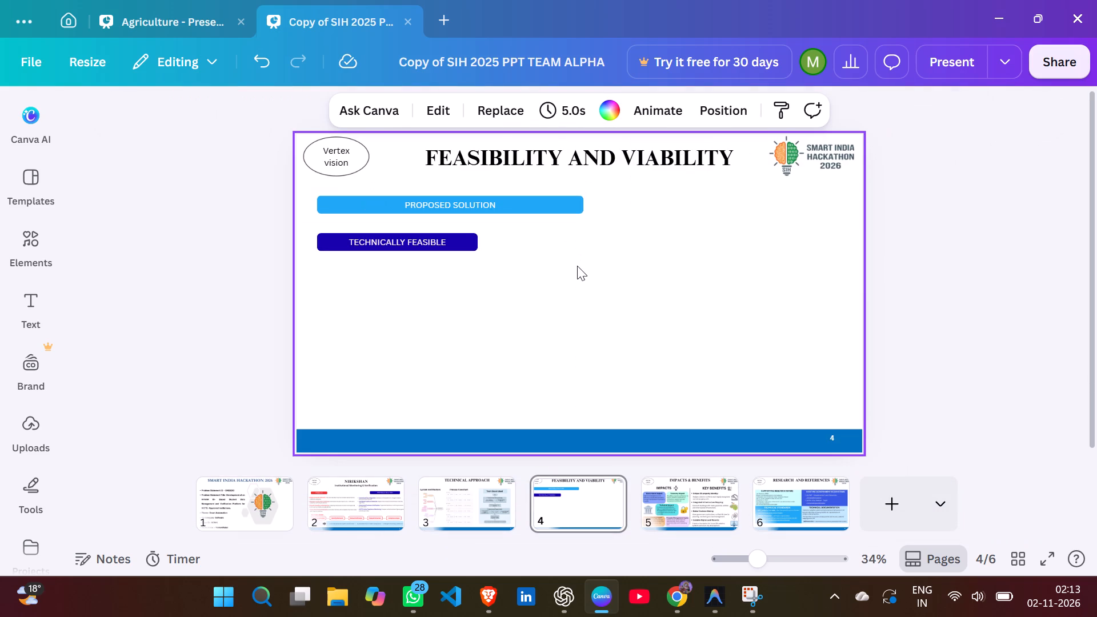
Move the TECHNICALLY FEASIBLE bar up, closer beneath the PROPOSED SOLUTION bar, keeping their left edges aligned.
scroll(577, 266, "left", 1)
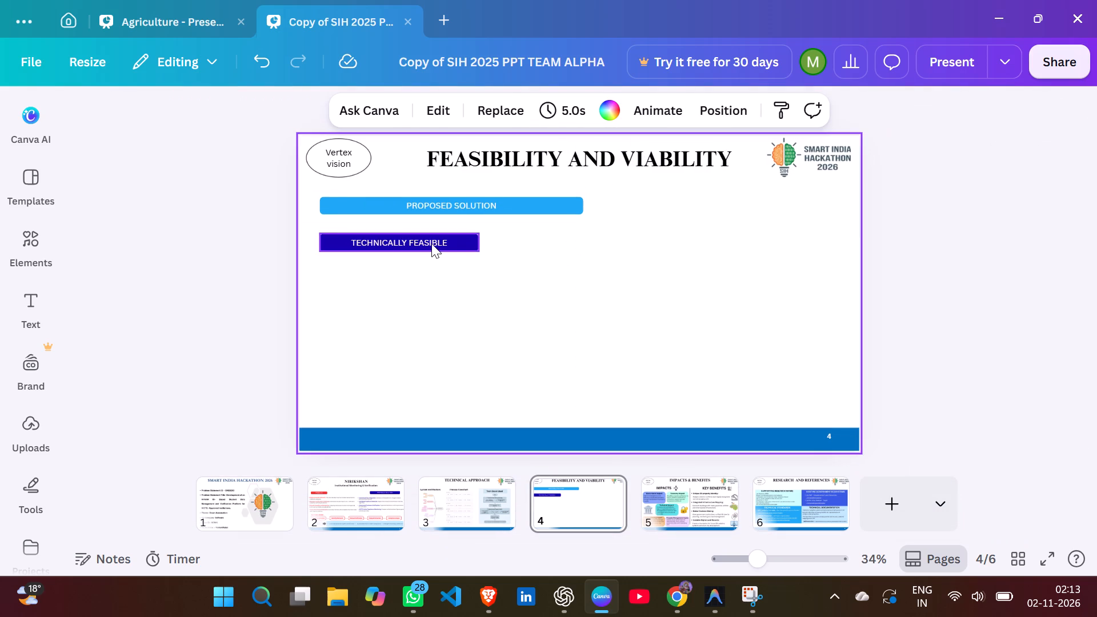
left_click_drag(431, 243, 429, 238)
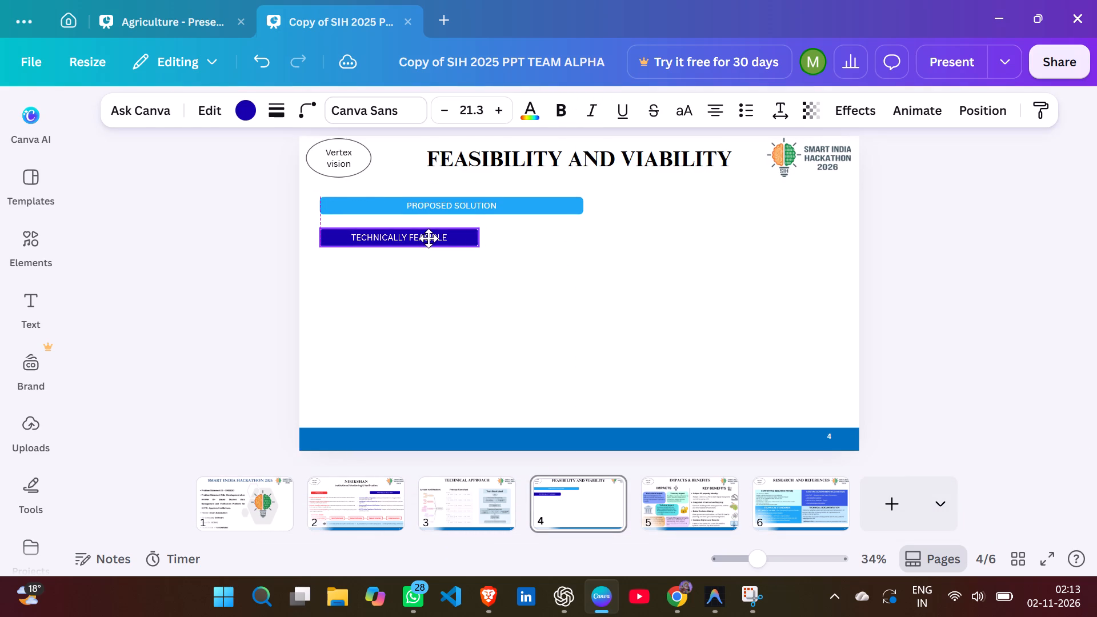
left_click_drag(429, 238, 430, 236)
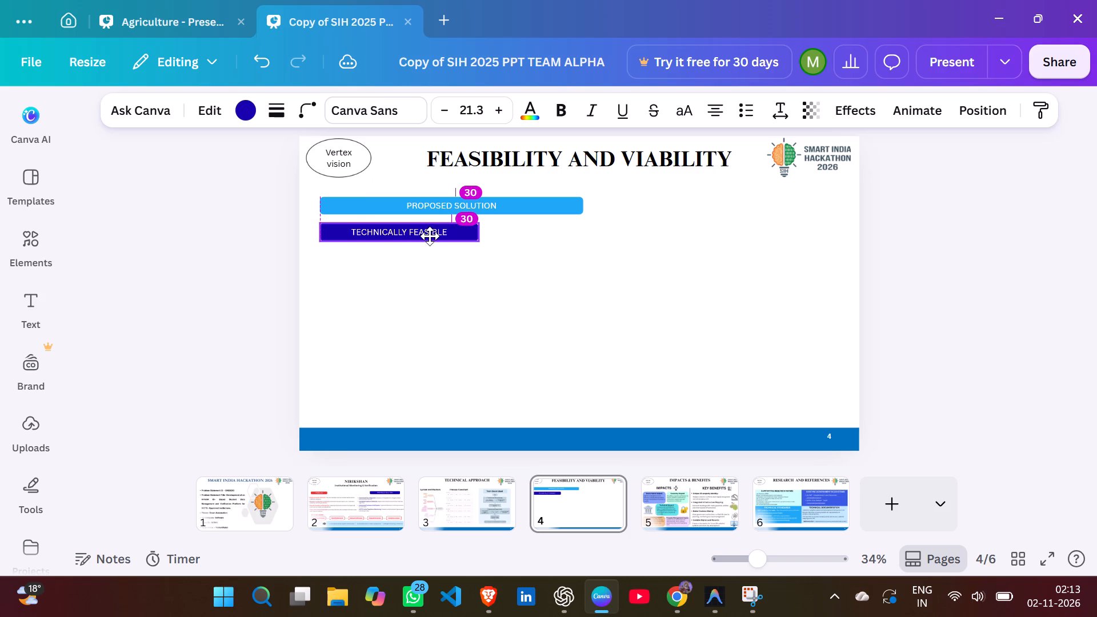
left_click_drag(430, 236, 429, 238)
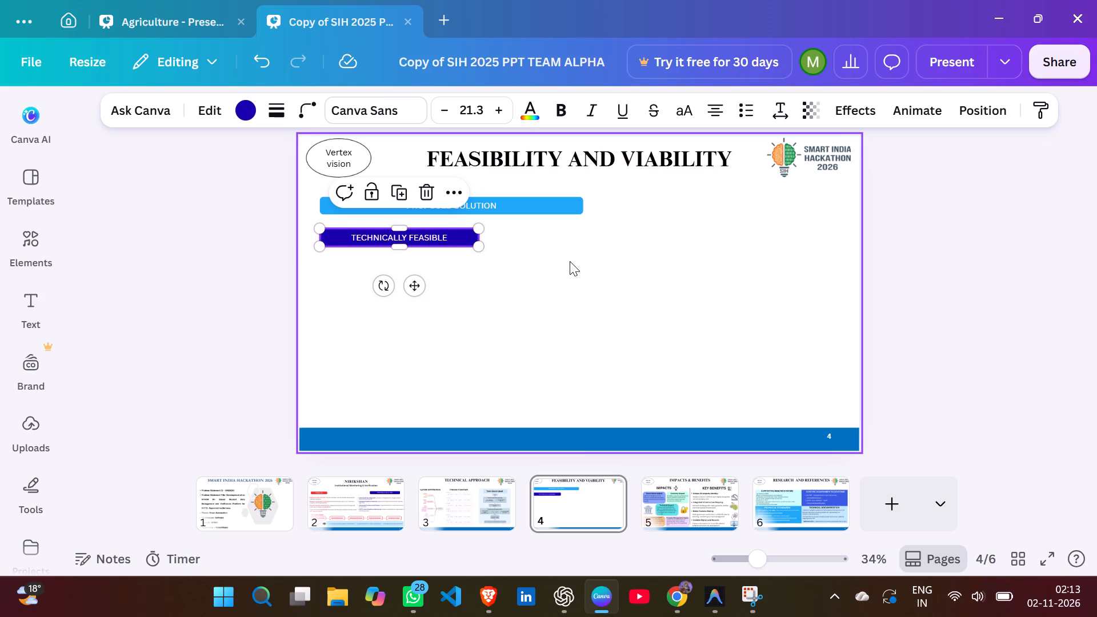
left_click(575, 262)
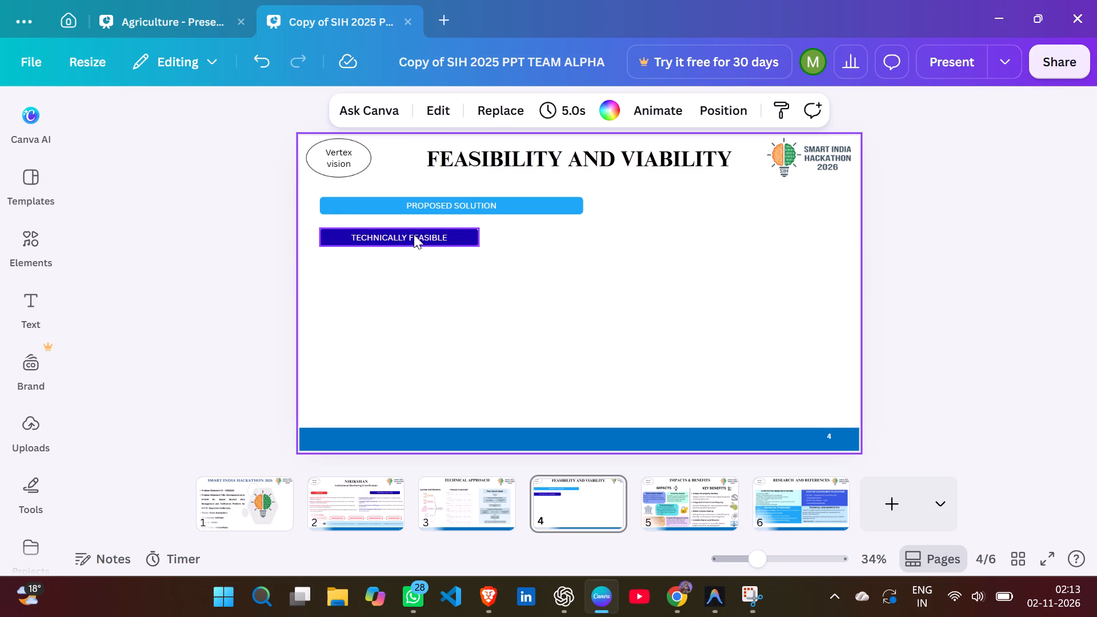
Make three copies of the TECHNICALLY FEASIBLE bar.
left_click(412, 232)
key("ctrl+c")
key("ctrl+v")
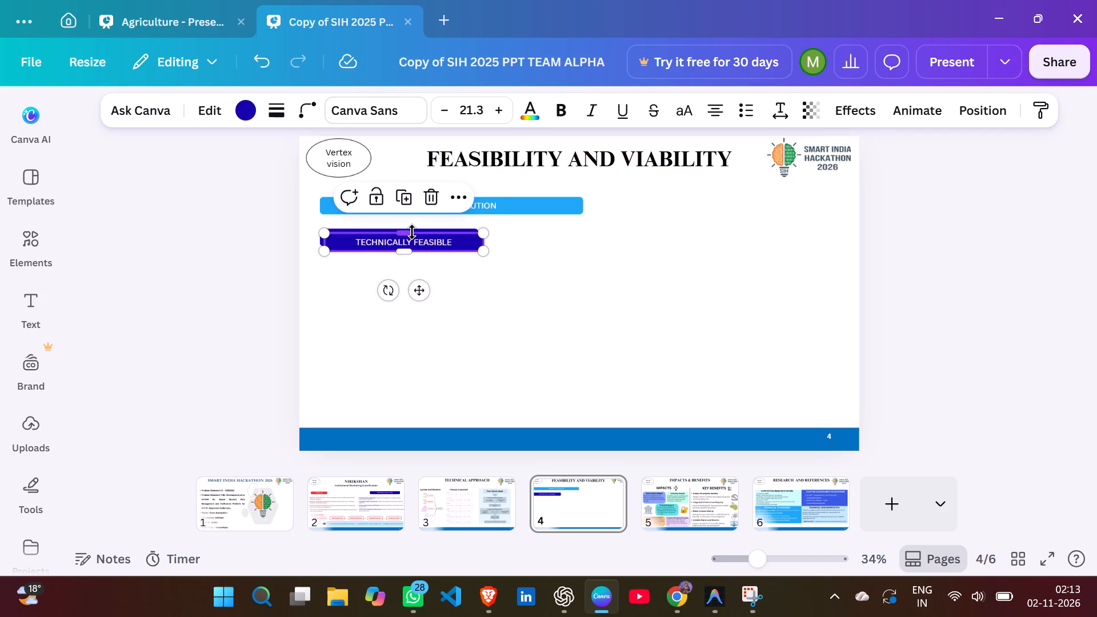
key("v")
key("ctrl+v")
key("v")
key("ctrl+v")
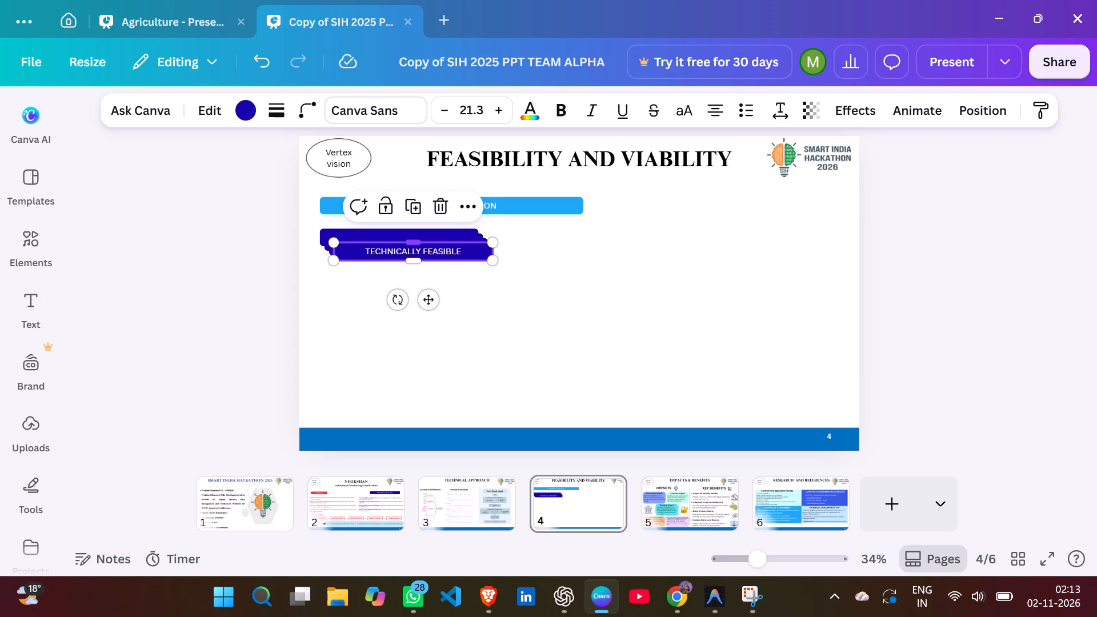
Arrange the three copies with the original TECHNICALLY FEASIBLE bar in an aligned two-by-two grid below the PROPOSED SOLUTION bar.
left_click_drag(425, 298, 408, 341)
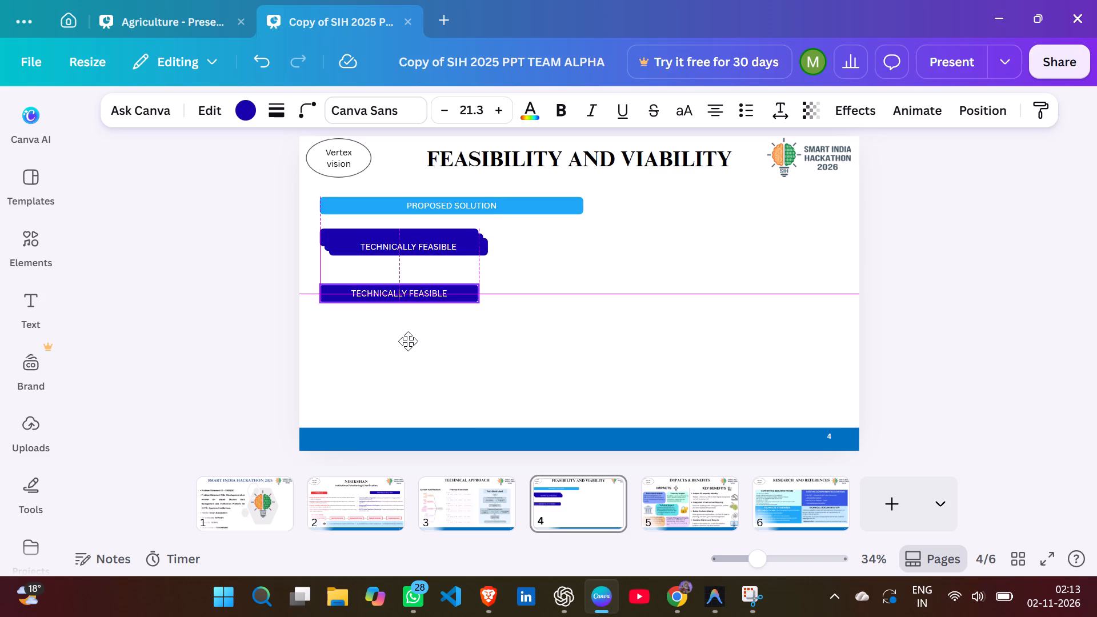
left_click_drag(408, 341, 406, 353)
left_click(567, 283)
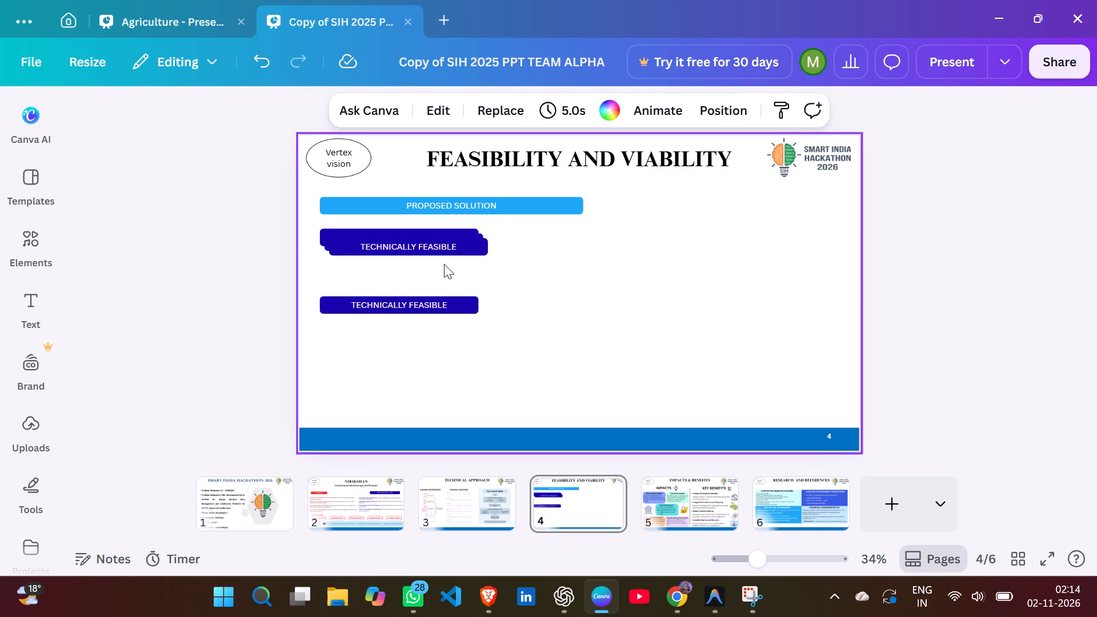
left_click_drag(431, 245, 597, 305)
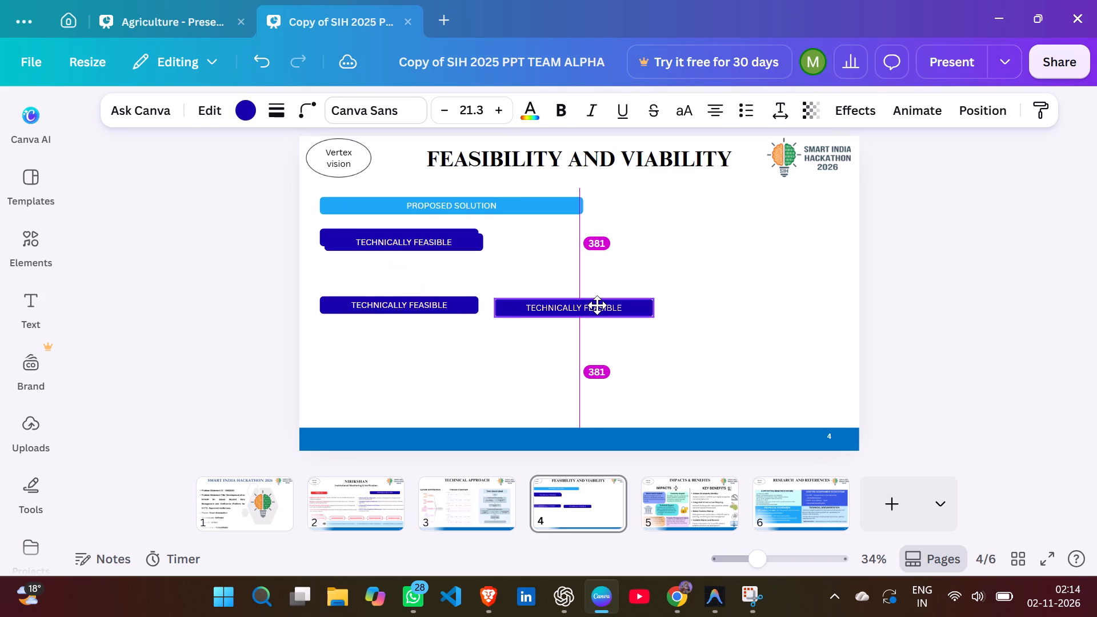
left_click_drag(597, 305, 591, 305)
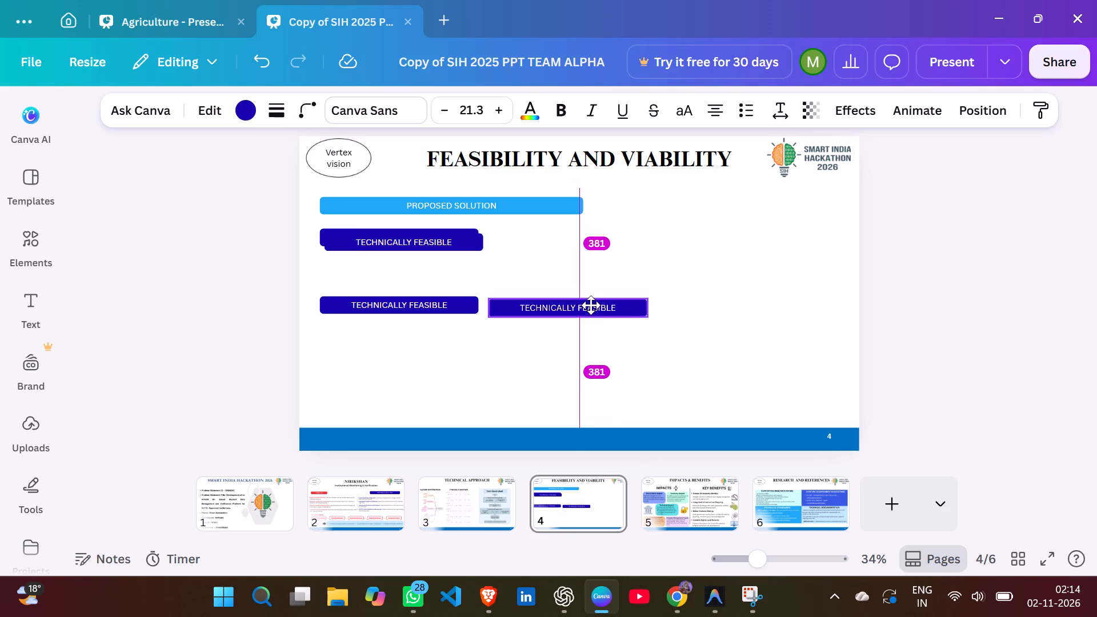
left_click_drag(591, 305, 595, 303)
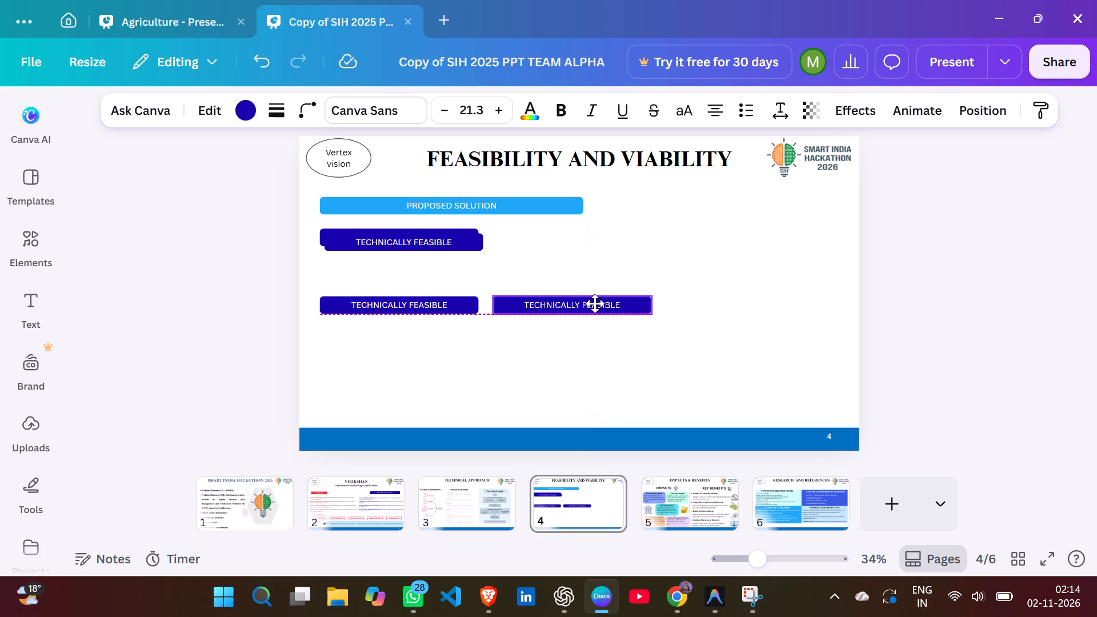
left_click_drag(595, 303, 594, 303)
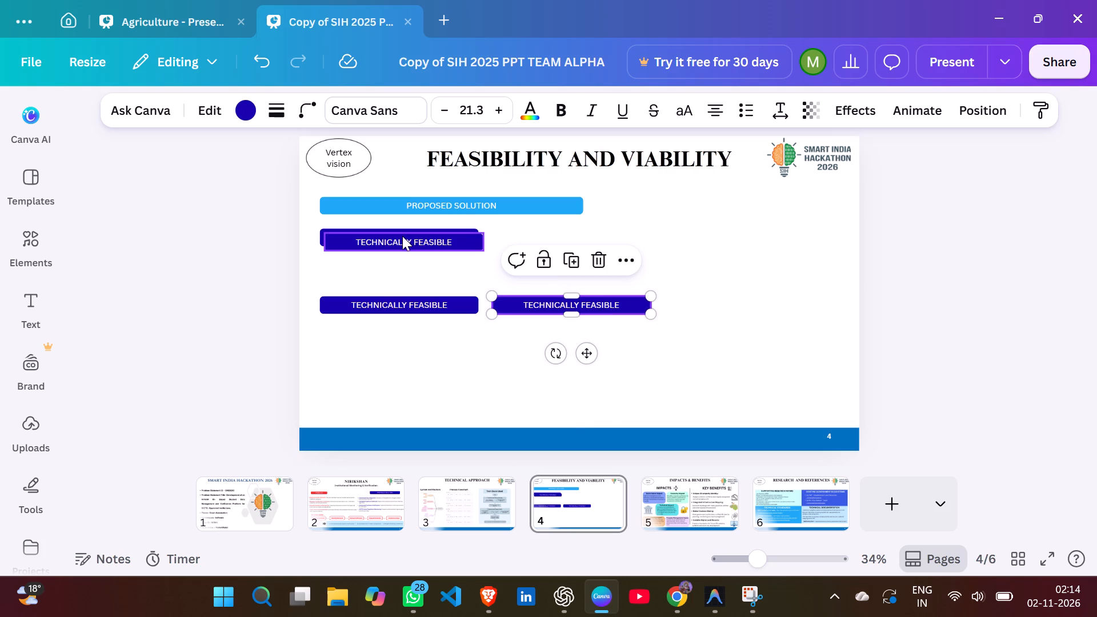
left_click_drag(402, 236, 577, 235)
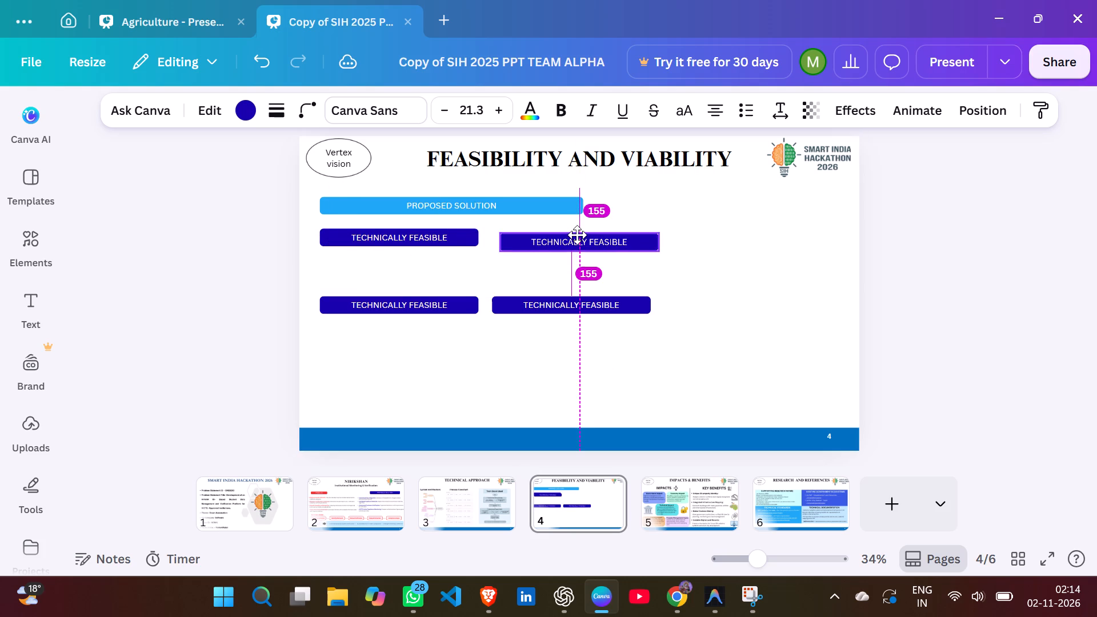
left_click_drag(577, 235, 570, 233)
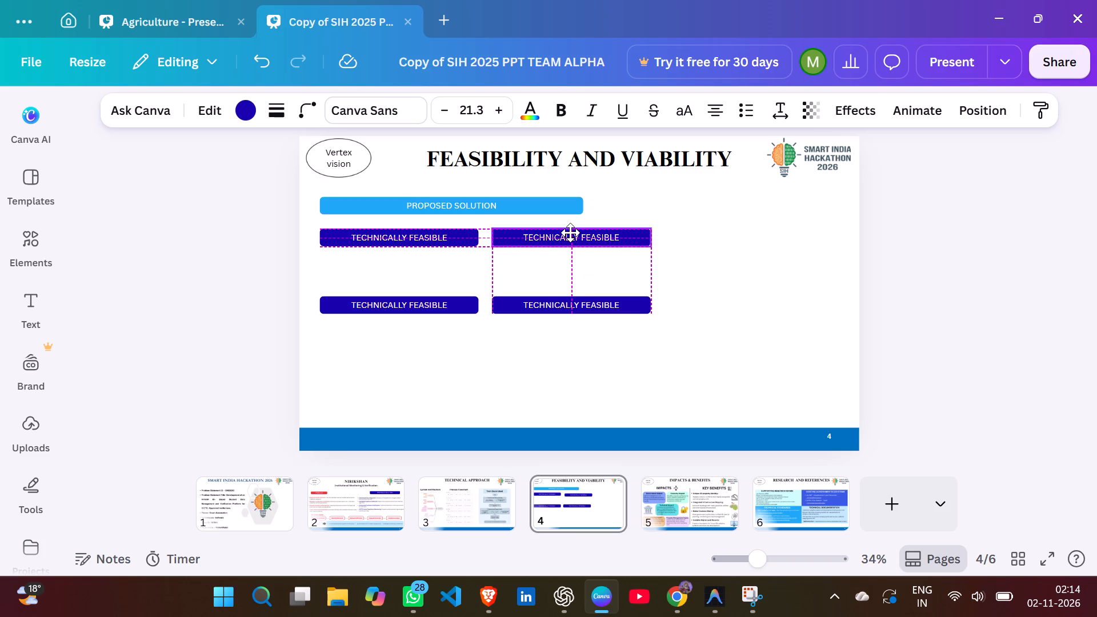
left_click_drag(570, 233, 570, 232)
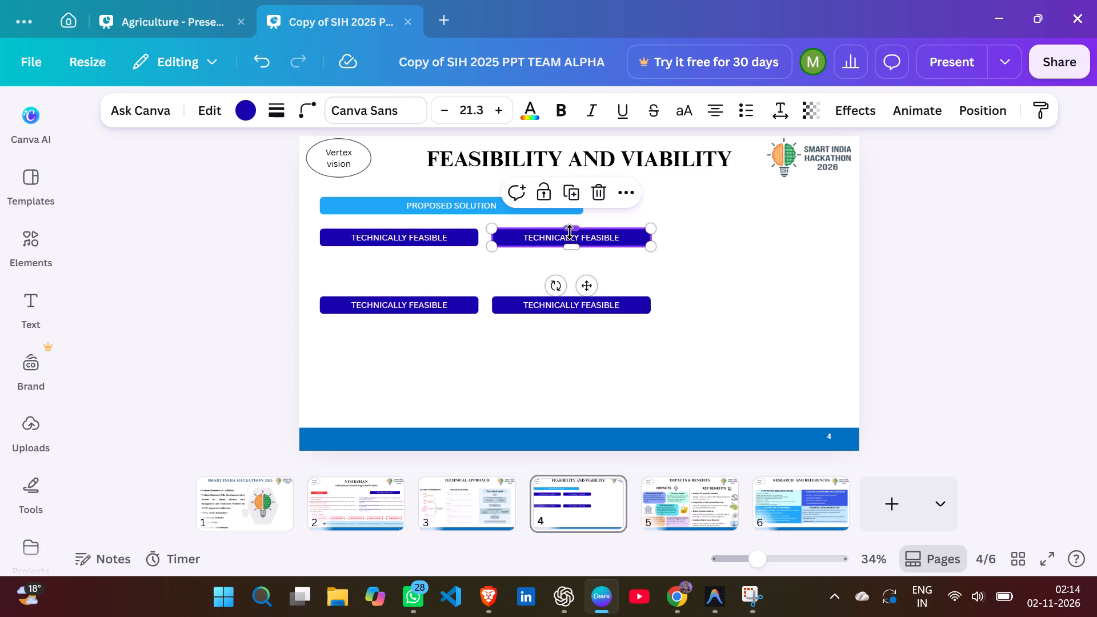
left_click(819, 297)
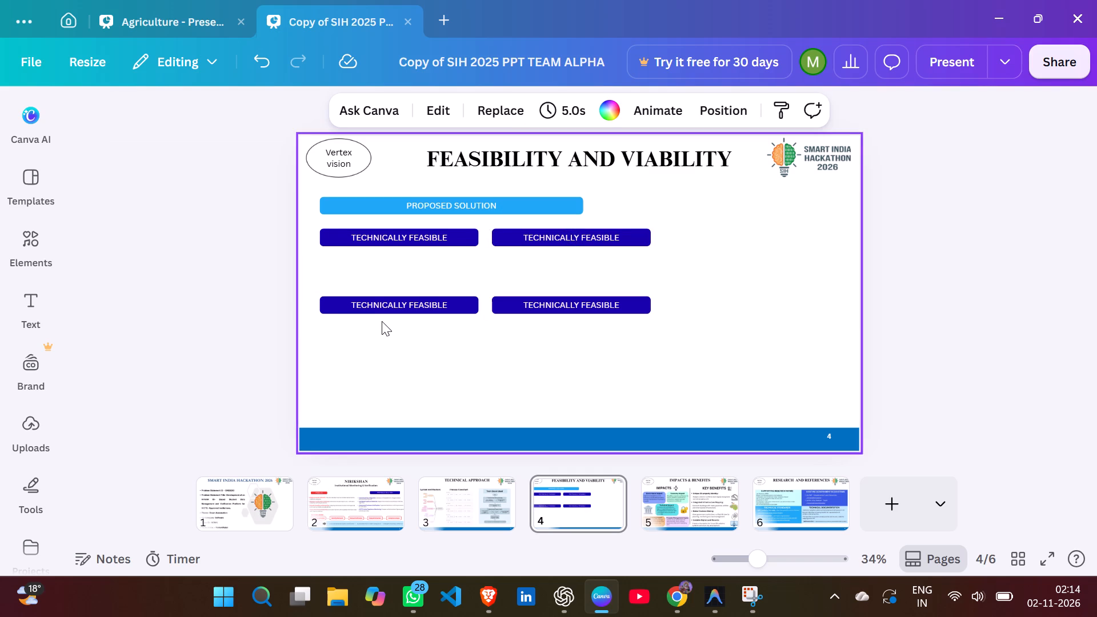
Recolour the TECHNICALLY FEASIBLE bar in the grid's upper right with the solid olive green #7E9A3B.
left_click(526, 233)
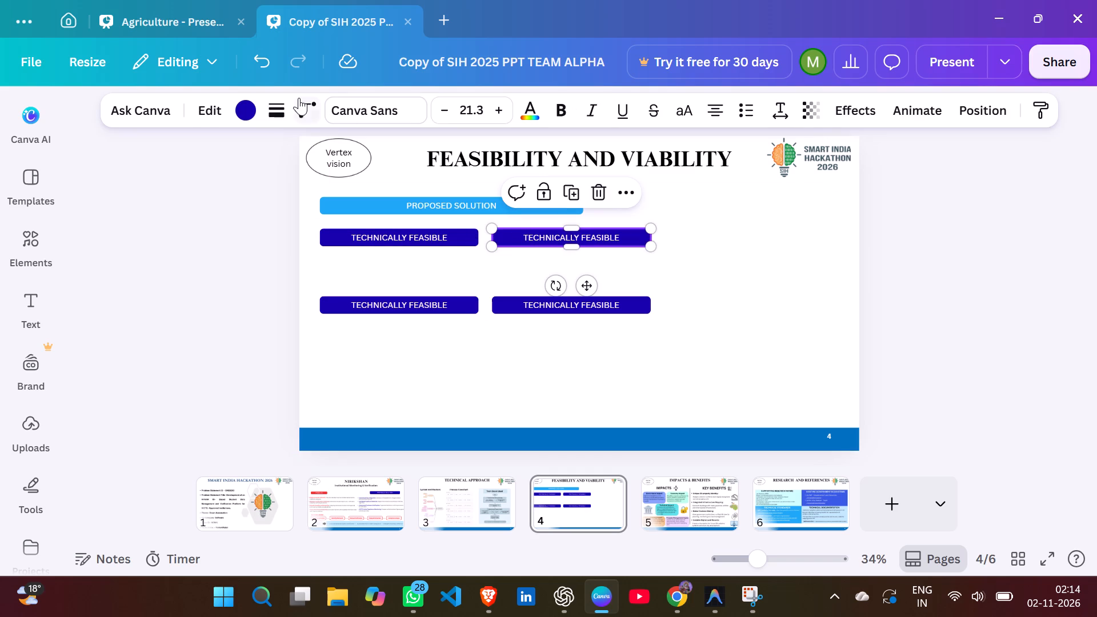
left_click(254, 108)
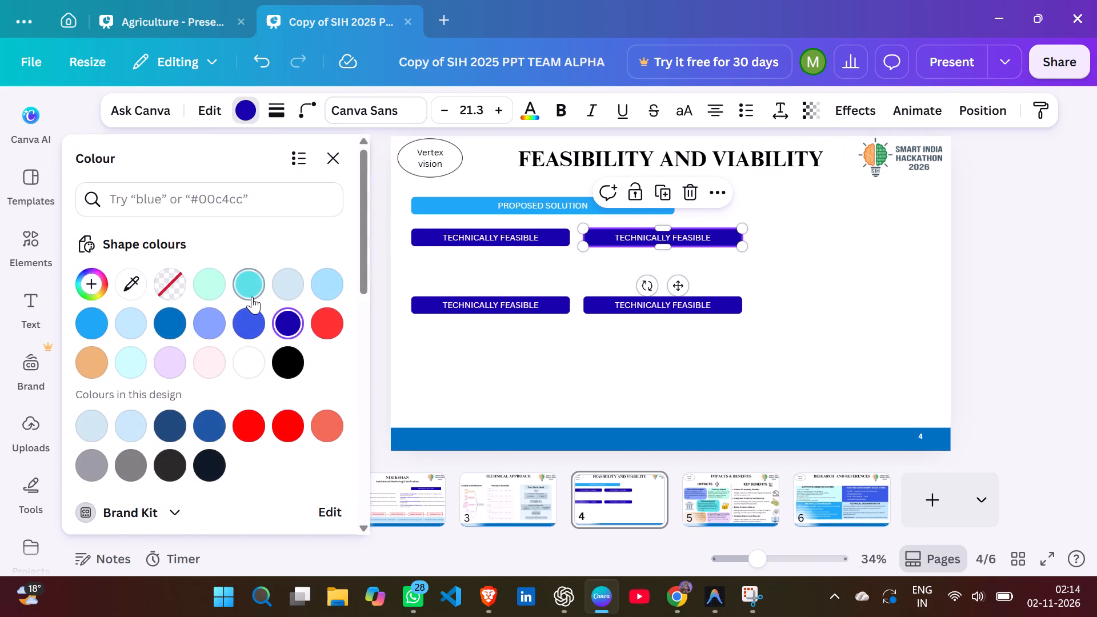
scroll(252, 297, "down", 2)
scroll(164, 397, "up", 1)
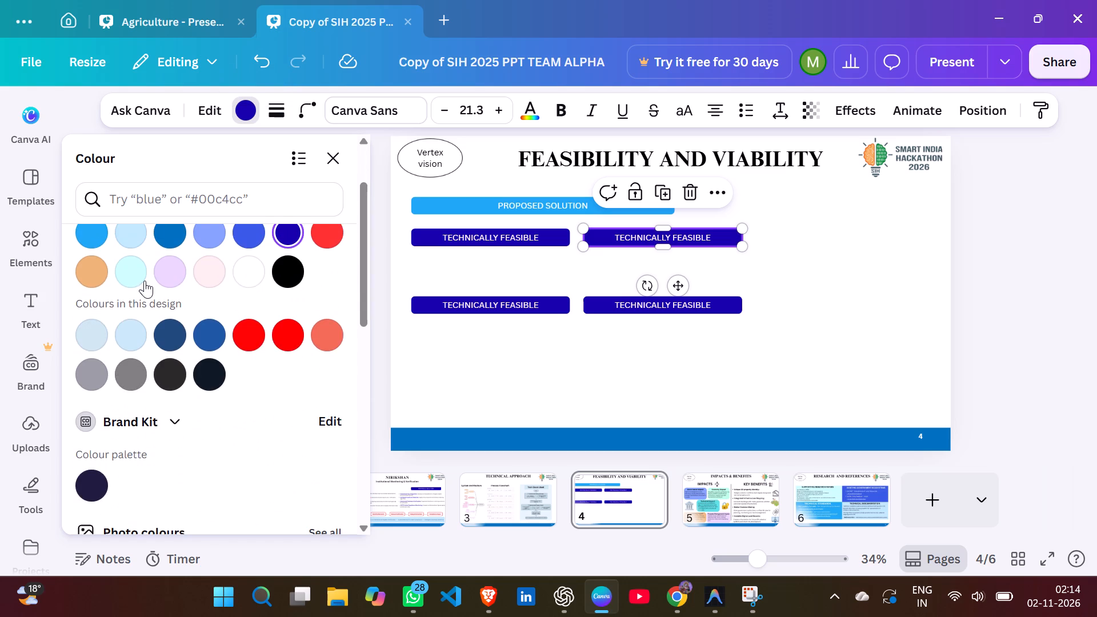
scroll(145, 281, "up", 2)
left_click(82, 282)
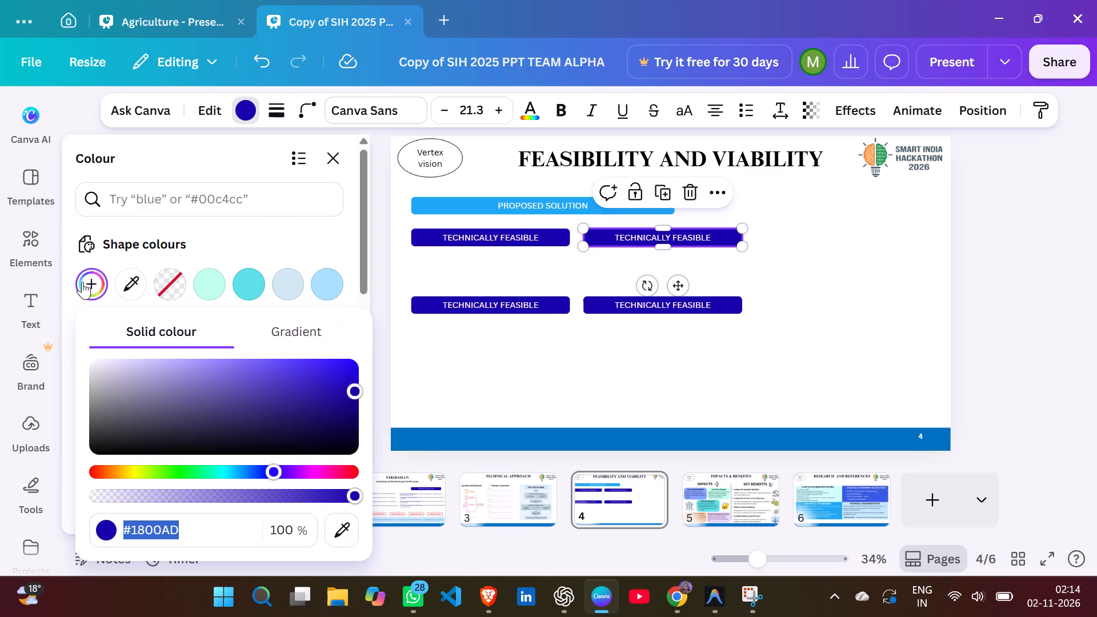
left_click(233, 474)
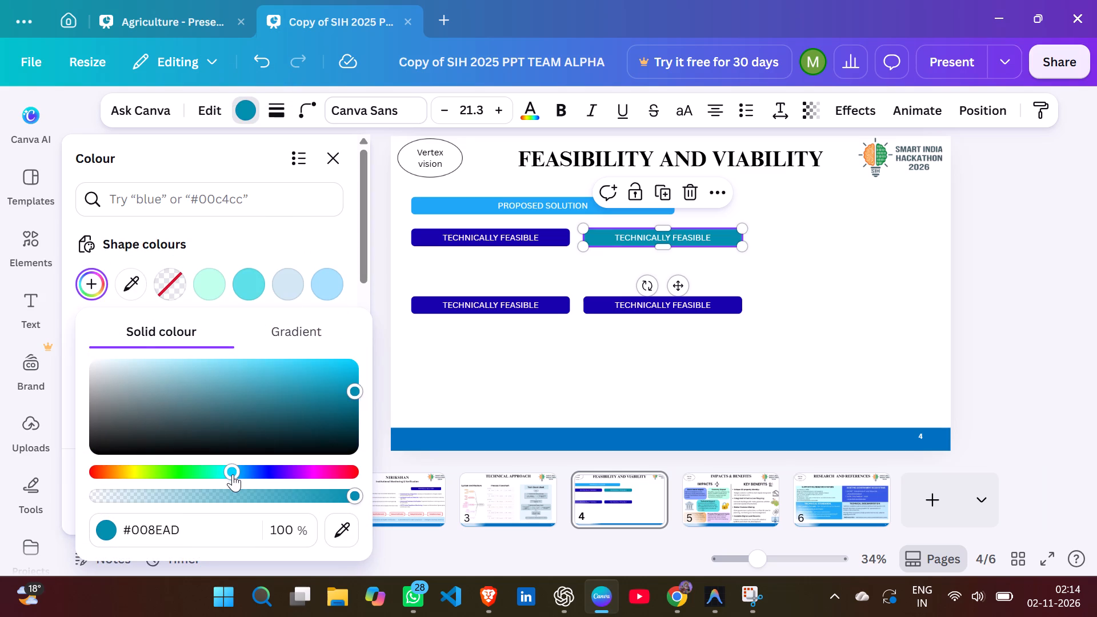
left_click_drag(263, 415, 250, 328)
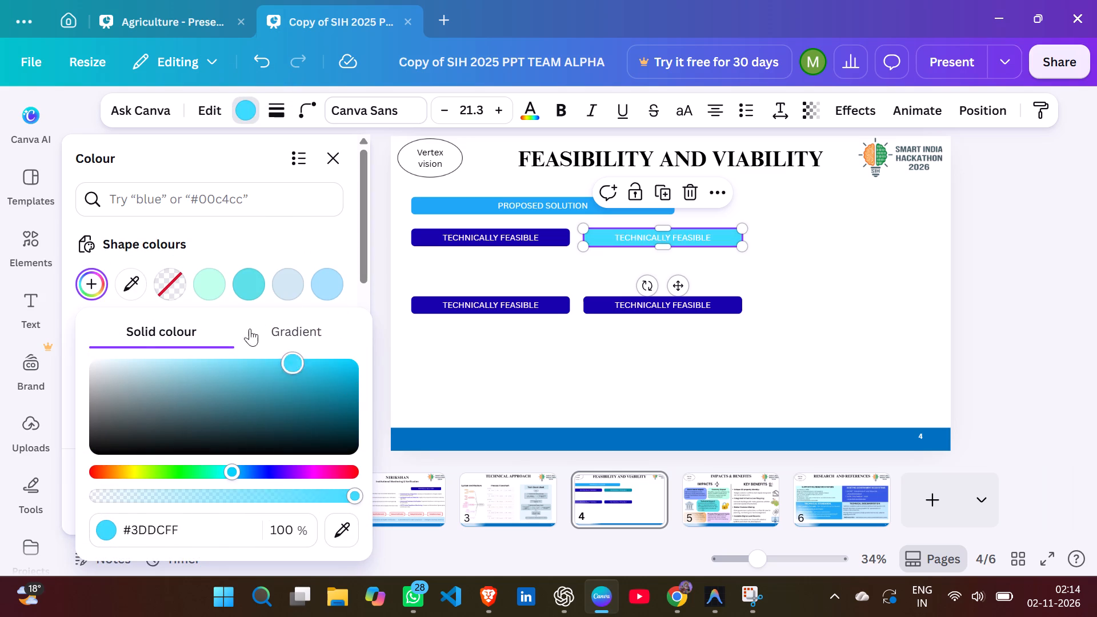
left_click_drag(250, 328, 338, 399)
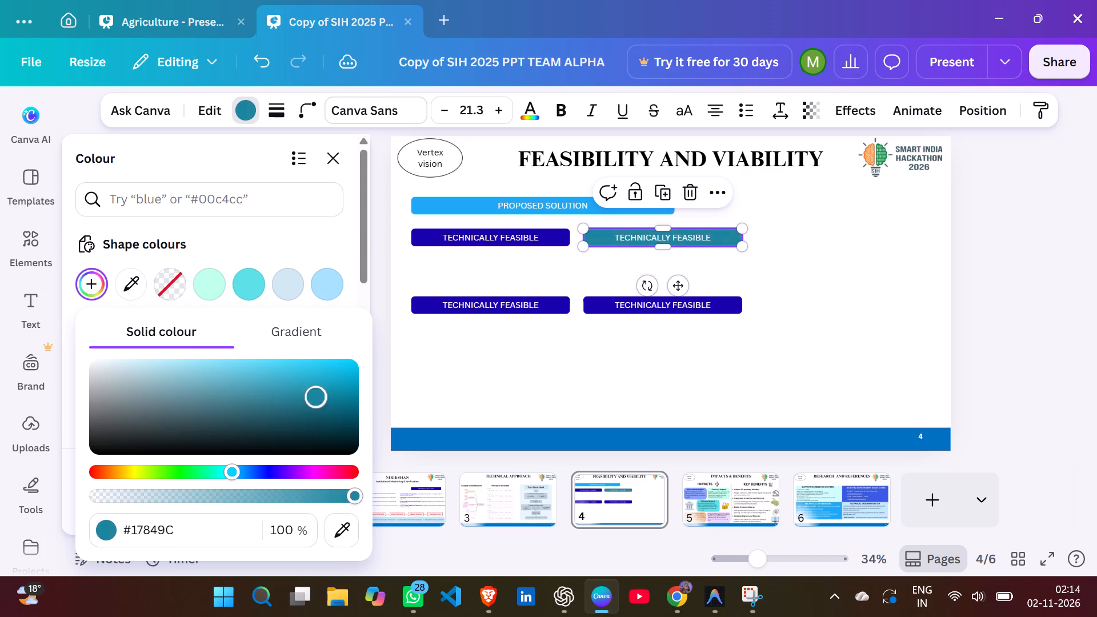
left_click_drag(338, 399, 228, 434)
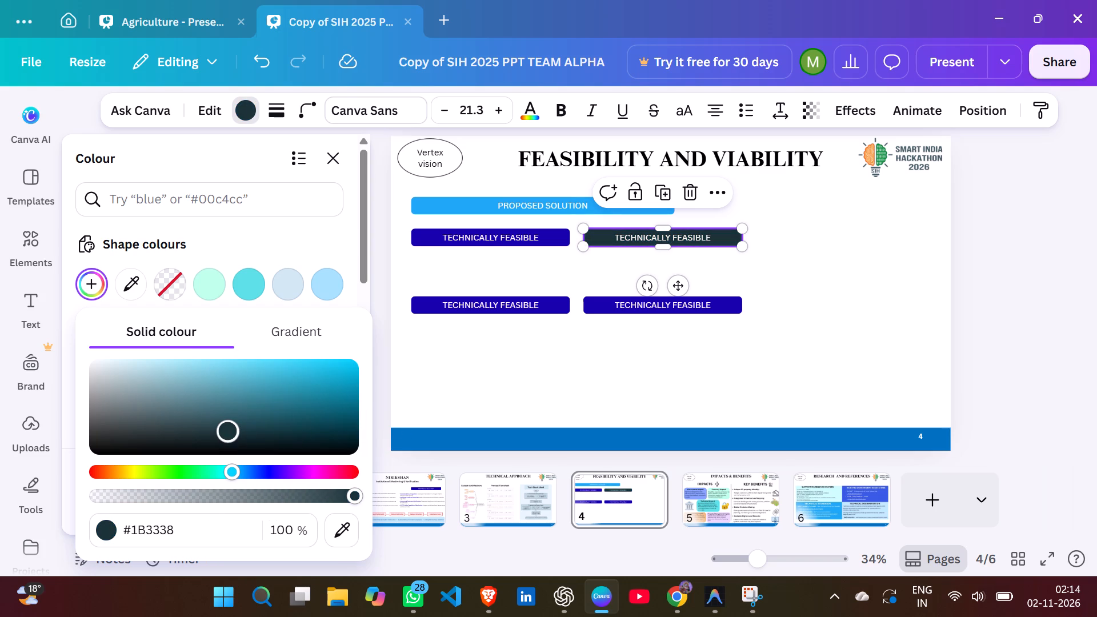
left_click_drag(228, 434, 211, 412)
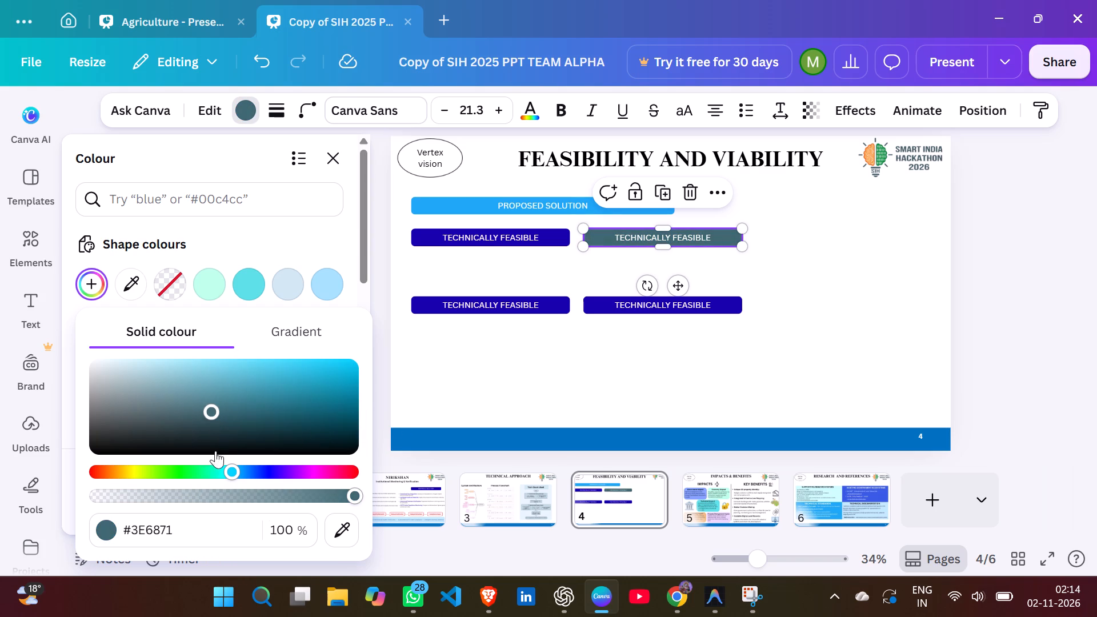
left_click(149, 470)
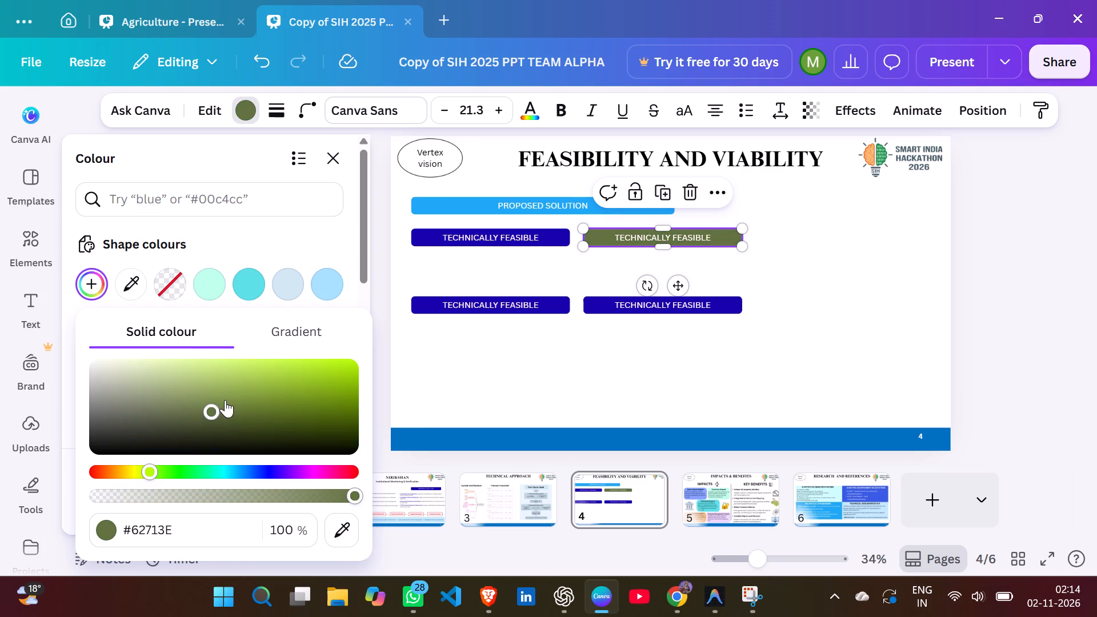
left_click_drag(207, 414, 293, 360)
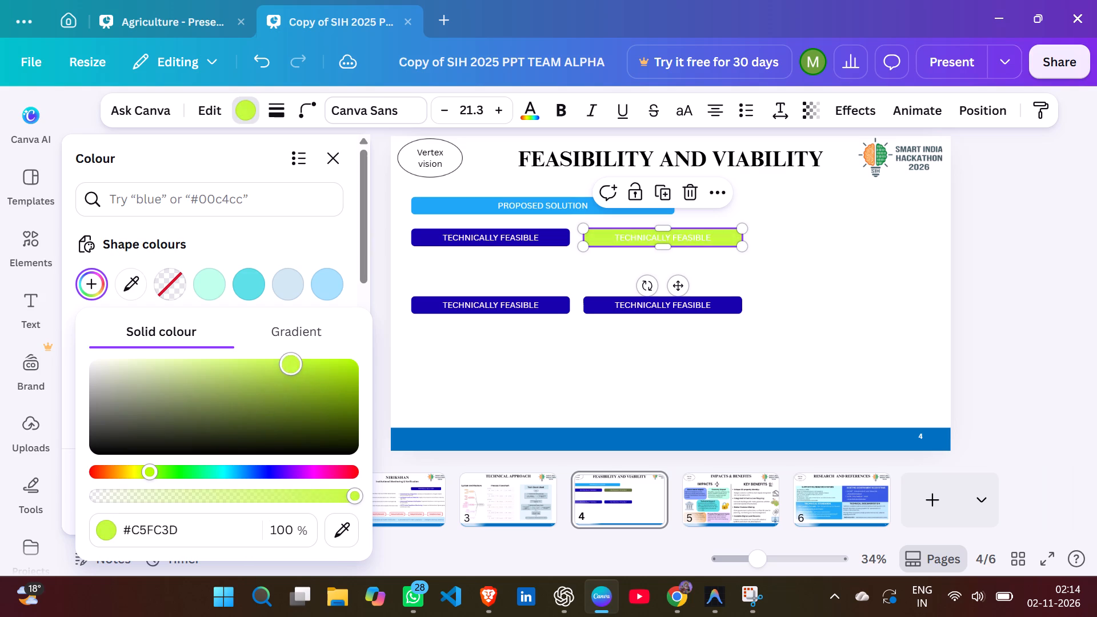
left_click_drag(293, 360, 257, 397)
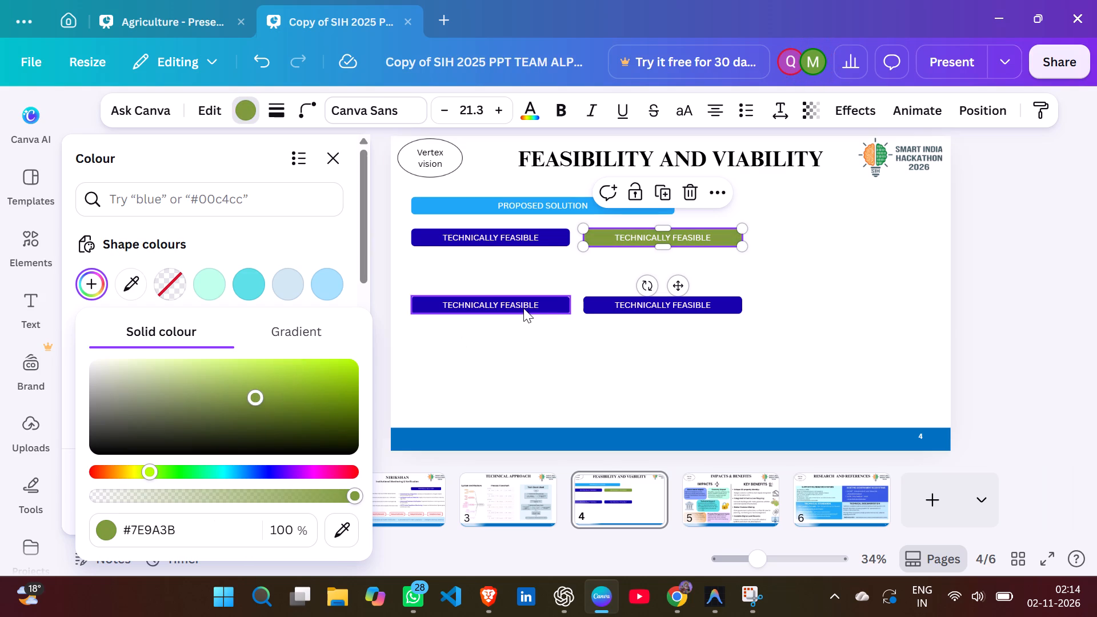
Recolour the TECHNICALLY FEASIBLE bar in the grid's lower left with the solid light purple #CF65FA.
left_click(523, 308)
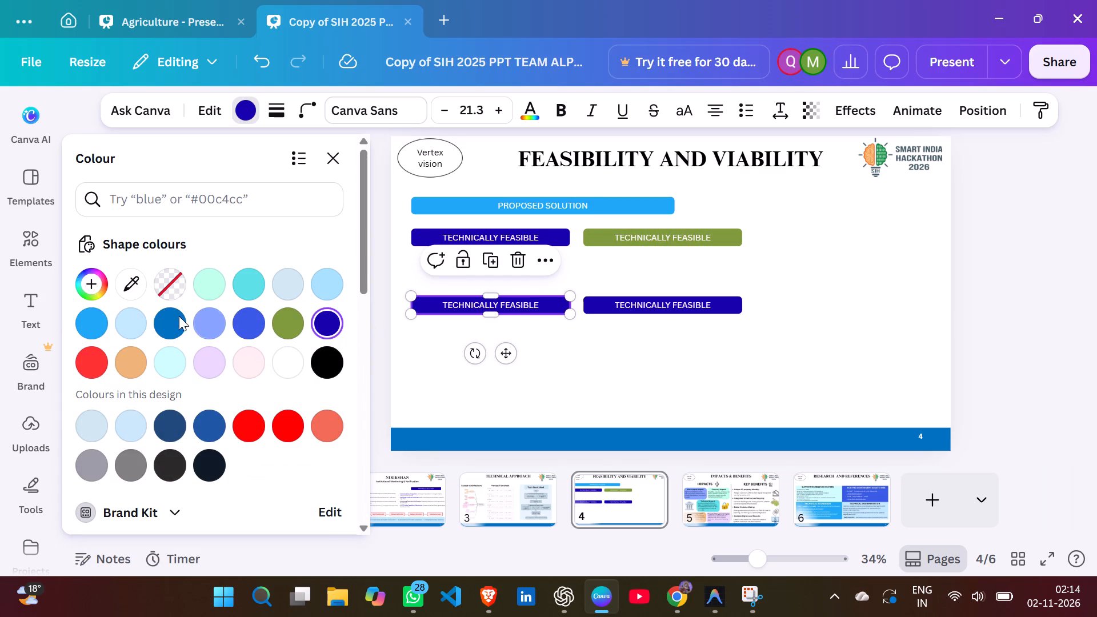
left_click(96, 280)
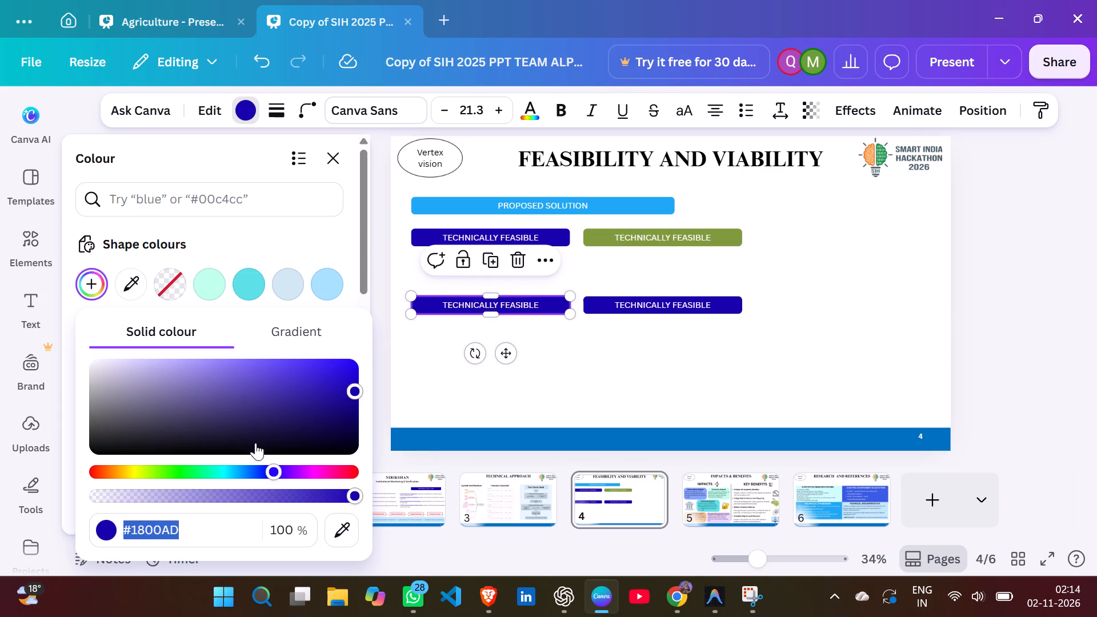
left_click_drag(278, 467, 299, 479)
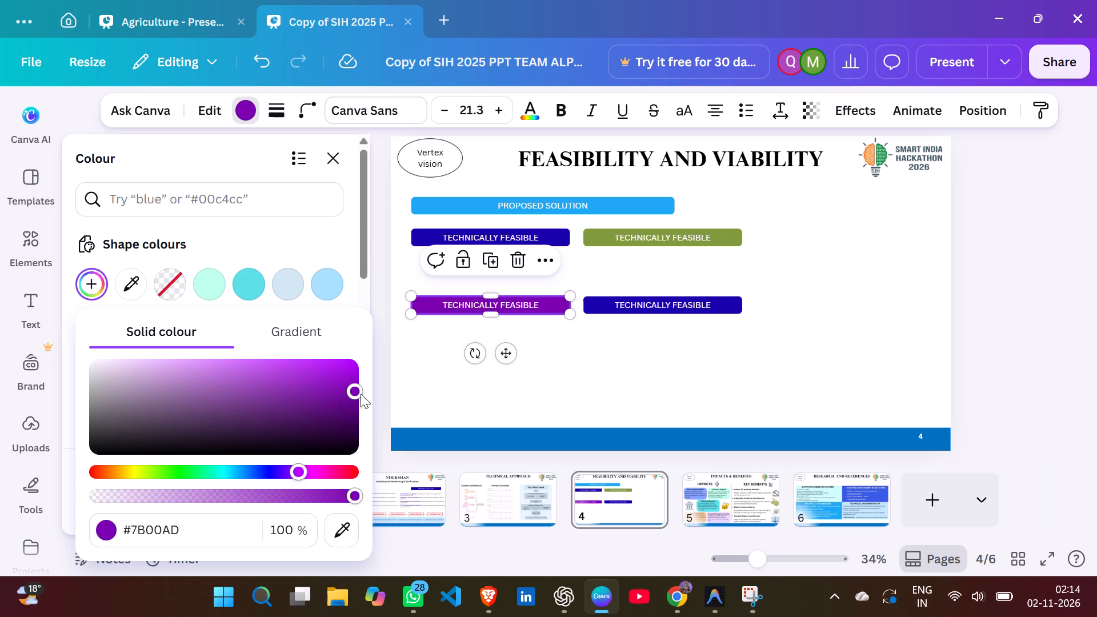
left_click_drag(355, 391, 312, 361)
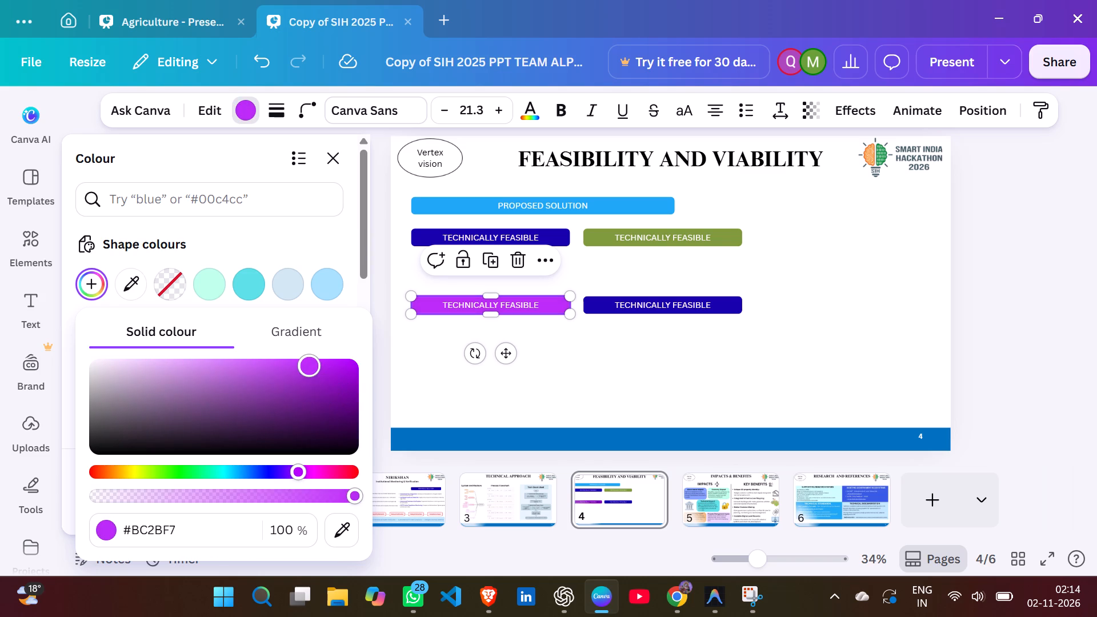
left_click_drag(312, 361, 393, 380)
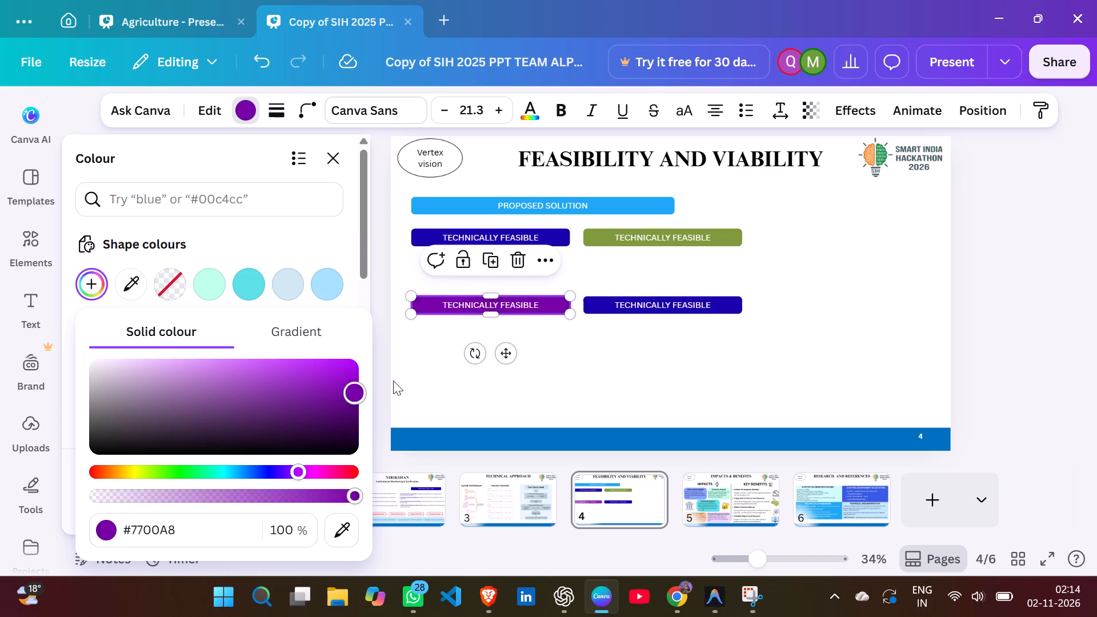
left_click_drag(393, 380, 269, 339)
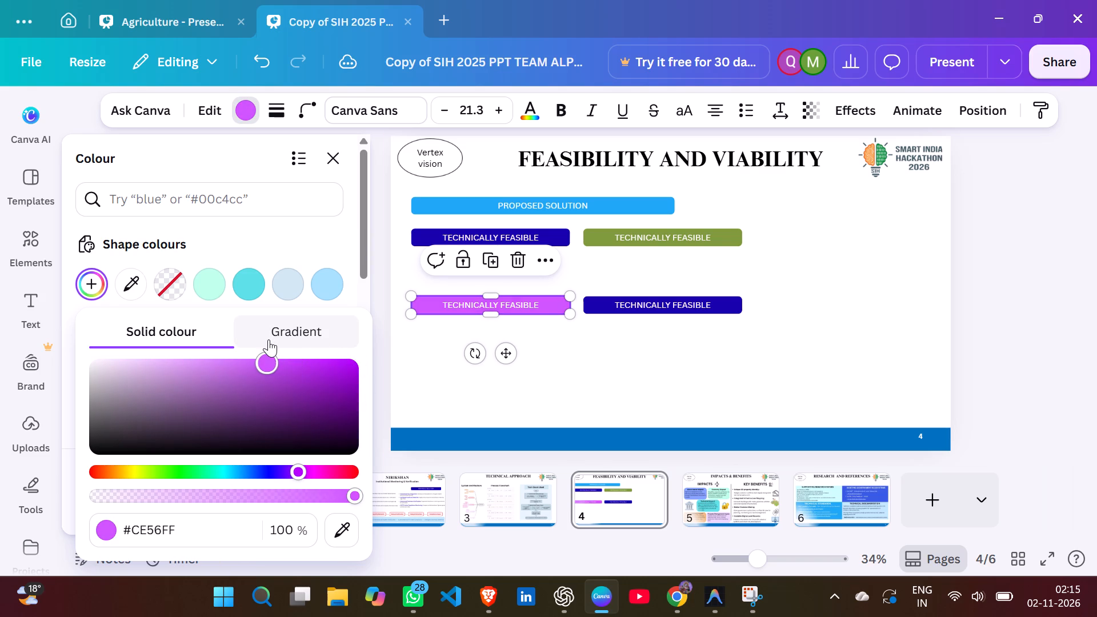
left_click_drag(269, 339, 250, 361)
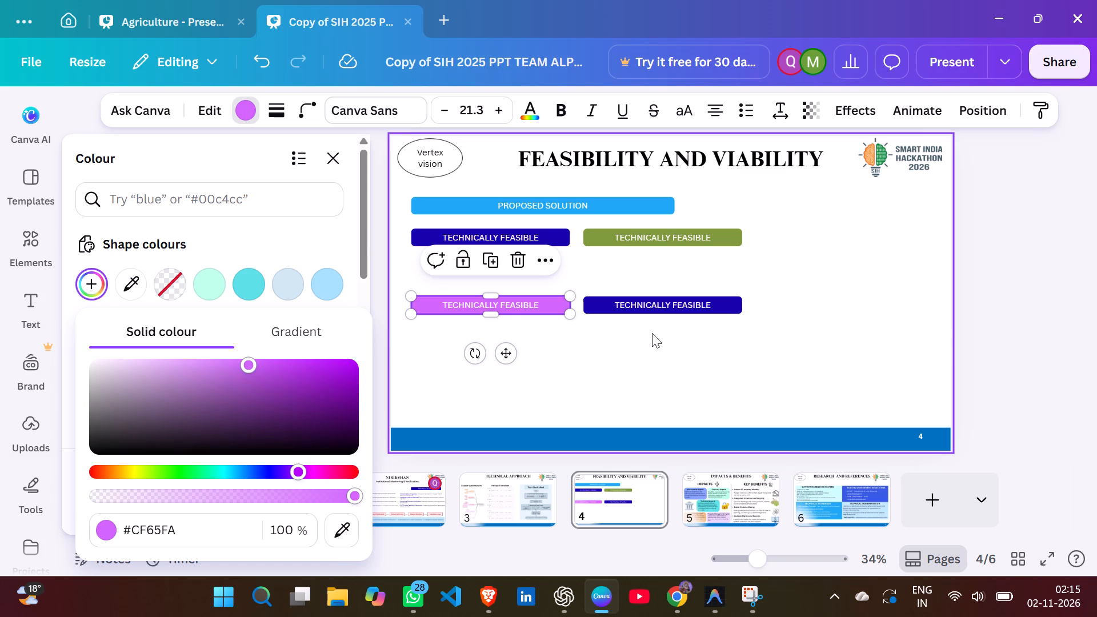
left_click(659, 310)
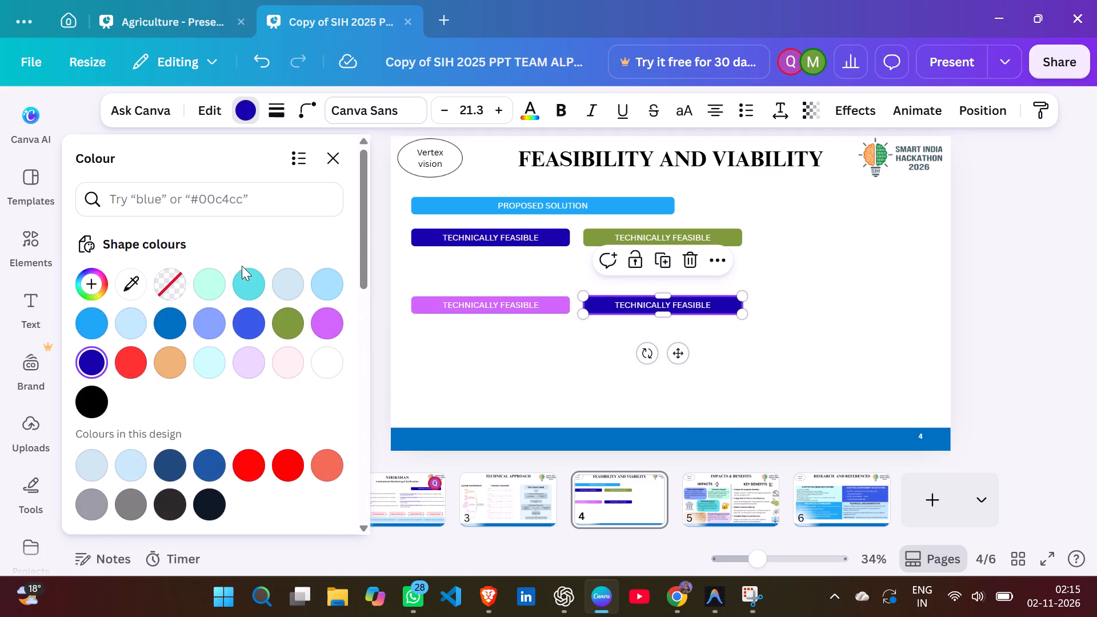
left_click(87, 278)
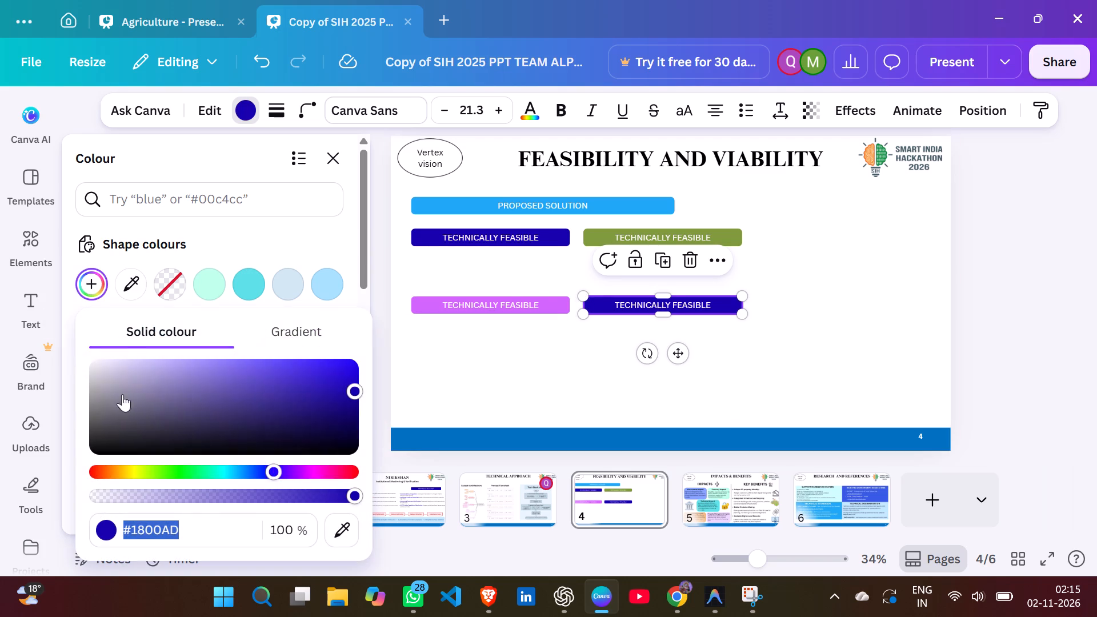
left_click(106, 369)
left_click_drag(106, 369, 269, 382)
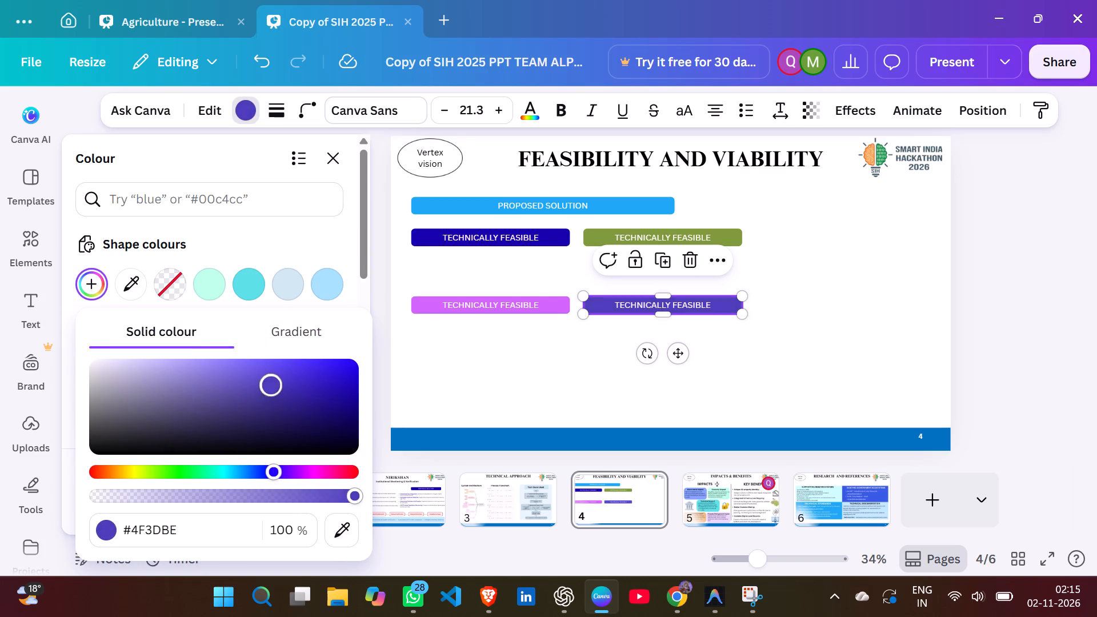
left_click_drag(269, 382, 283, 395)
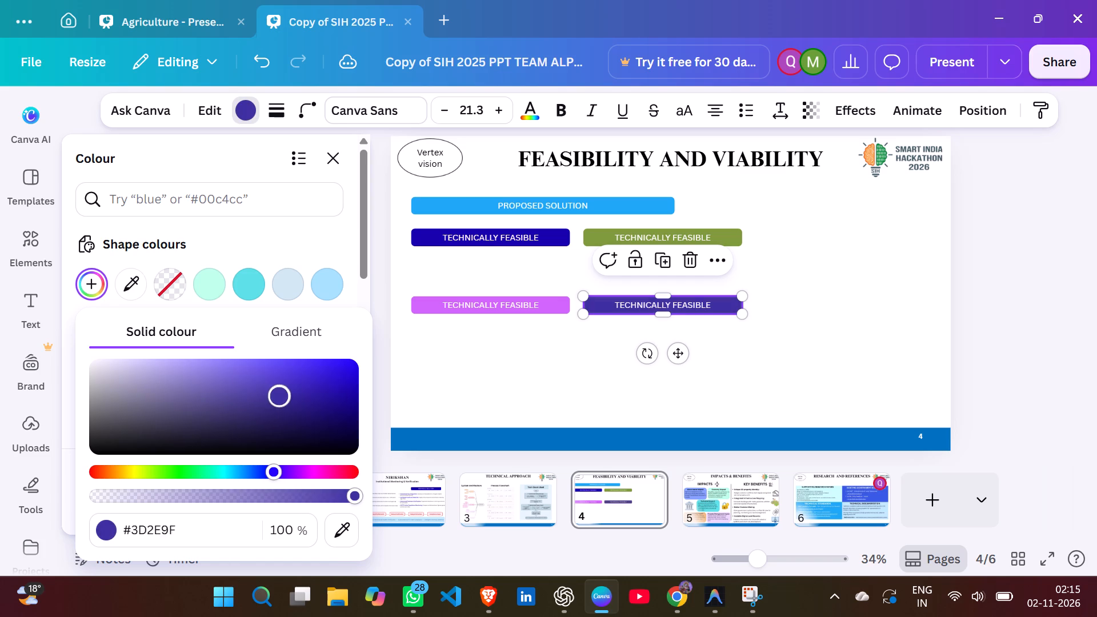
left_click_drag(283, 395, 218, 419)
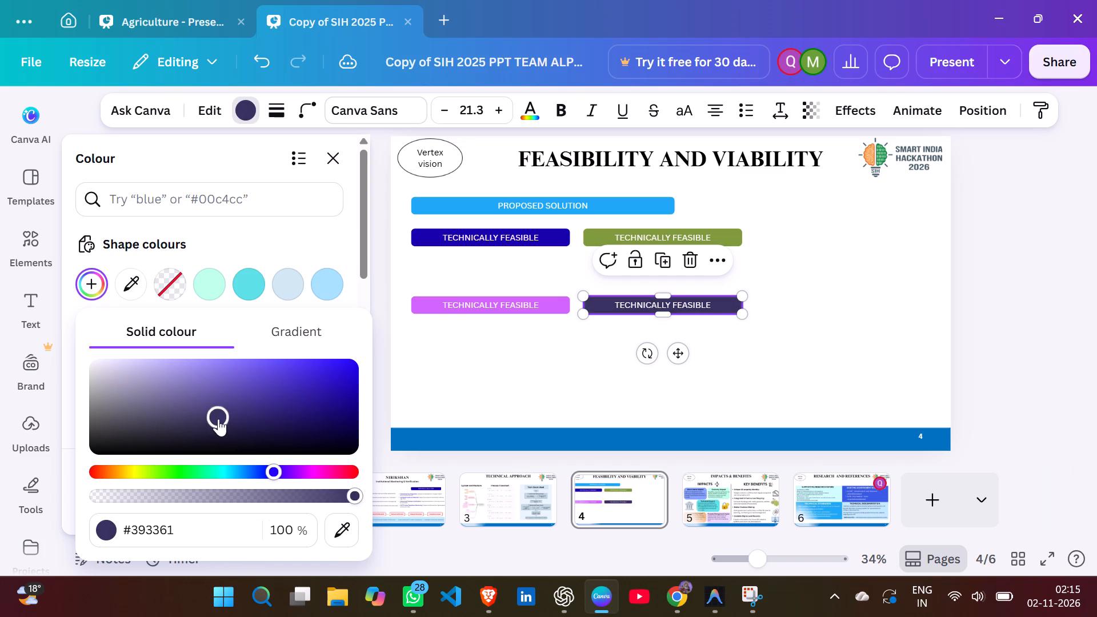
left_click(166, 466)
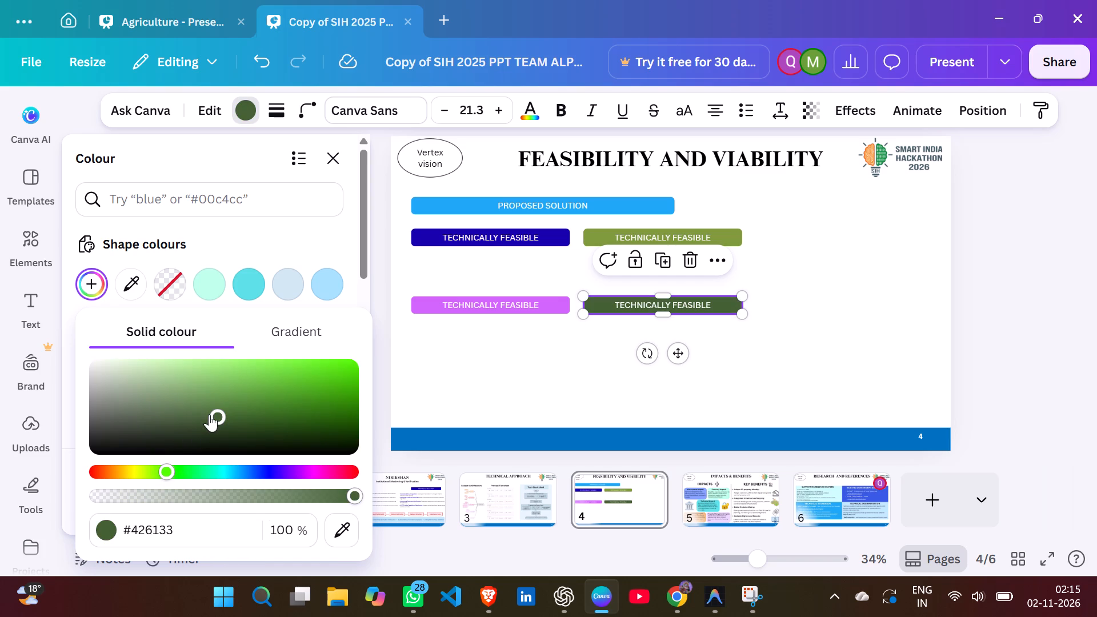
left_click_drag(209, 414, 291, 367)
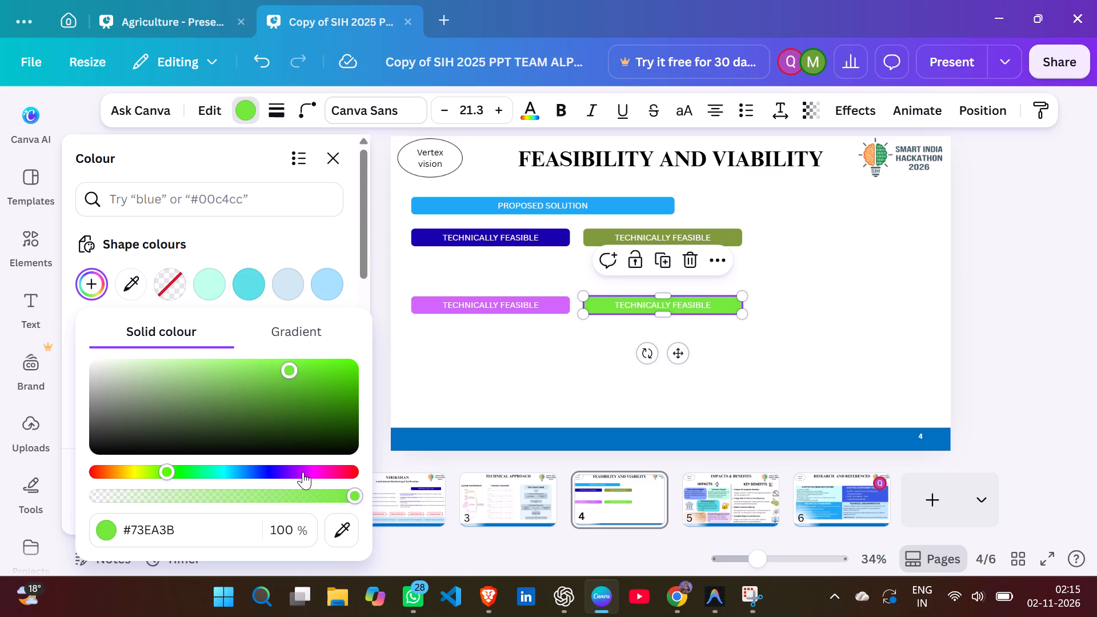
left_click(303, 472)
left_click_drag(285, 359, 251, 362)
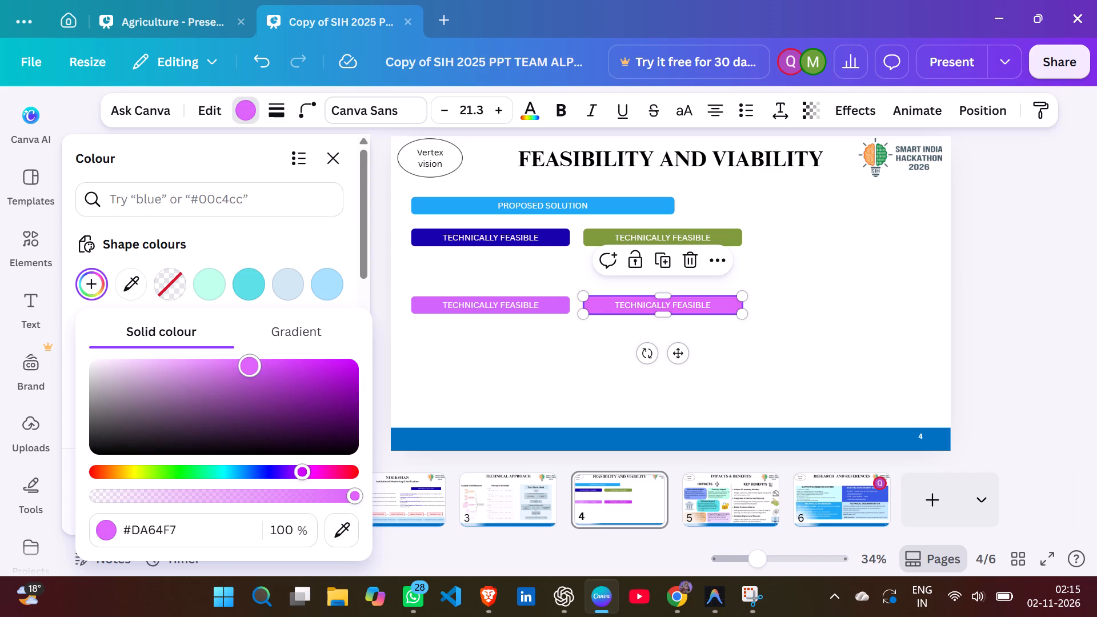
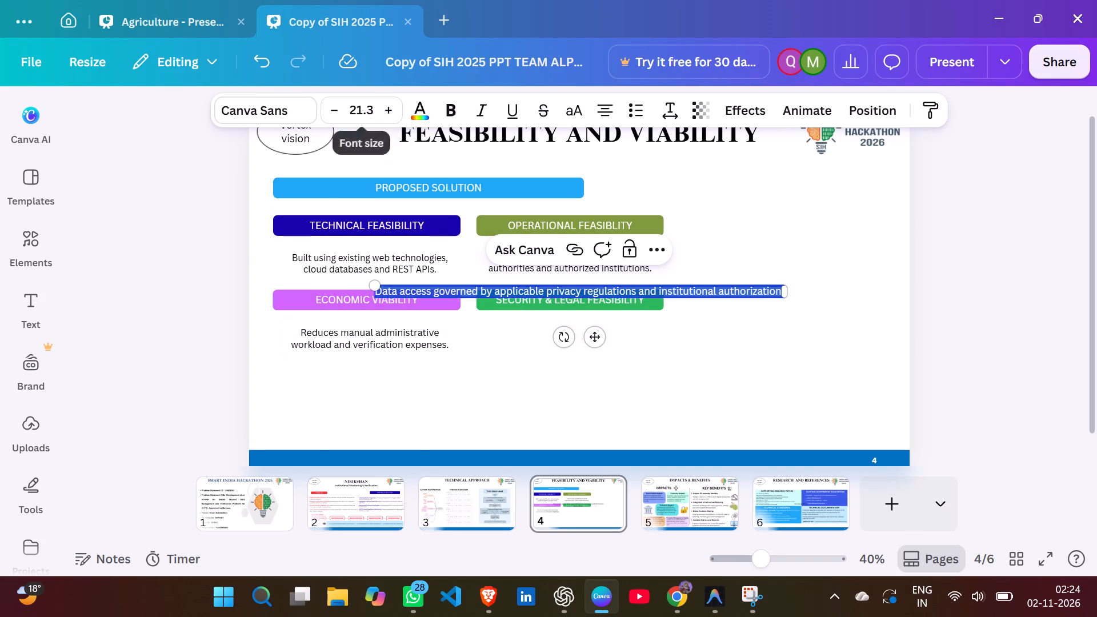
Set the font size of the pasted data access text to 20.
left_click(368, 110)
key("BackSpace")
type("20")
key("Return")
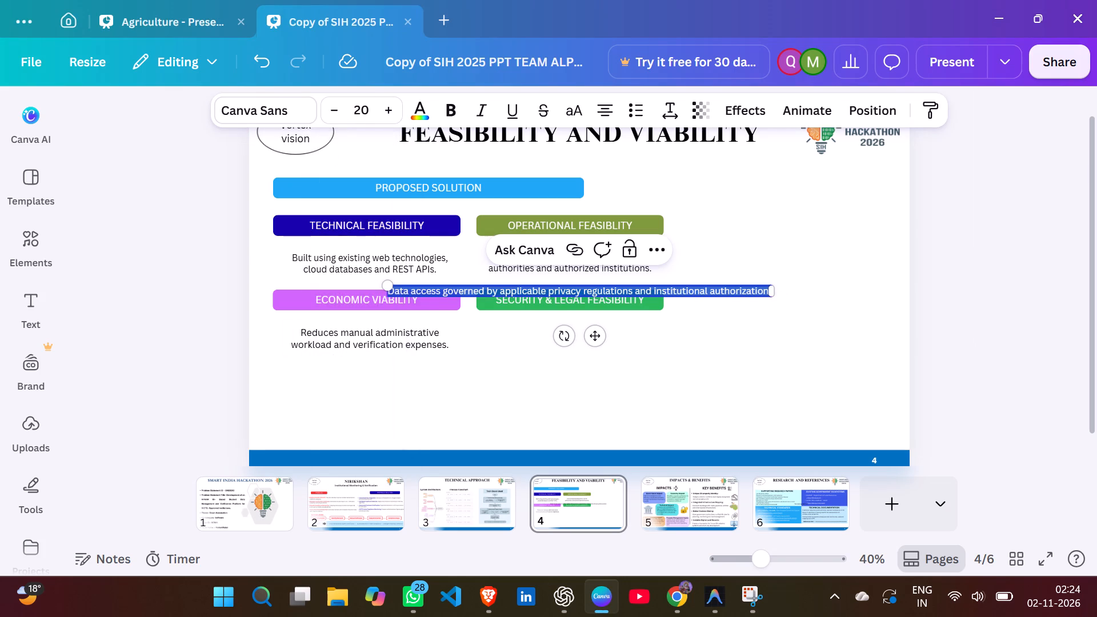
Wrap the data access text onto two lines by narrowing its box, and place it beneath the SECURITY & LEGAL FEASIBILITY bar.
left_click_drag(597, 329, 622, 388)
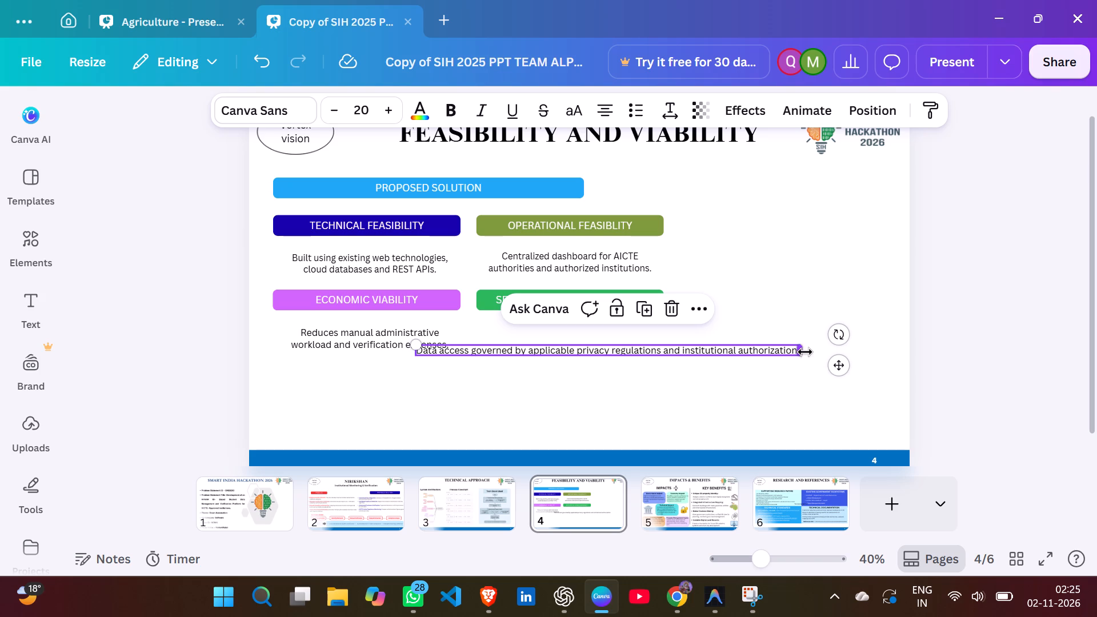
left_click_drag(805, 352, 643, 364)
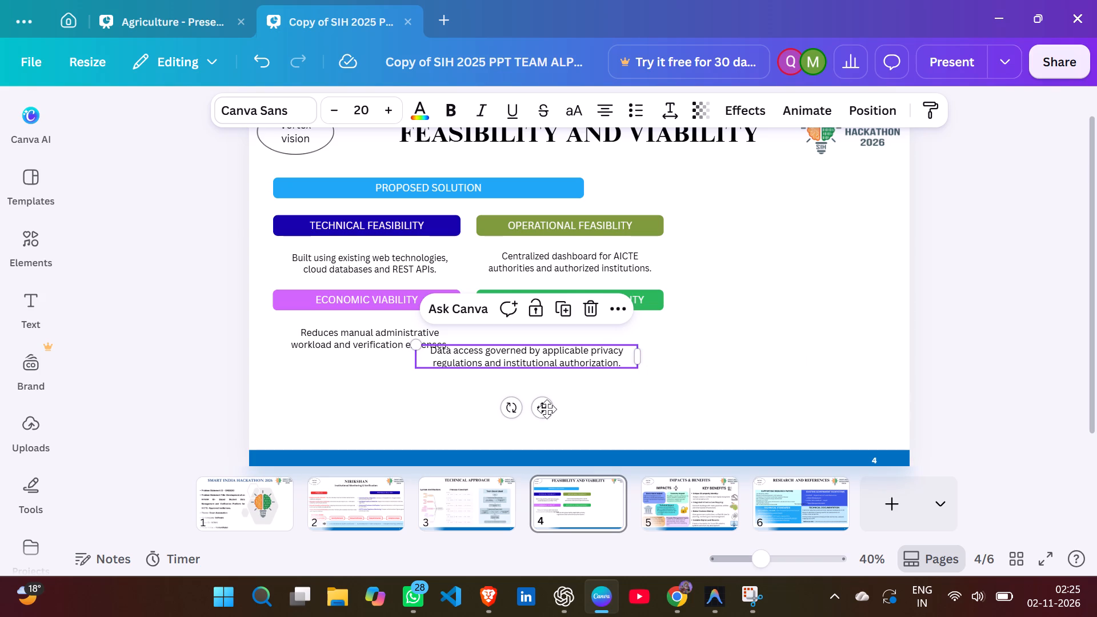
left_click_drag(546, 409, 599, 390)
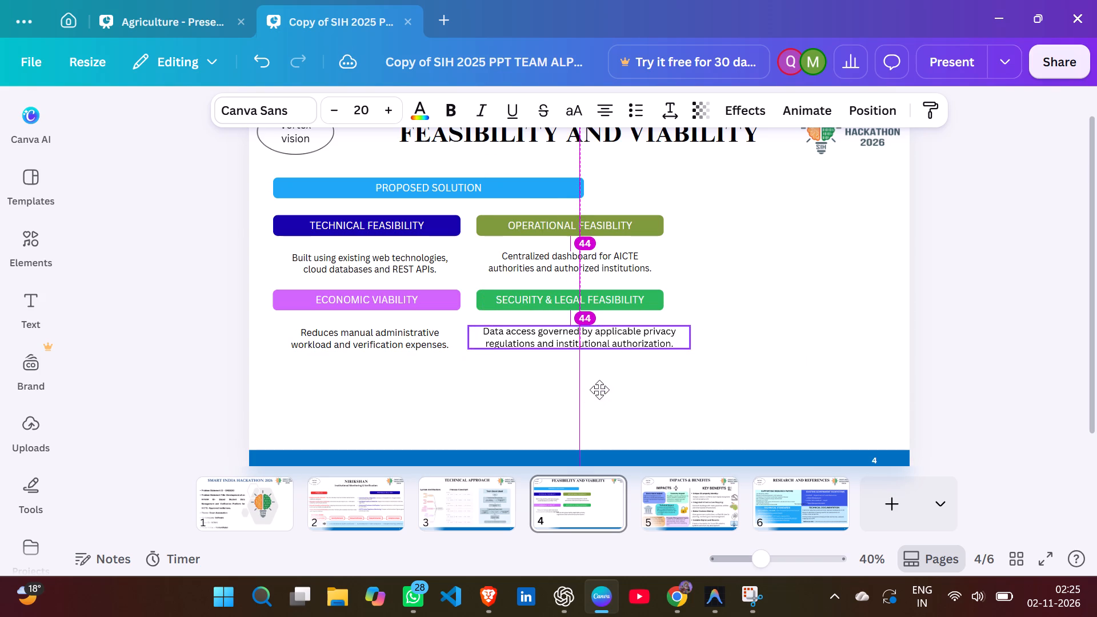
left_click_drag(599, 390, 599, 388)
left_click_drag(599, 388, 599, 391)
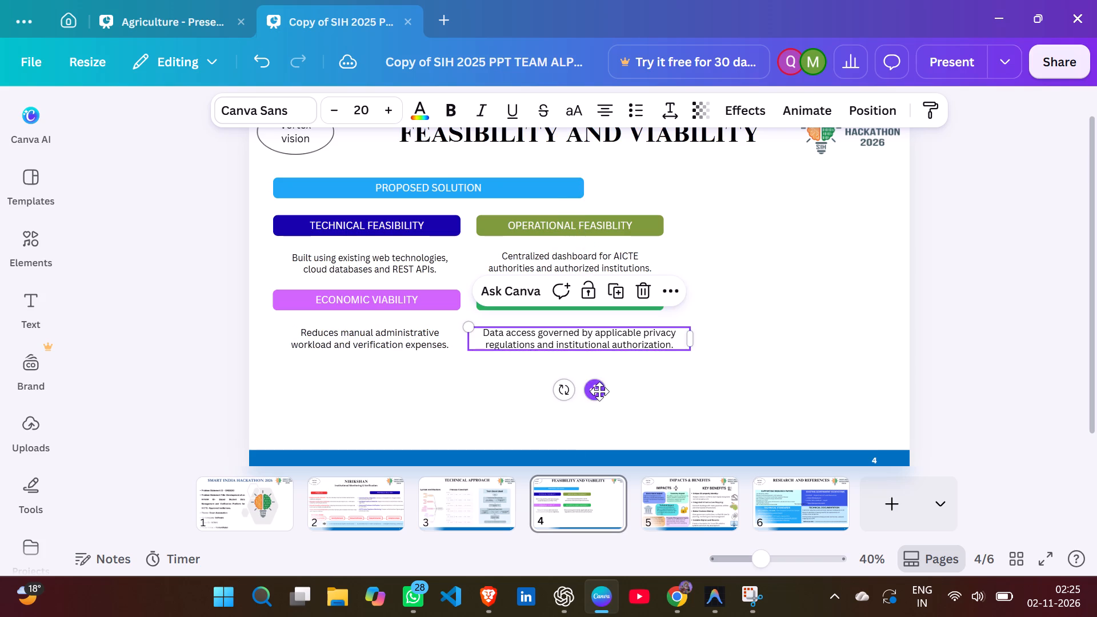
left_click(754, 375)
Nudge the data access text slightly left and up until its gap below the bar is 44, matching the operational text.
left_click(622, 344)
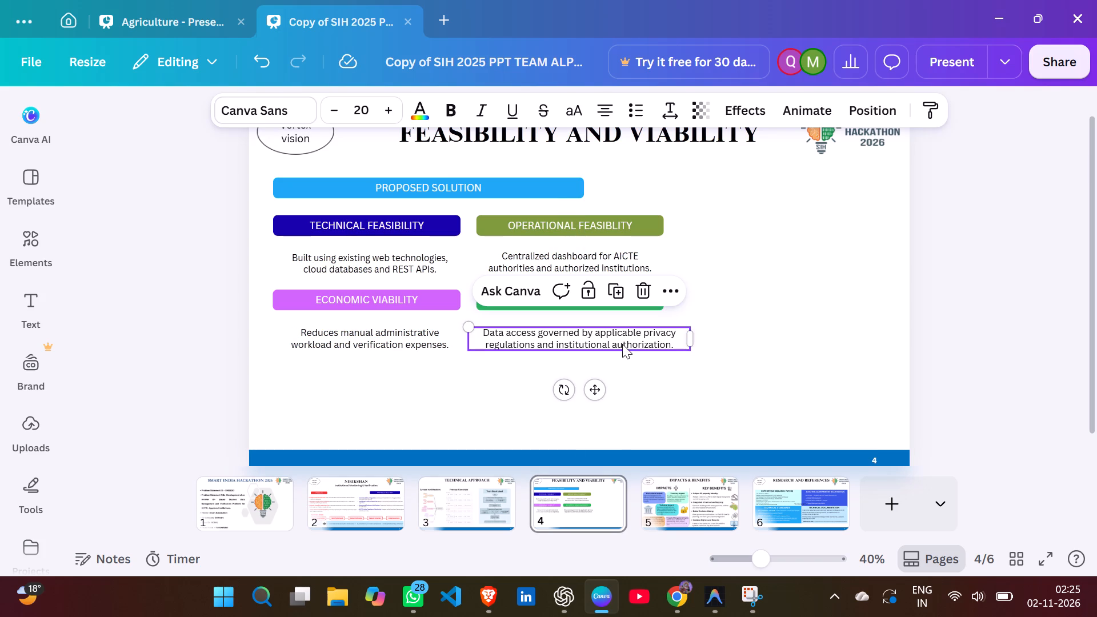
left_click(337, 327)
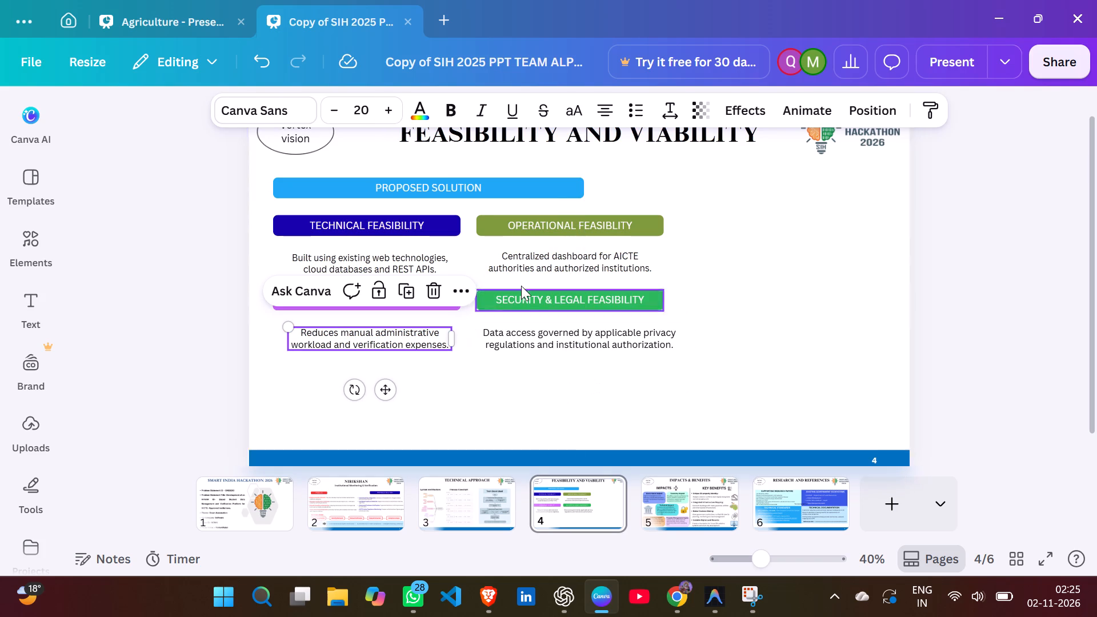
left_click(542, 350)
key("Left")
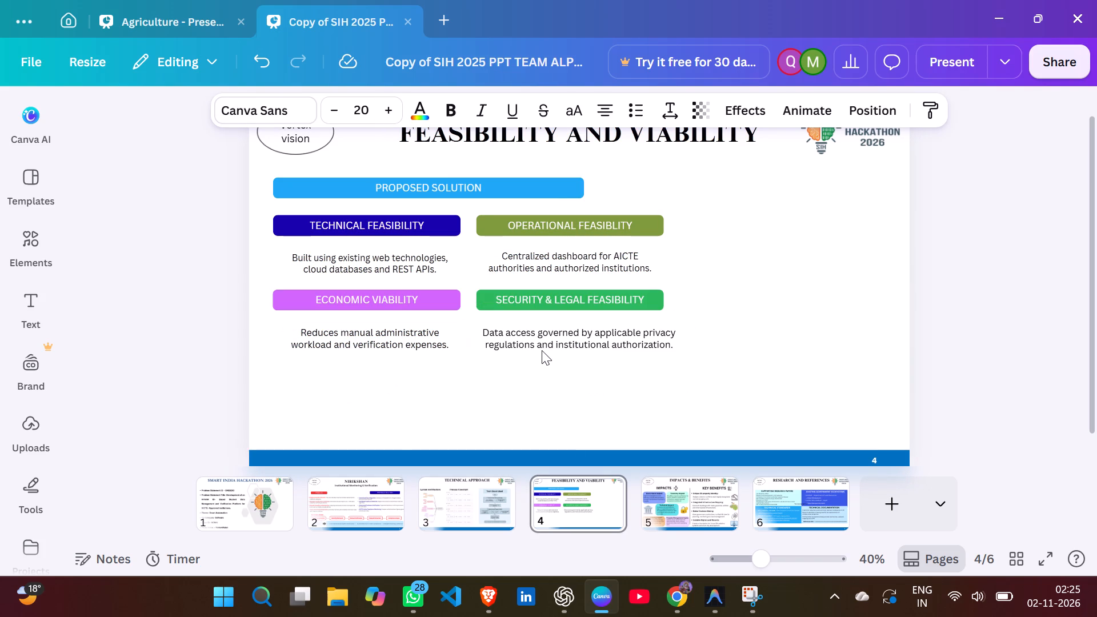
key("Left")
key("Left")
key("Up")
key("Up")
key("Up")
key("Up")
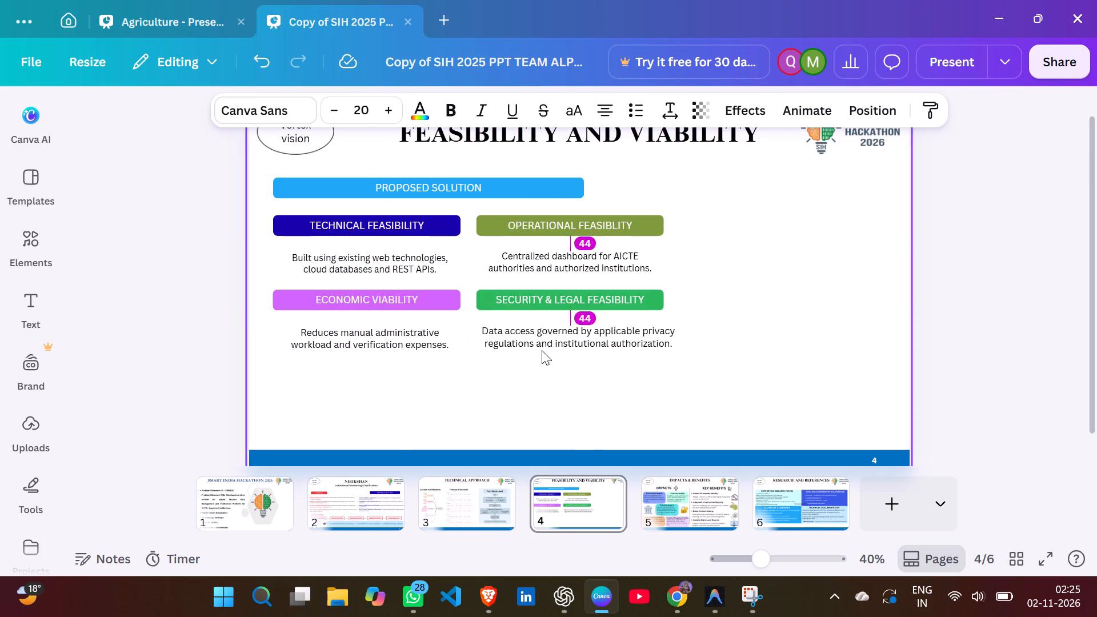
key("Down")
key("Up")
left_click(784, 348)
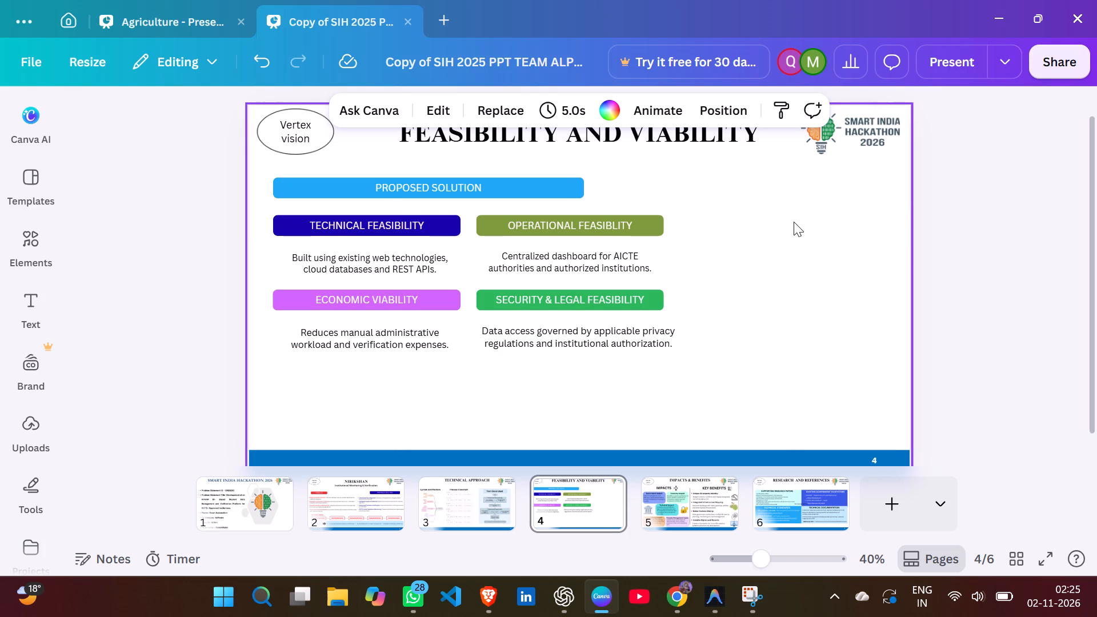
Add a square shape to the slide and give it a solid outline with a stroke weight of 2.
key("r")
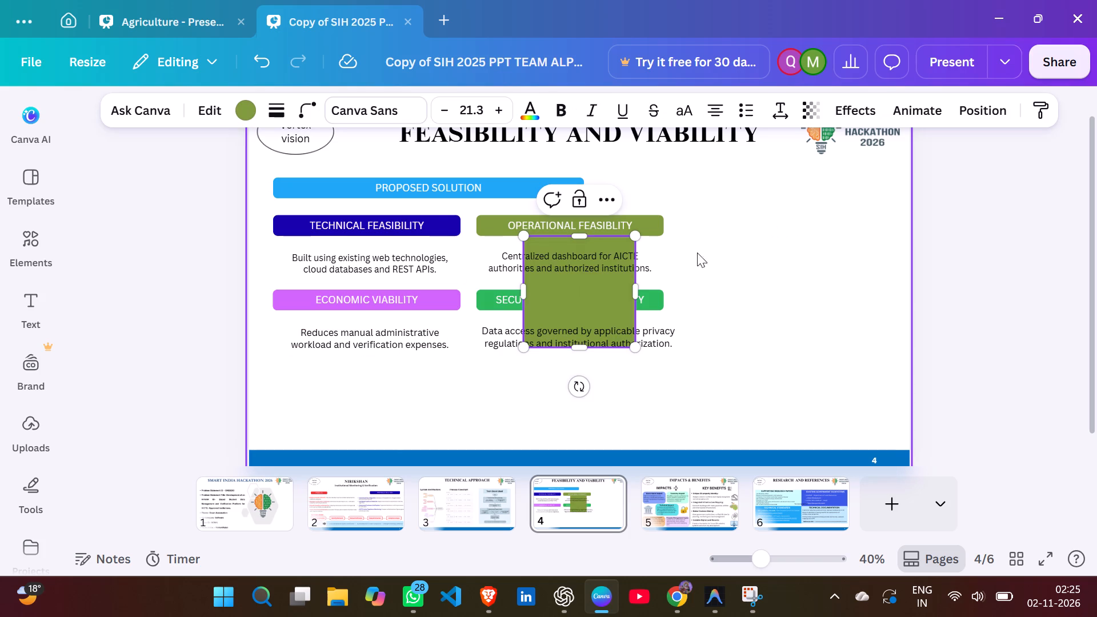
left_click(244, 105)
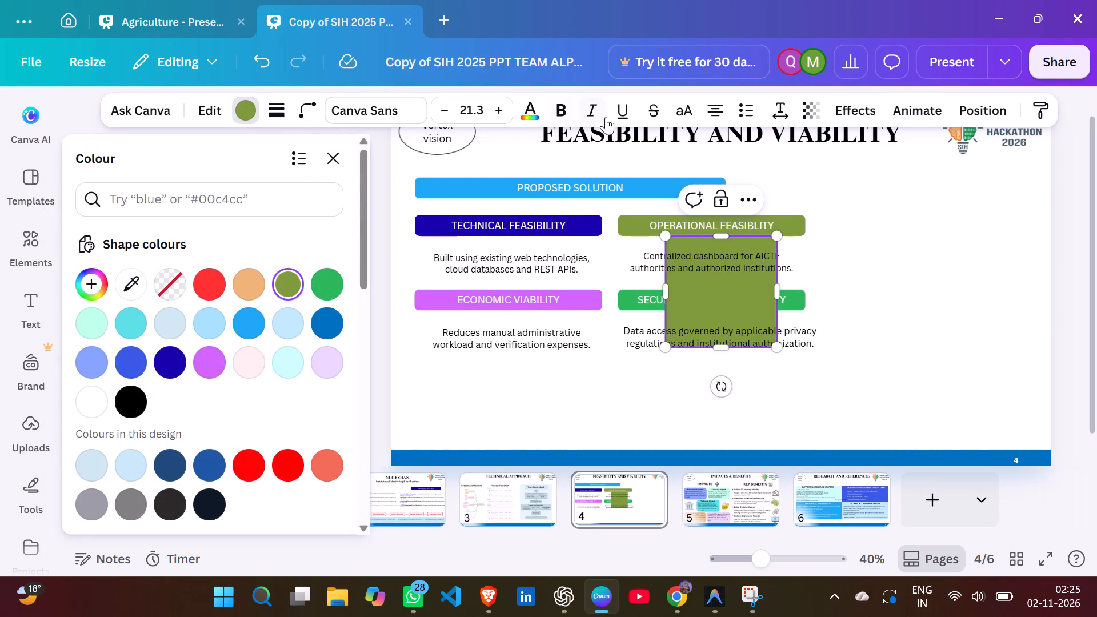
left_click(283, 111)
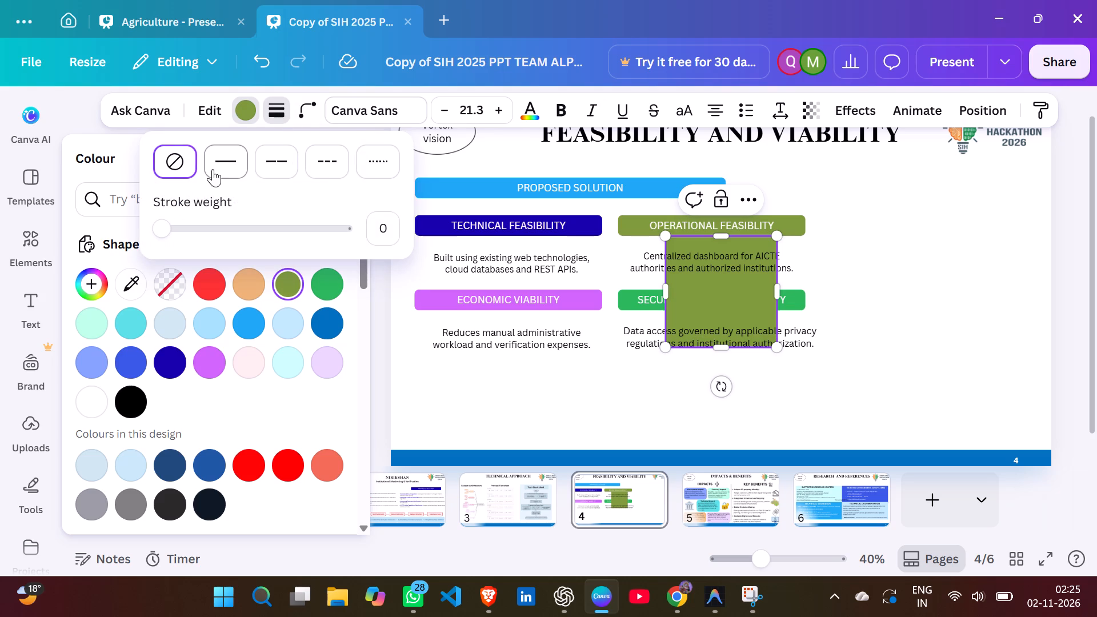
left_click(222, 161)
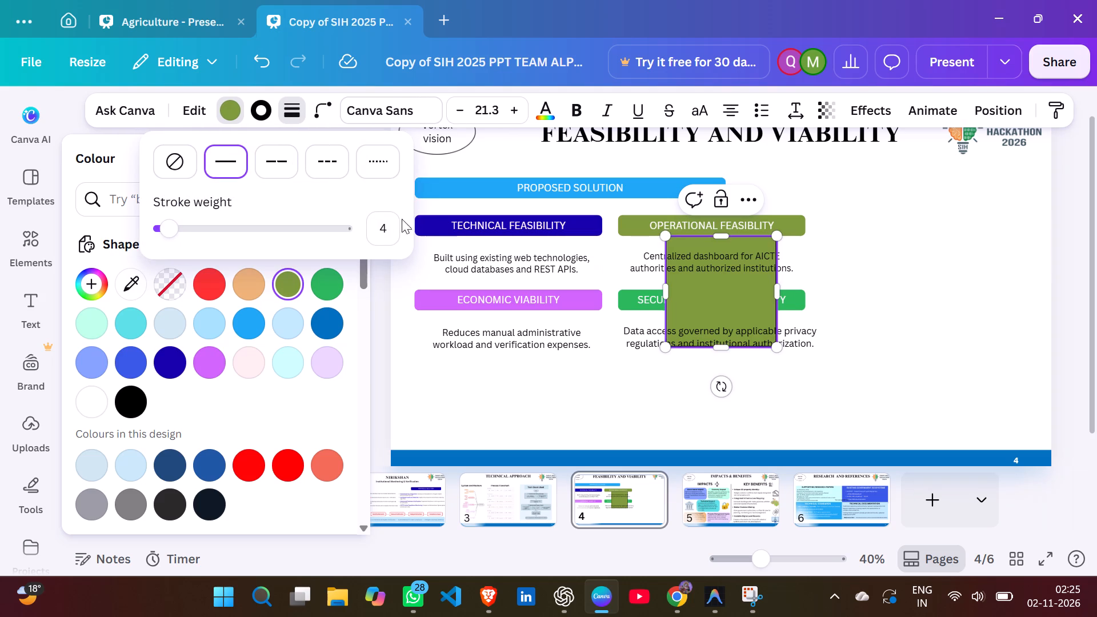
left_click(383, 216)
key("BackSpace")
key("2")
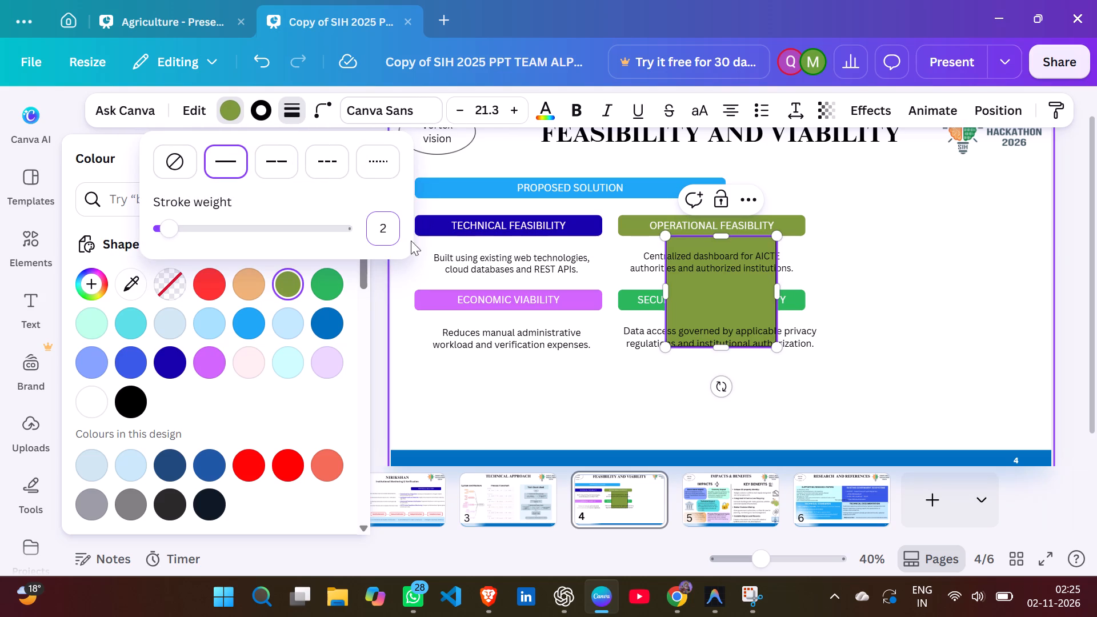
Recolour the new square on the slide with a dark blue outline and a white fill.
left_click(252, 106)
scroll(331, 328, "down", 2)
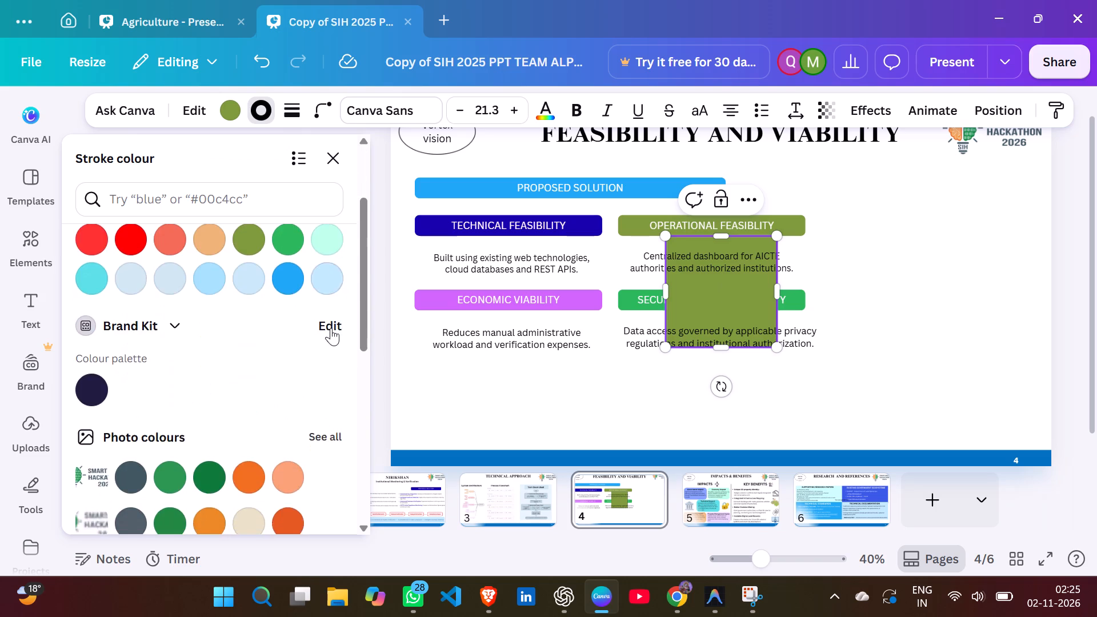
scroll(331, 328, "down", 2)
left_click(333, 388)
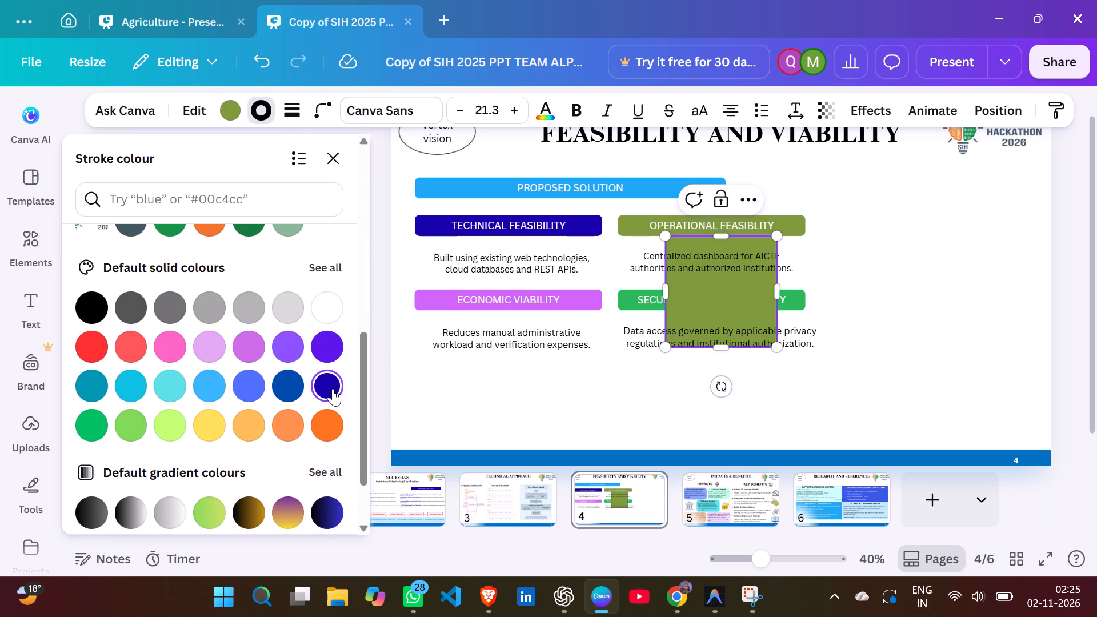
left_click(613, 414)
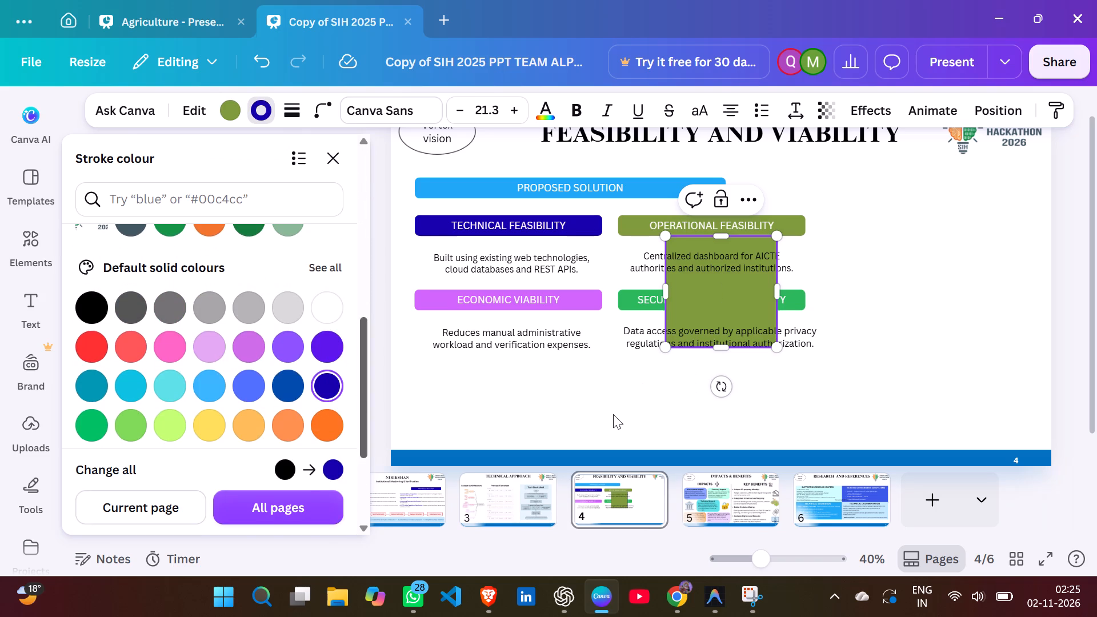
left_click(586, 295)
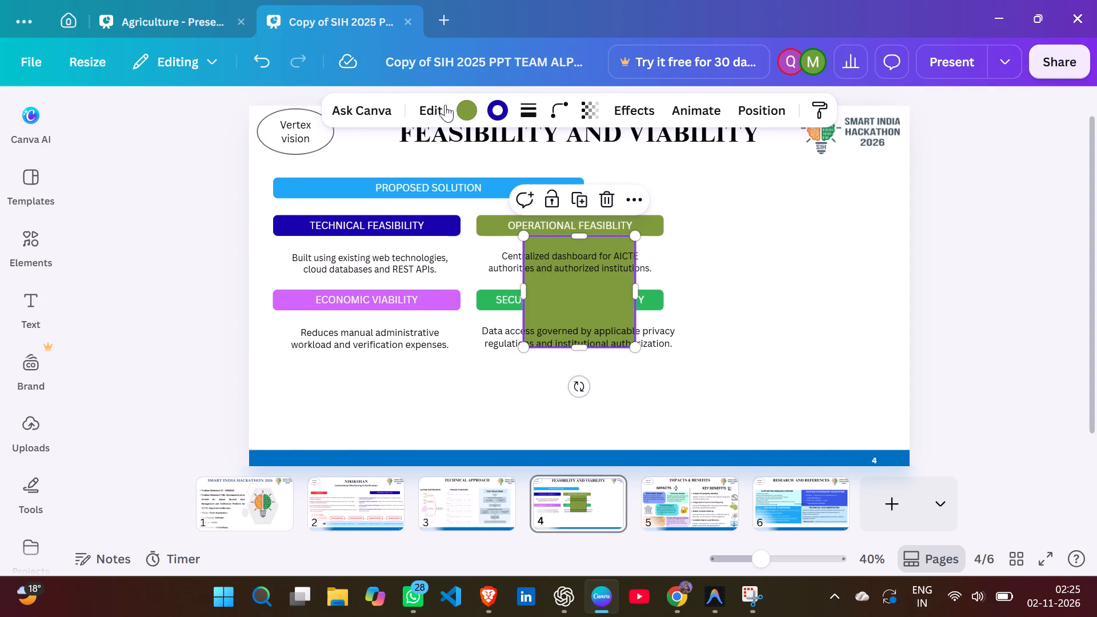
left_click(457, 113)
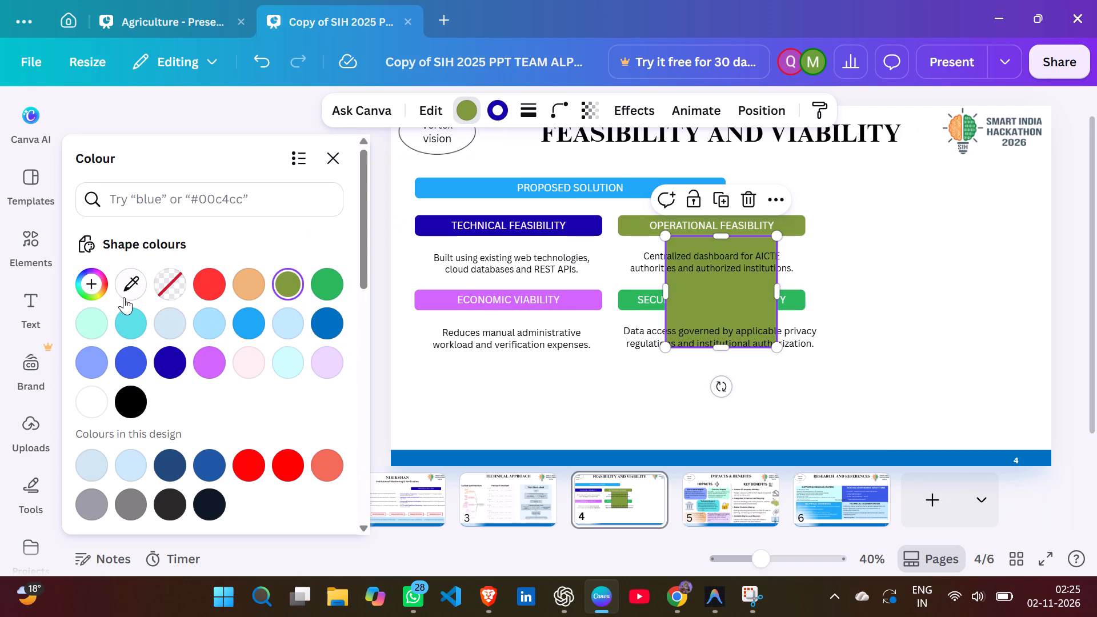
left_click(90, 400)
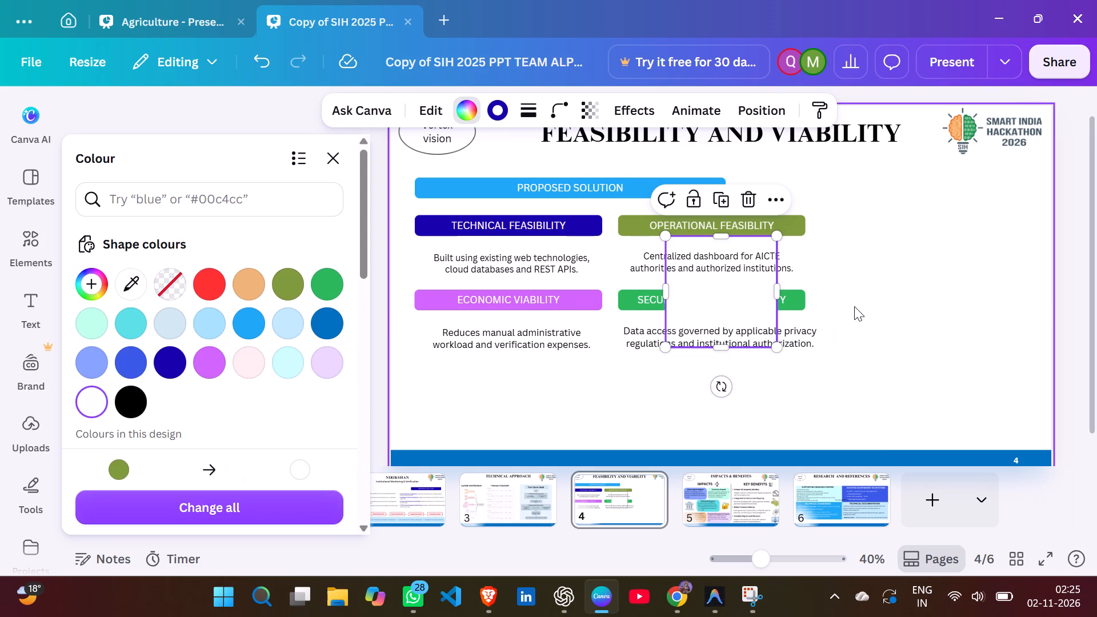
left_click(854, 306)
Move the white square over the TECHNICAL FEASIBILITY bar and its text, widen it past the bar, and send it to the back.
left_click_drag(712, 305, 686, 310)
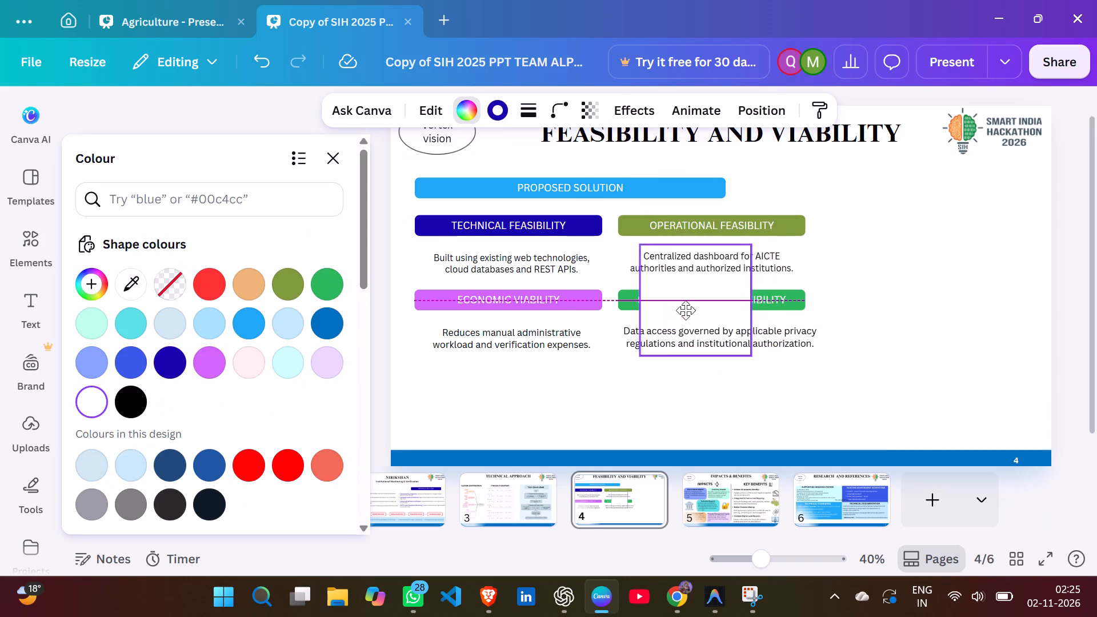
left_click_drag(686, 310, 459, 262)
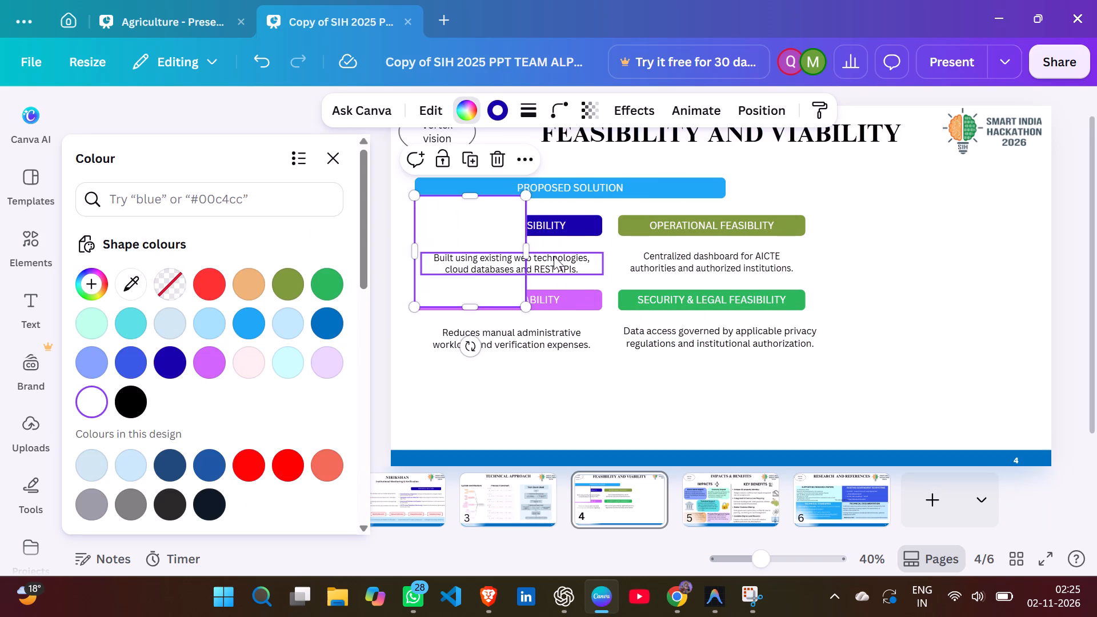
left_click_drag(526, 253, 608, 250)
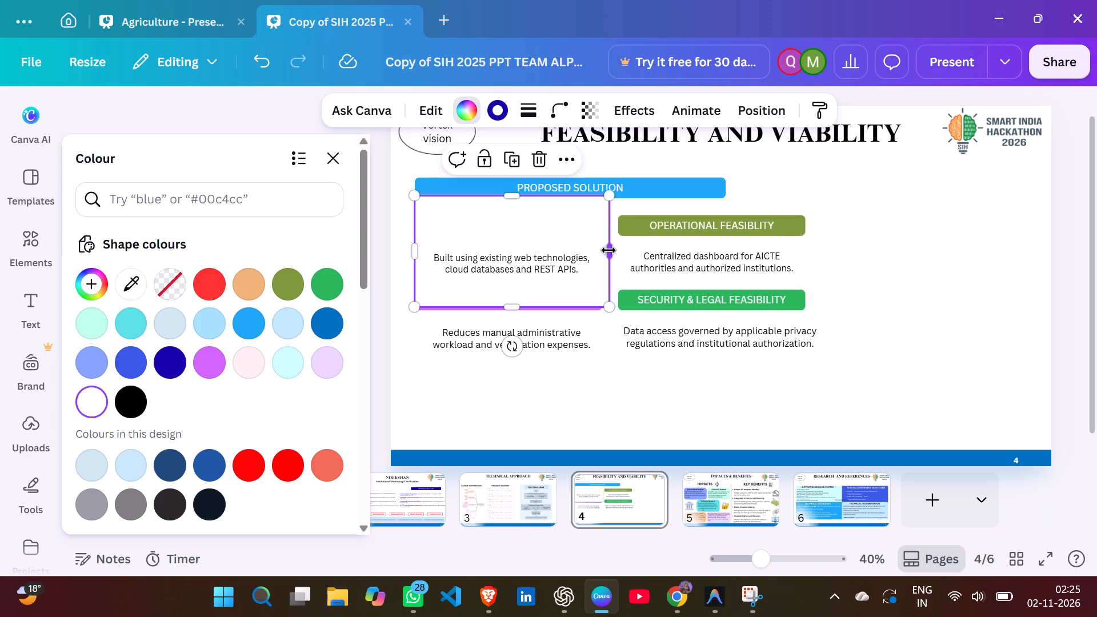
left_click(770, 105)
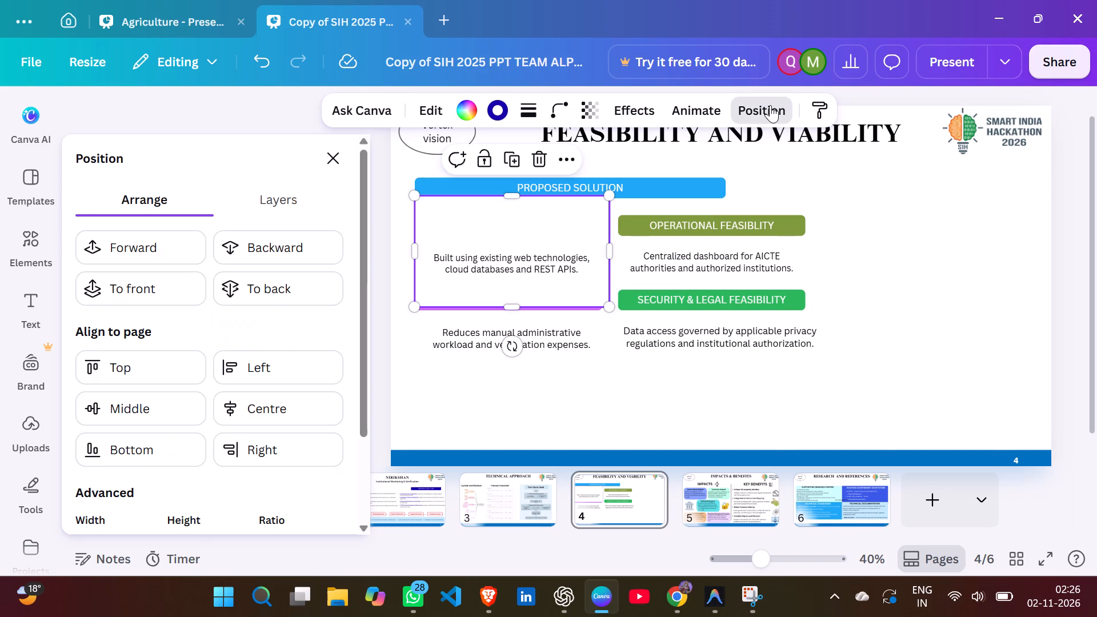
left_click(263, 242)
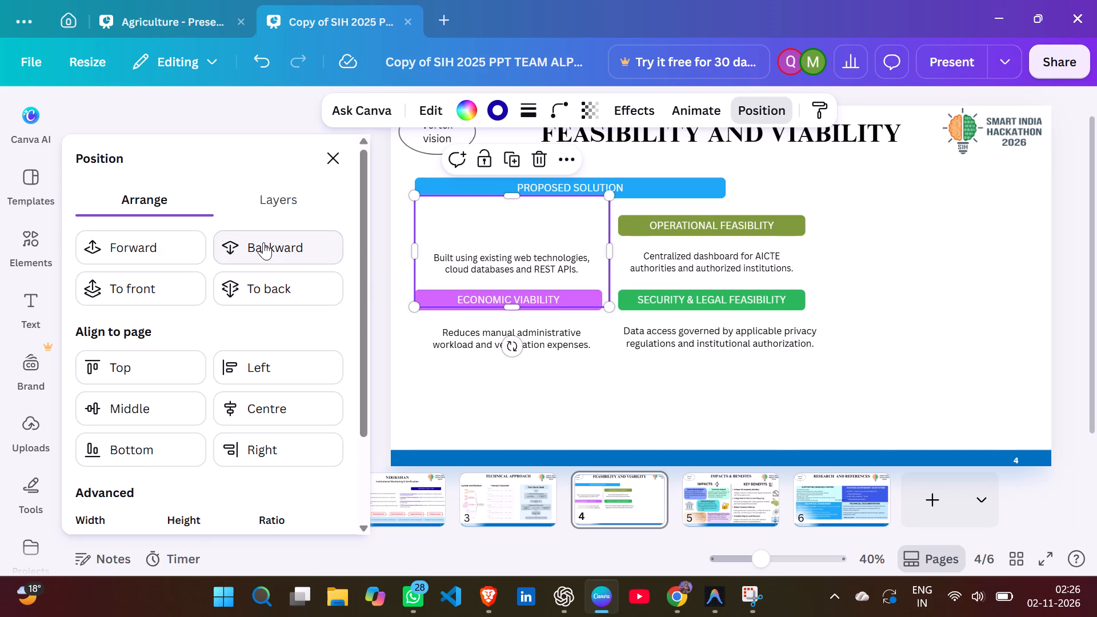
left_click(245, 287)
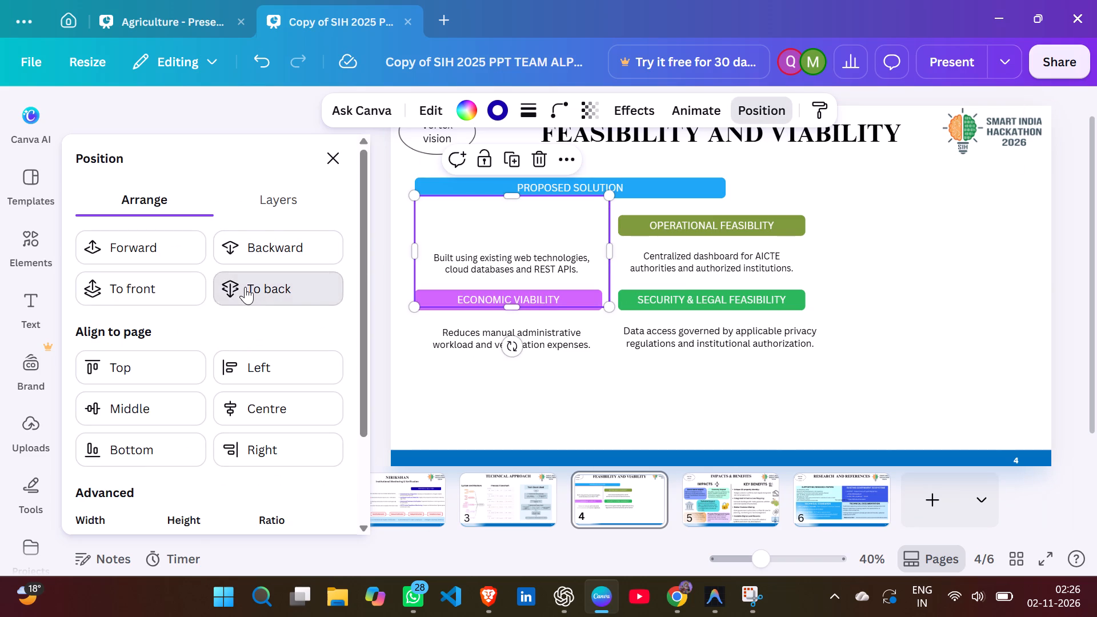
Fit the box around the TECHNICAL FEASIBILITY bar and text, with a height of about 190 and the bar's width.
left_click_drag(511, 306, 519, 279)
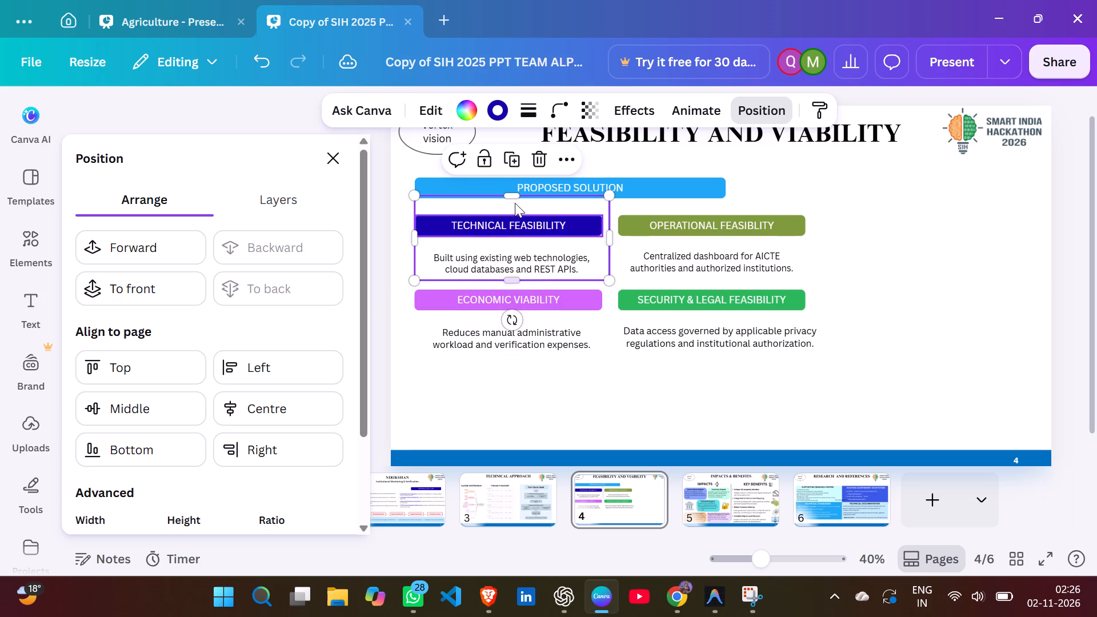
left_click_drag(511, 194, 507, 216)
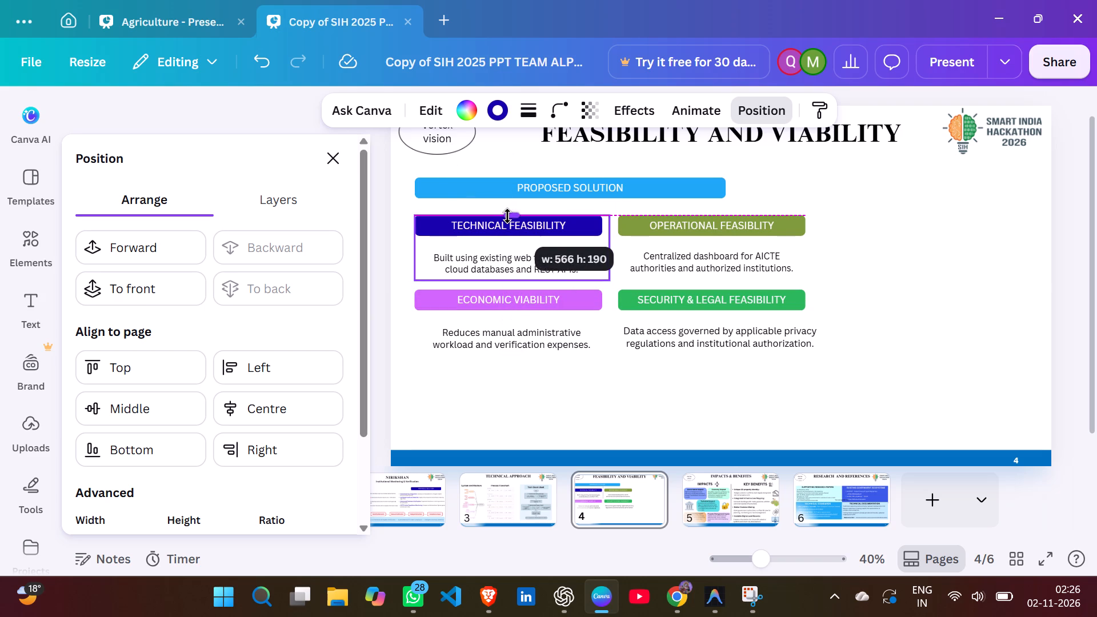
left_click_drag(507, 216, 507, 216)
left_click_drag(605, 252, 599, 254)
left_click(852, 241)
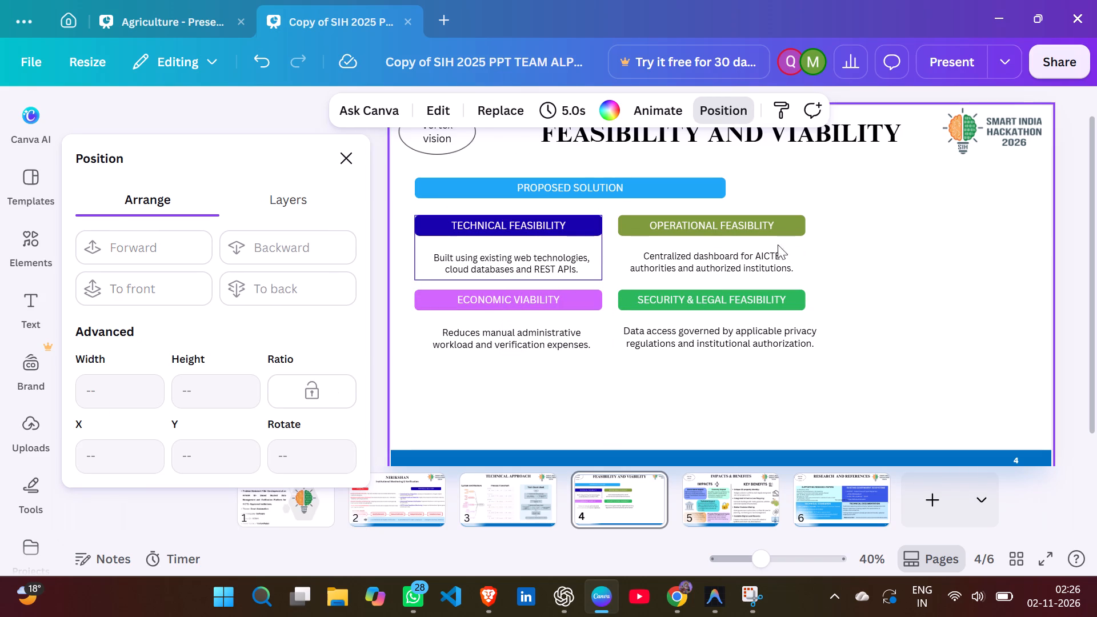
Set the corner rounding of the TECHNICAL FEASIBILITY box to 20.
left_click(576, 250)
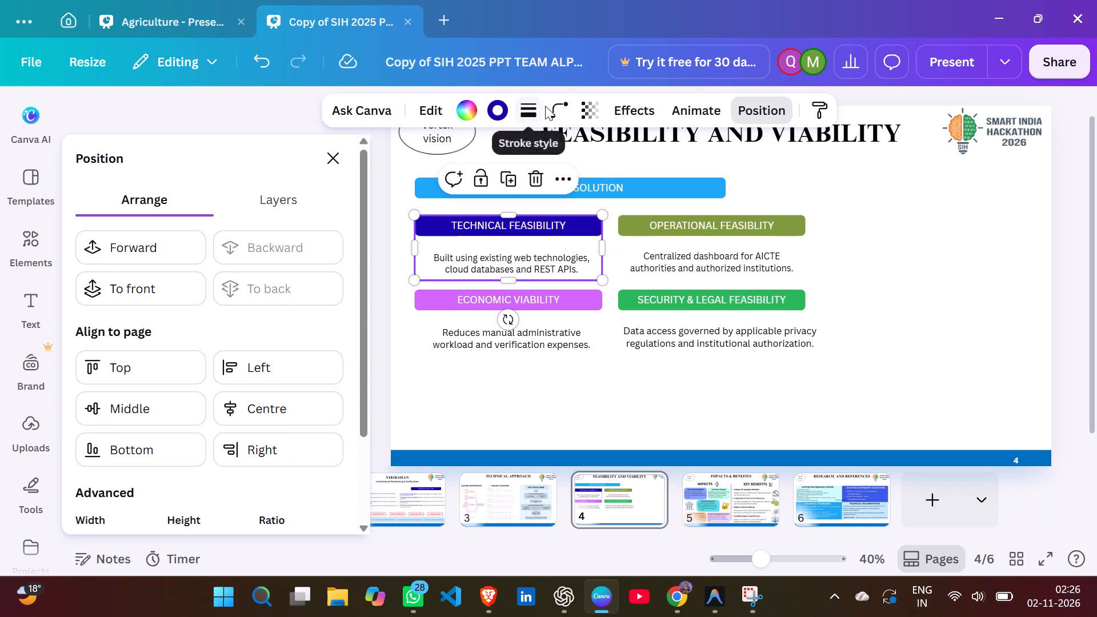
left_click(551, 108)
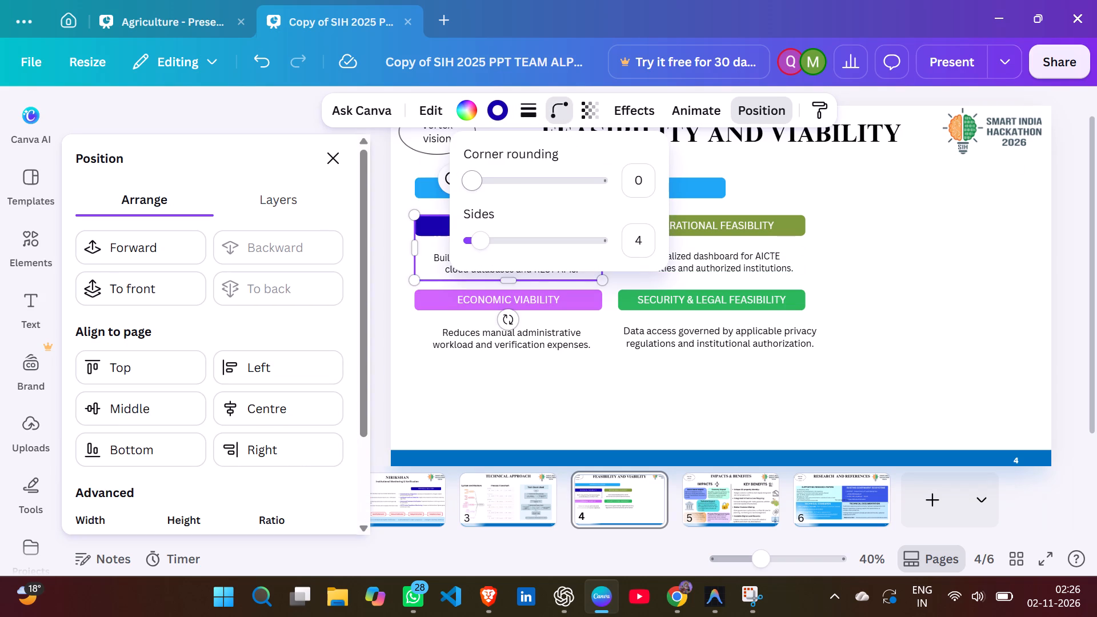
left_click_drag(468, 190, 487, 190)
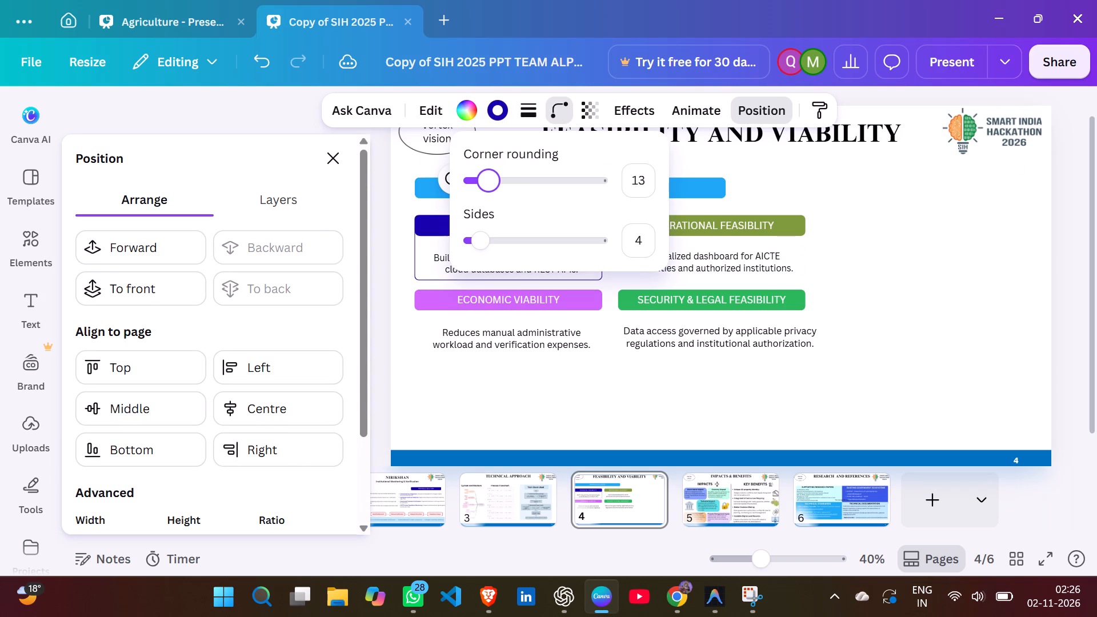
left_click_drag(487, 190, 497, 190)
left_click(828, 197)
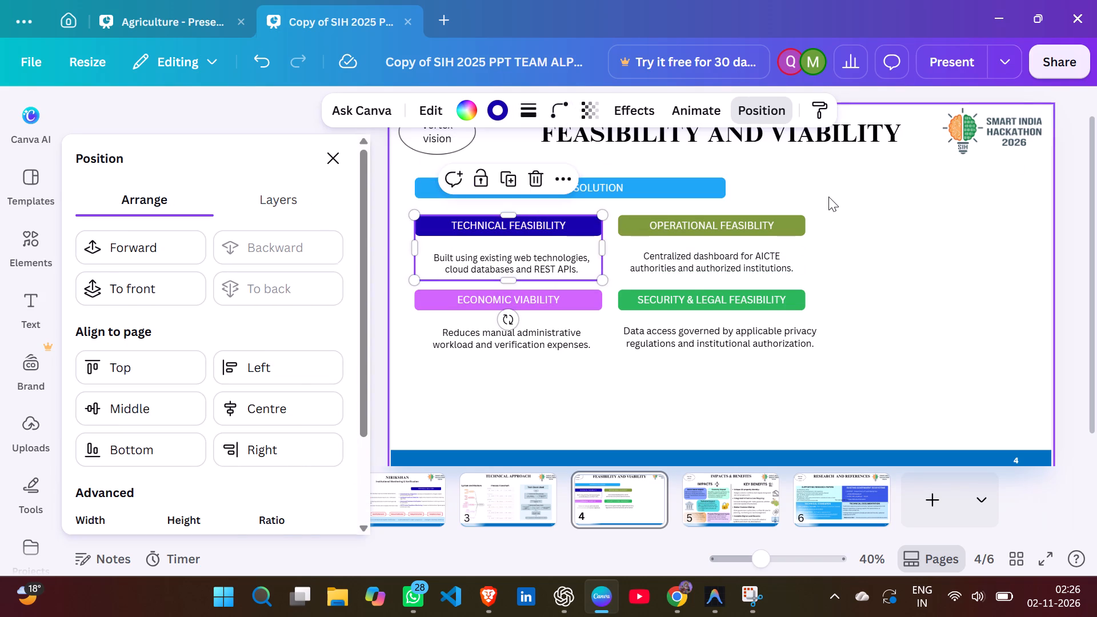
Set the corner rounding of the TECHNICAL FEASIBILITY box to 25.
left_click(586, 250)
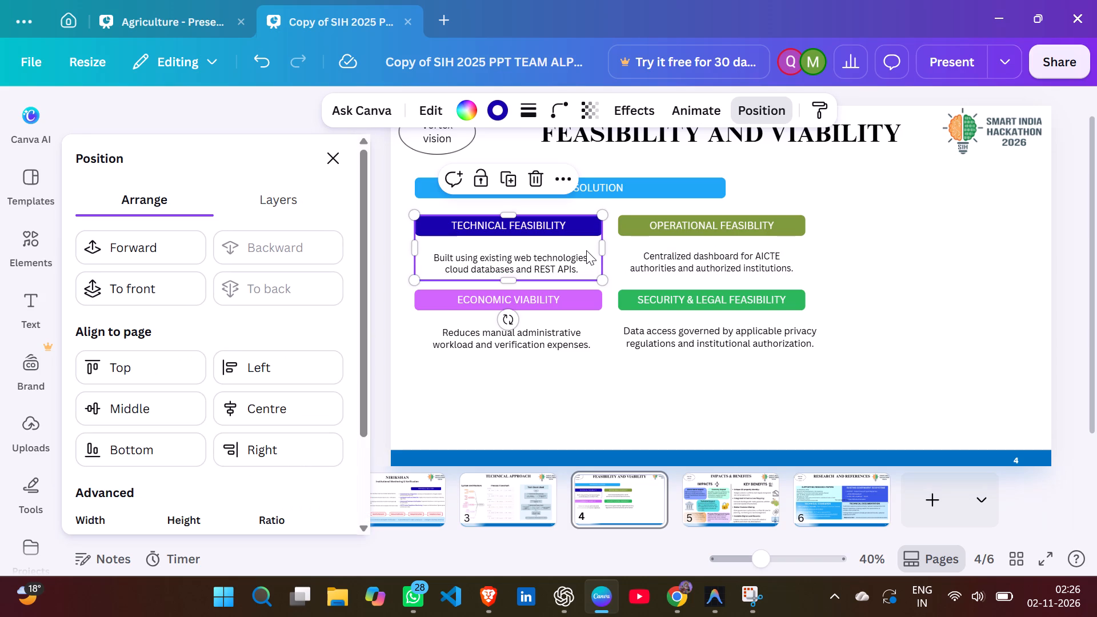
left_click(558, 113)
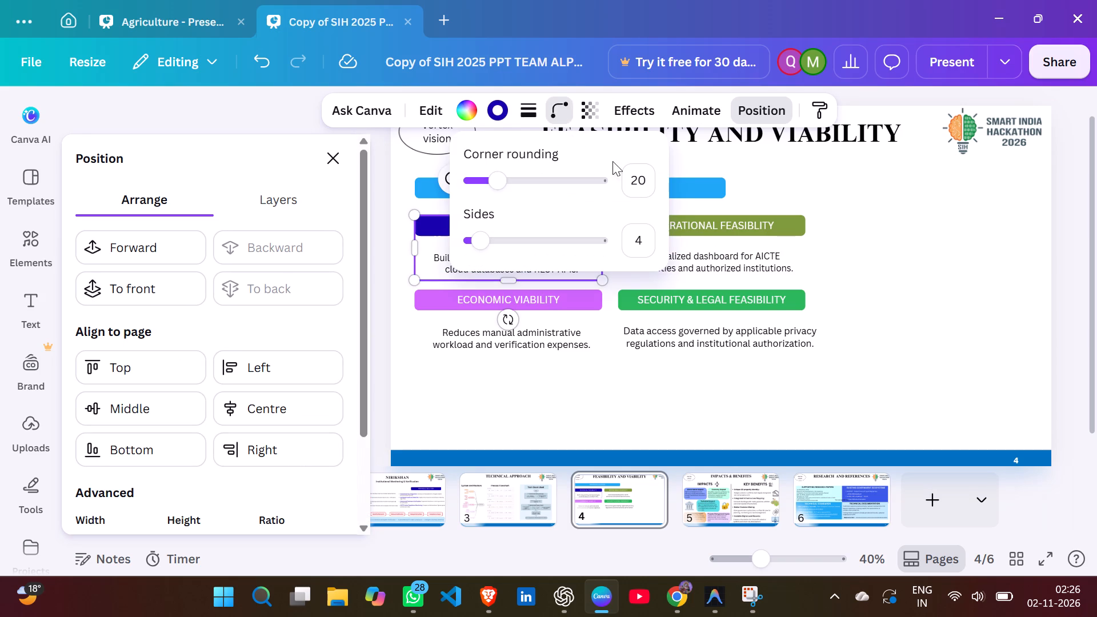
left_click(636, 175)
key("BackSpace")
type("25")
key("Return")
left_click(955, 230)
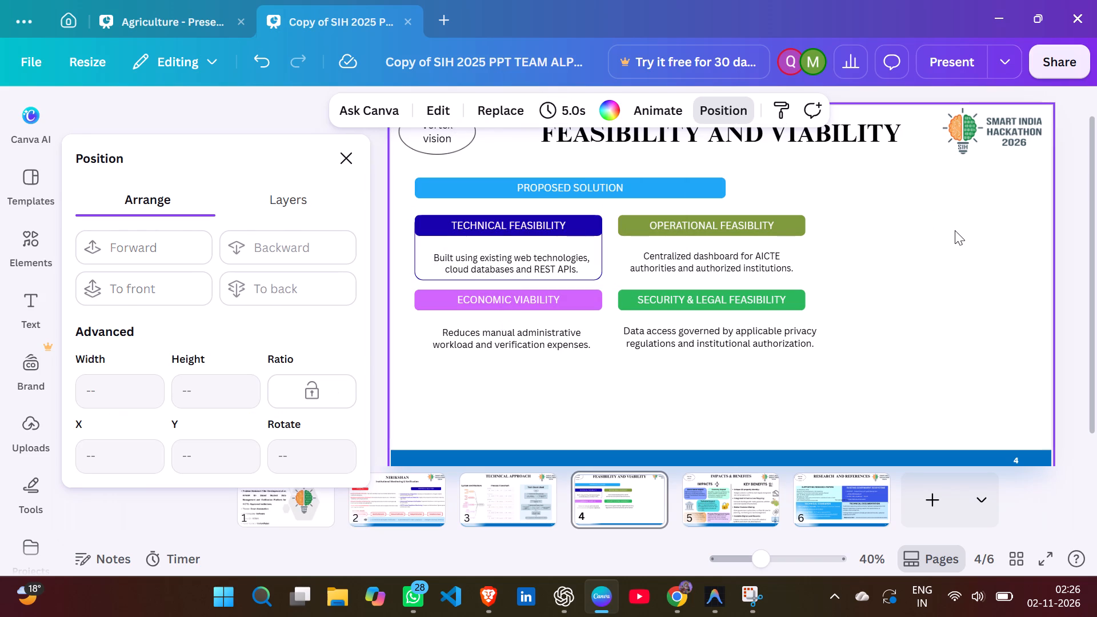
Nudge the web technologies text slightly left to centre it beneath the TECHNICAL FEASIBILITY bar.
left_click(585, 253)
key("Left")
key("Left")
key("Left")
key("Left")
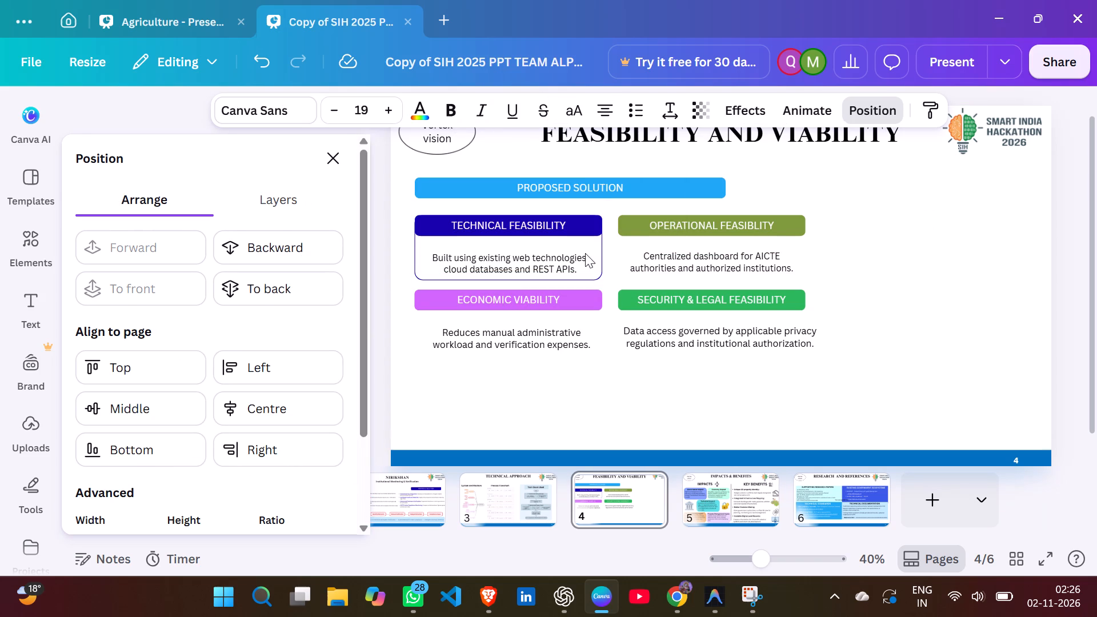
key("Left")
key("Left")
key("Left")
key("Left")
key("Left")
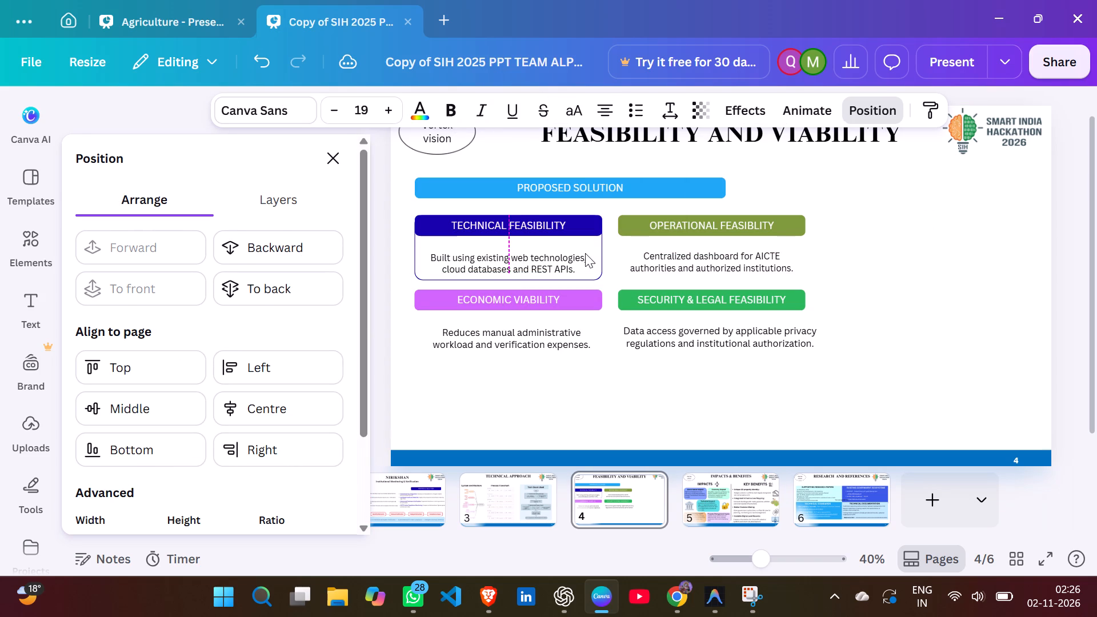
left_click(839, 271)
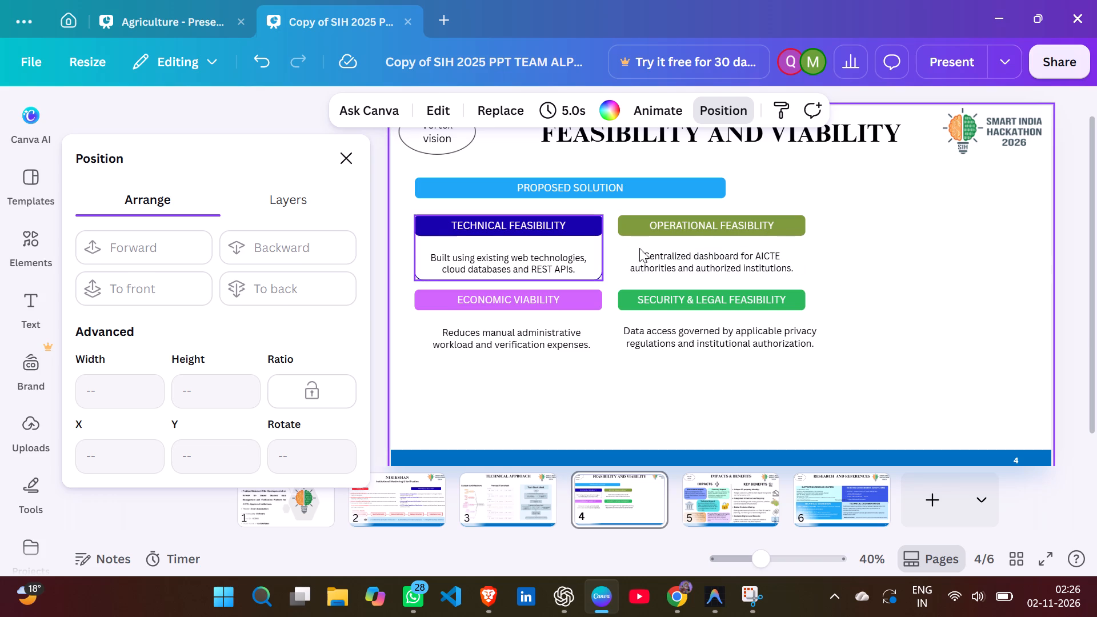
Duplicate the outlined box, place the copy over the OPERATIONAL FEASIBLITY bar and its text, and send it to the back.
left_click(599, 247)
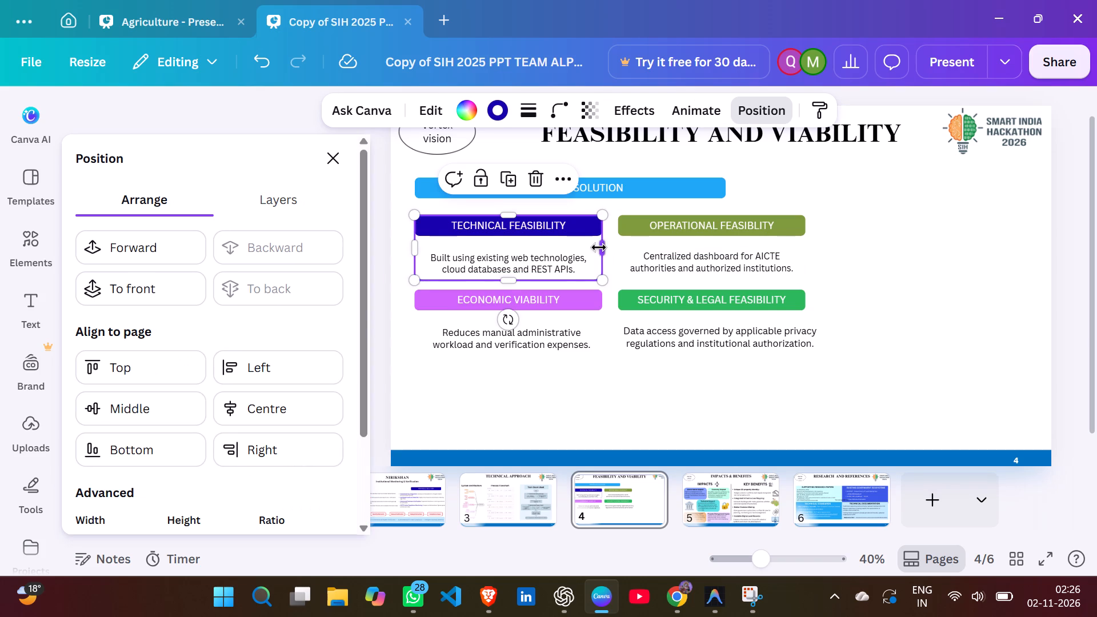
key("ctrl+c")
key("ctrl+v")
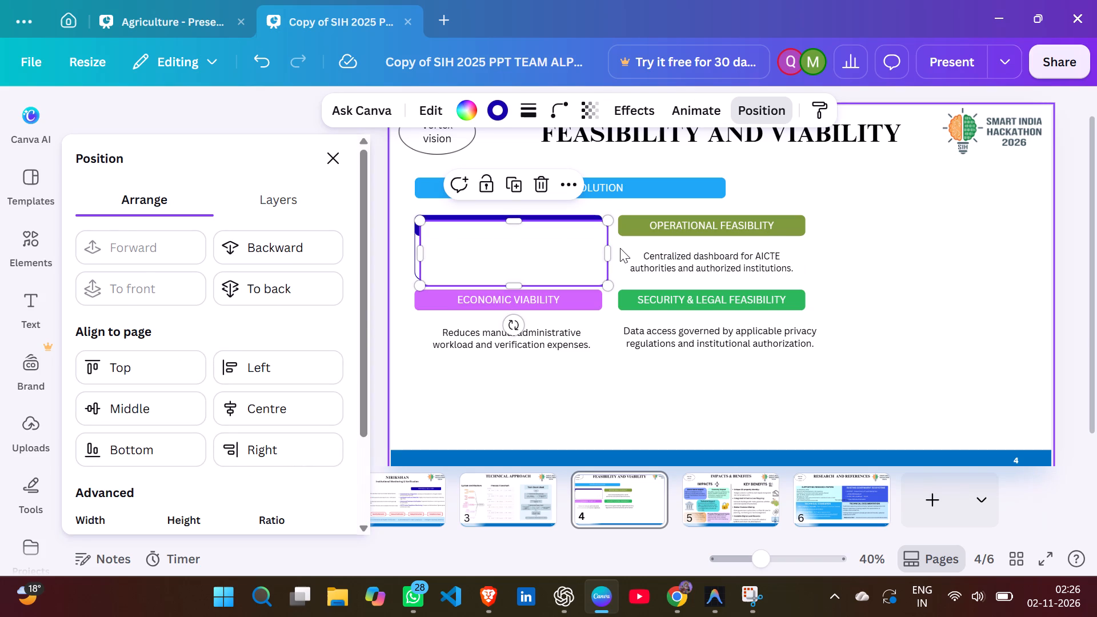
left_click_drag(576, 256, 611, 252)
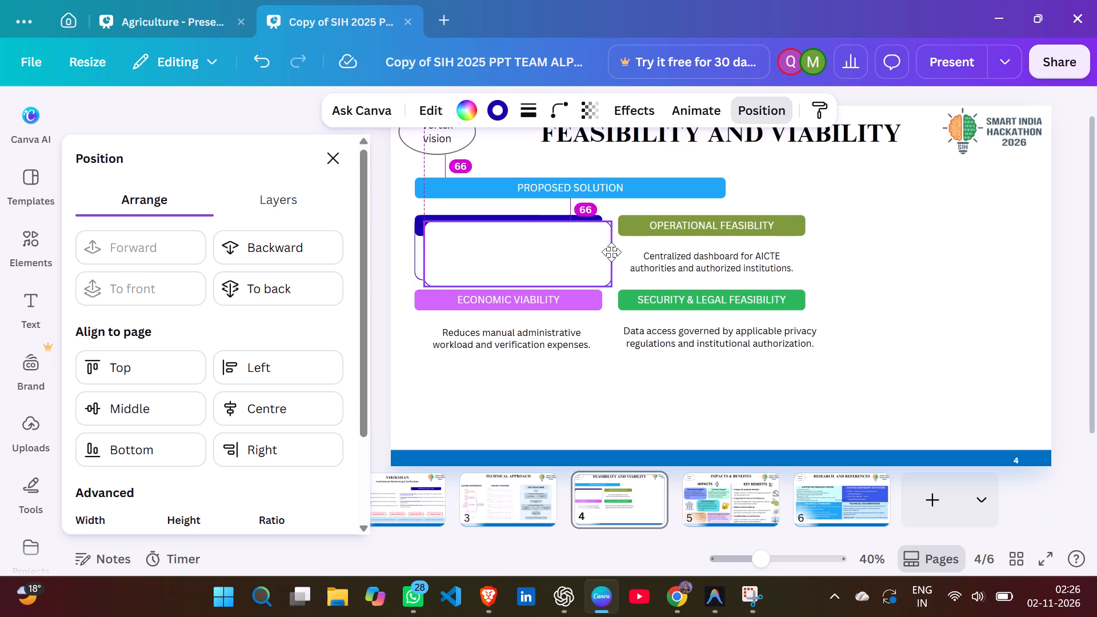
left_click_drag(611, 252, 774, 247)
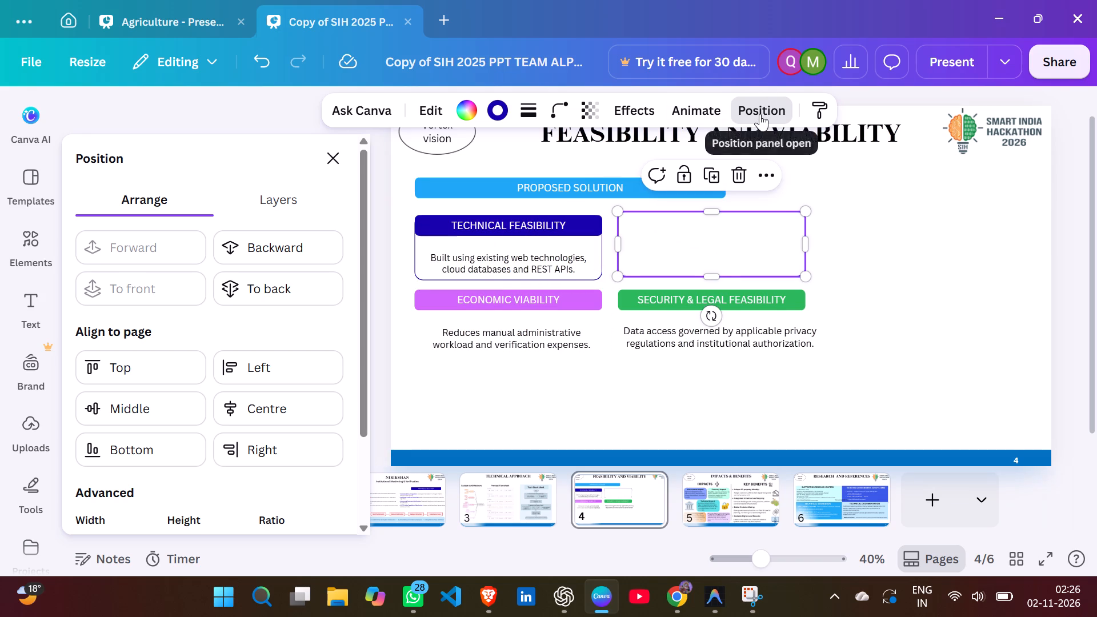
left_click(760, 114)
left_click(746, 107)
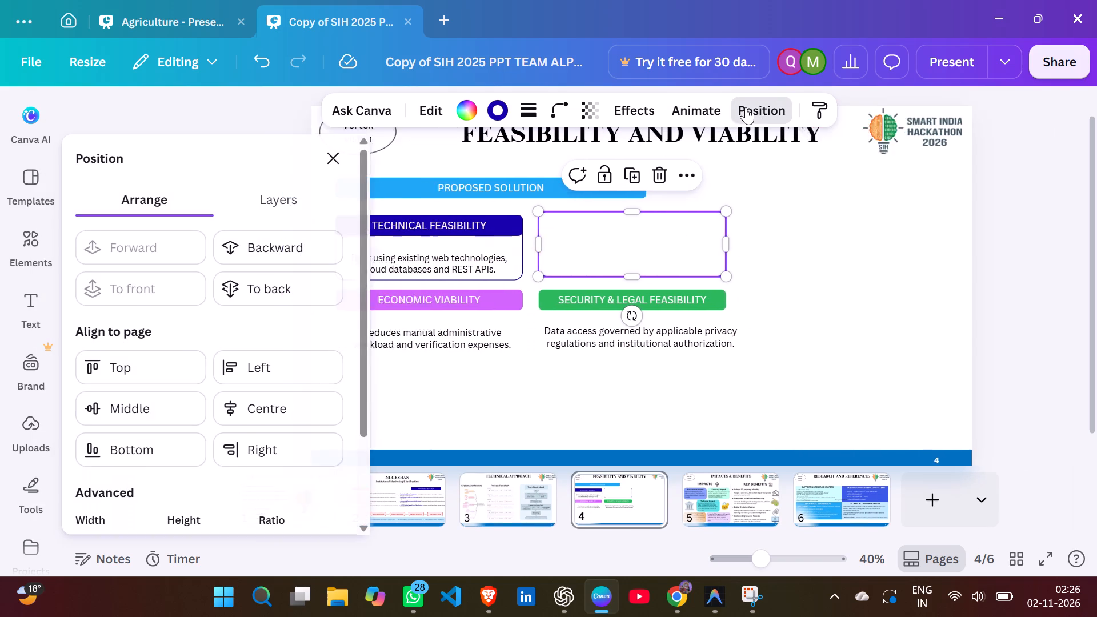
left_click(272, 284)
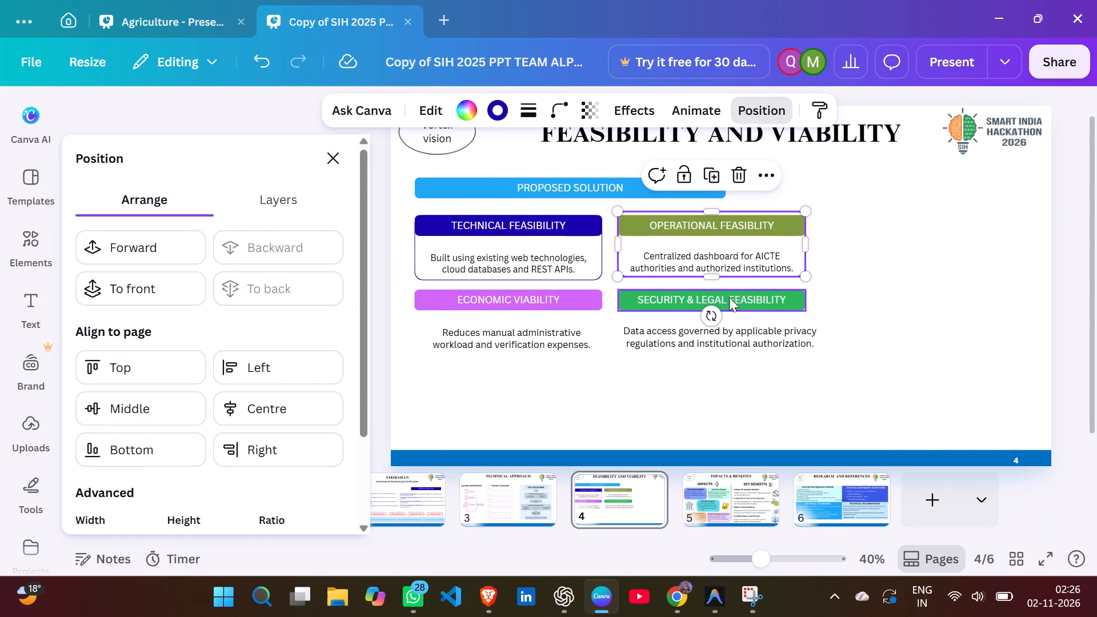
Move the copied box slightly down to align with the OPERATIONAL FEASIBLITY bar's top edge and the neighbouring box.
key("Down")
key("Down")
left_click(846, 249)
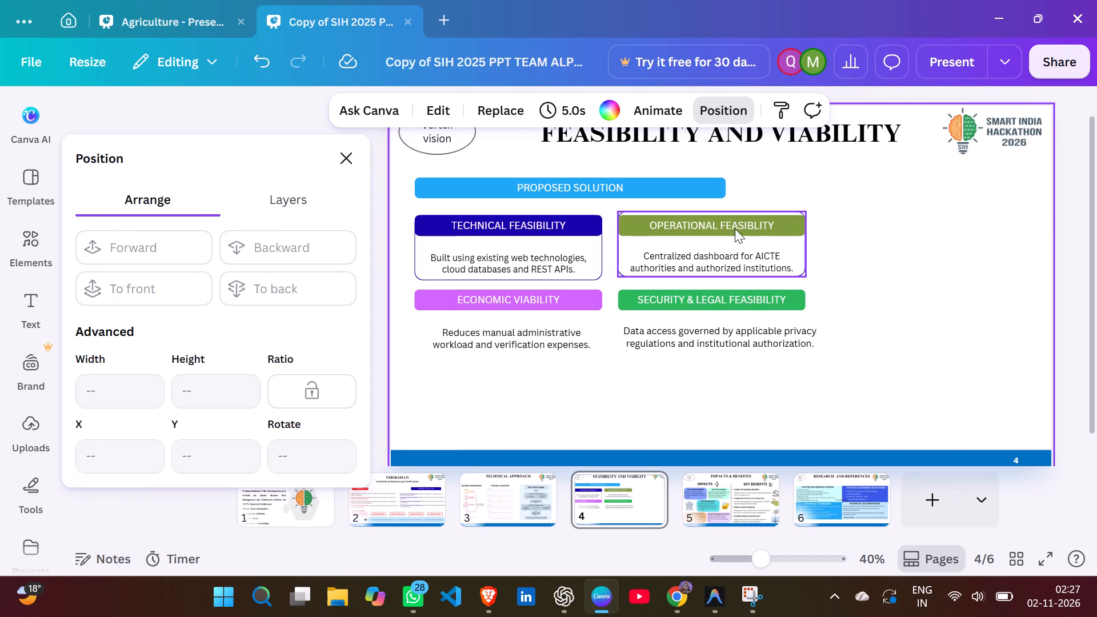
left_click(739, 242)
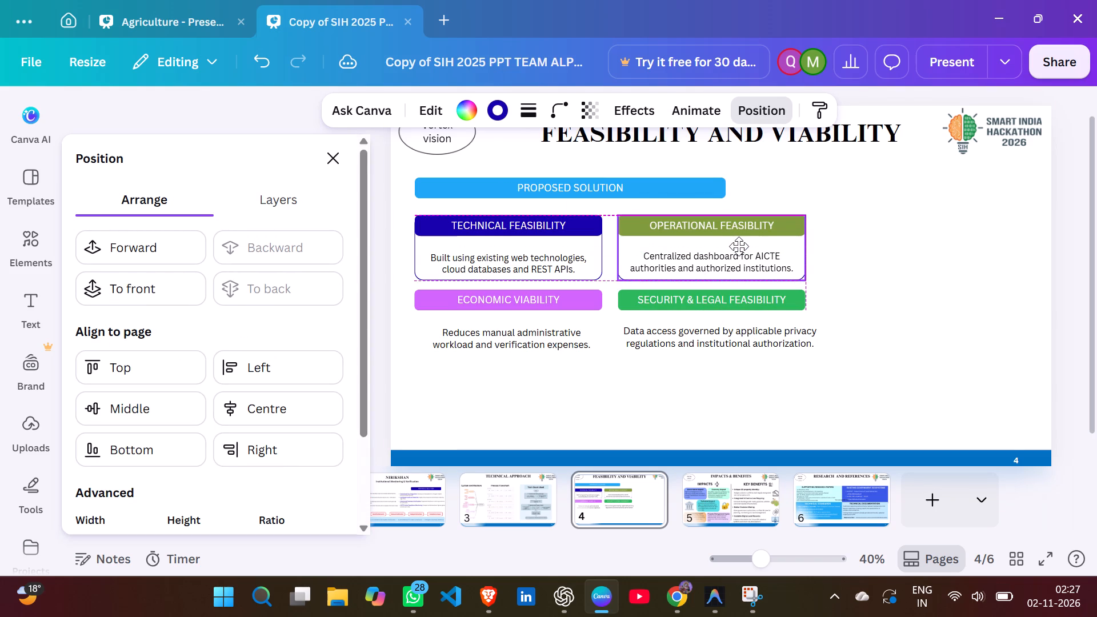
Change the outline colour of the OPERATIONAL FEASIBLITY box to yellow green #7e9a3b, matching its heading bar.
left_click(666, 231)
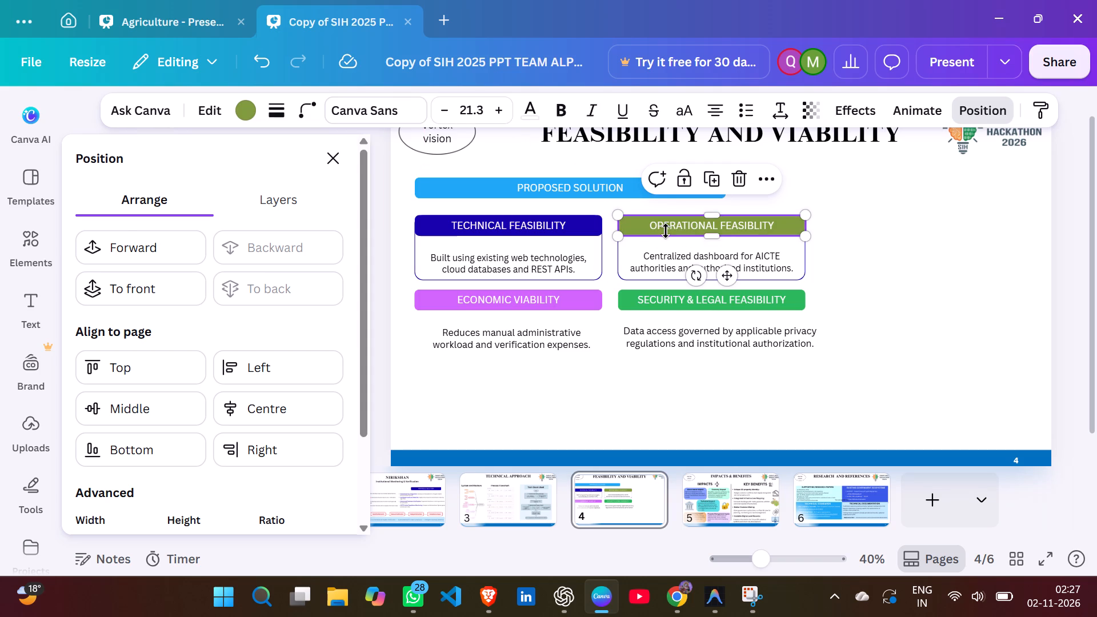
left_click(255, 105)
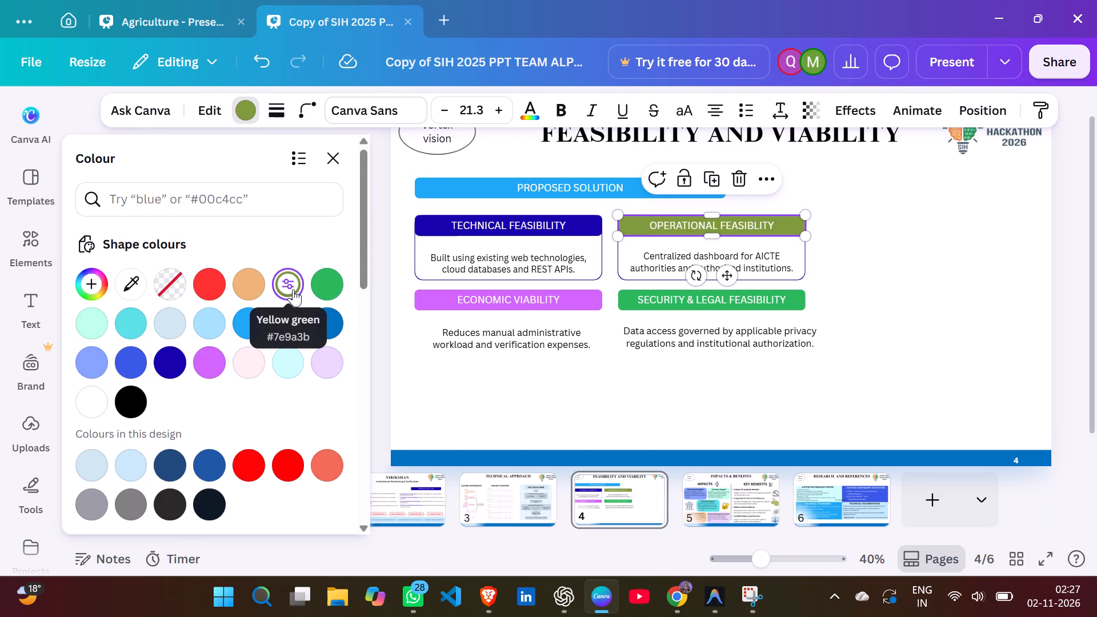
left_click(617, 254)
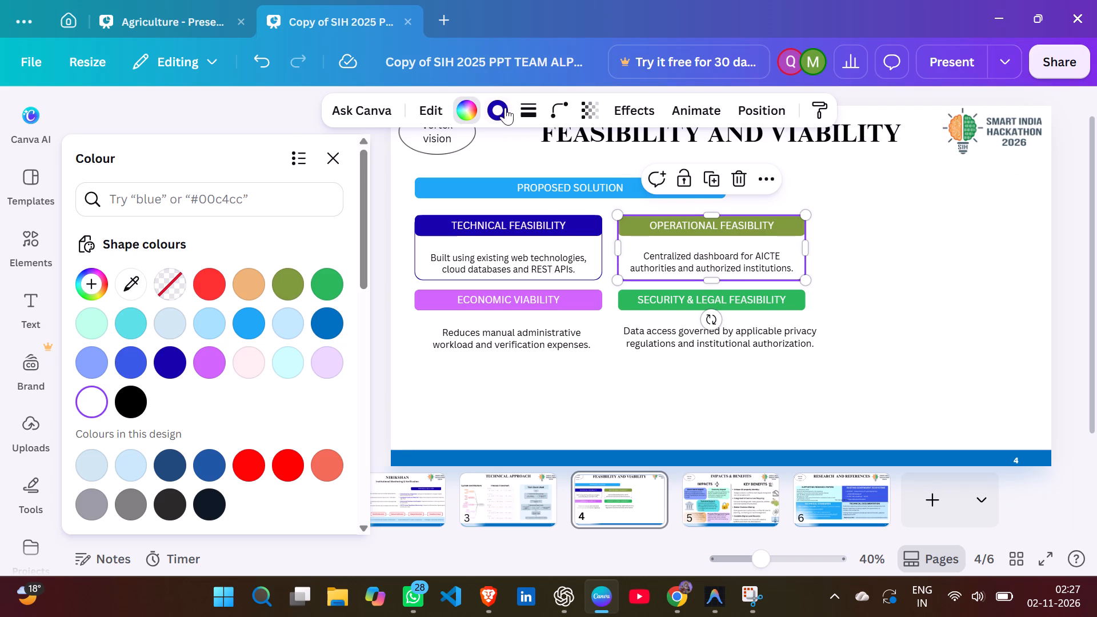
left_click(505, 109)
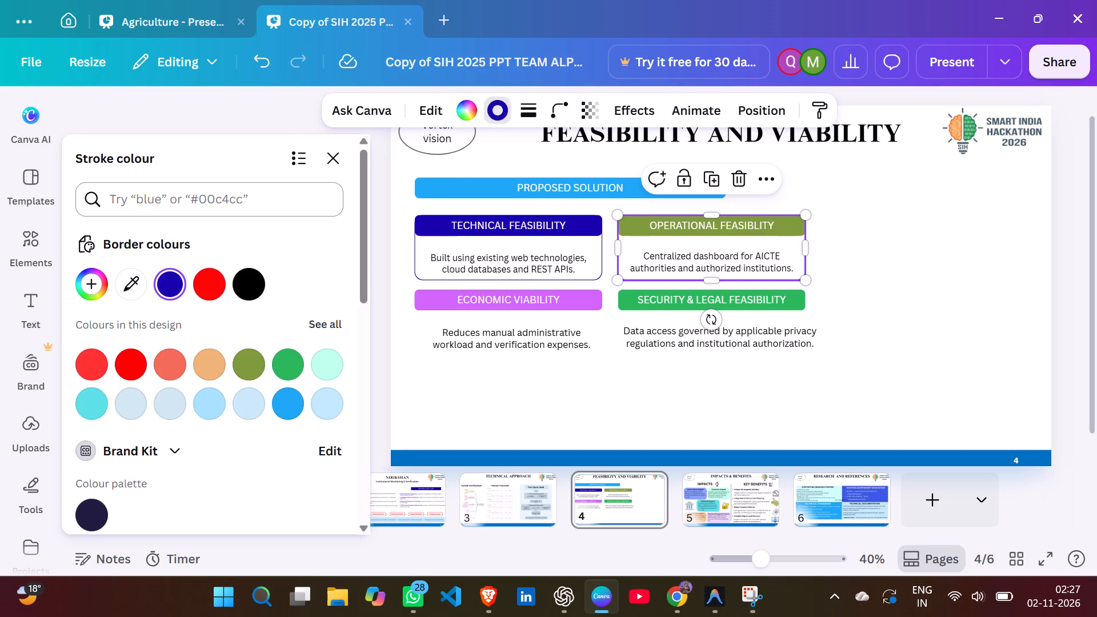
left_click(243, 363)
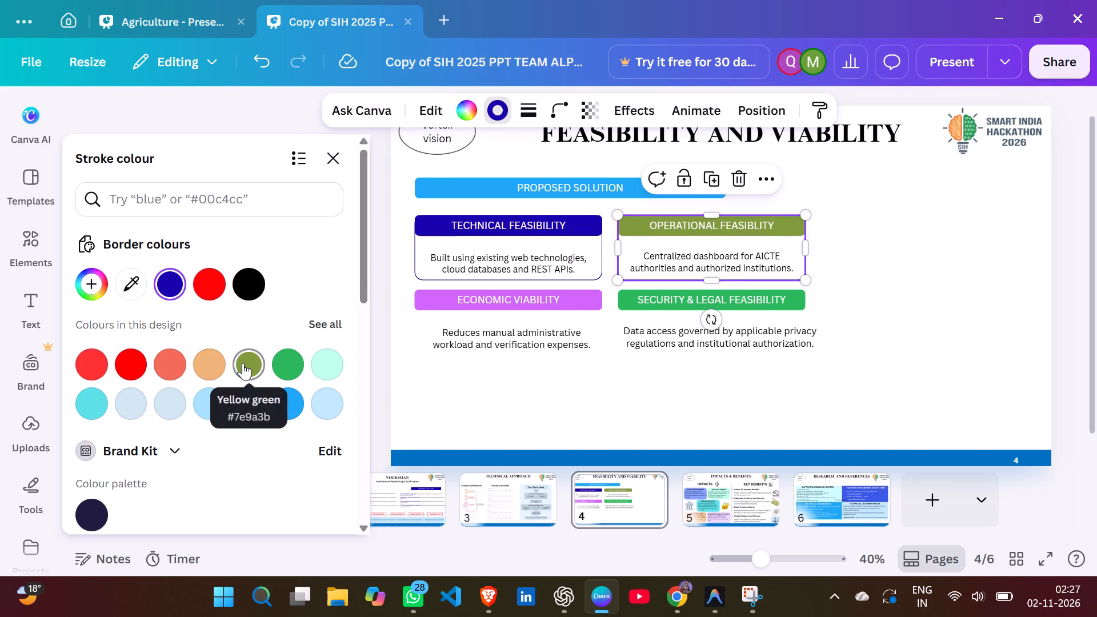
left_click(844, 319)
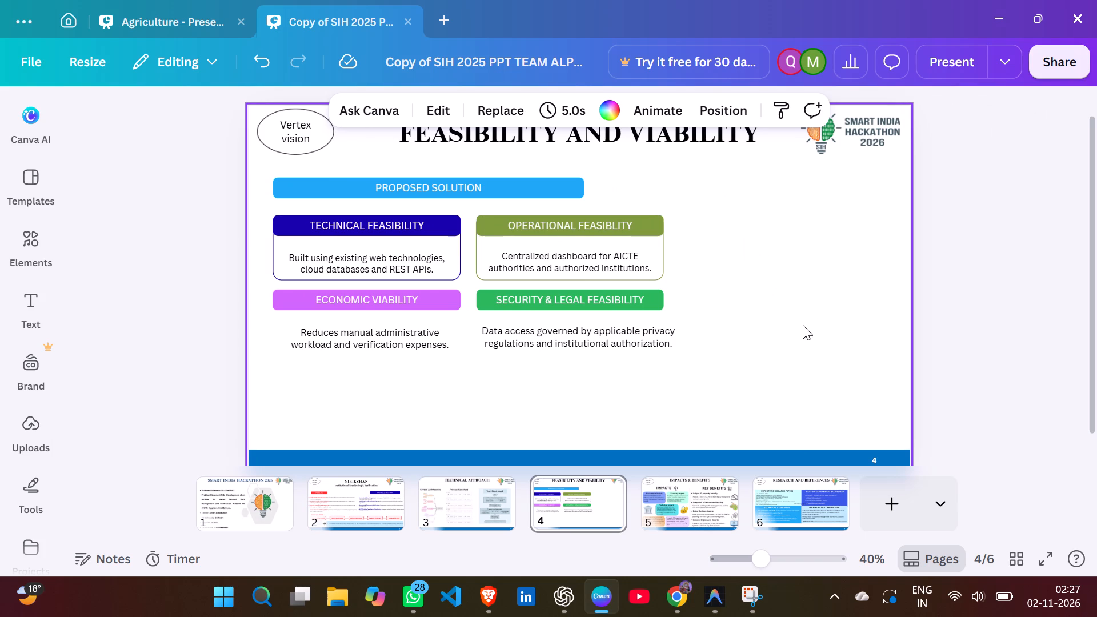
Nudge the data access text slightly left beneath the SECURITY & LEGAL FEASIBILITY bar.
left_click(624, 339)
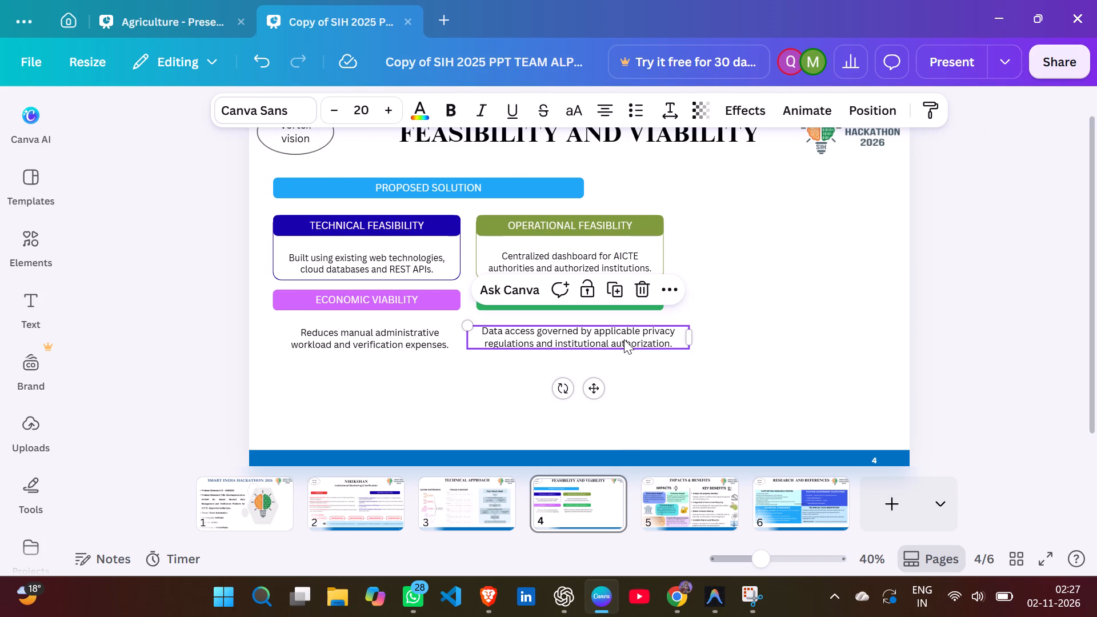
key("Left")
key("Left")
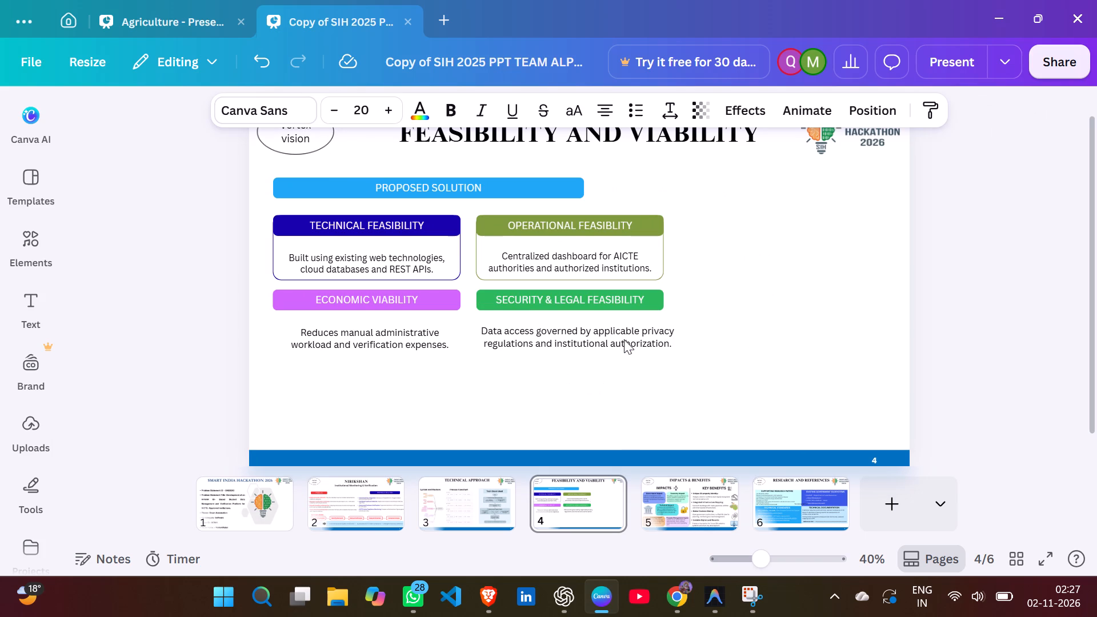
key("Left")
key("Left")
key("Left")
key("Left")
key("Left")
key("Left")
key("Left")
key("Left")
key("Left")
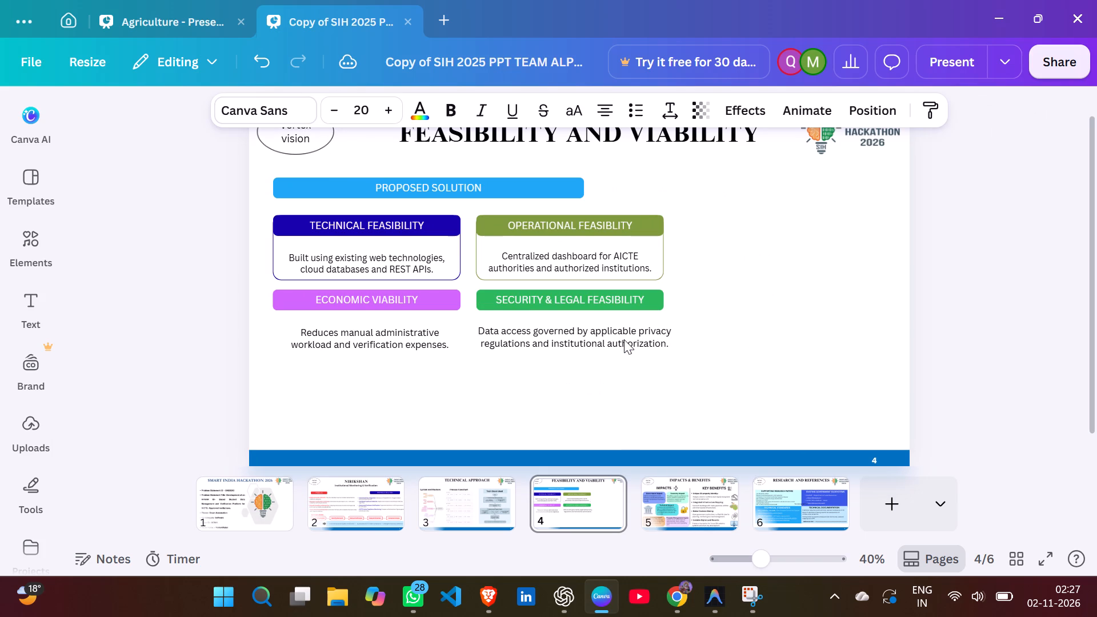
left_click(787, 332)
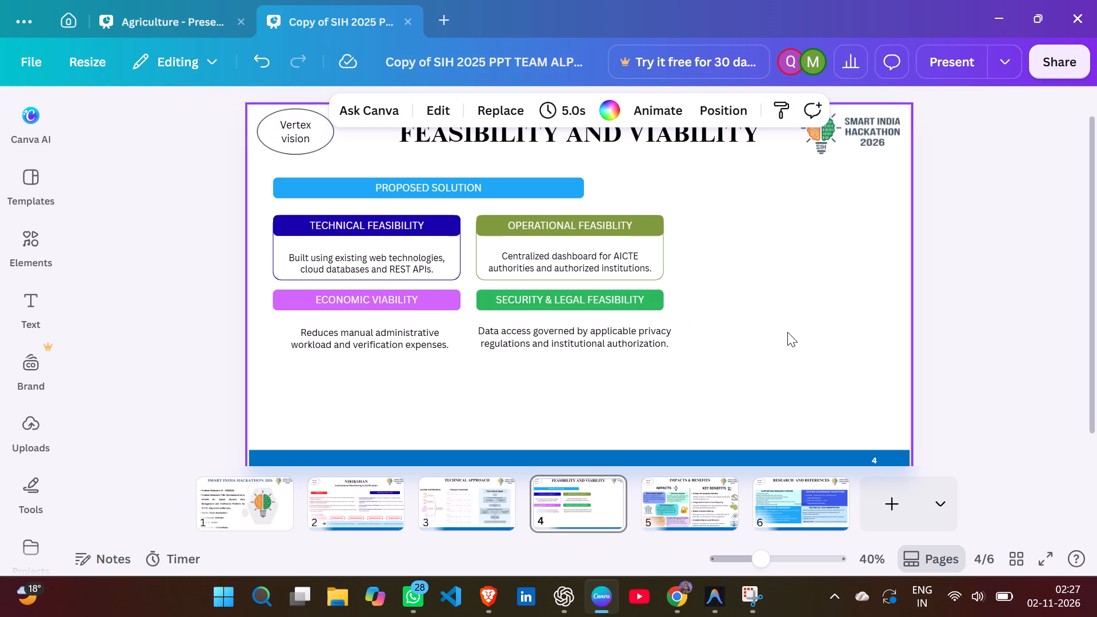
Narrow the data access text box beneath the SECURITY & LEGAL FEASIBILITY bar so its text wraps onto three lines.
left_click(614, 331)
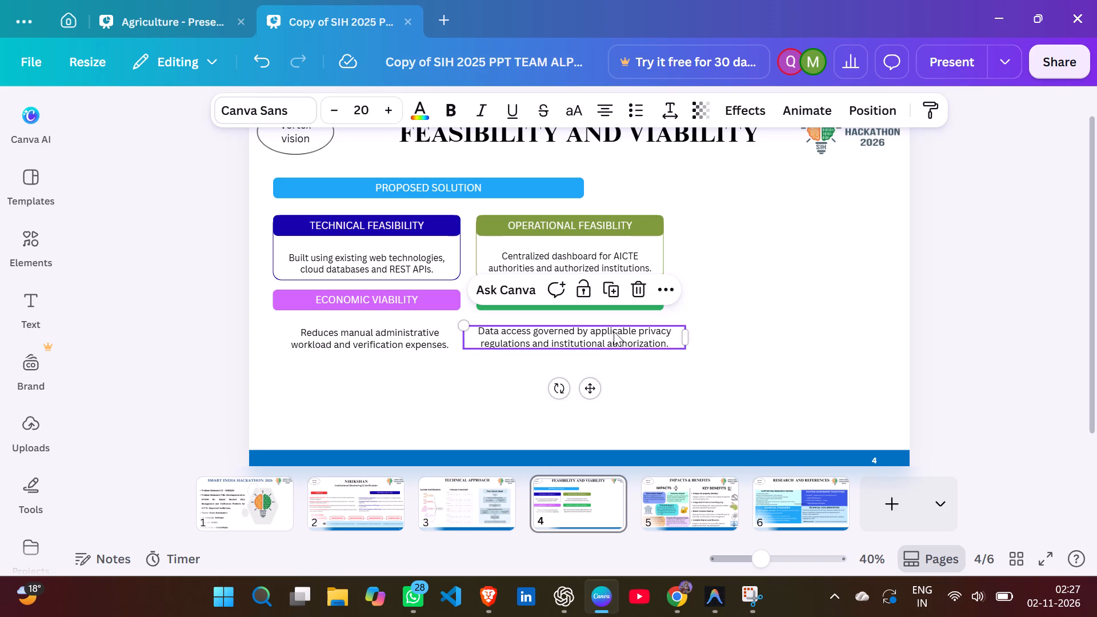
left_click_drag(686, 338, 666, 342)
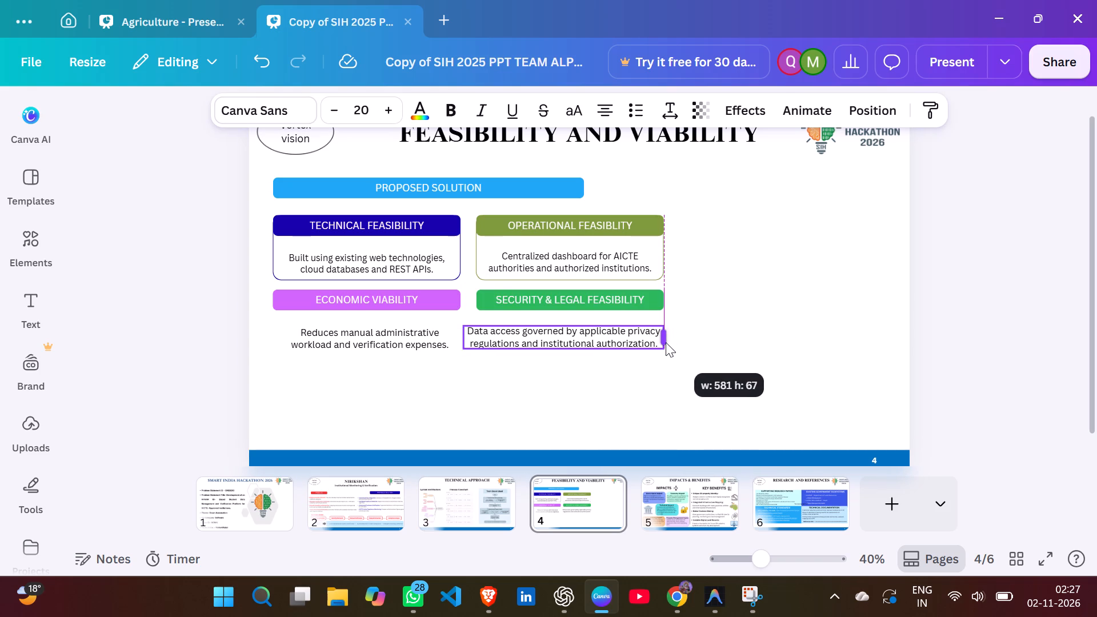
left_click_drag(666, 342, 661, 342)
left_click_drag(617, 339, 628, 338)
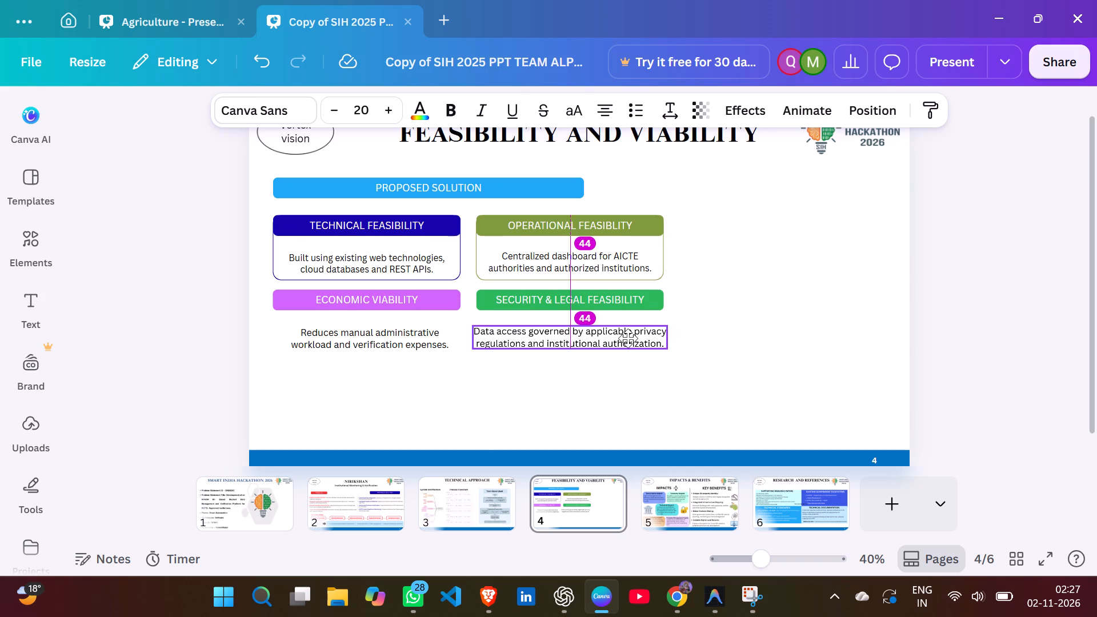
left_click_drag(628, 338, 632, 343)
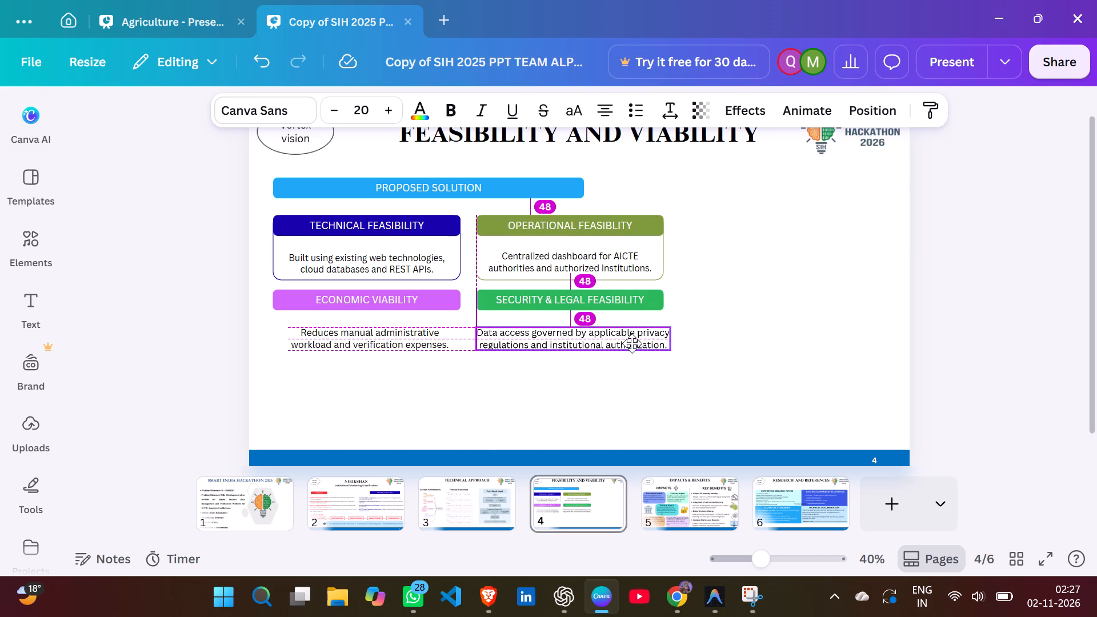
left_click_drag(632, 343, 628, 342)
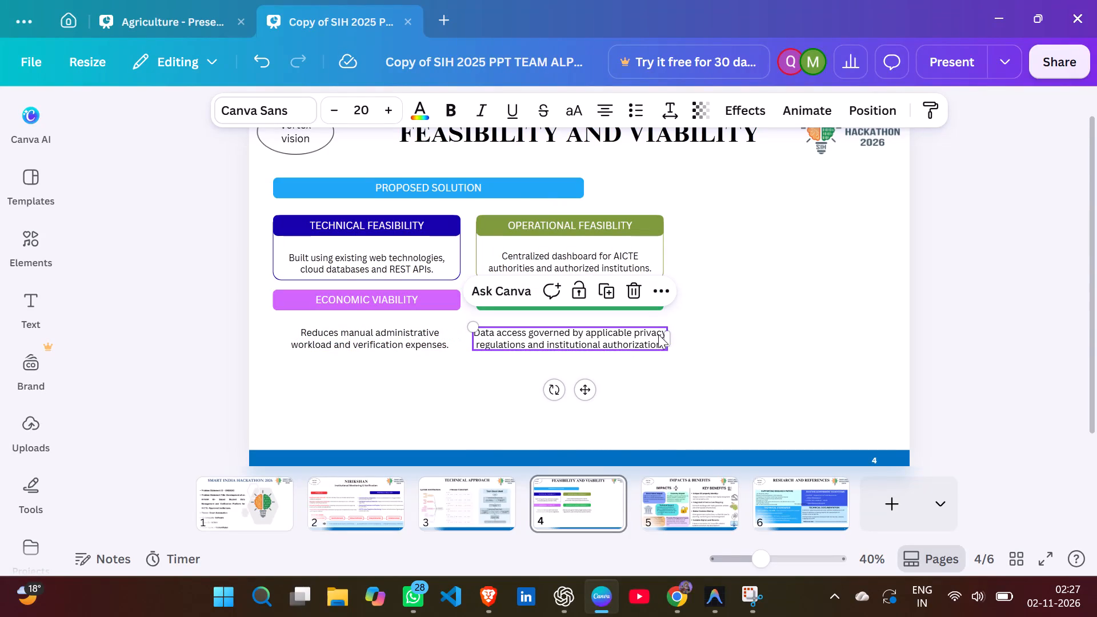
left_click_drag(668, 334, 657, 339)
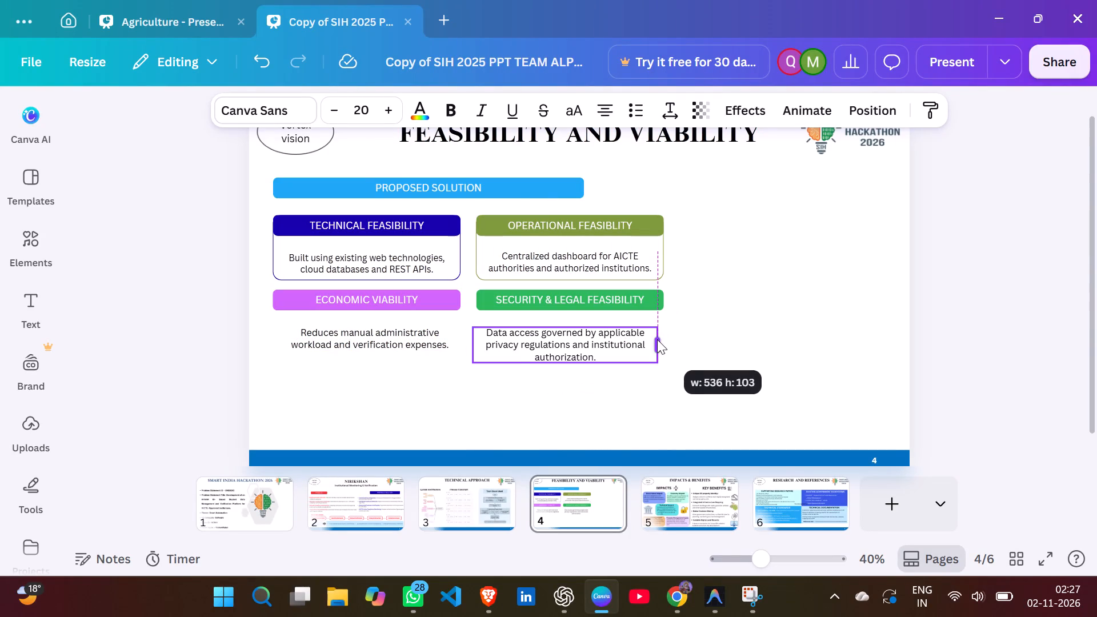
left_click_drag(657, 339, 622, 343)
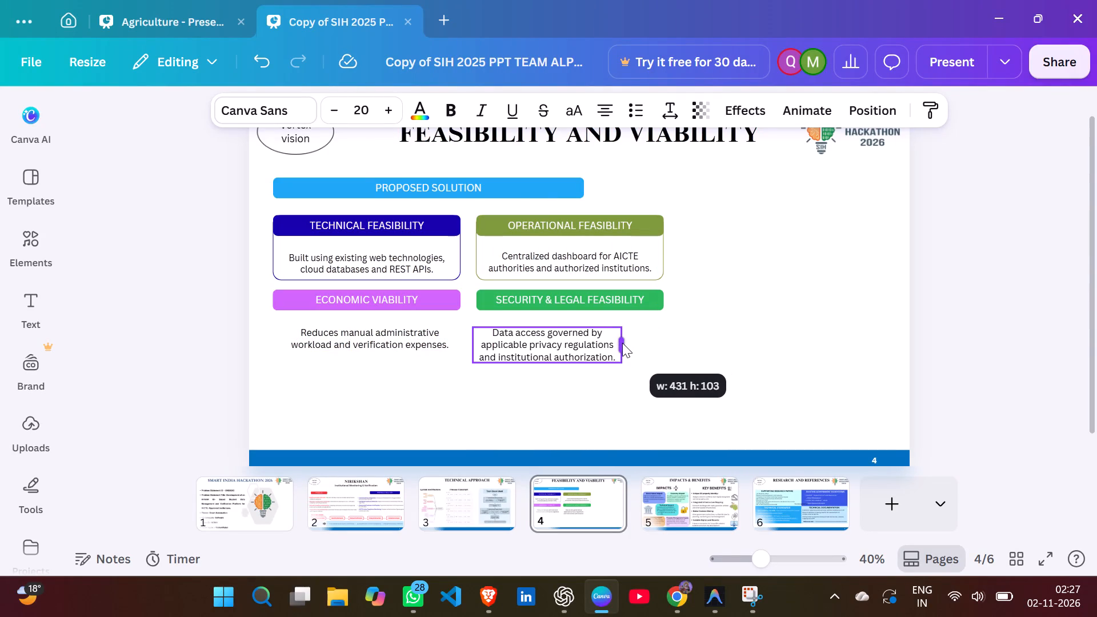
left_click_drag(622, 343, 617, 348)
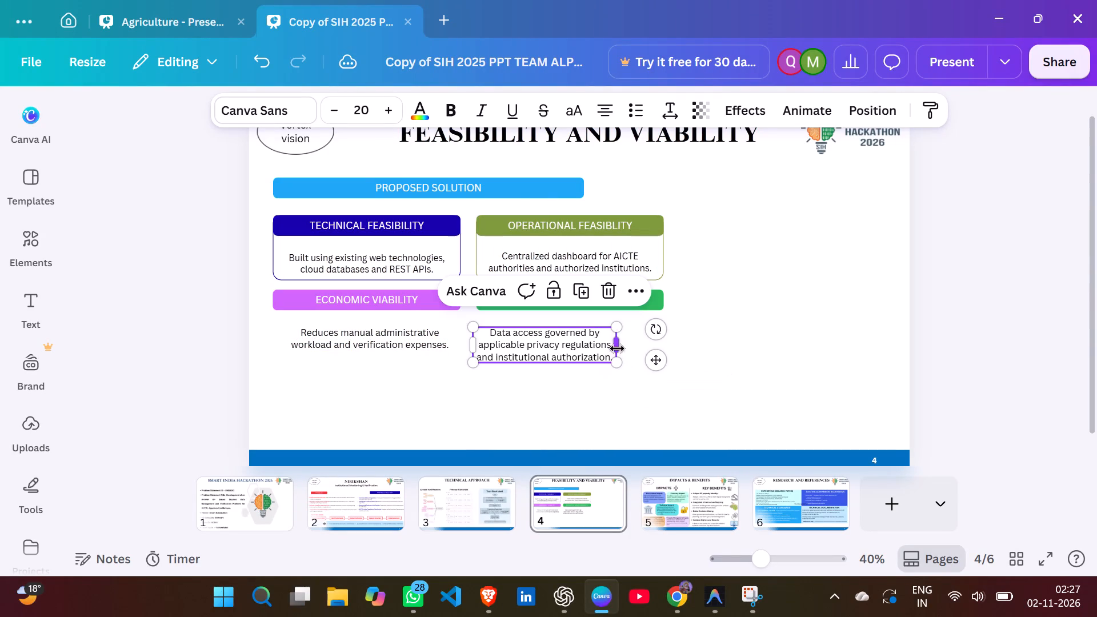
Centre the data access text beneath the SECURITY & LEGAL FEASIBILITY bar, level with the neighbouring ECONOMIC VIABILITY text.
left_click_drag(586, 347, 620, 344)
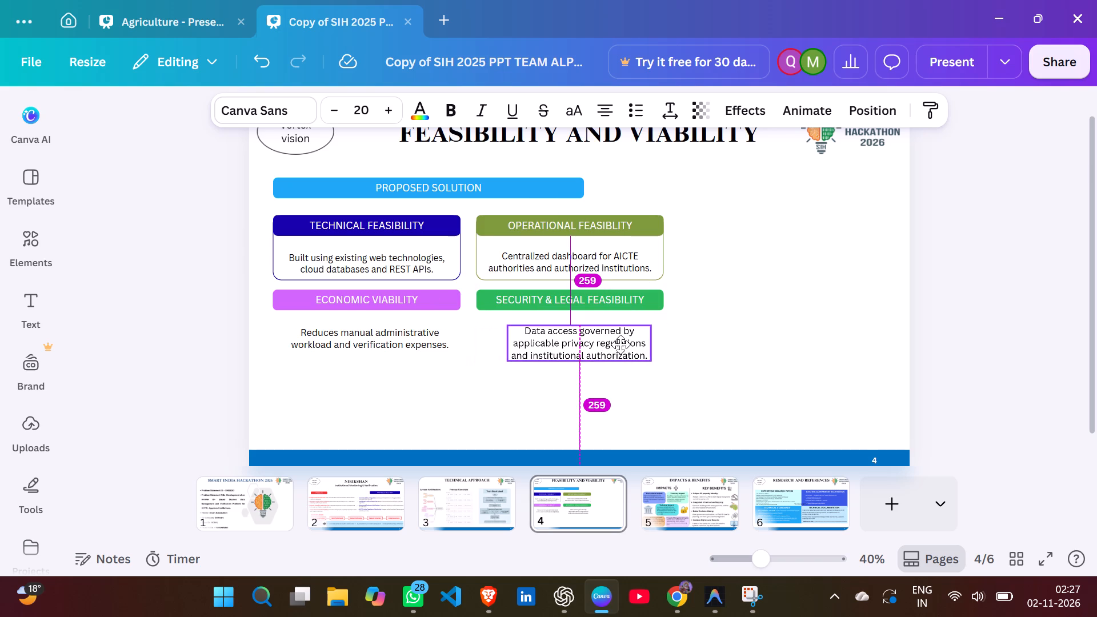
left_click_drag(620, 344, 608, 344)
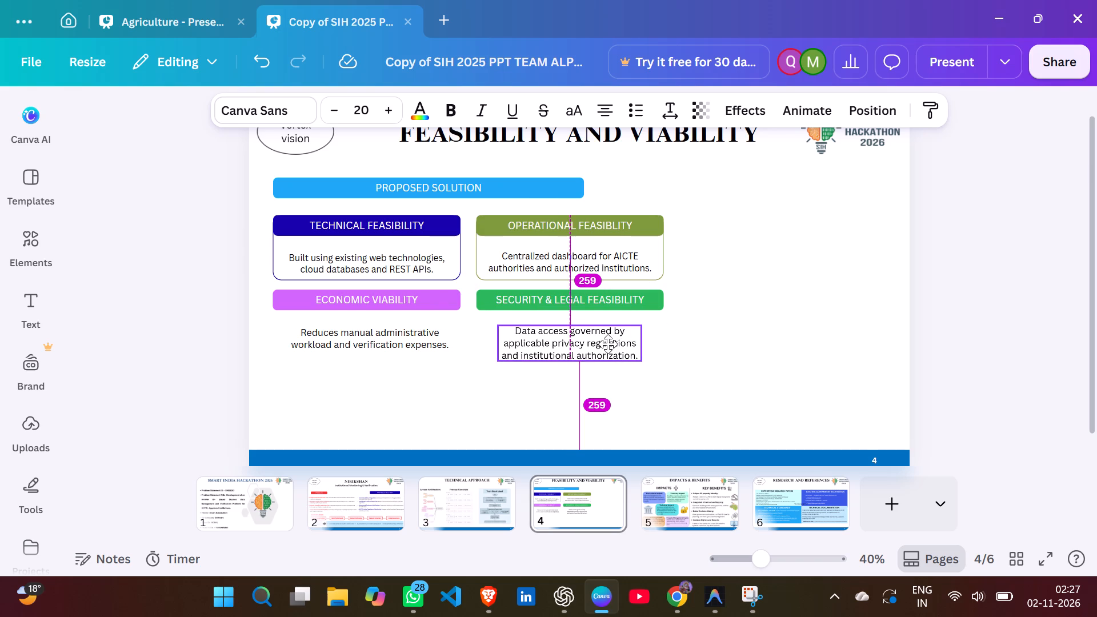
left_click_drag(608, 344, 608, 343)
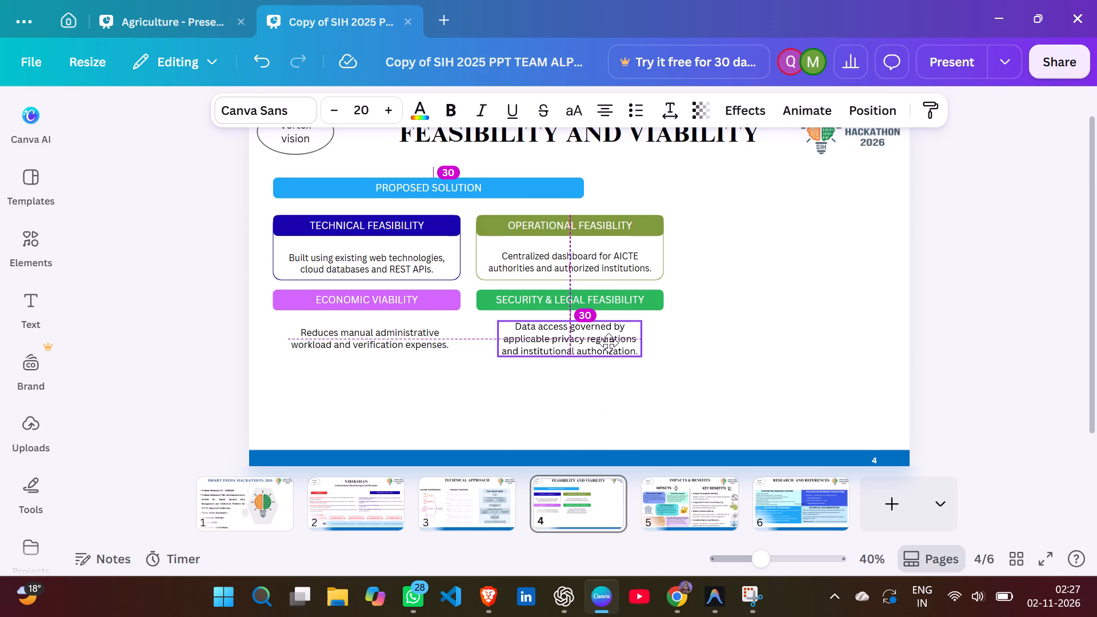
left_click_drag(608, 343, 608, 342)
left_click(734, 335)
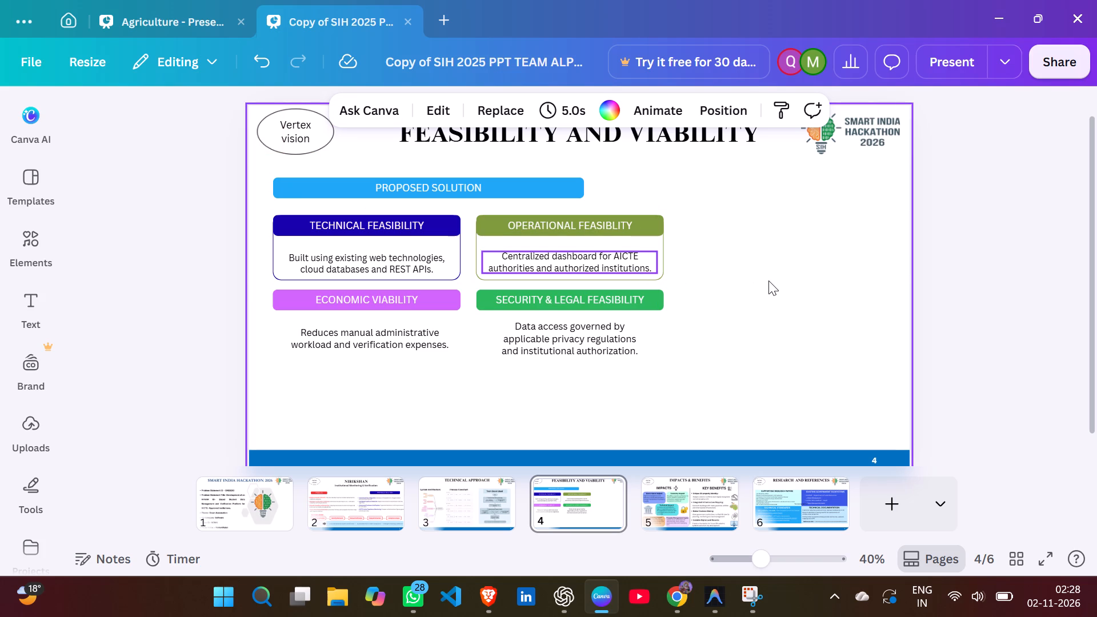
Paste another copy of the outlined box, place it over the SECURITY & LEGAL FEASIBILITY bar and text, and send it to the back.
left_click(651, 249)
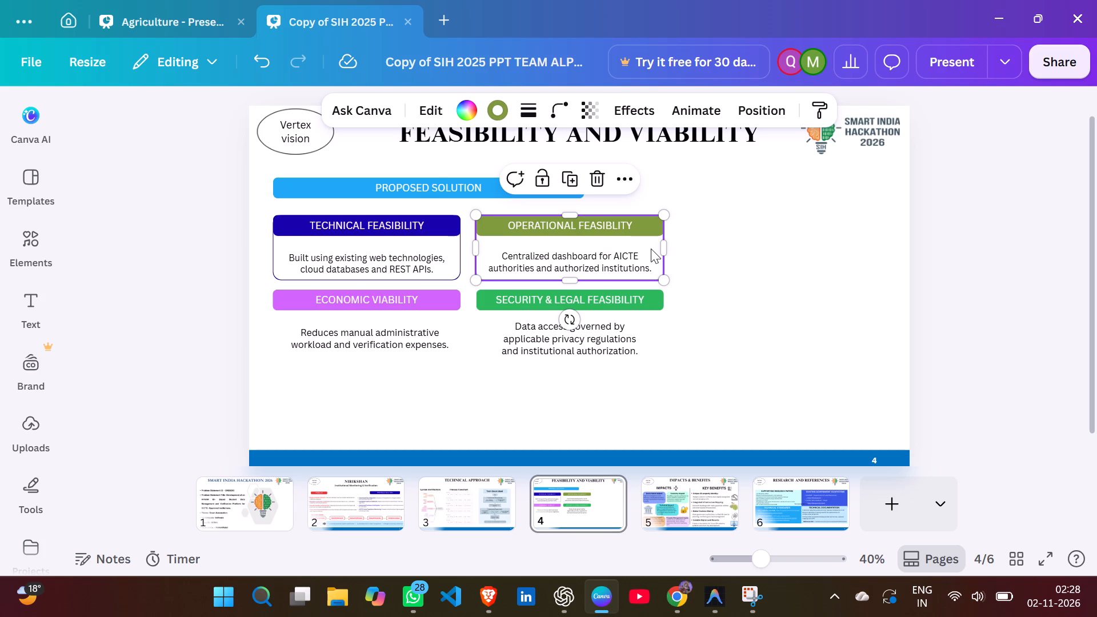
key("ctrl+v")
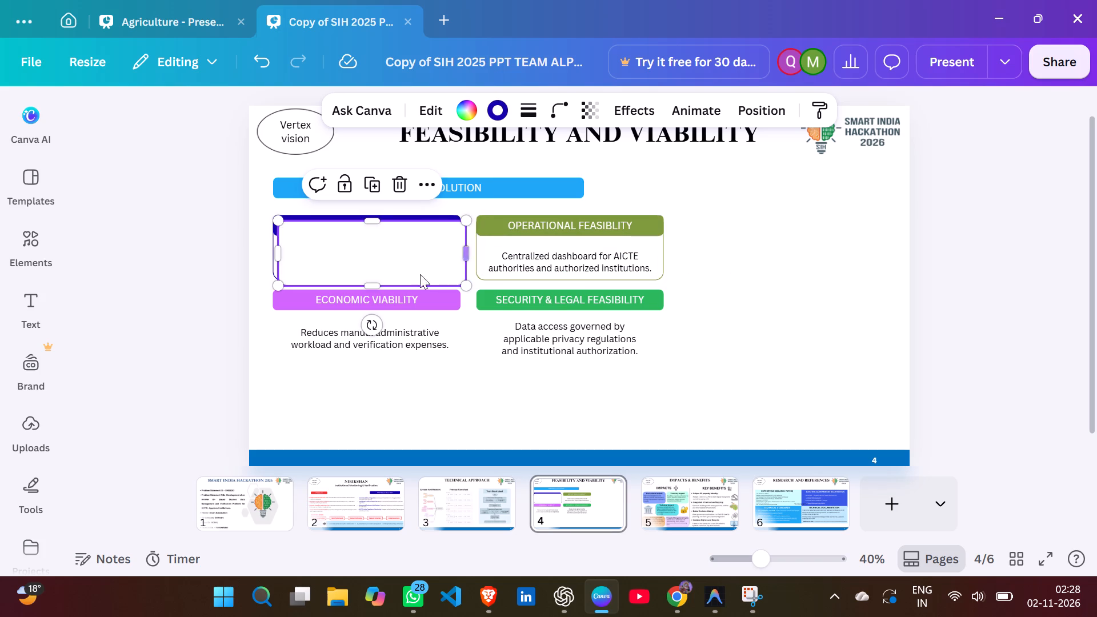
left_click_drag(395, 265, 581, 324)
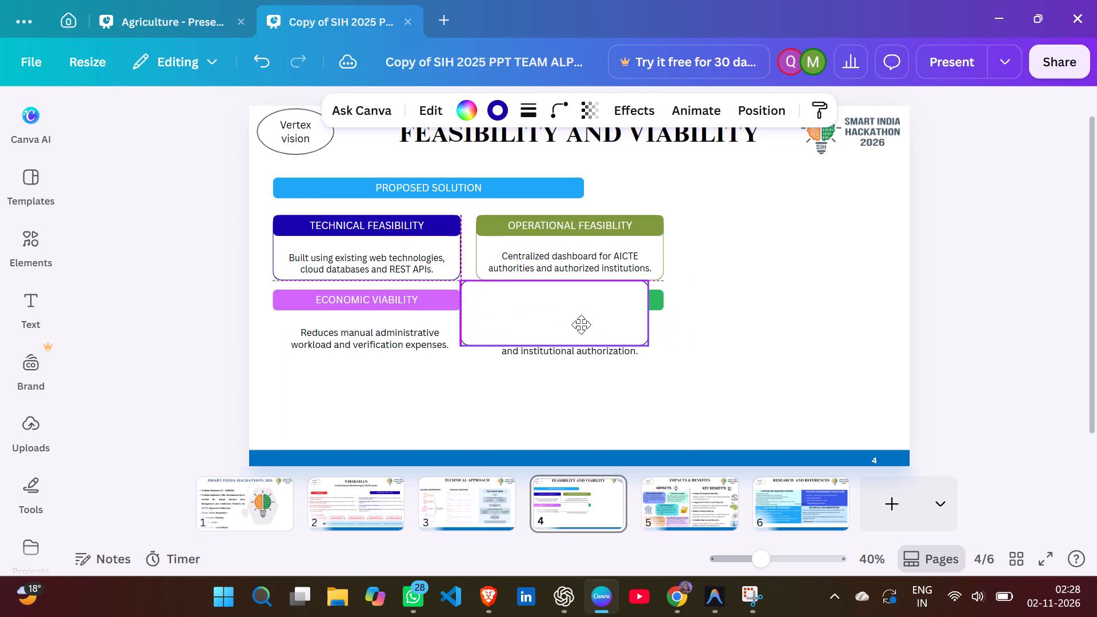
left_click_drag(581, 324, 593, 333)
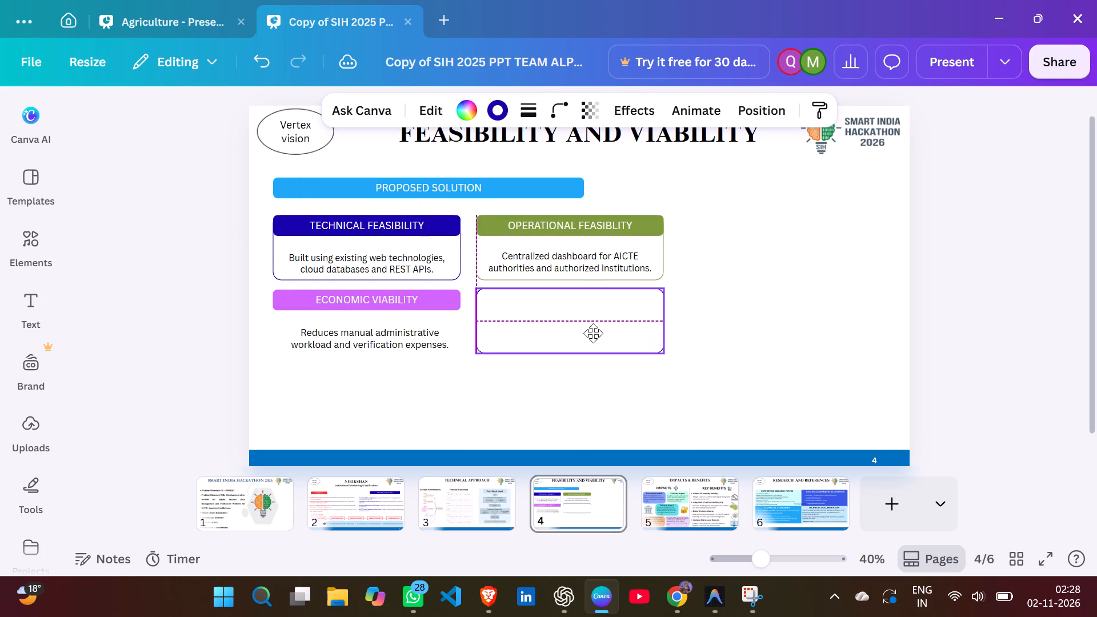
left_click_drag(593, 333, 593, 334)
left_click(765, 112)
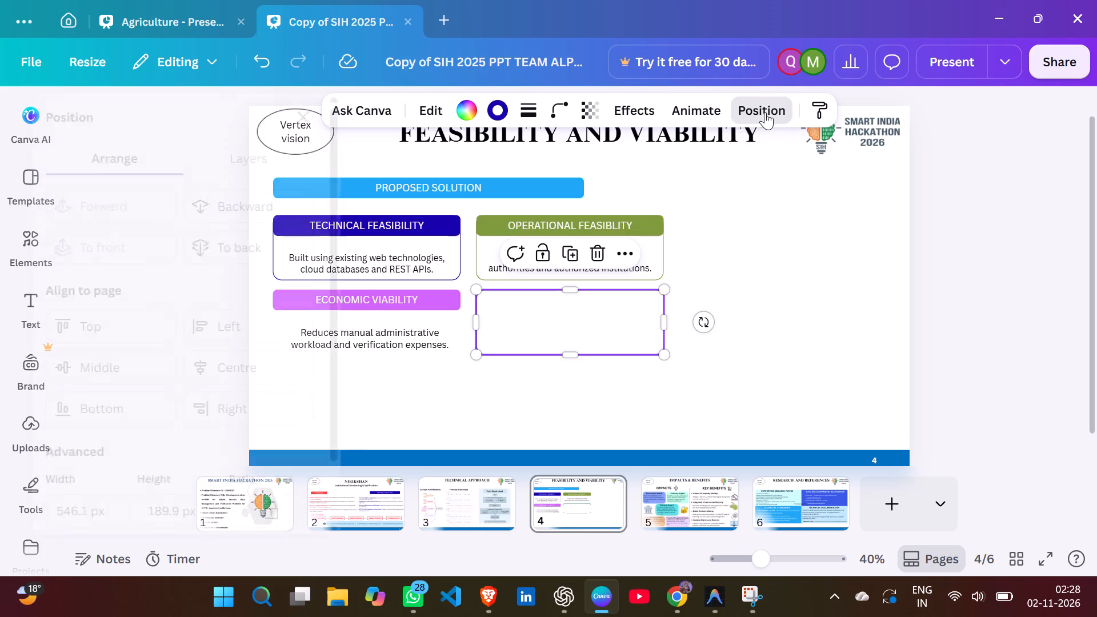
left_click(248, 292)
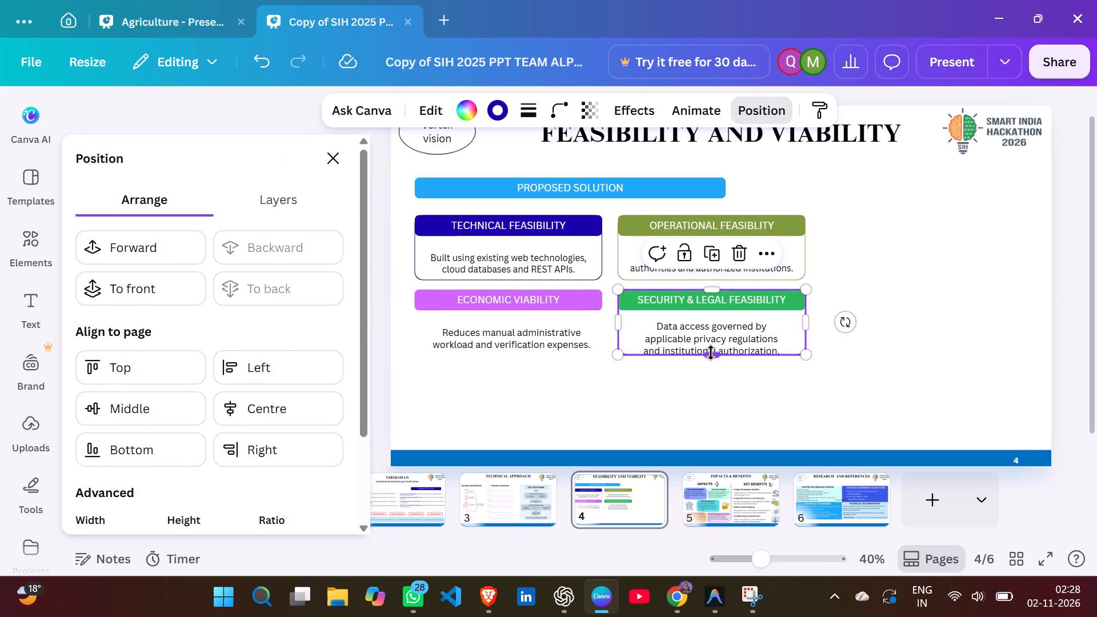
Extend the bottom edge of the SECURITY & LEGAL FEASIBILITY box to a height of about 210 so it encloses all three text lines.
left_click_drag(711, 352, 714, 359)
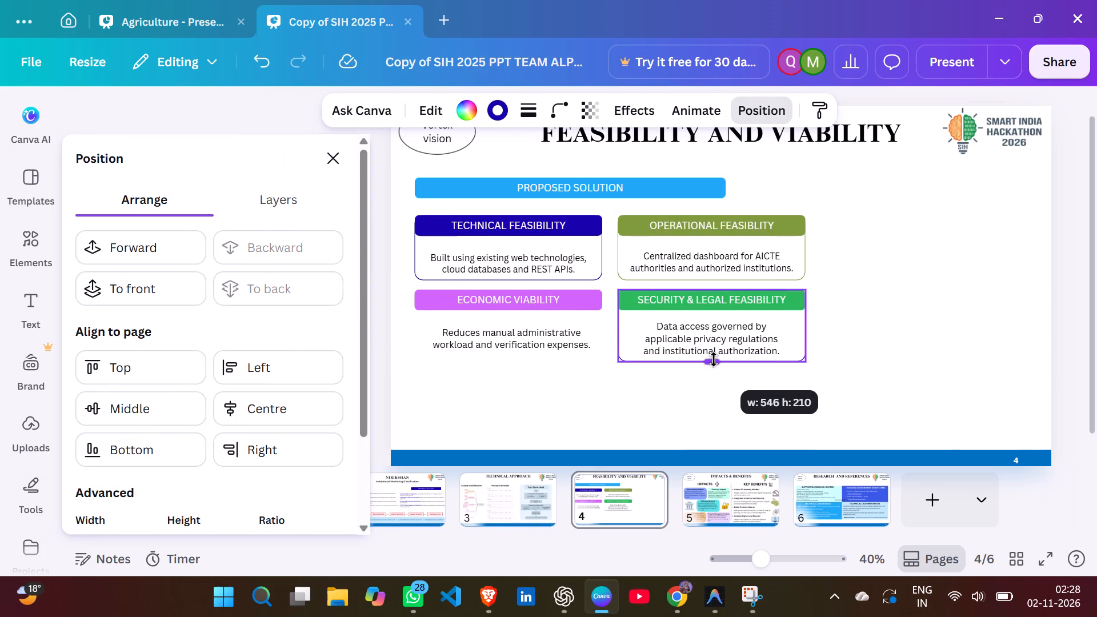
left_click_drag(714, 359, 714, 359)
left_click(840, 329)
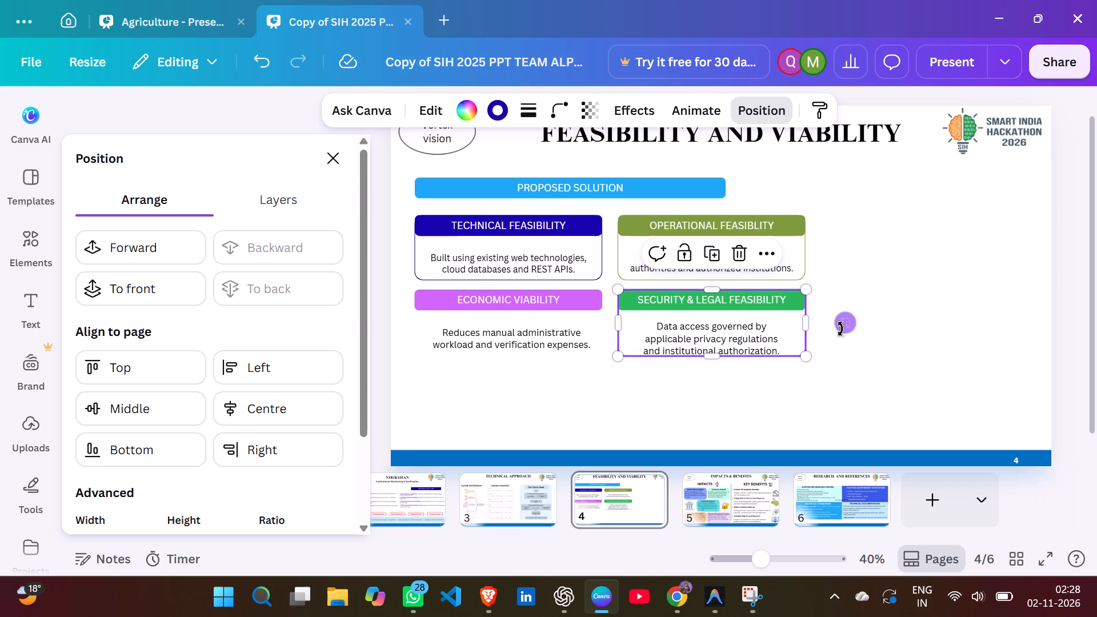
left_click(838, 235)
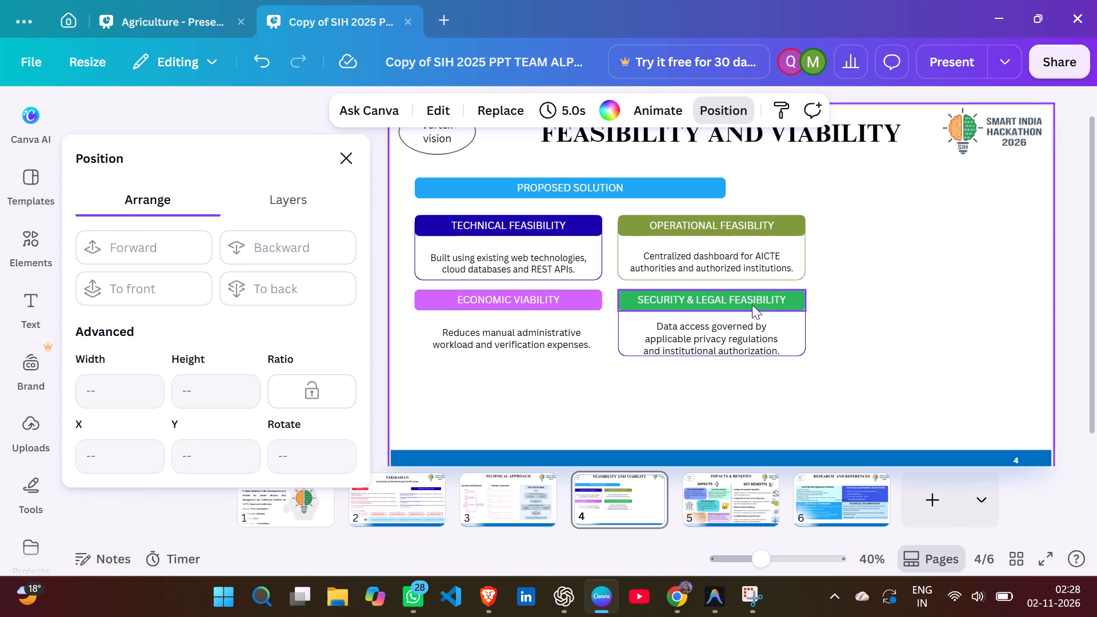
left_click(787, 313)
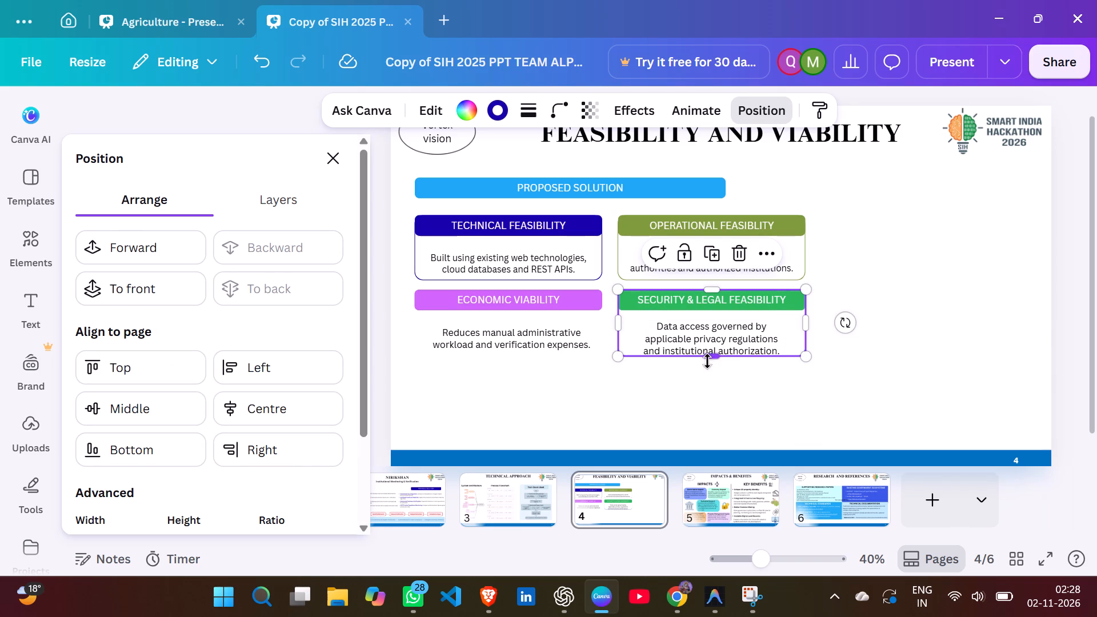
left_click_drag(708, 358, 708, 364)
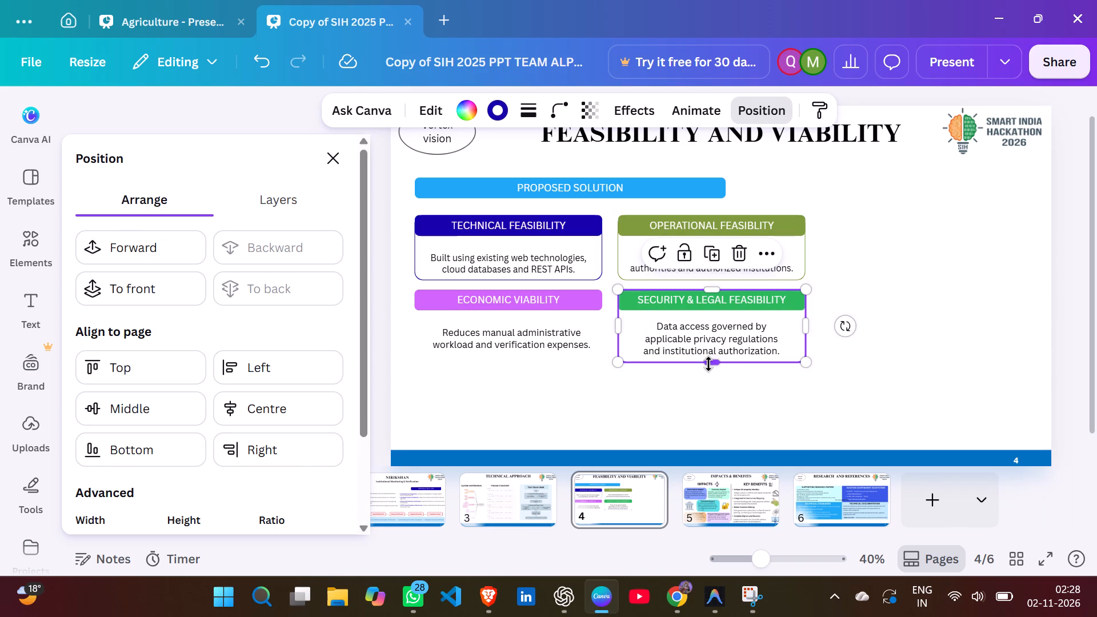
left_click(875, 297)
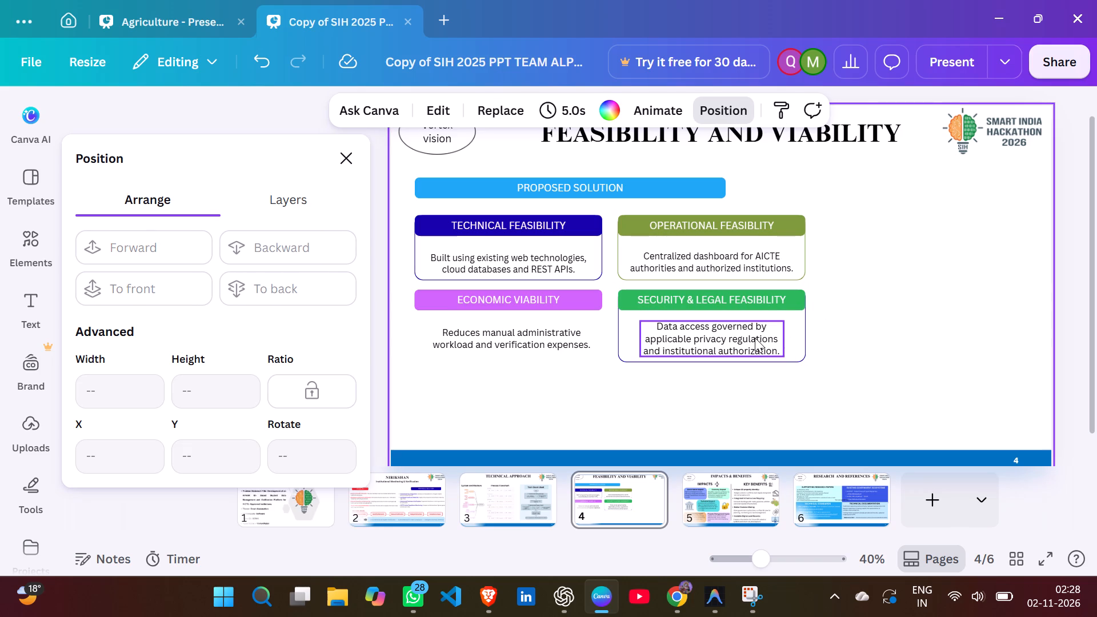
Recolour the outline of the SECURITY & LEGAL FEASIBILITY box to the same green as its heading bar.
left_click(795, 301)
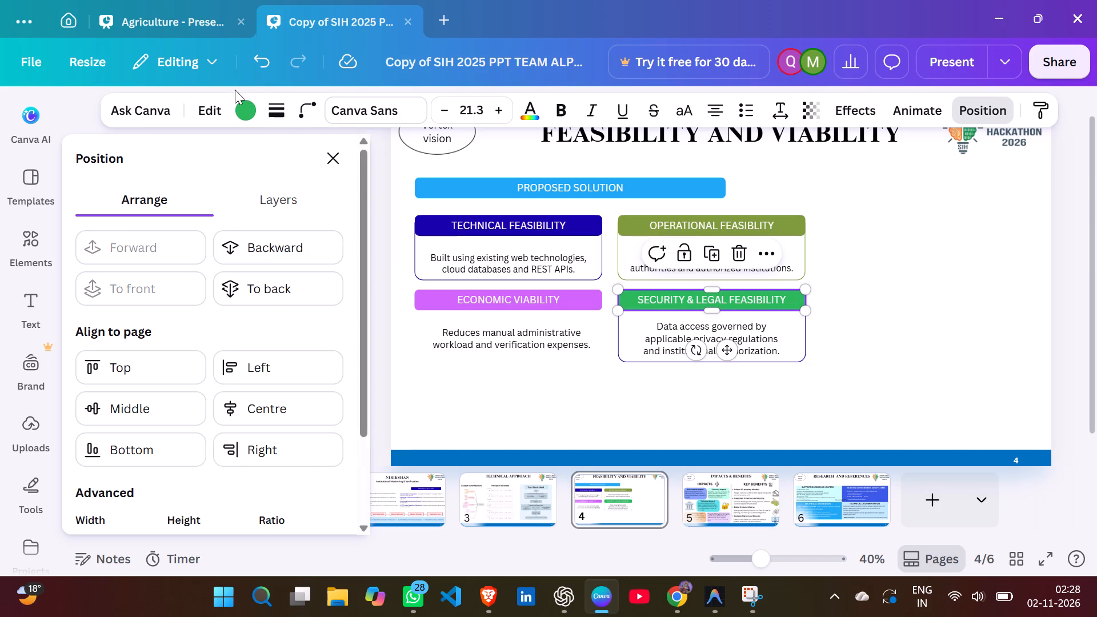
left_click(241, 109)
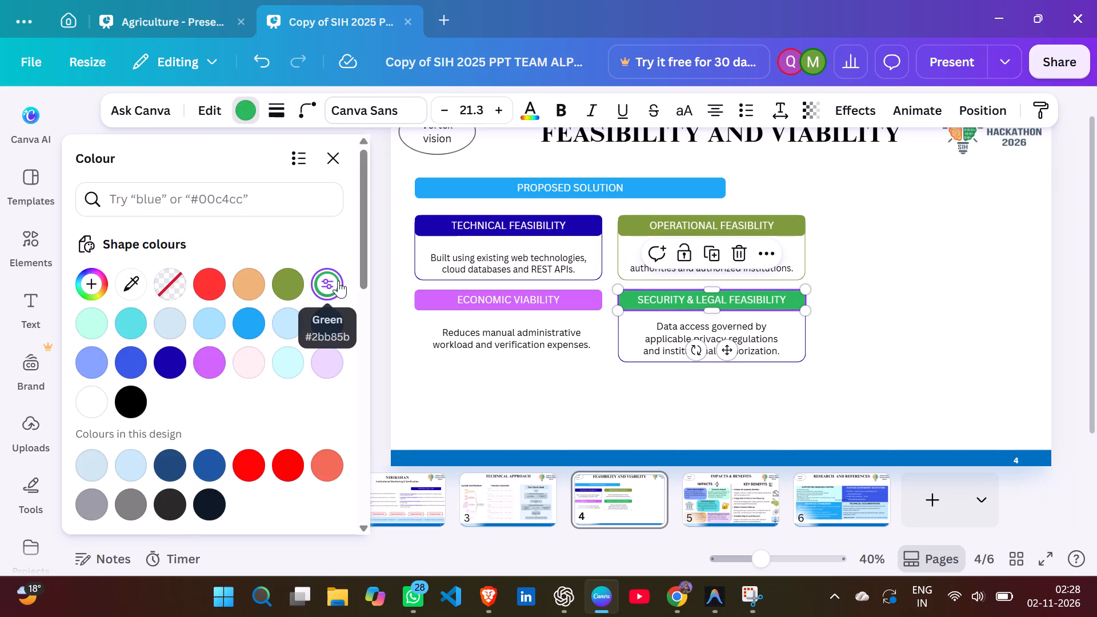
left_click(787, 336)
left_click(493, 110)
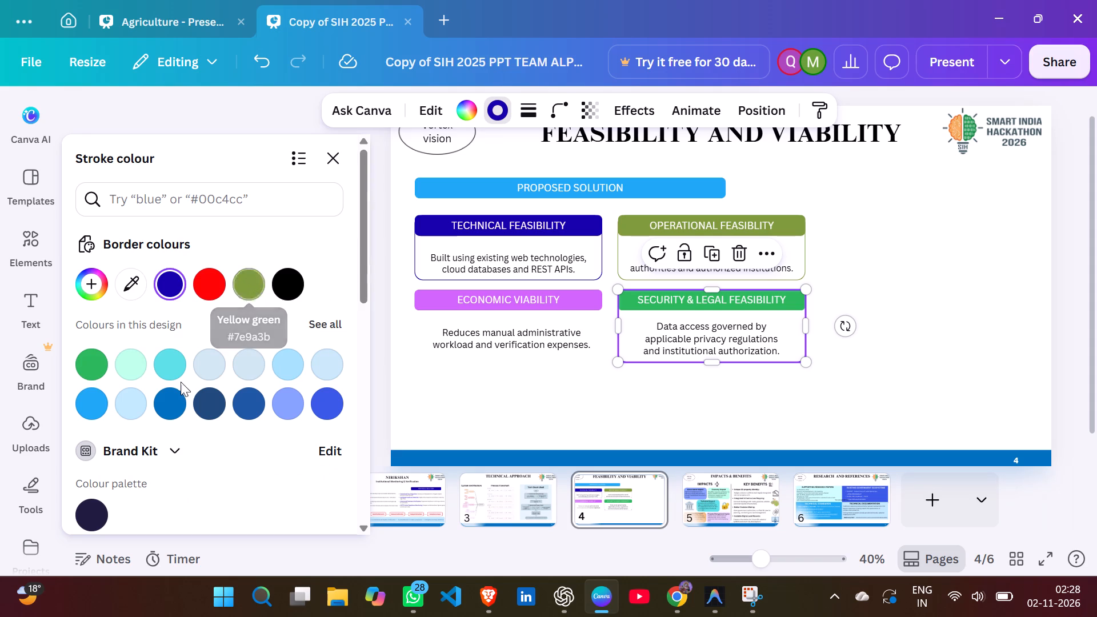
left_click(86, 361)
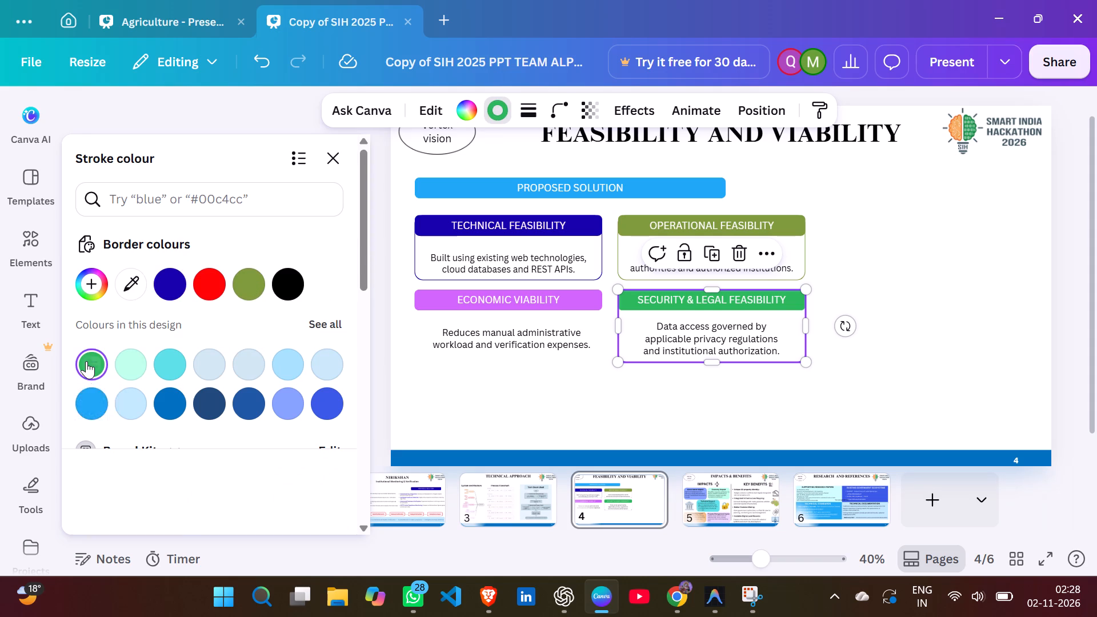
left_click(887, 332)
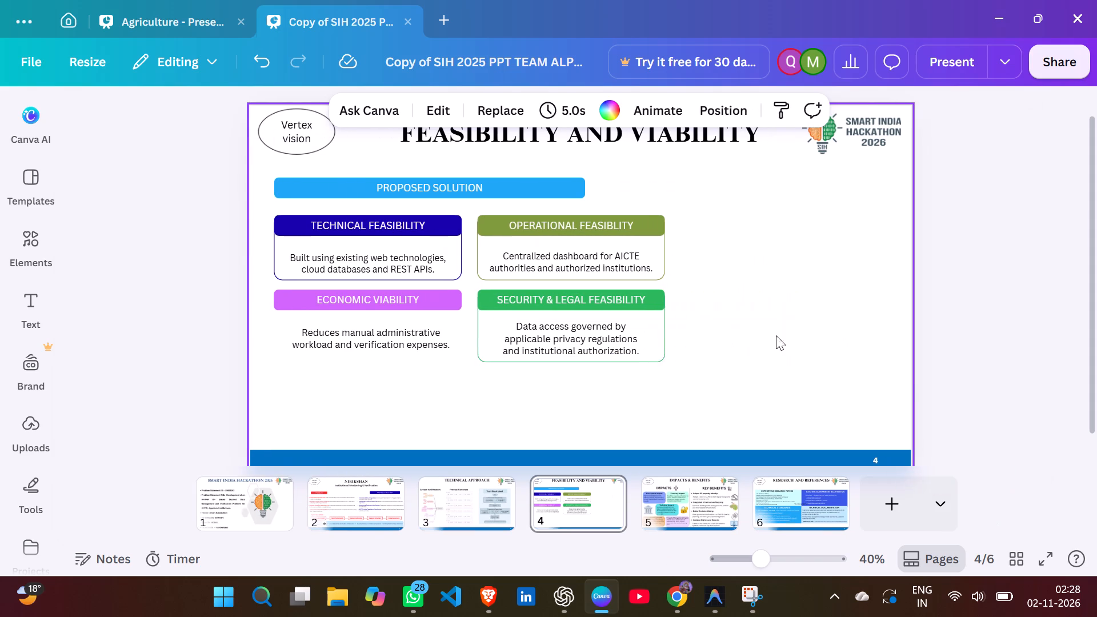
Widen the data access text box nearly to the width of its green outline and re-centre it beneath the SECURITY & LEGAL FEASIBILITY bar.
left_click(587, 333)
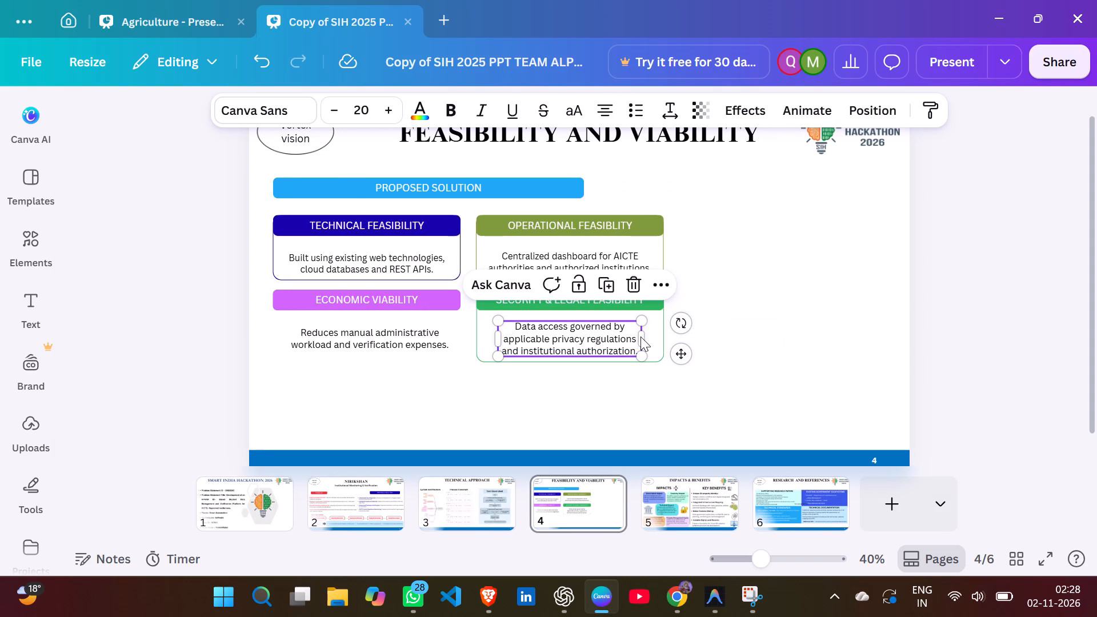
left_click_drag(648, 336, 655, 336)
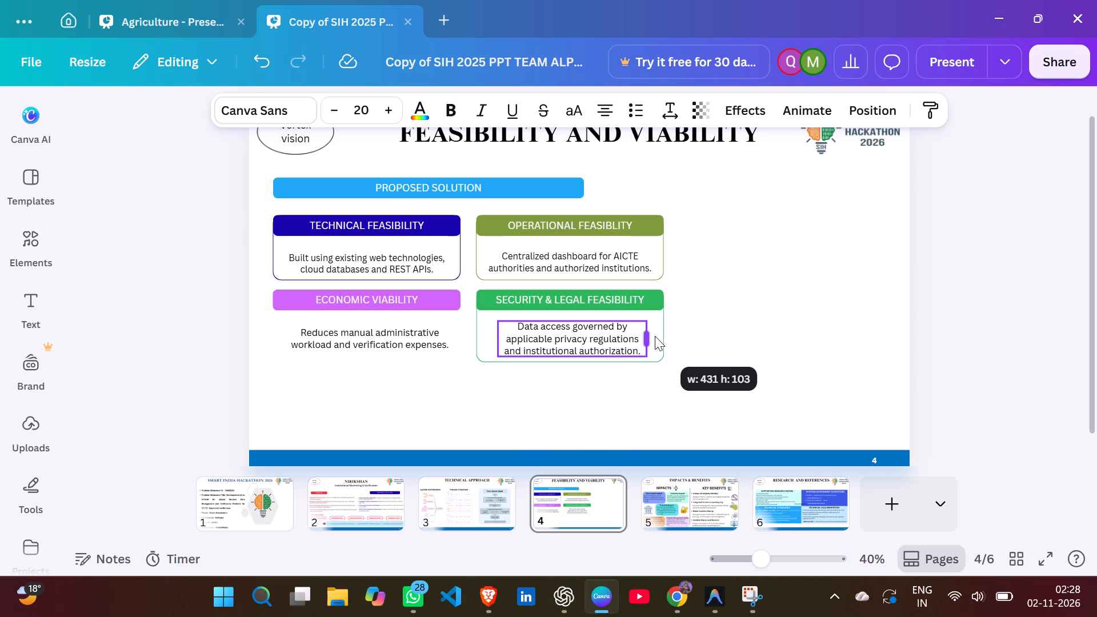
left_click_drag(655, 336, 660, 336)
left_click(710, 315)
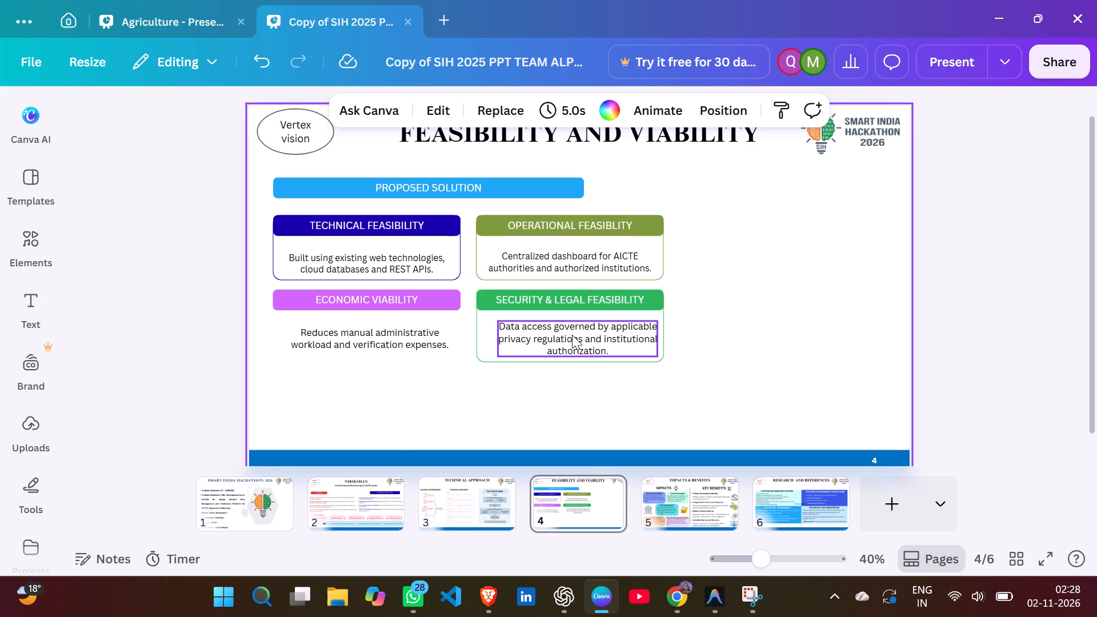
left_click_drag(564, 334, 554, 335)
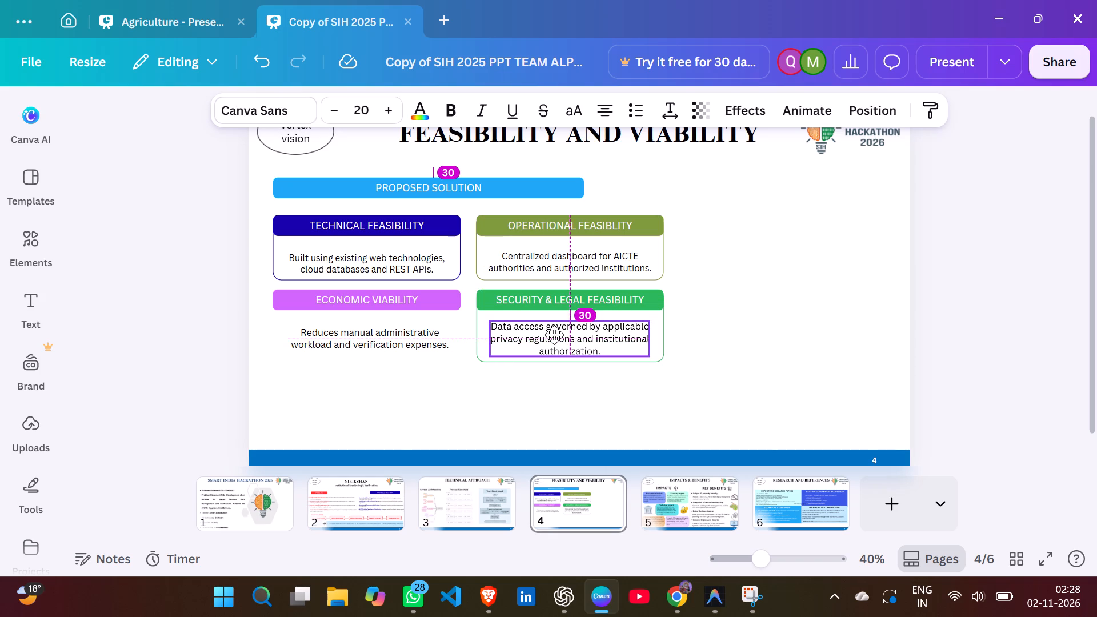
left_click_drag(554, 335, 554, 334)
left_click(759, 293)
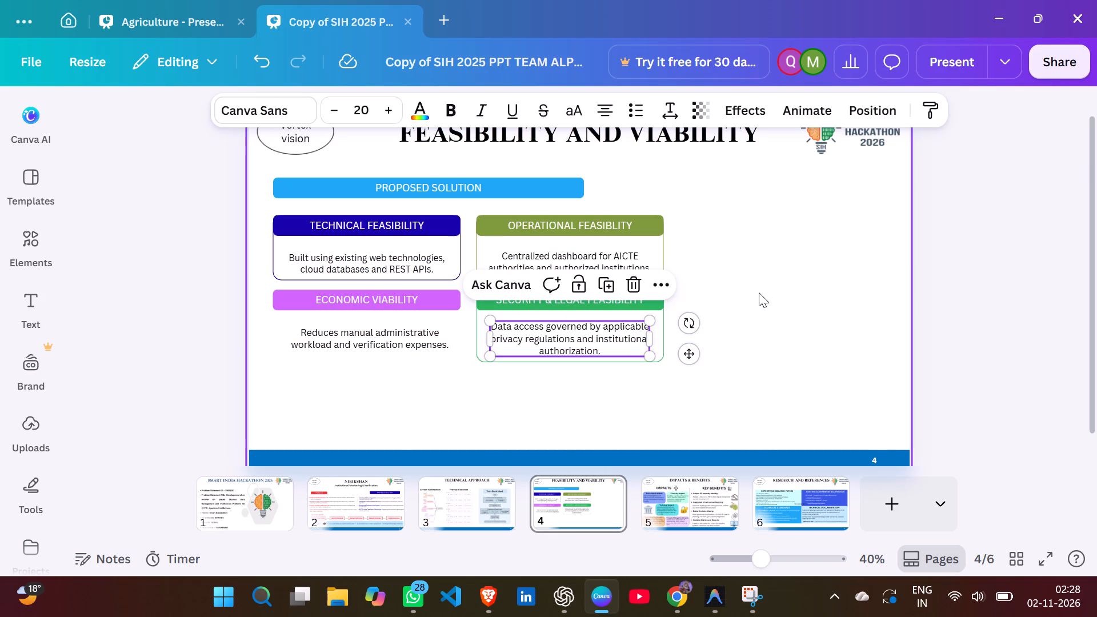
Paste another copy of the outlined box, place it over the ECONOMIC VIABILITY bar and text, and send it to the back.
left_click(422, 302)
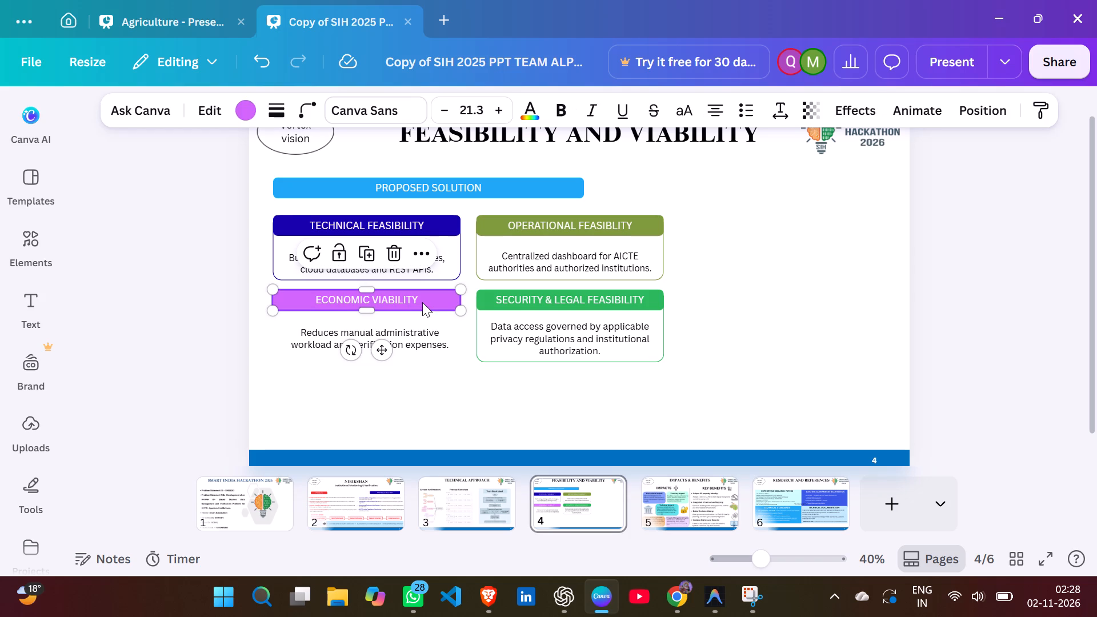
left_click(250, 117)
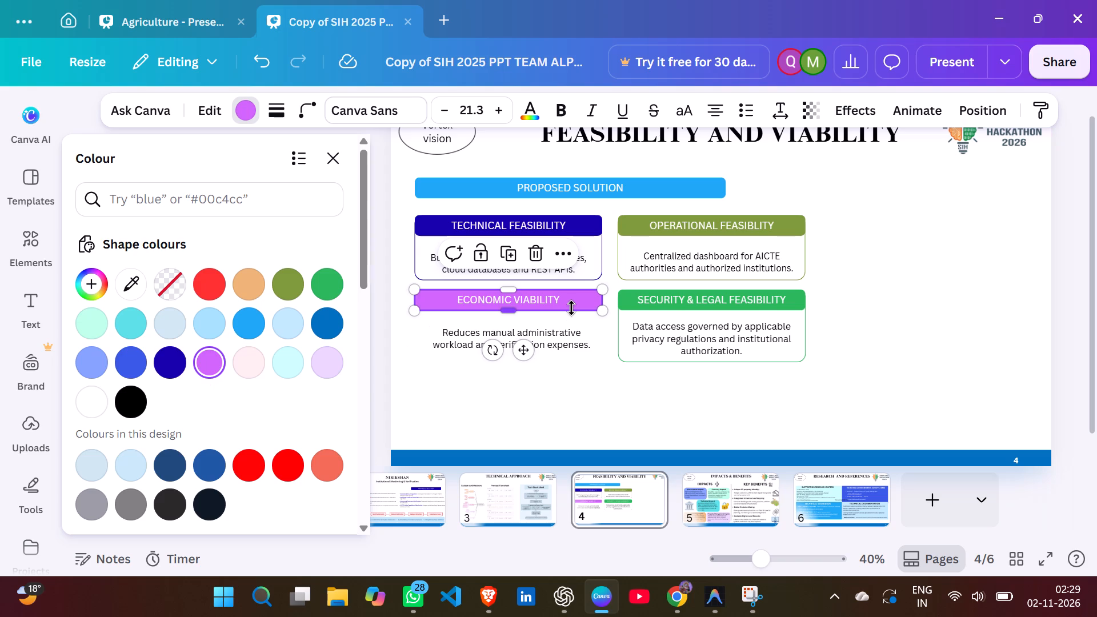
left_click(619, 391)
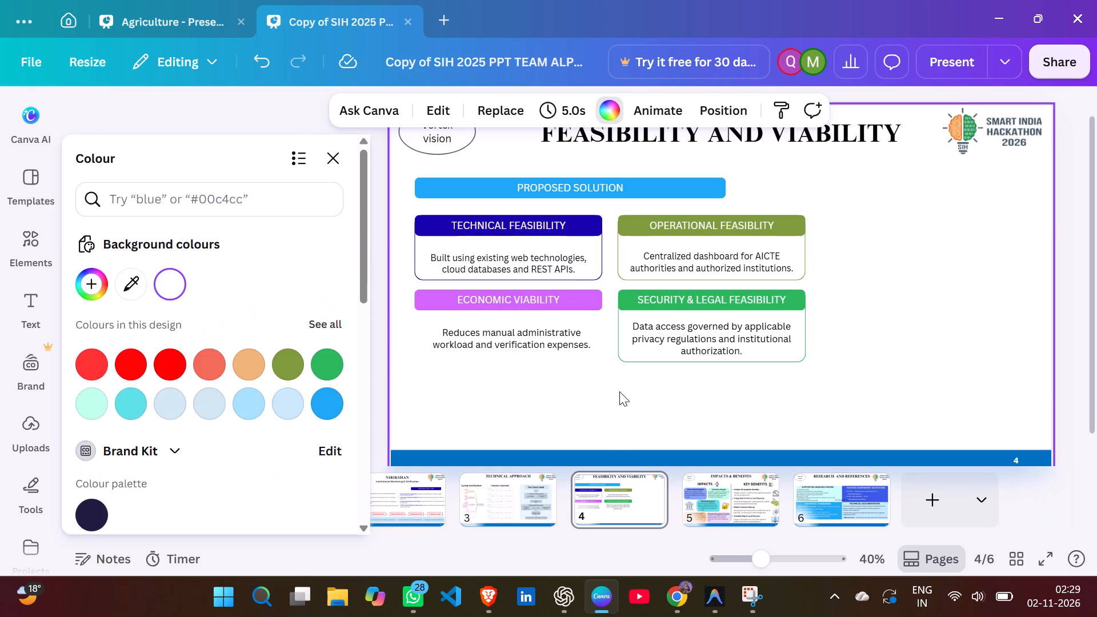
left_click(644, 243)
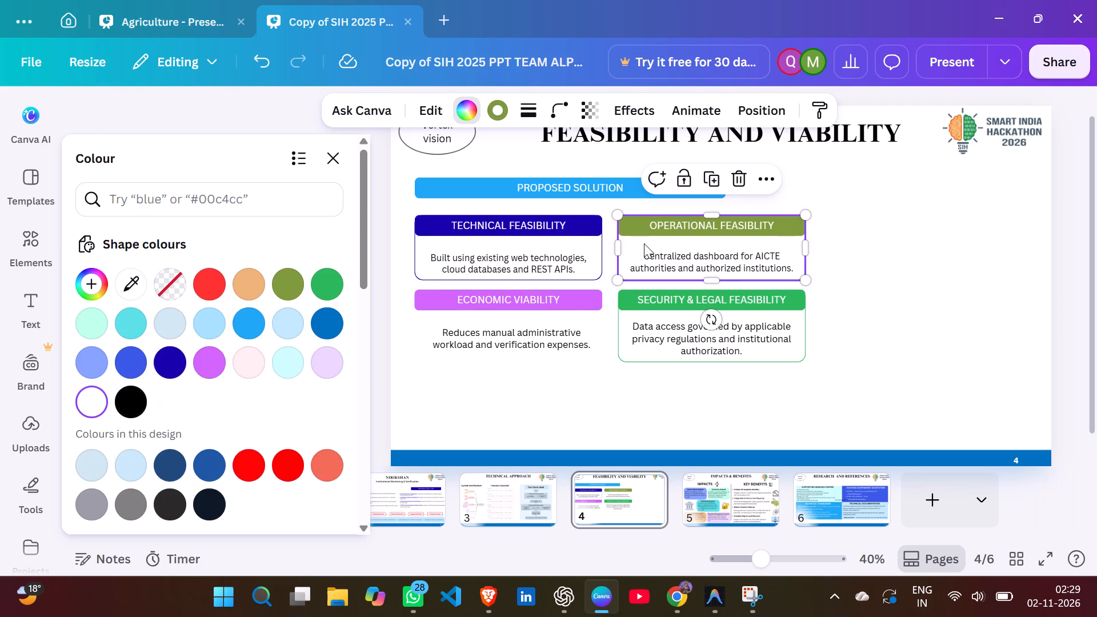
key("ctrl+v")
left_click_drag(503, 247, 496, 318)
left_click(775, 101)
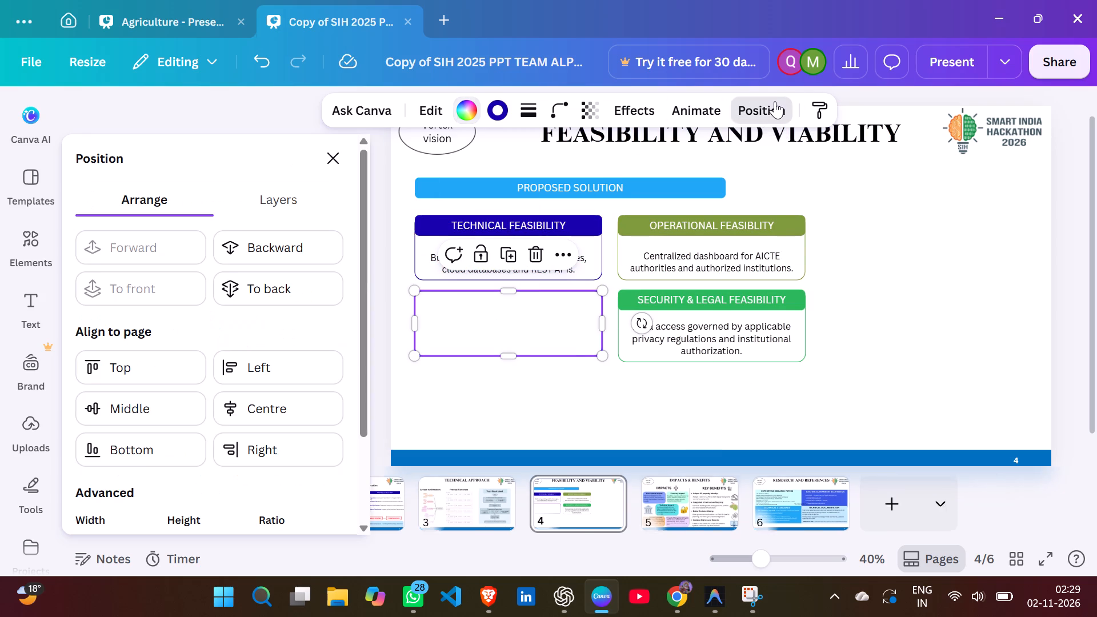
left_click(303, 284)
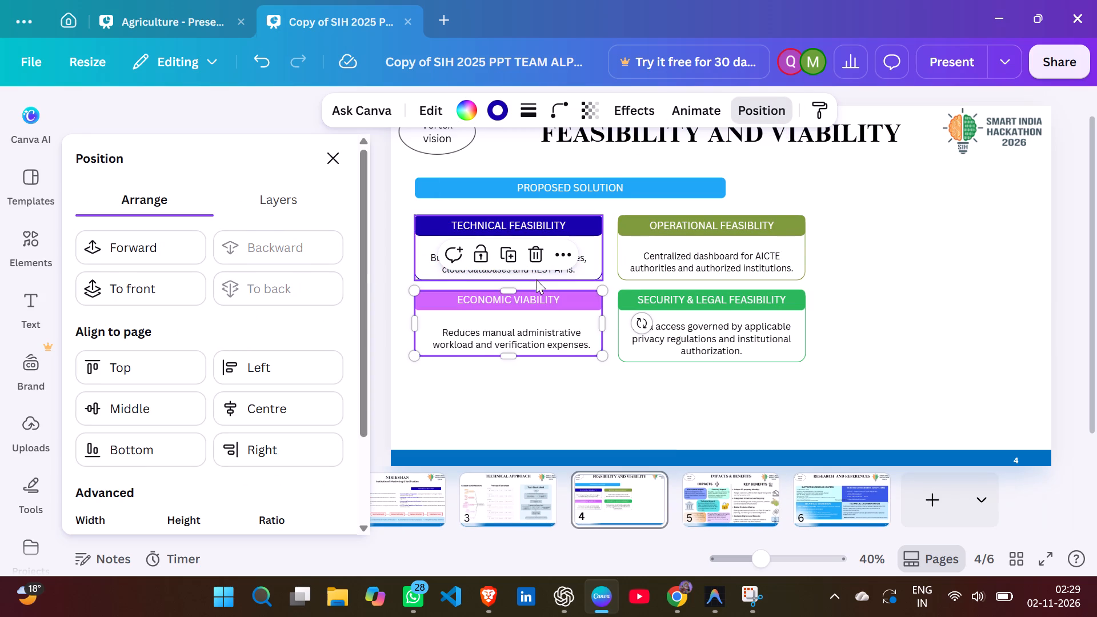
left_click(570, 370)
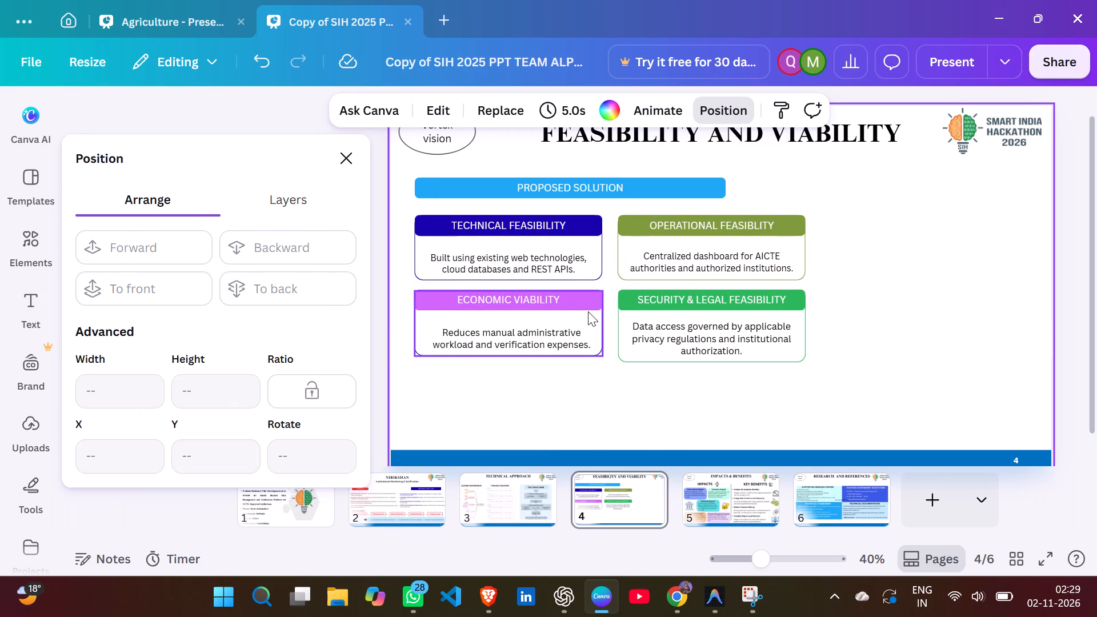
Recolour the outline of the ECONOMIC VIABILITY box to the same purple as its heading bar.
left_click(588, 311)
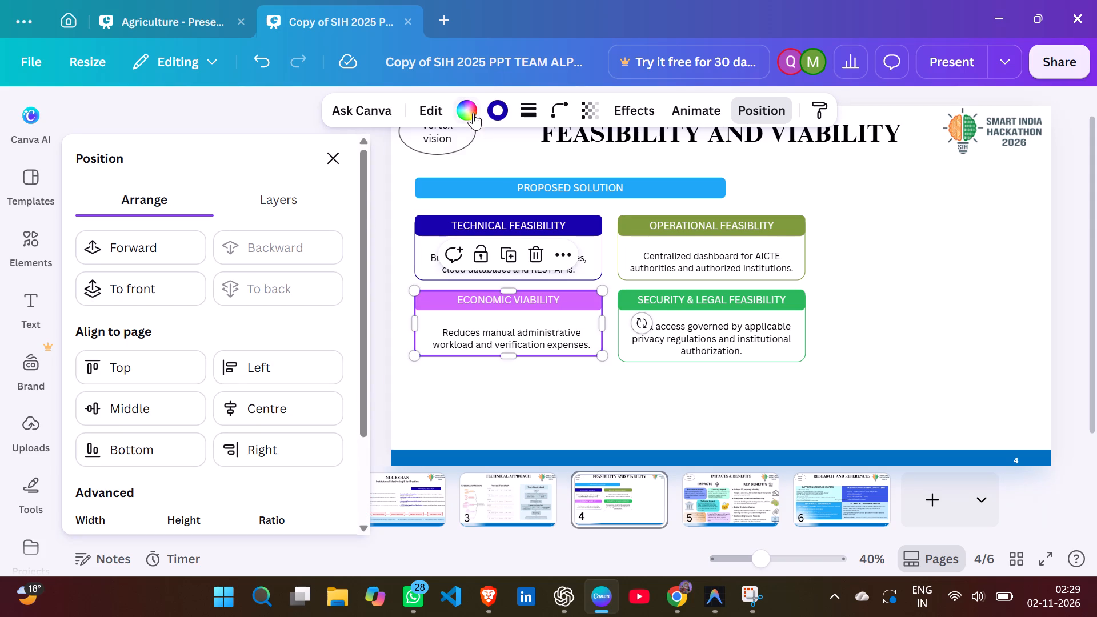
left_click(490, 107)
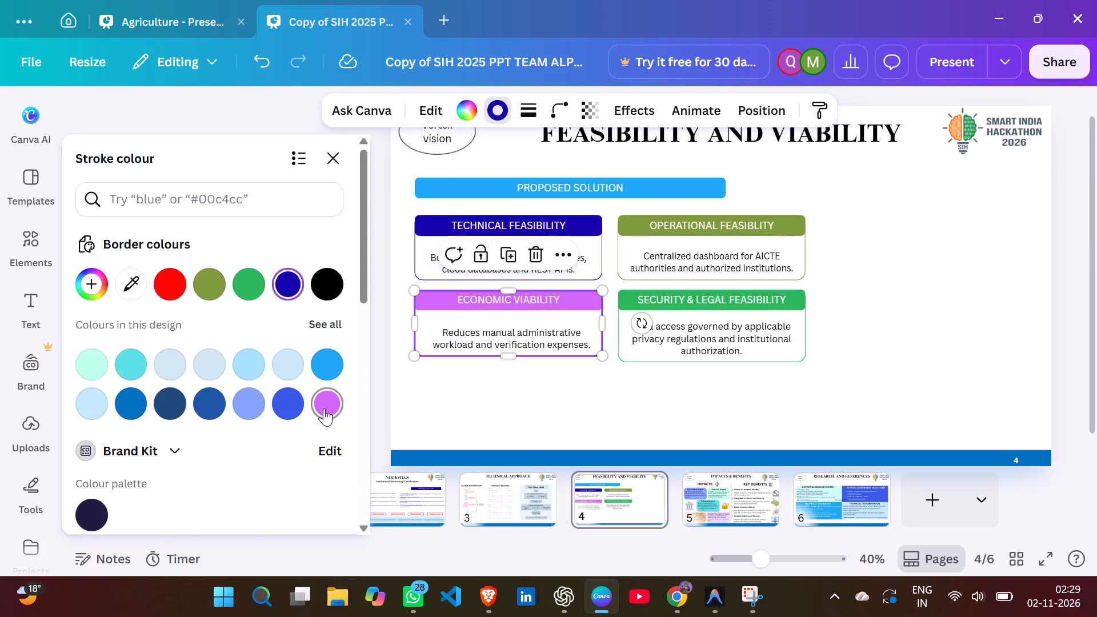
left_click(323, 408)
left_click(519, 450)
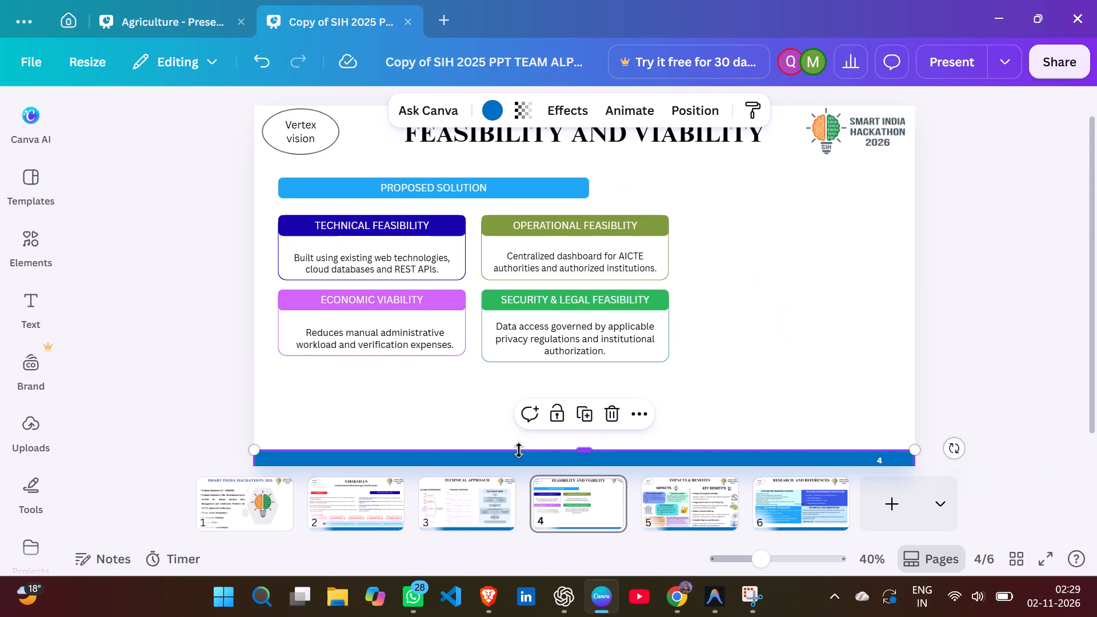
left_click(768, 368)
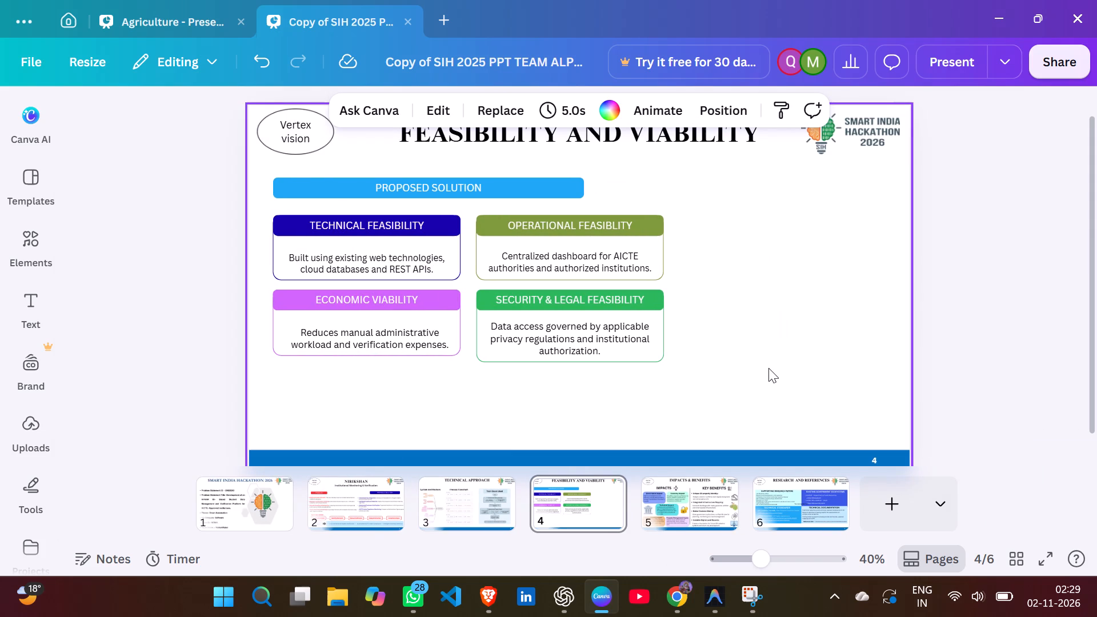
Move the SECURITY & LEGAL FEASIBILITY bar, text and box together slightly upward, with their side edges aligned to the OPERATIONAL FEASIBLITY box above.
left_click_drag(549, 377, 578, 318)
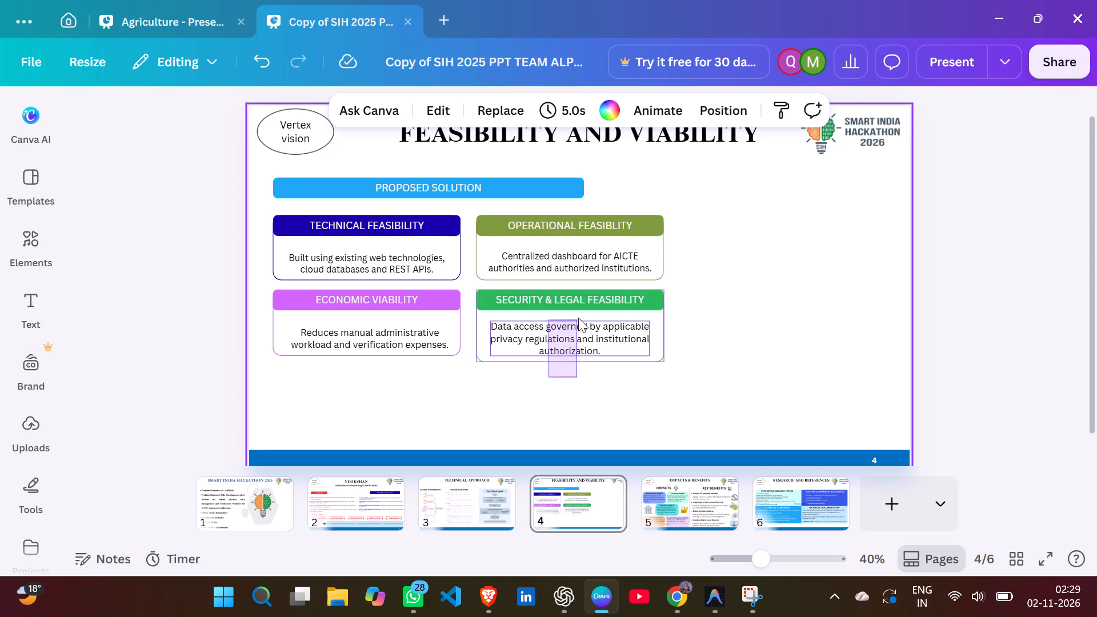
left_click_drag(578, 318, 592, 297)
left_click(622, 324)
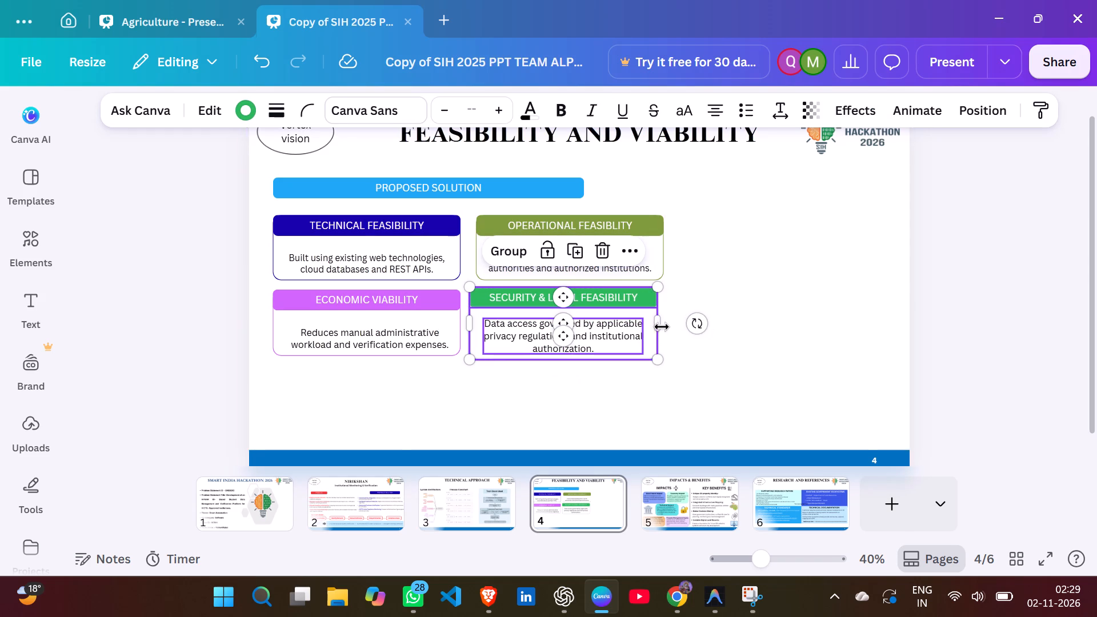
key("Right")
key("Right")
key("Right")
key("Right")
key("Right")
key("Right")
key("Right")
key("Right")
key("Right")
key("Right")
key("Right")
key("Right")
key("Right")
key("Right")
key("Right")
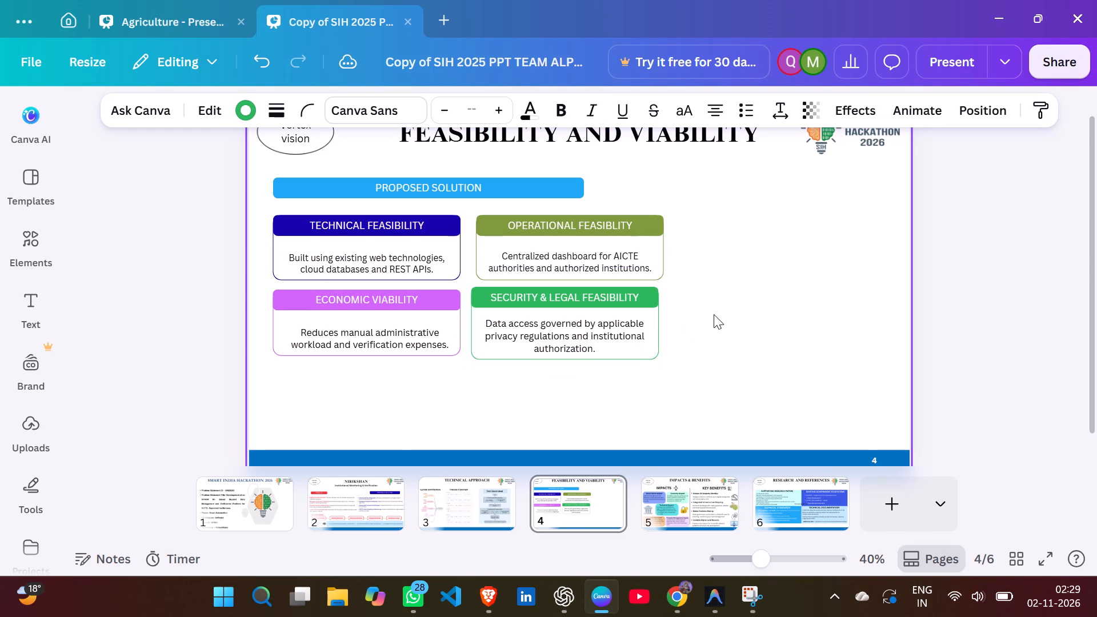
key("Right")
key("Right")
key("Right")
key("Right")
key("Left")
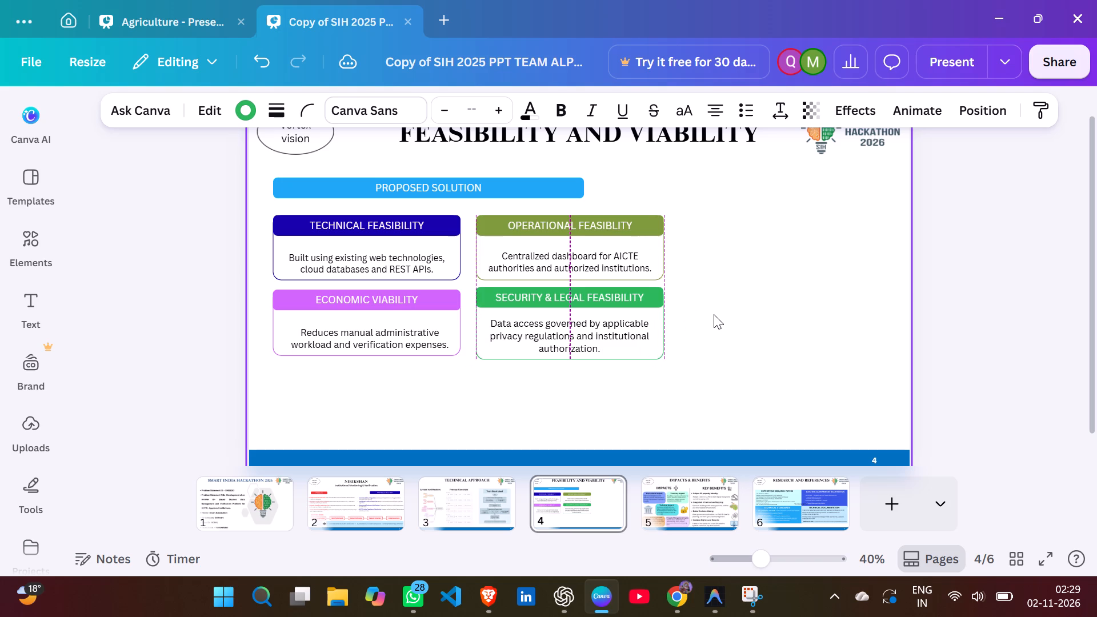
left_click(826, 262)
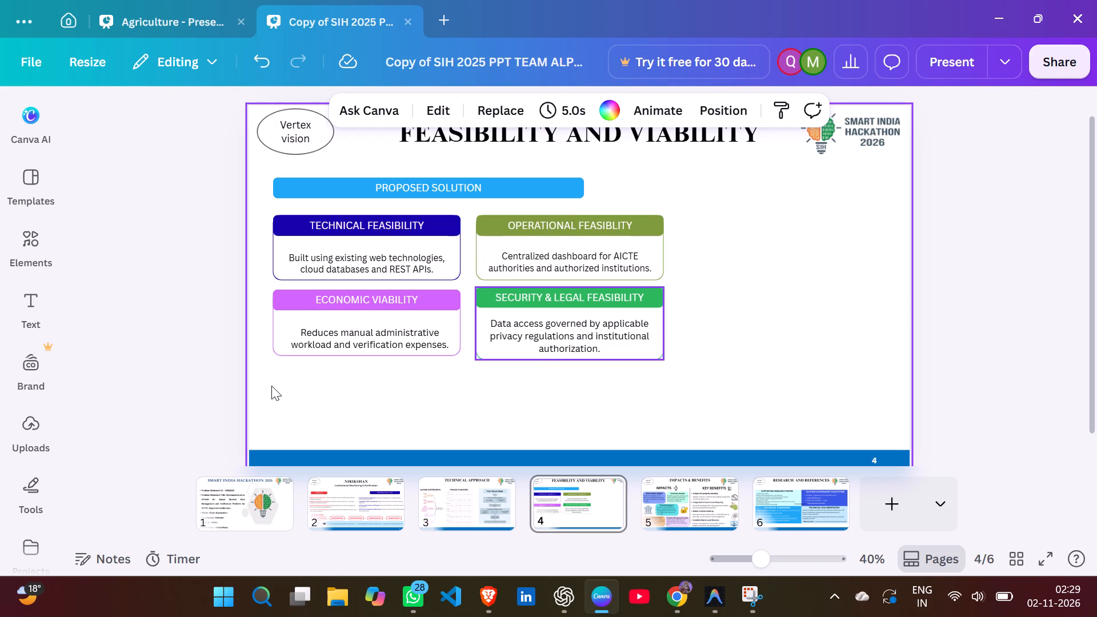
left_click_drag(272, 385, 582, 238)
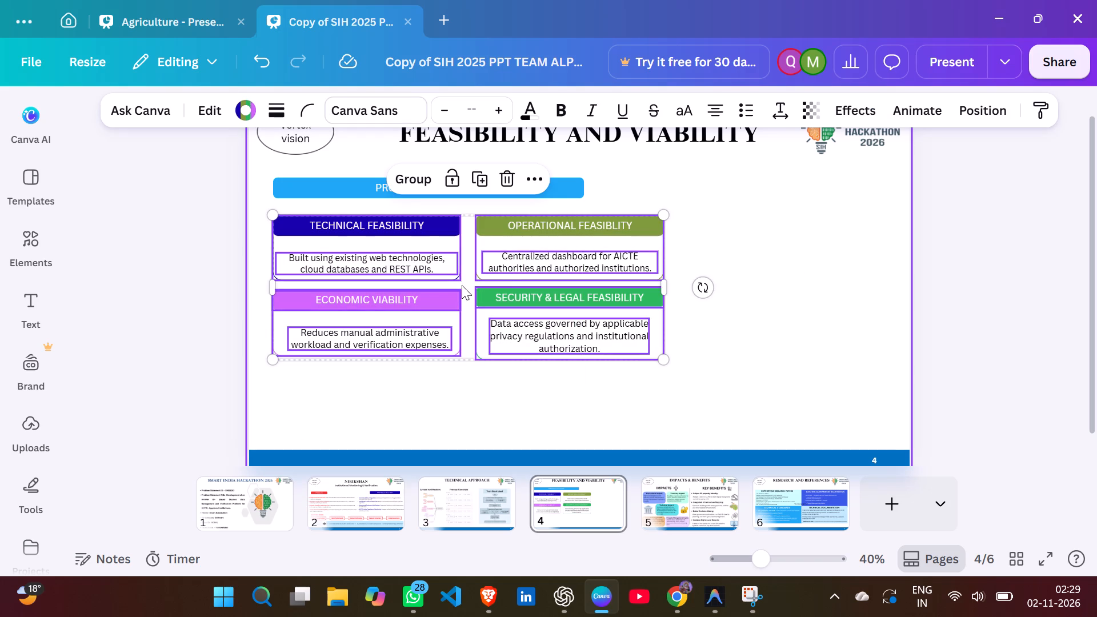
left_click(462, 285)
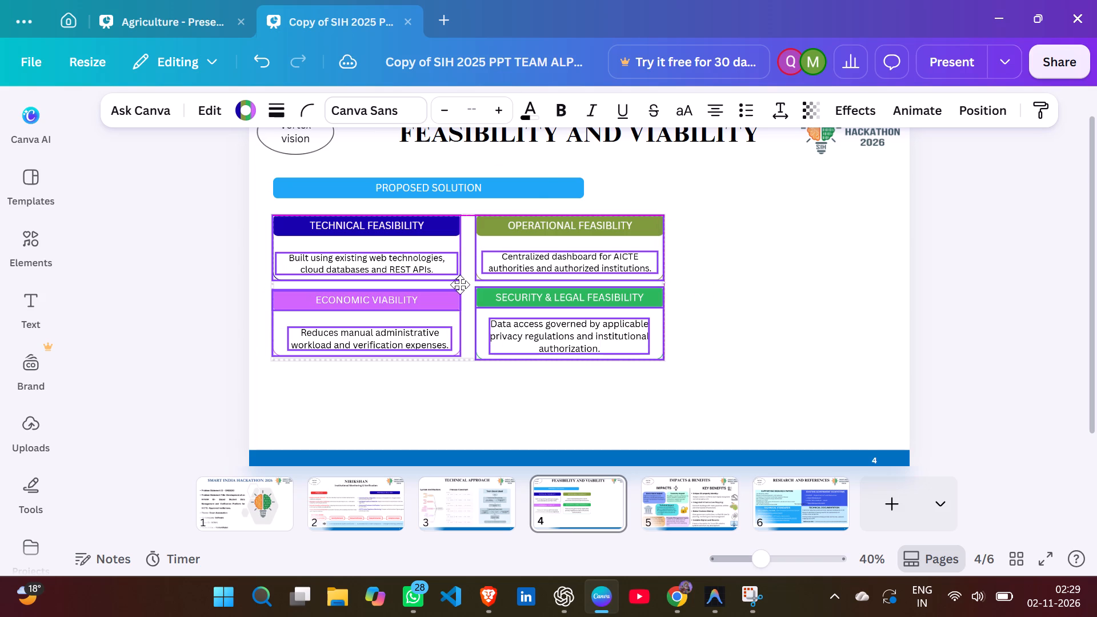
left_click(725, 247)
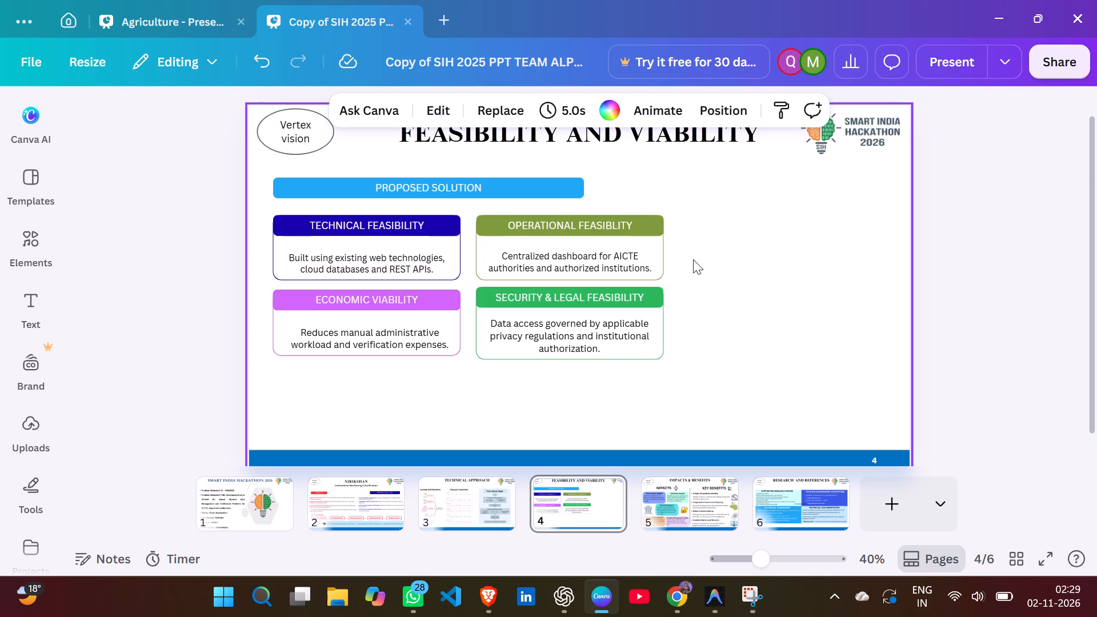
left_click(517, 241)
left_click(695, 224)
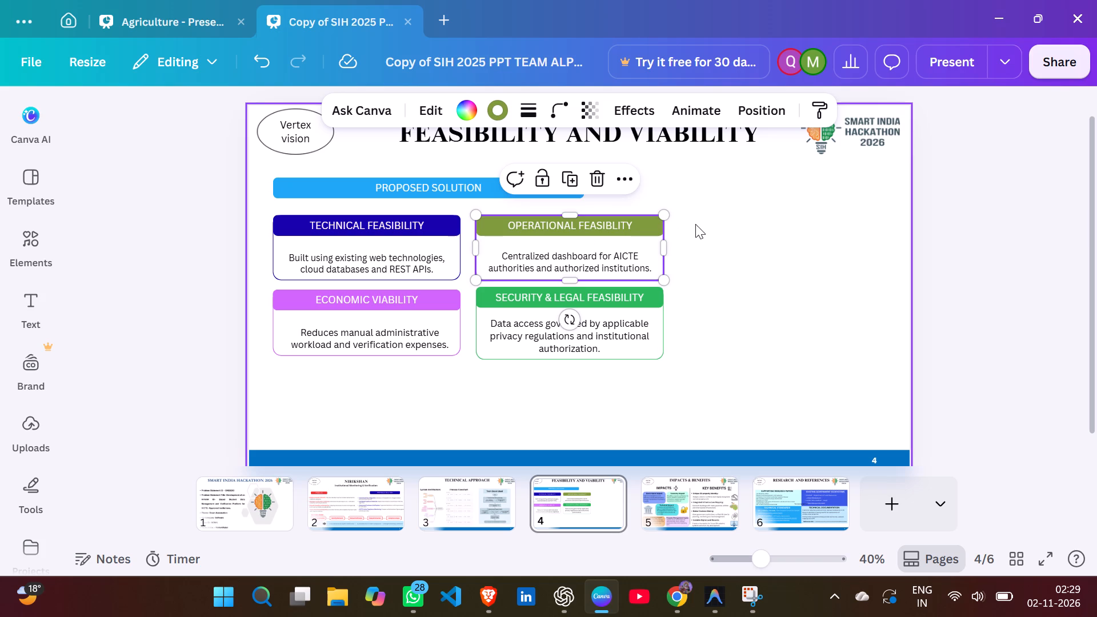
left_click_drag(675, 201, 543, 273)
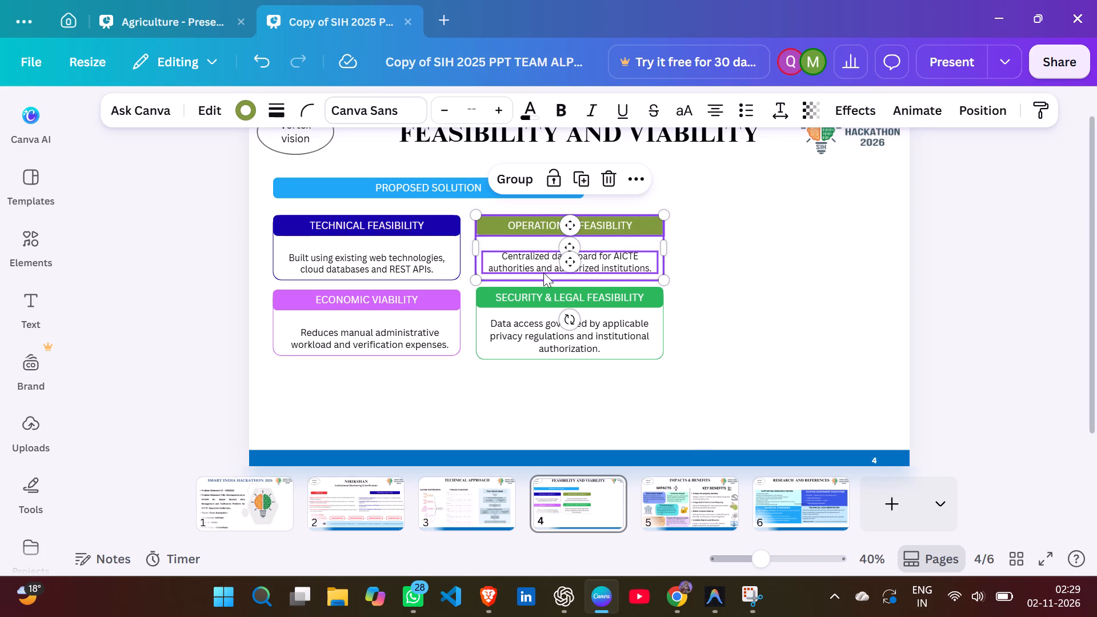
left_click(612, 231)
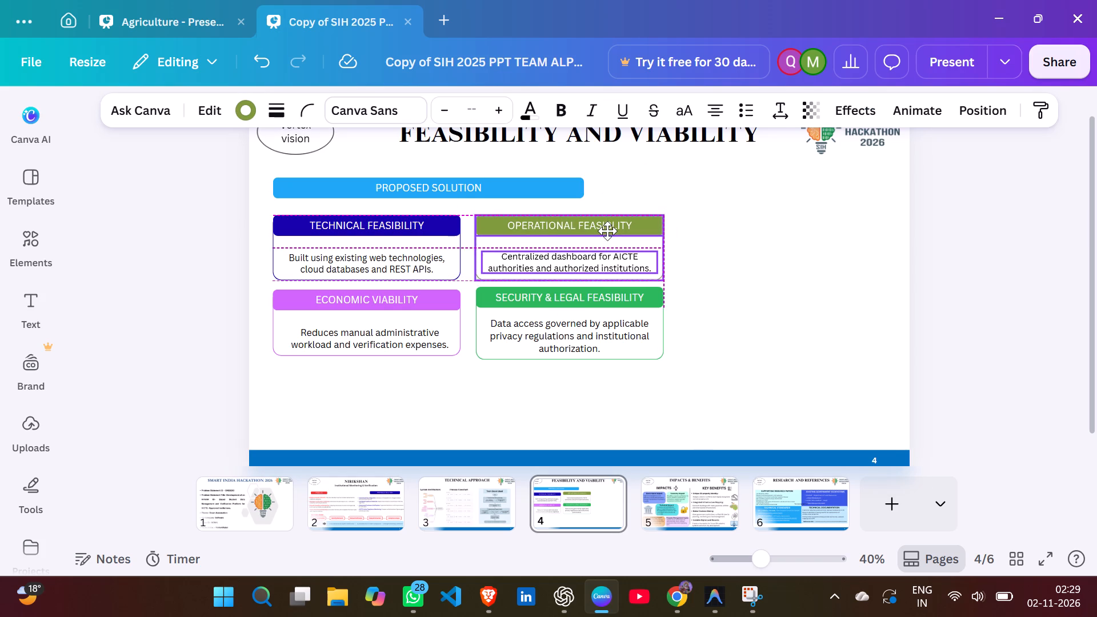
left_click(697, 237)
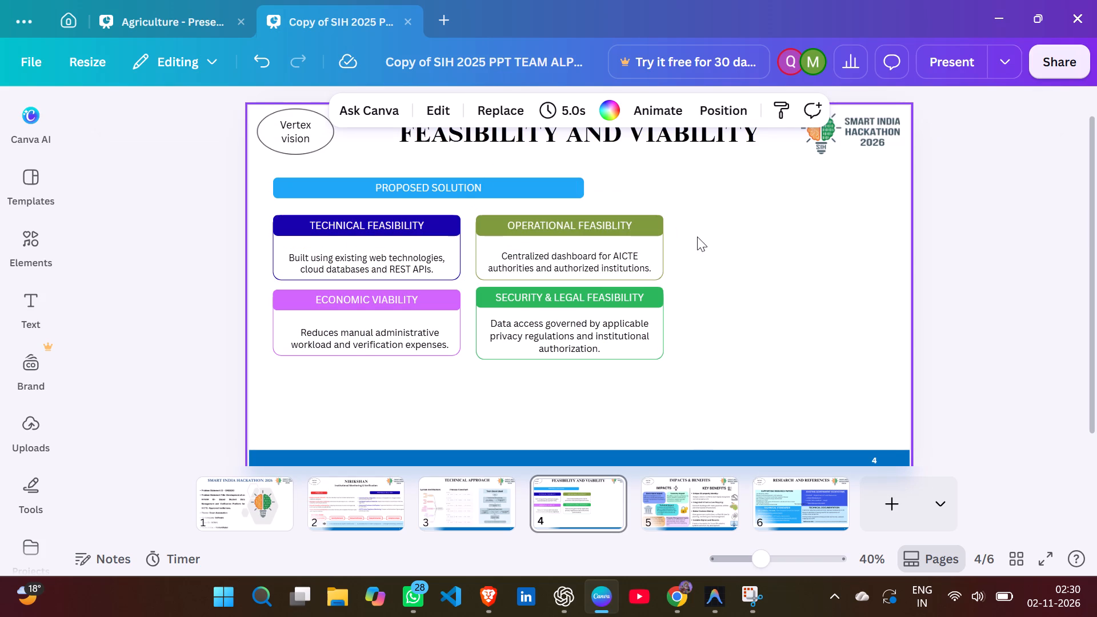
Move the SECURITY & LEGAL FEASIBILITY bar, text and box together very slightly downward, keeping their side edges aligned with the box above.
left_click_drag(672, 299, 580, 340)
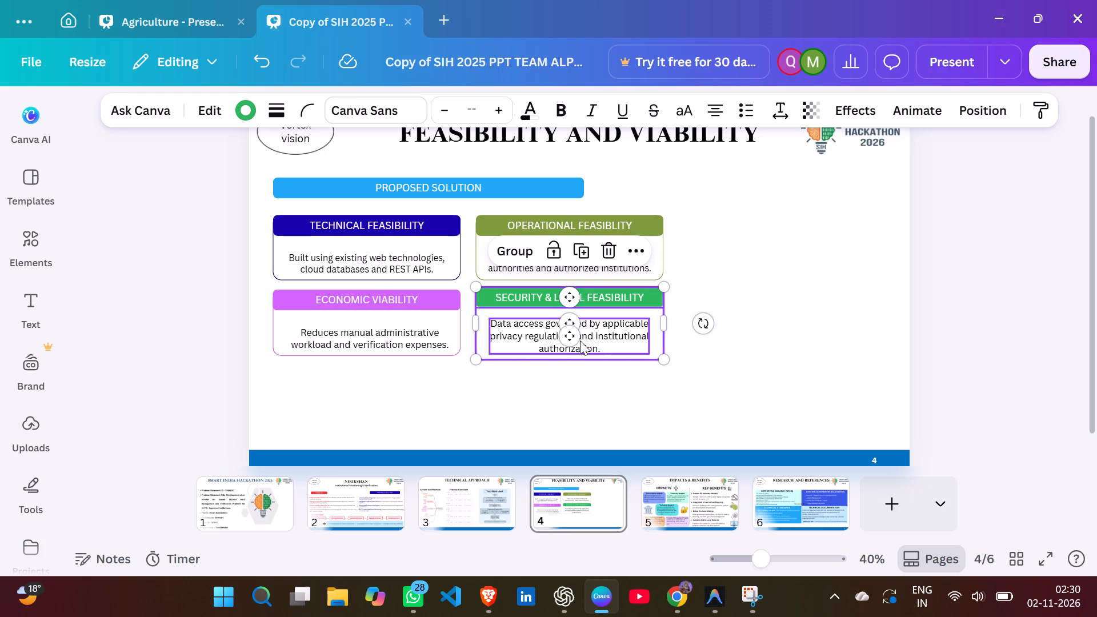
left_click(616, 322)
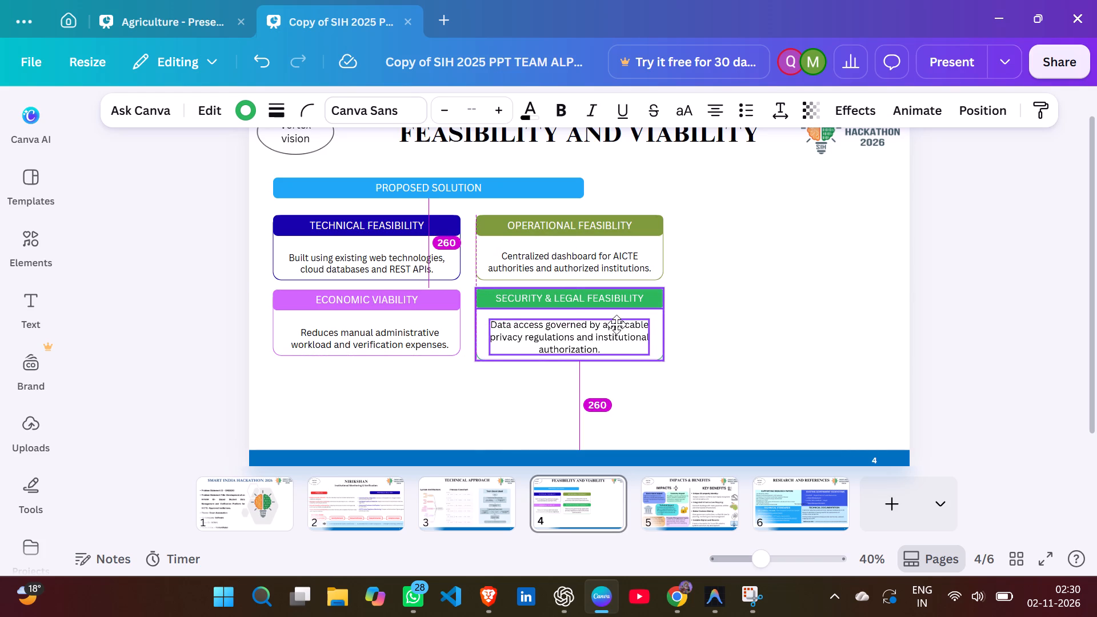
left_click(699, 305)
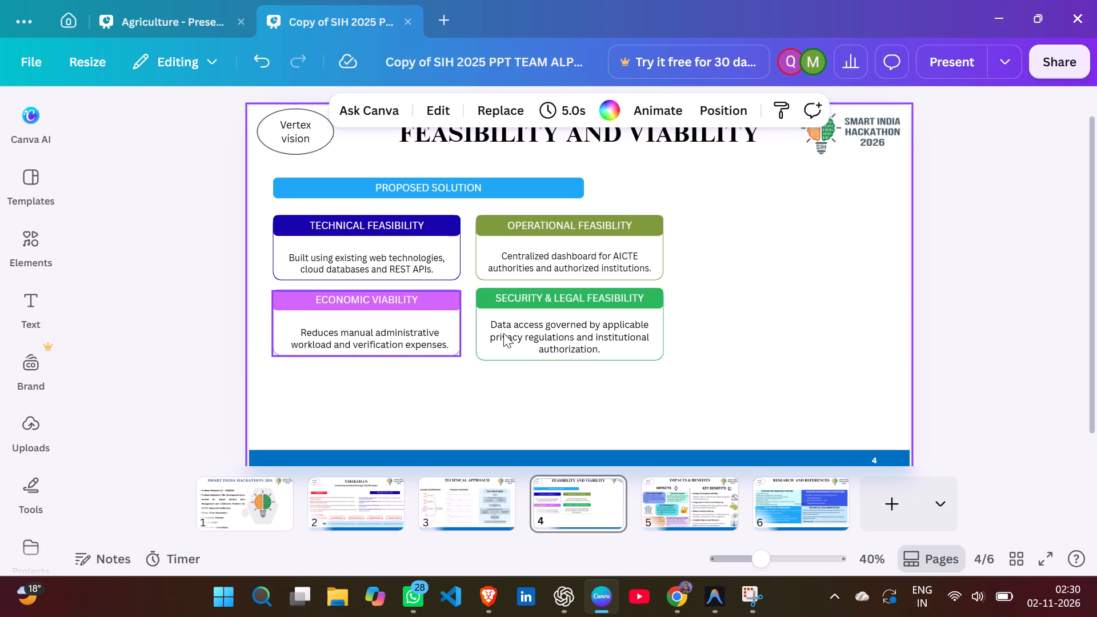
Nudge the administrative workload text slightly upward inside the ECONOMIC VIABILITY box.
left_click(382, 334)
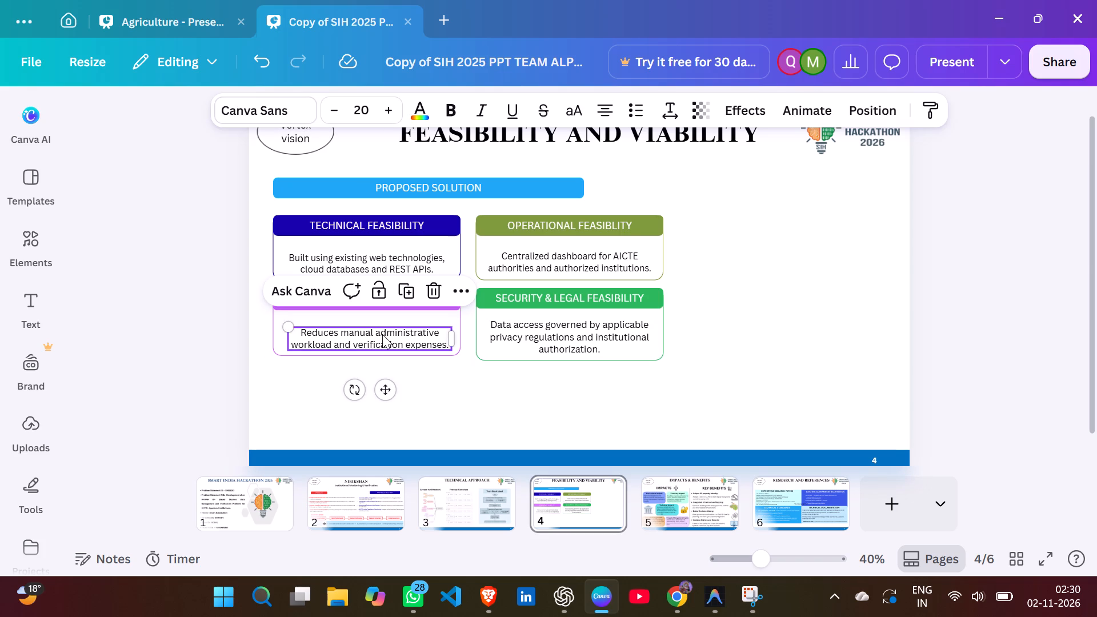
key("Up")
key("Up")
key("Up")
key("Up")
key("Up")
key("Up")
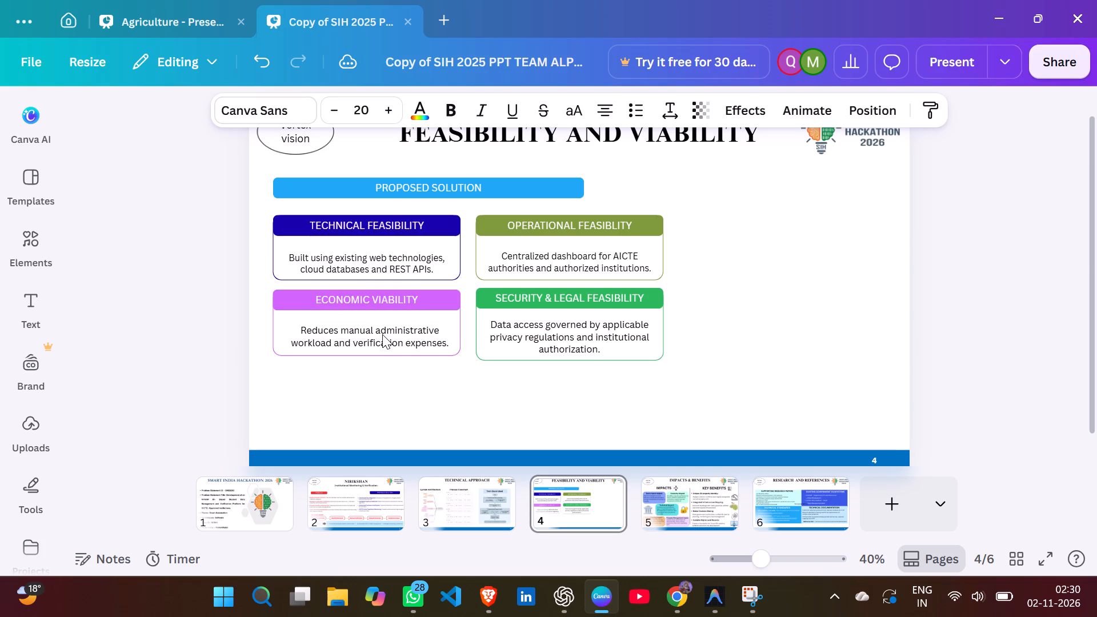
key("Down")
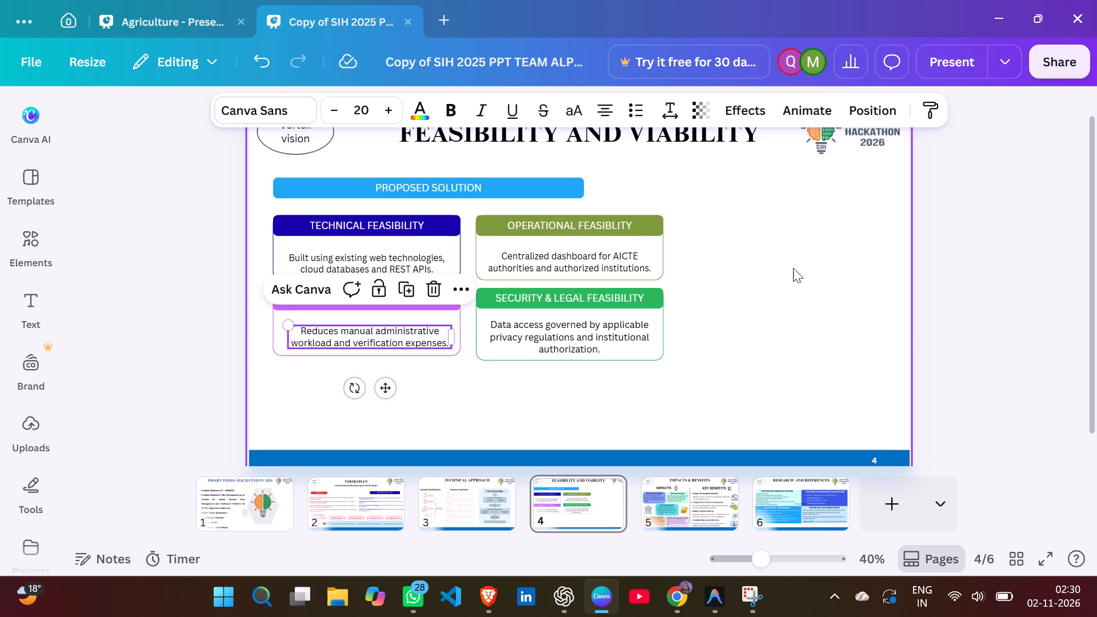
left_click(737, 291)
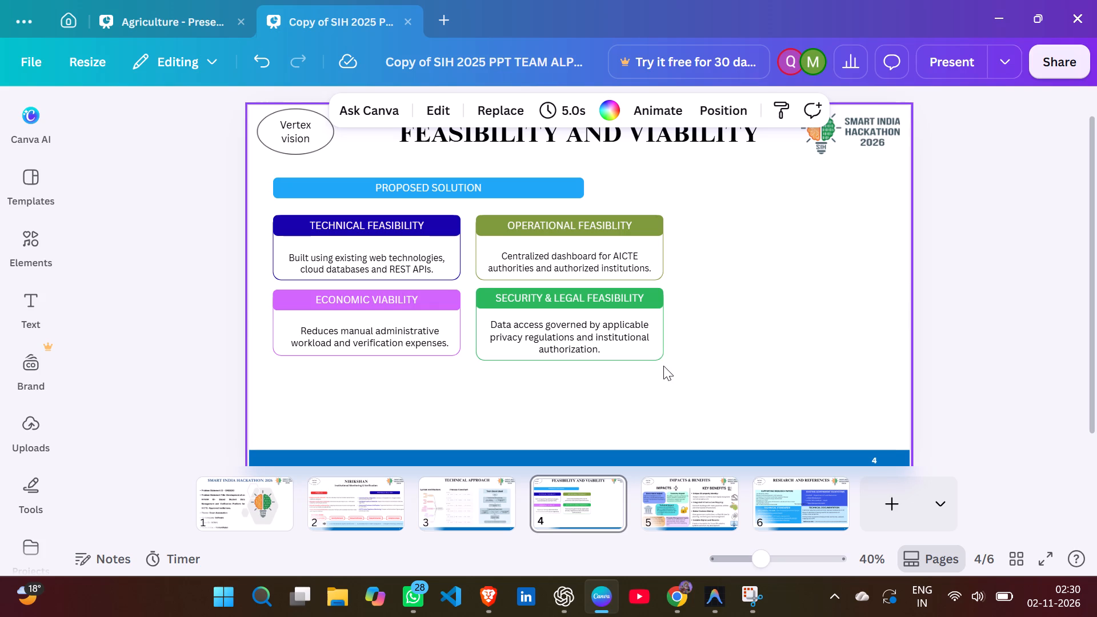
Nudge the SECURITY & LEGAL FEASIBILITY bar, text and box together slightly to the left.
left_click_drag(663, 366, 582, 294)
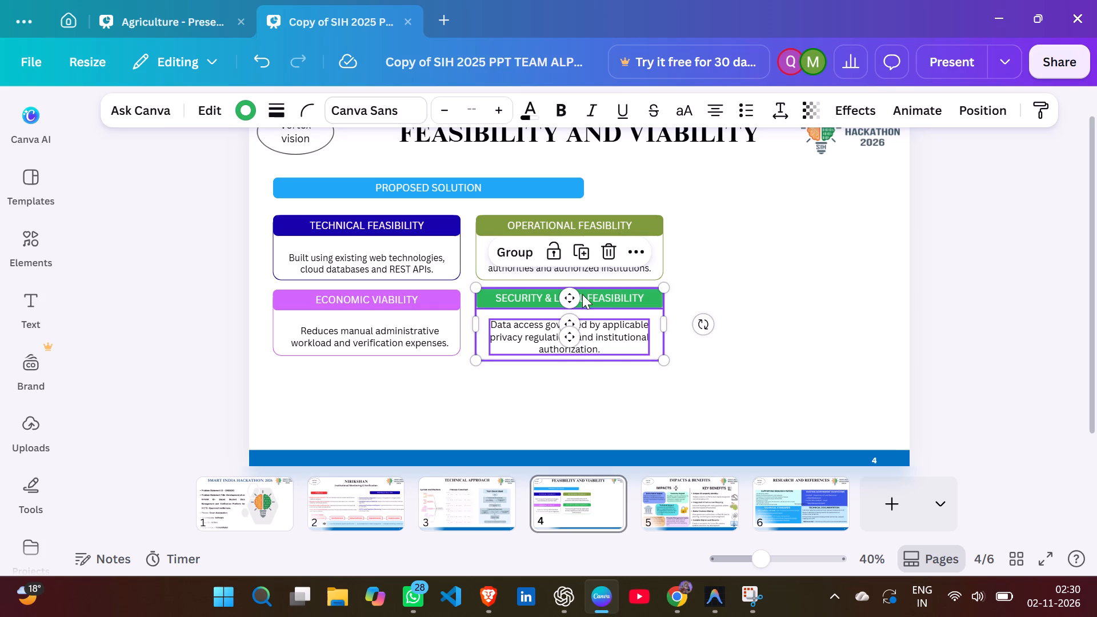
key("Left")
key("Left")
key("Left")
key("Left")
key("Left")
key("Right")
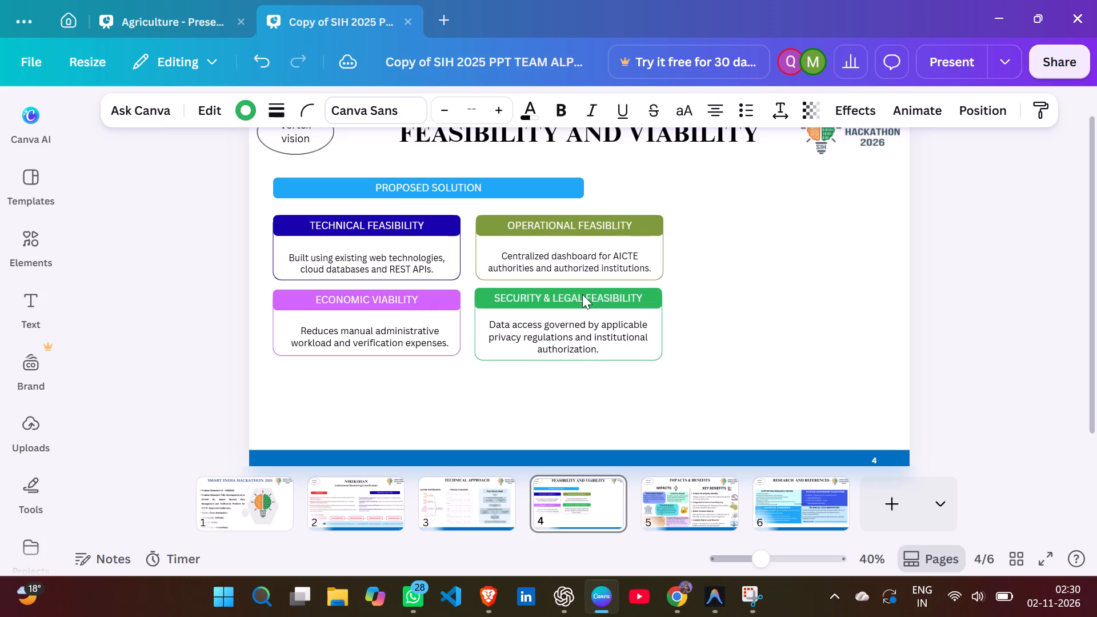
key("Left")
left_click(698, 315)
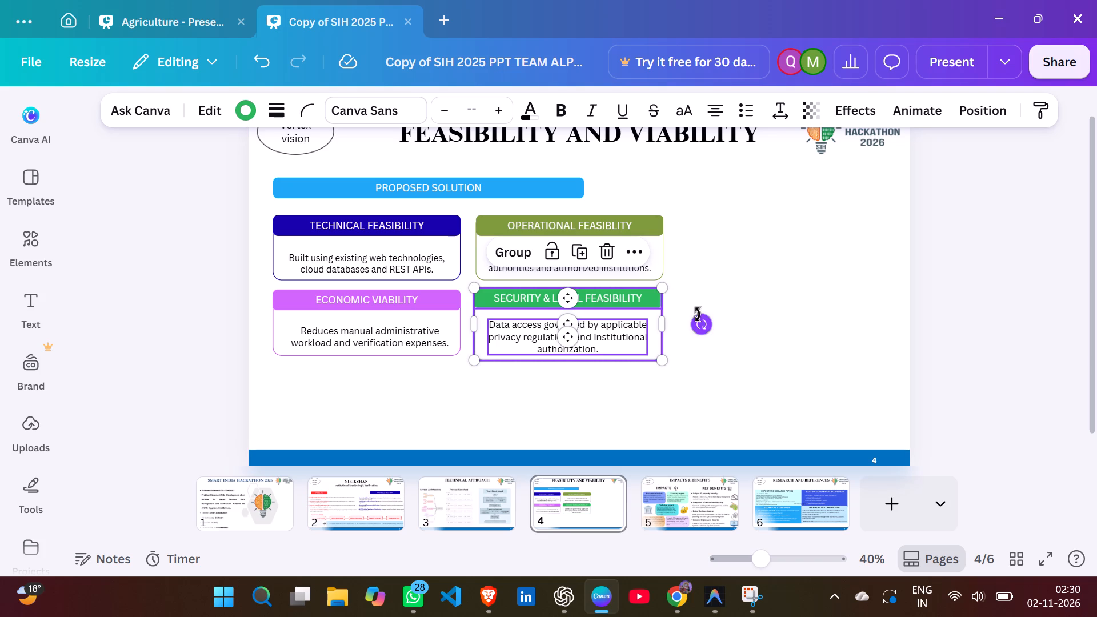
left_click(758, 256)
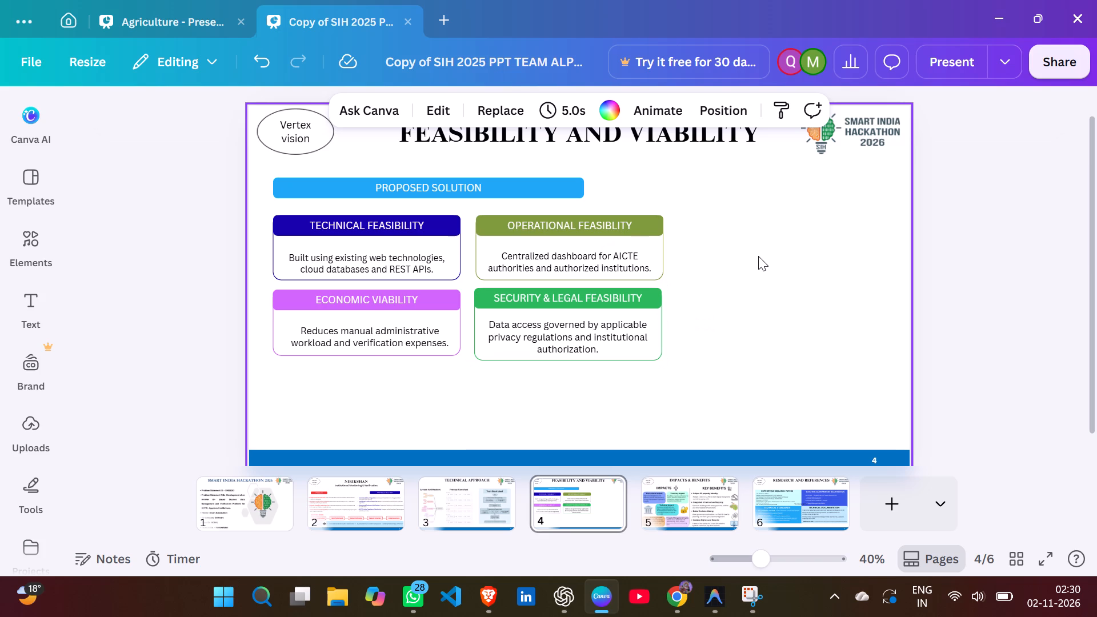
Replace the PROPOSED SOLUTION text in the blue heading bar with FEASIBILITY ANALYSIS.
left_click(415, 178)
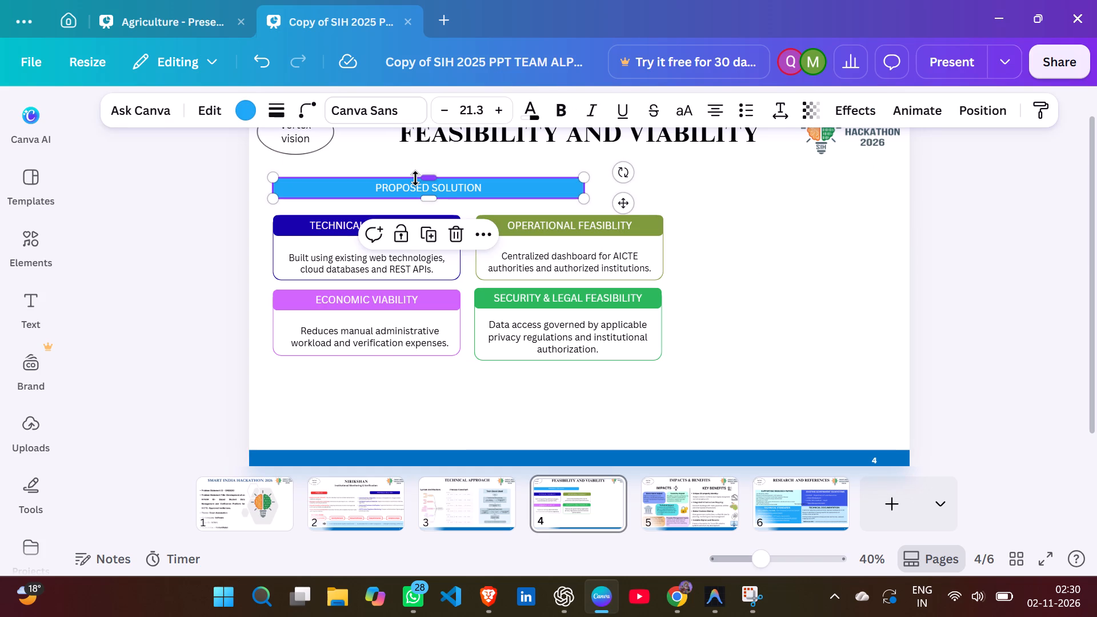
left_click(415, 178)
left_click(458, 183)
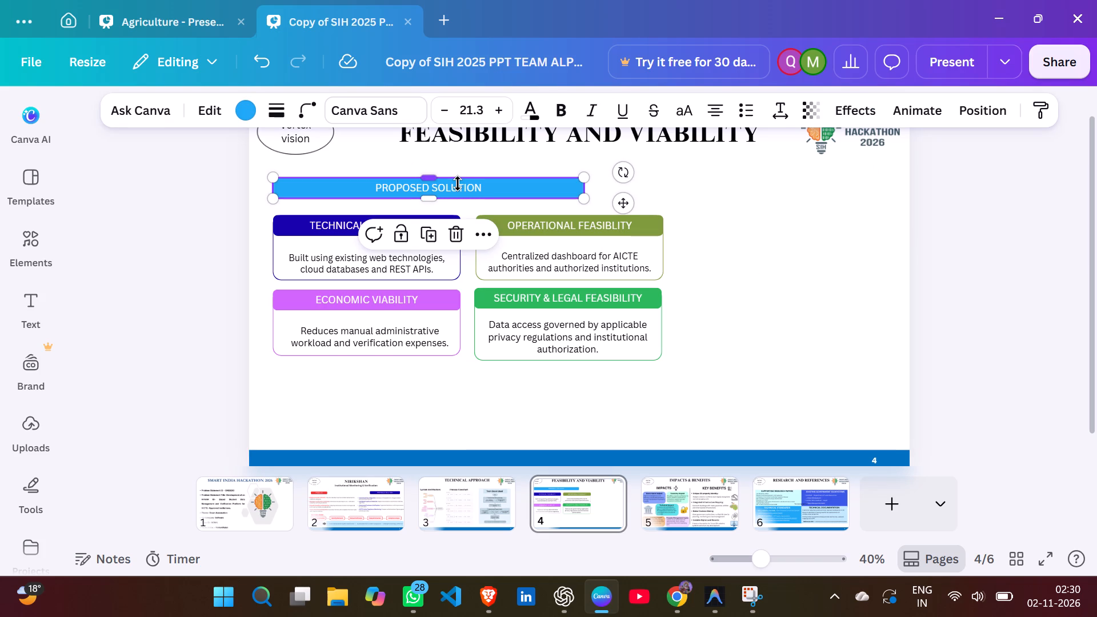
key("ctrl+Right")
left_click(458, 183)
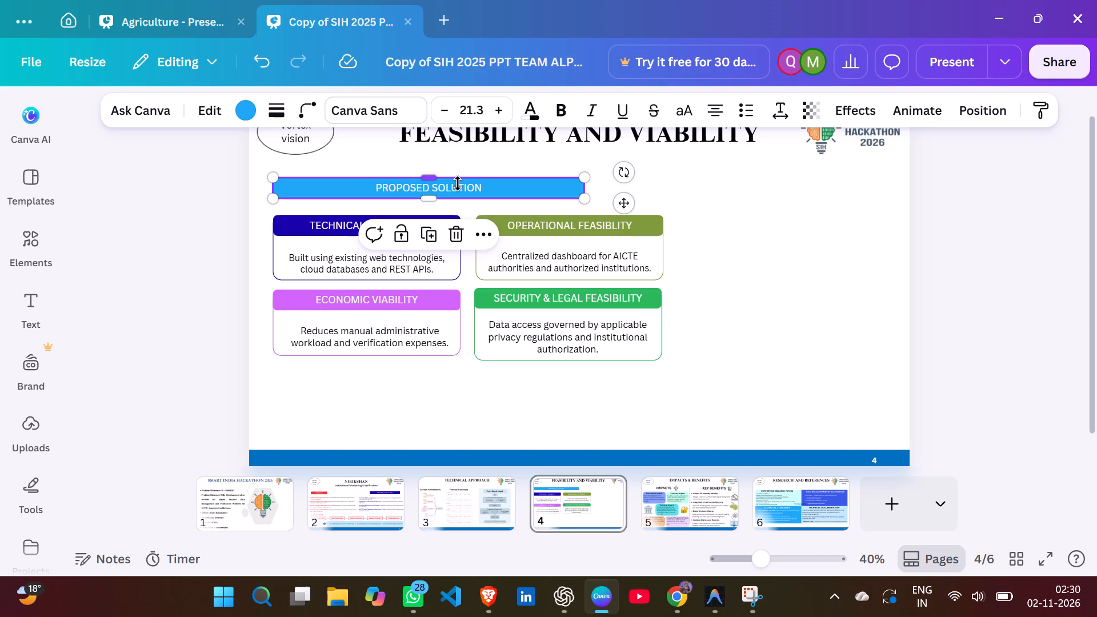
left_click(458, 183)
left_click(472, 190)
left_click(443, 186)
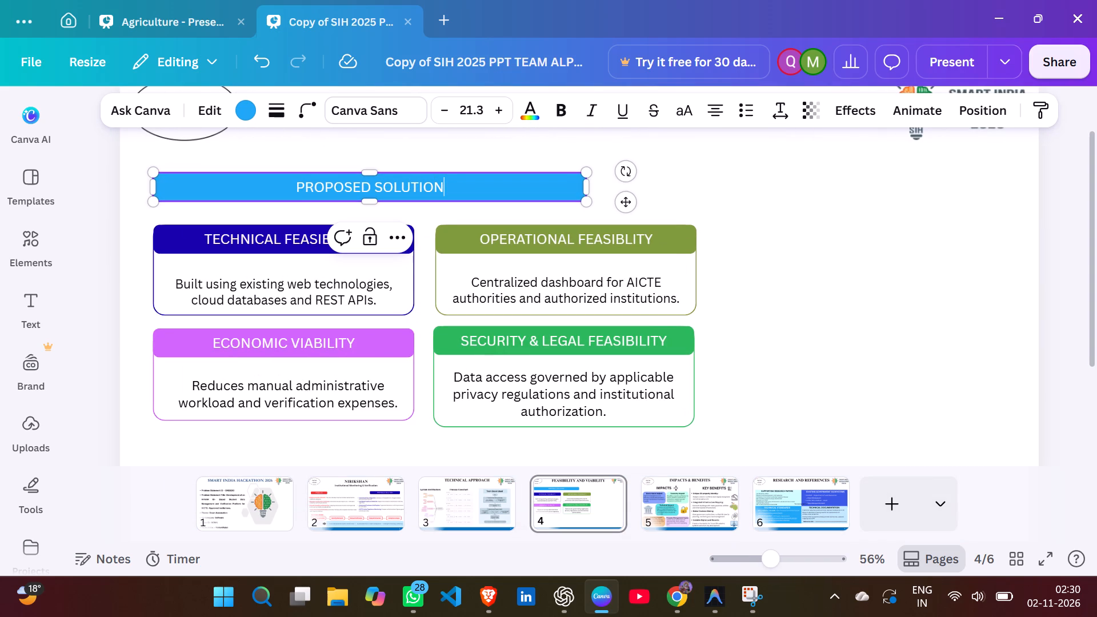
key("ctrl+BackSpace")
key("ctrl+BackSpace")
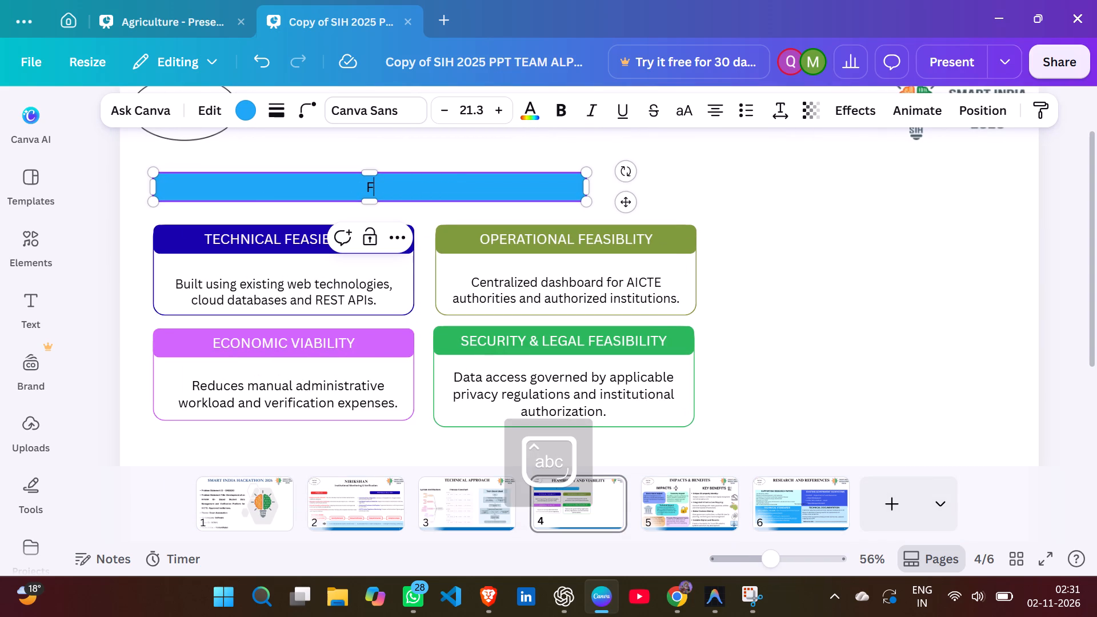
key("e")
key("BackSpace")
type("EASIBILITY AND")
key("space")
key("BackSpace")
key("BackSpace")
type("AN")
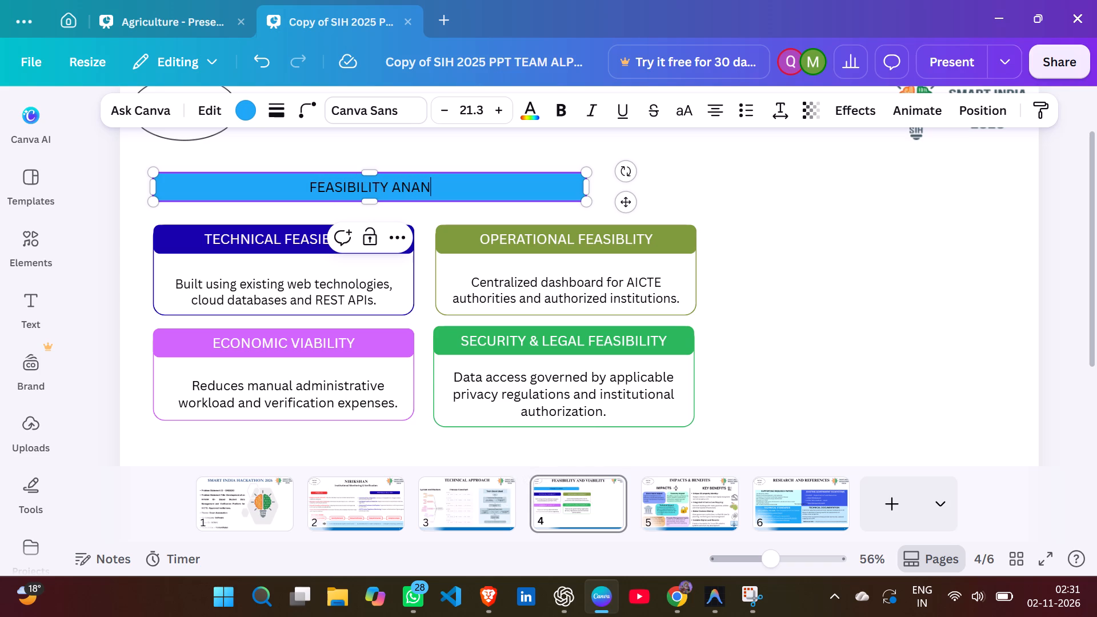
key("BackSpace")
type("LYSIS")
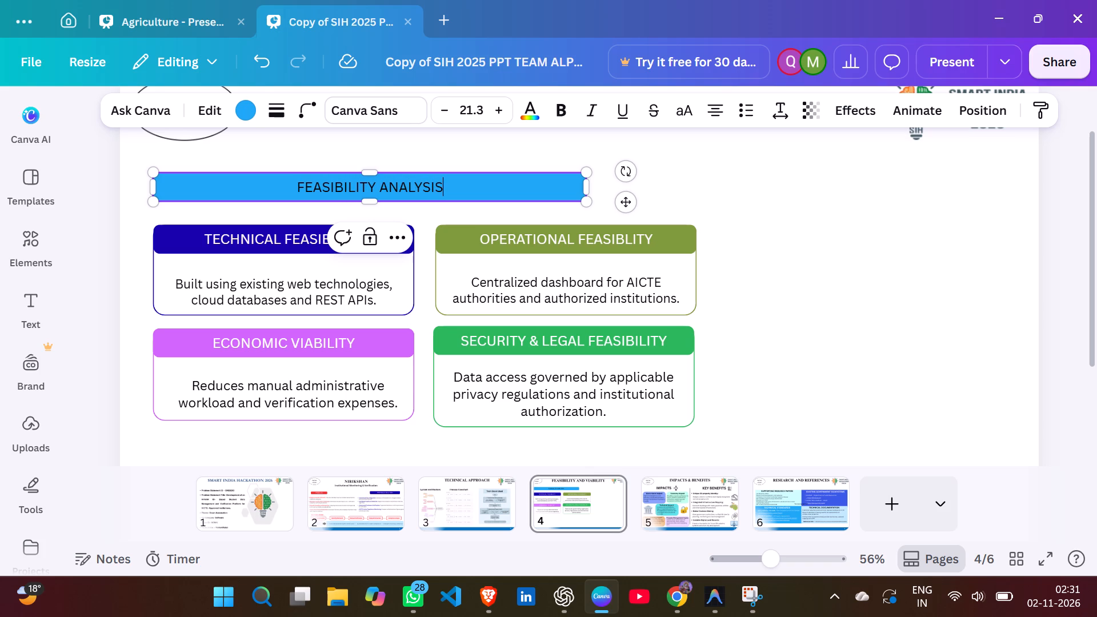
Recolour the whole FEASIBILITY ANALYSIS heading text to white (#ffffff).
left_click_drag(445, 190, 363, 183)
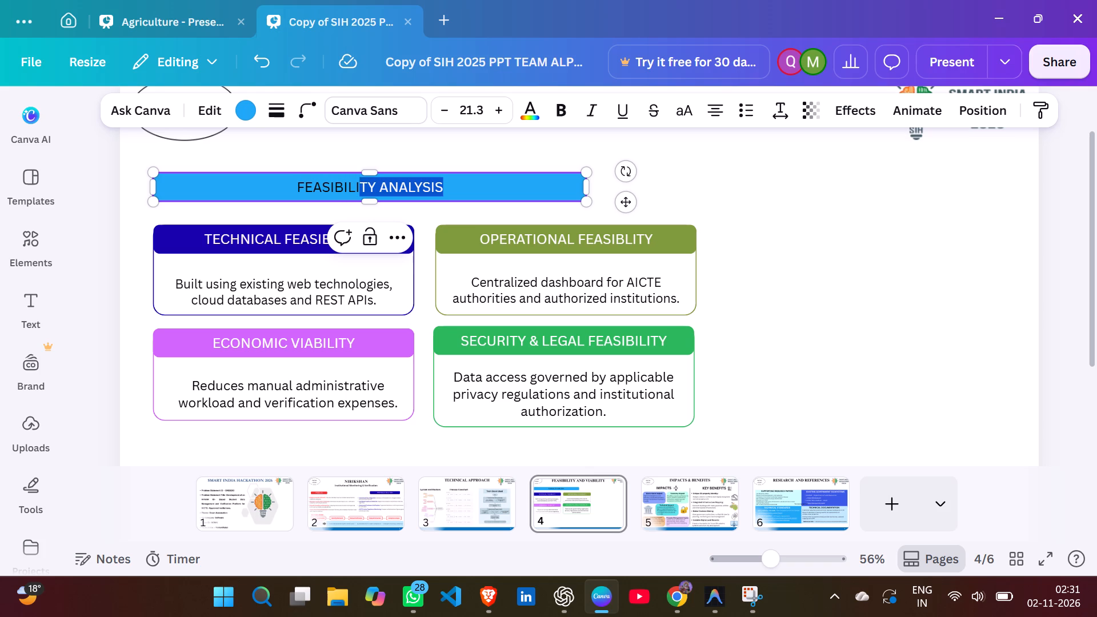
left_click_drag(363, 183, 291, 188)
left_click(534, 109)
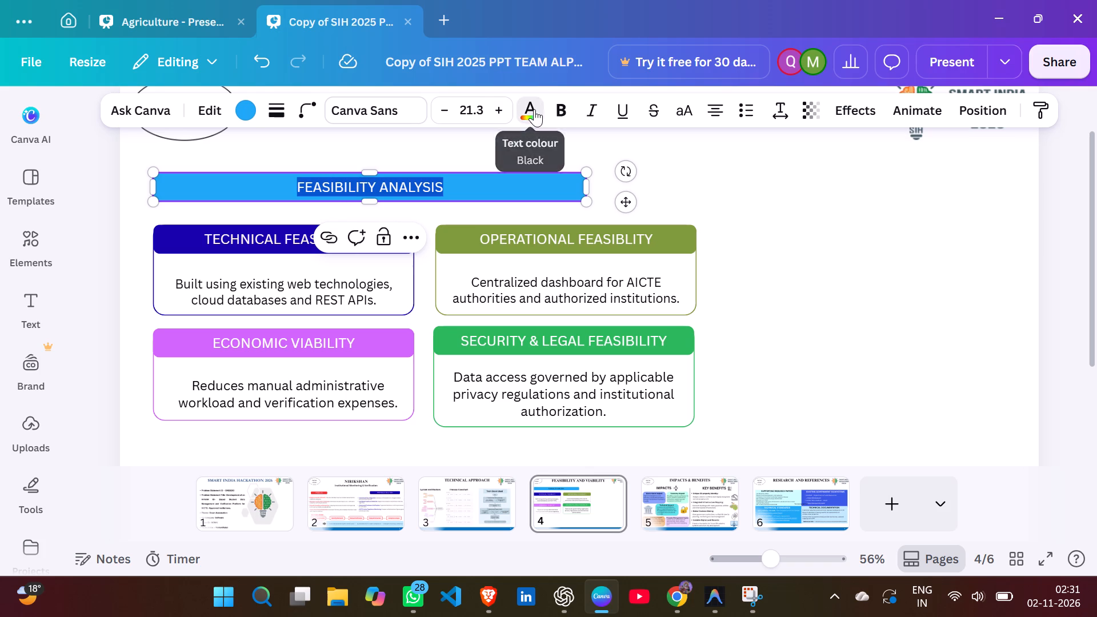
left_click(115, 324)
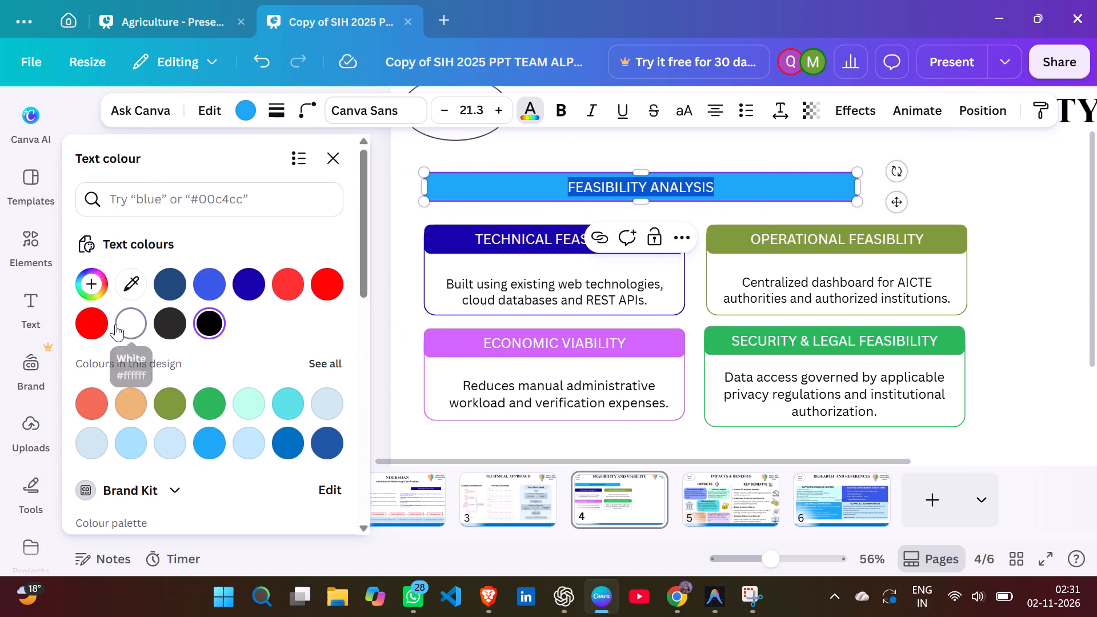
left_click(940, 196)
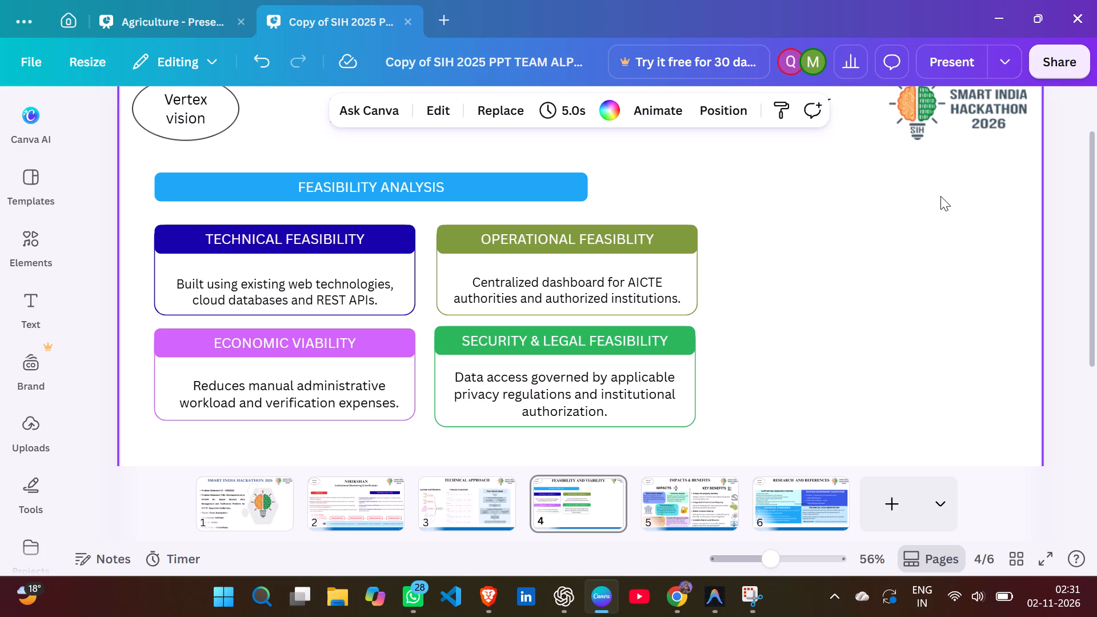
Widen the FEASIBILITY ANALYSIS bar rightward until it spans both columns, ending level with the SECURITY & LEGAL FEASIBILITY box's right edge.
scroll(940, 196, "down", 1)
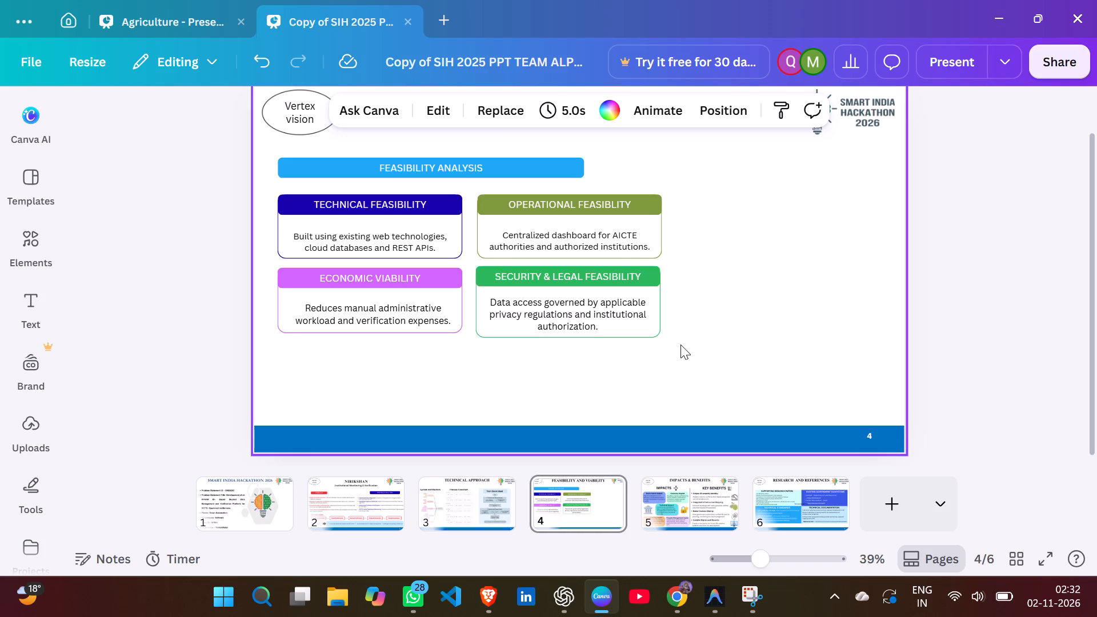
left_click(550, 172)
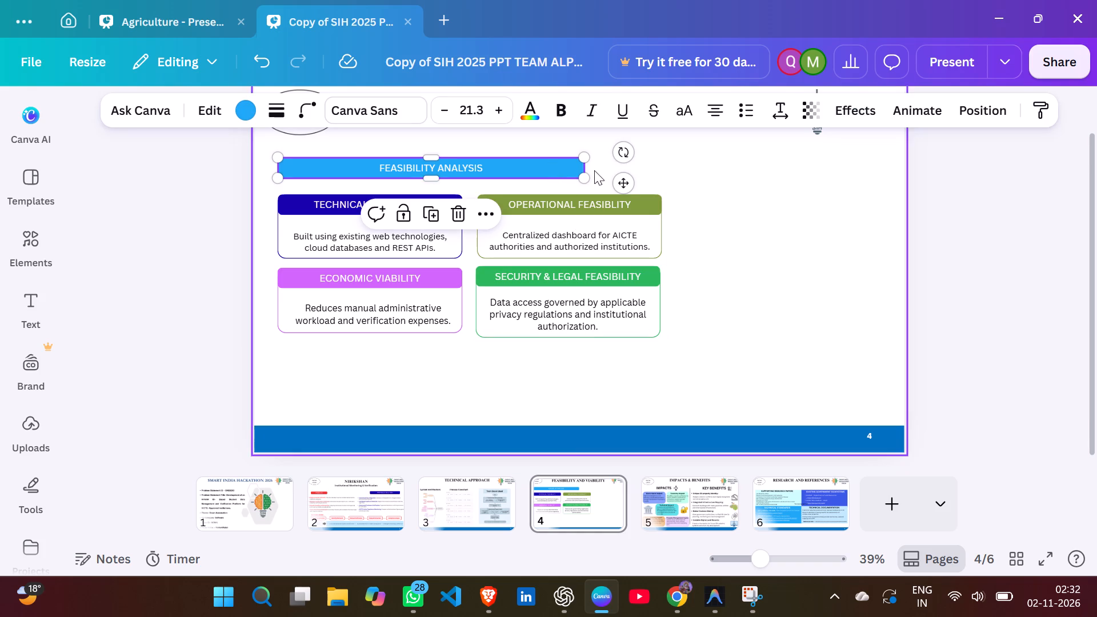
left_click_drag(585, 167, 669, 159)
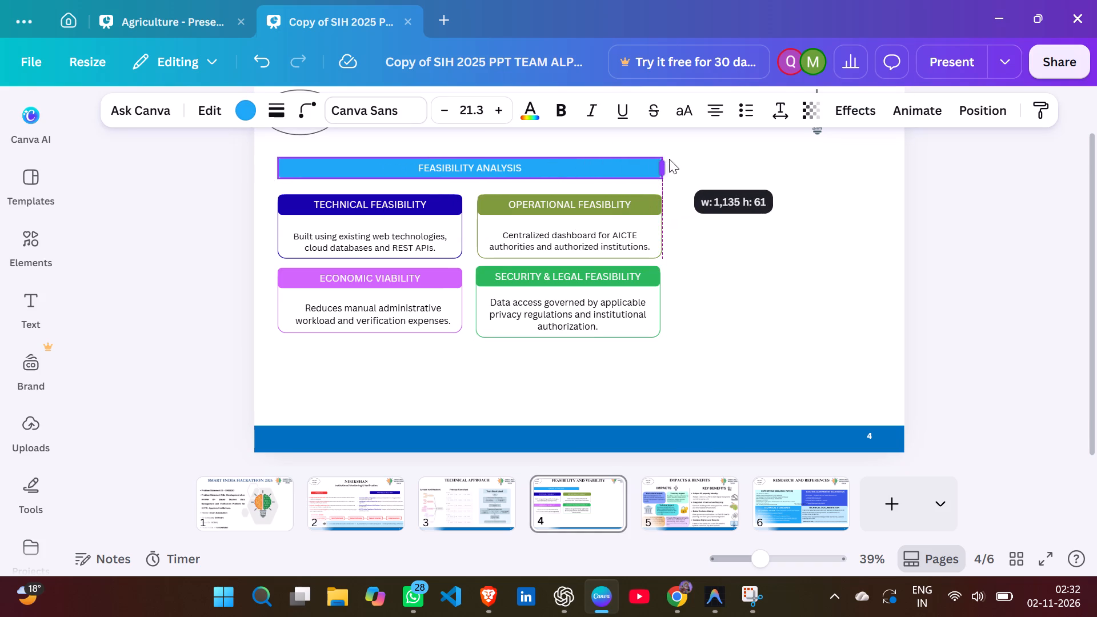
left_click_drag(669, 159, 662, 160)
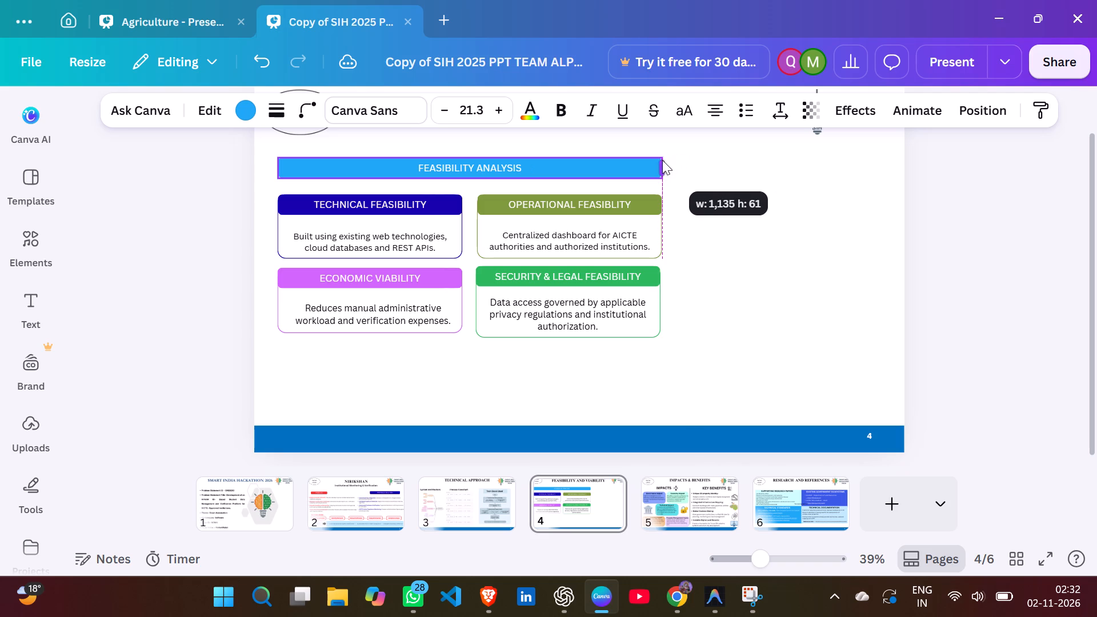
left_click_drag(662, 160, 660, 161)
left_click(691, 234)
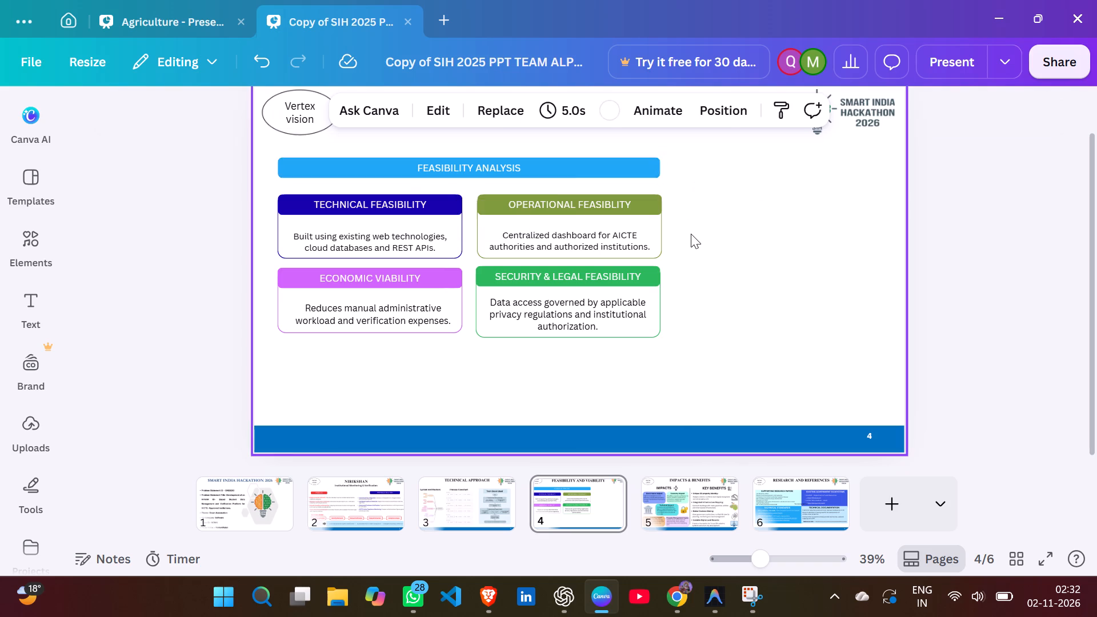
Set the font size of the FEASIBILITY ANALYSIS heading text to 24.
left_click(497, 166)
left_click(497, 166)
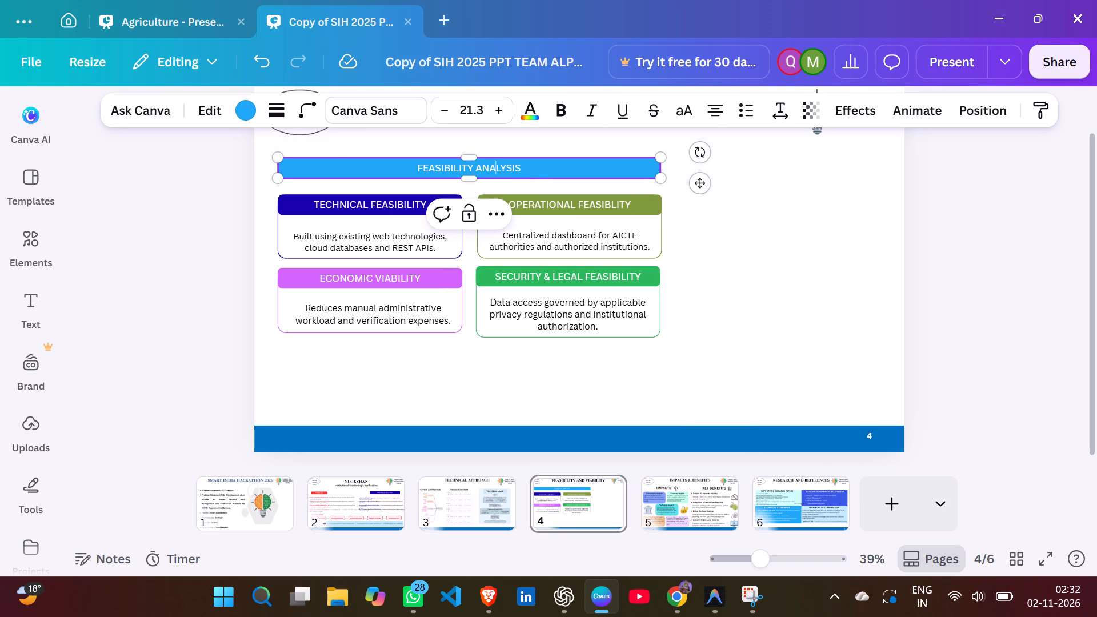
left_click(477, 110)
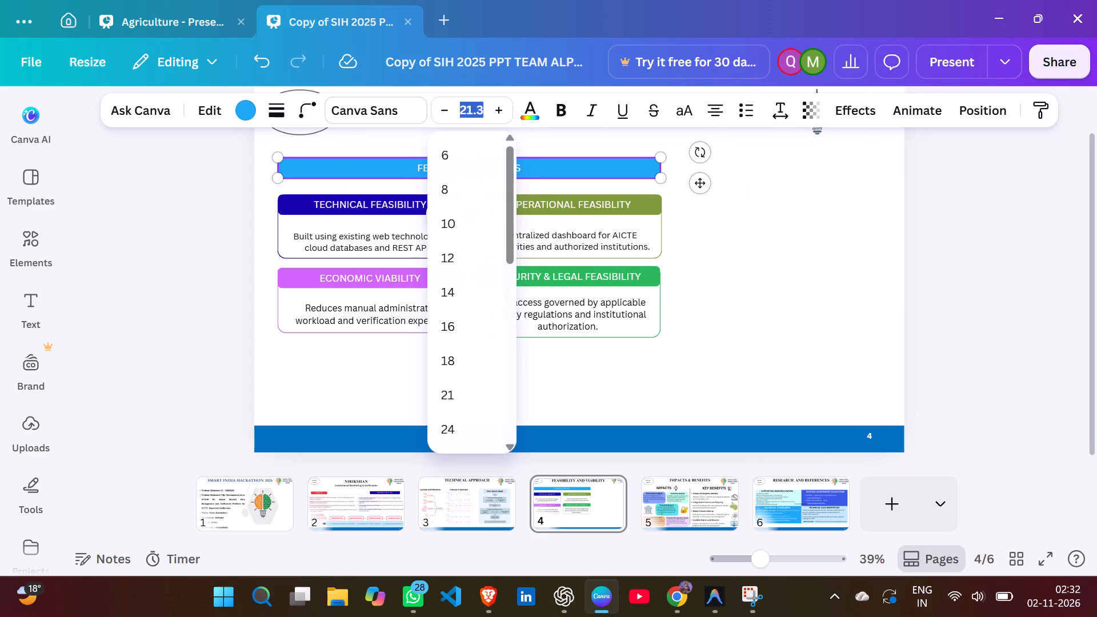
key("BackSpace")
key("2")
key("4")
key("Return")
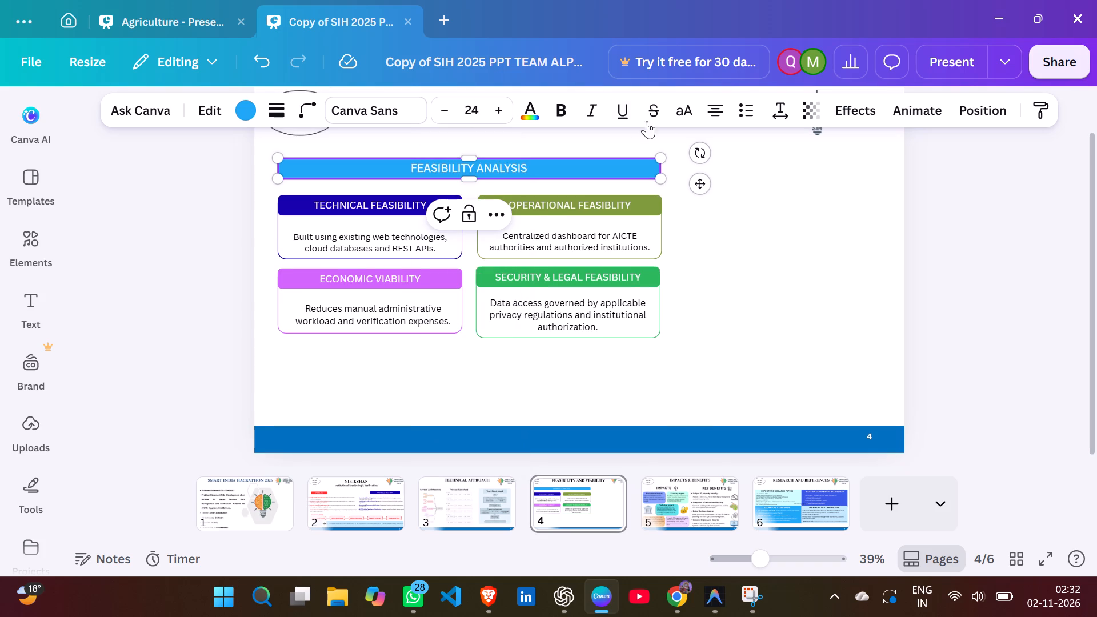
left_click(680, 260)
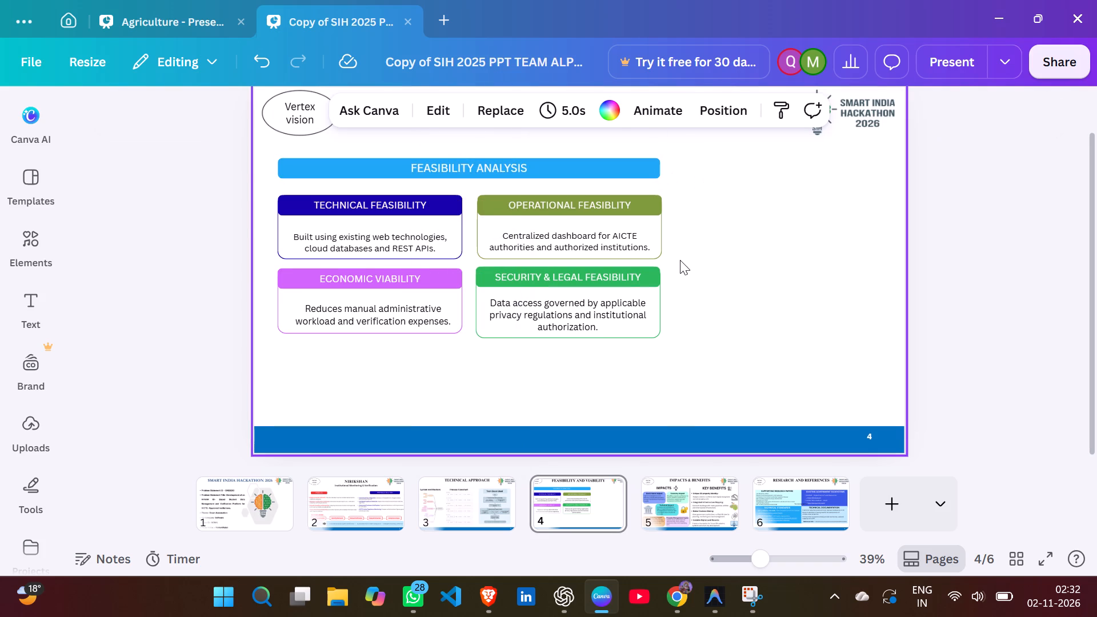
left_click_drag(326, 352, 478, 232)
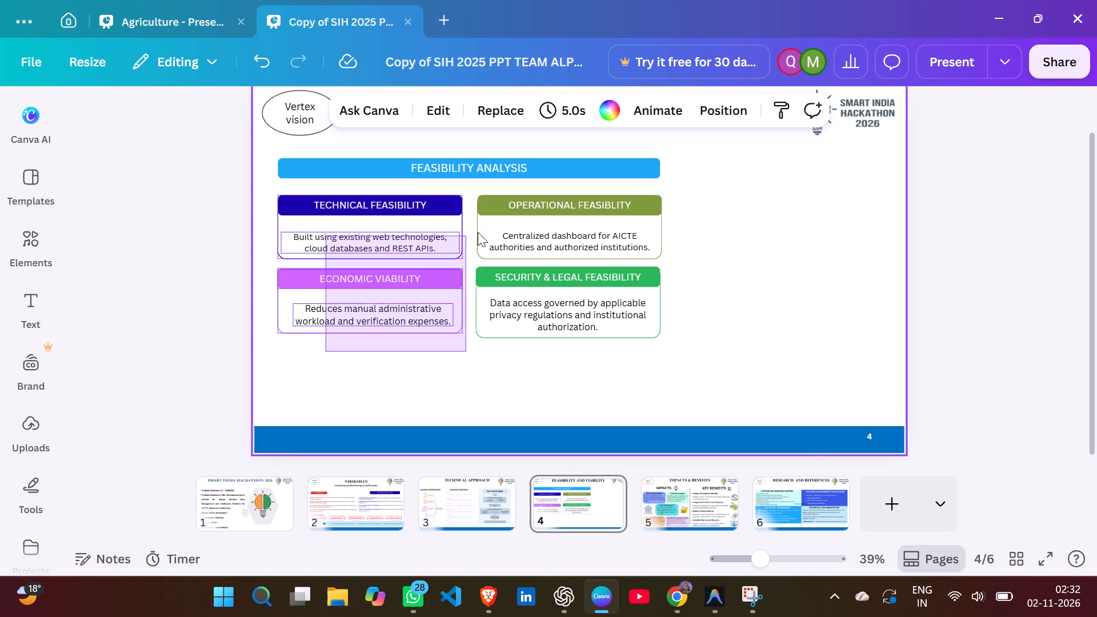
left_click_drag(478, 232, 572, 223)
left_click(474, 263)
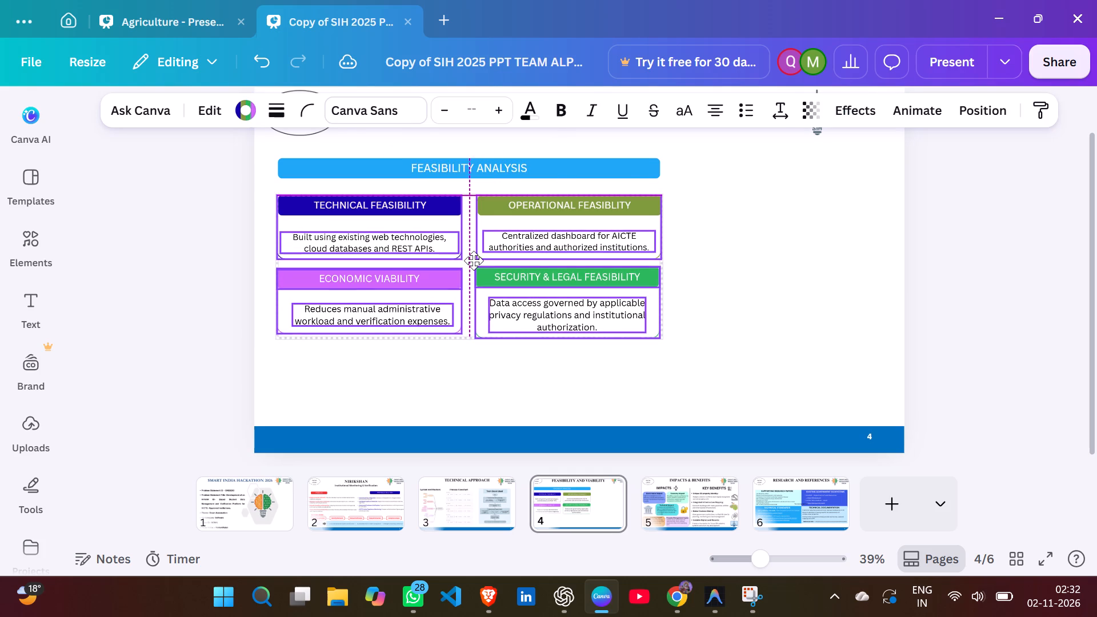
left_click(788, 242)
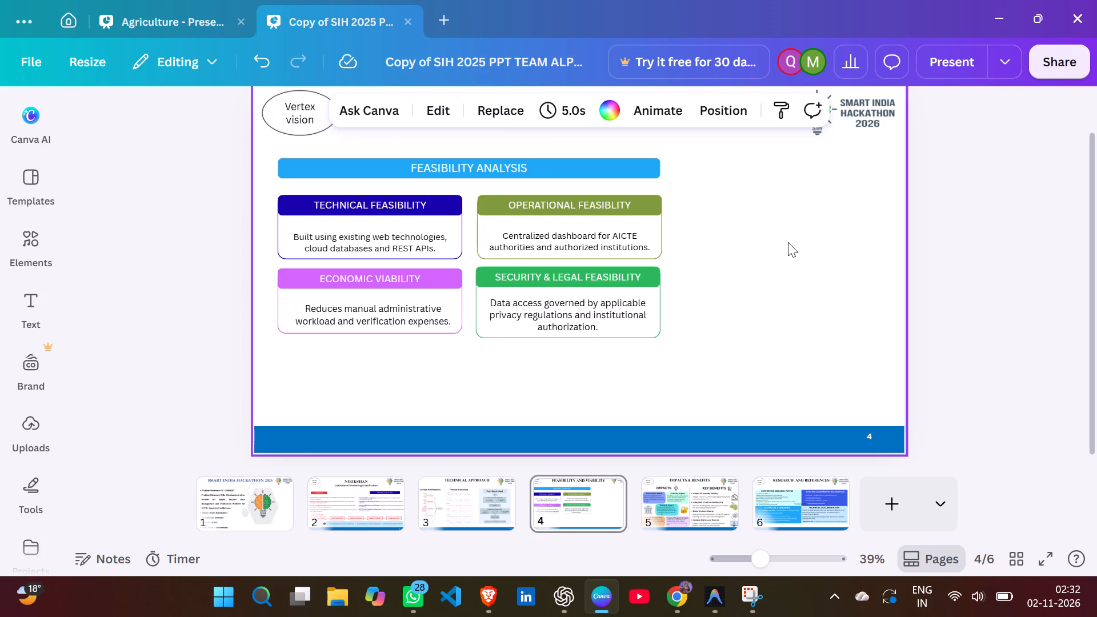
Move the TECHNICAL FEASIBILITY and OPERATIONAL FEASIBILITY boxes, with their text, slightly up toward the heading bar, keeping both level.
left_click_drag(256, 209, 451, 238)
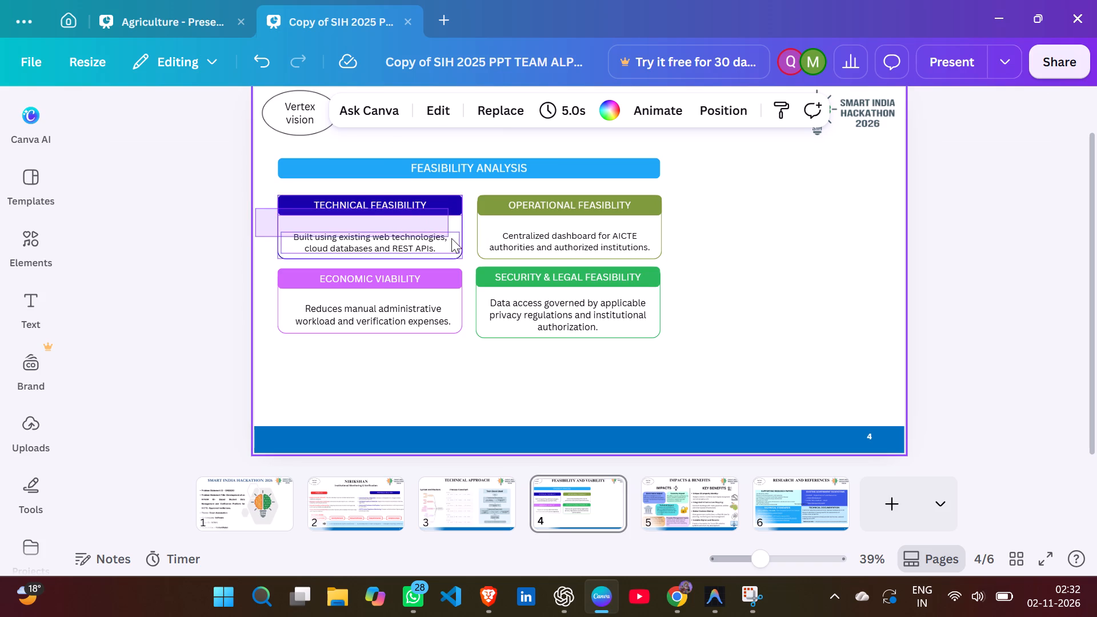
left_click_drag(451, 238, 454, 239)
left_click(430, 226)
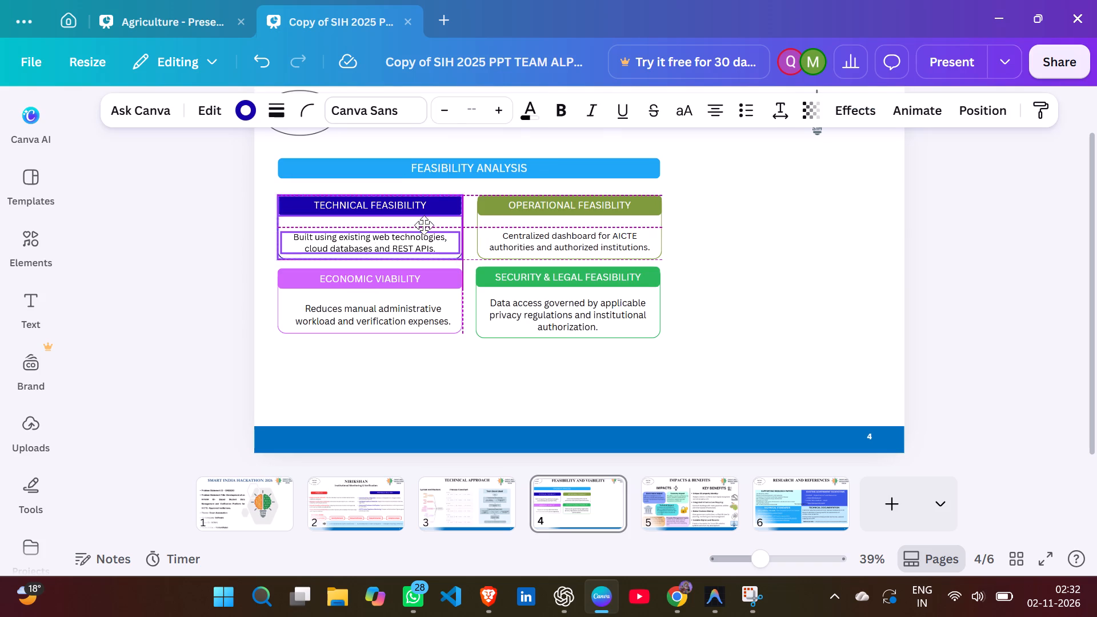
left_click(731, 222)
left_click_drag(683, 204, 565, 230)
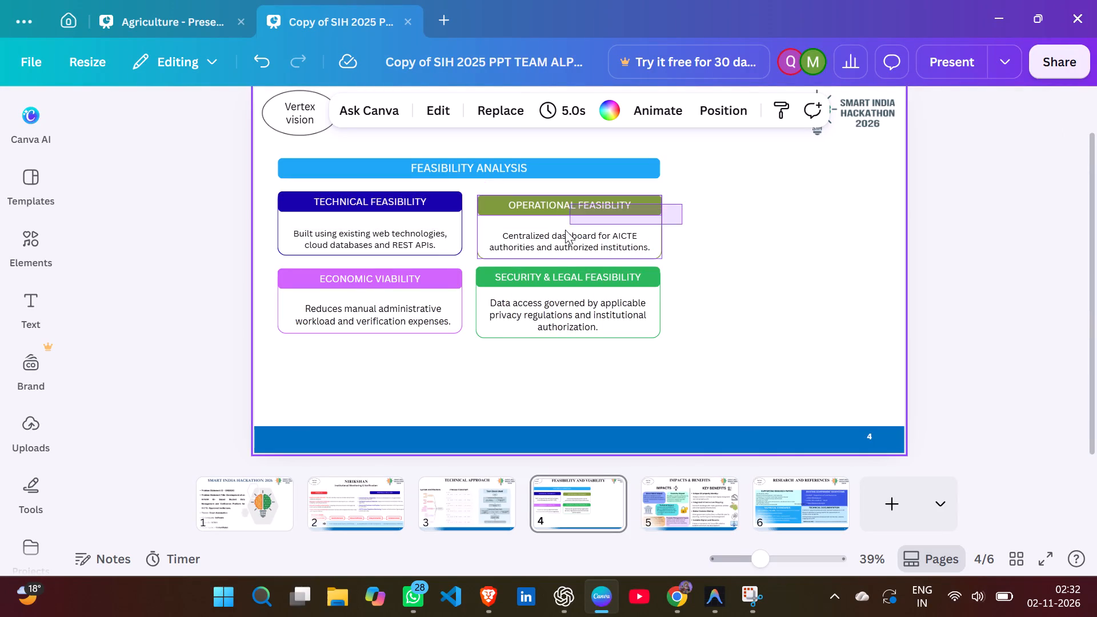
left_click_drag(565, 230, 550, 249)
left_click(596, 223)
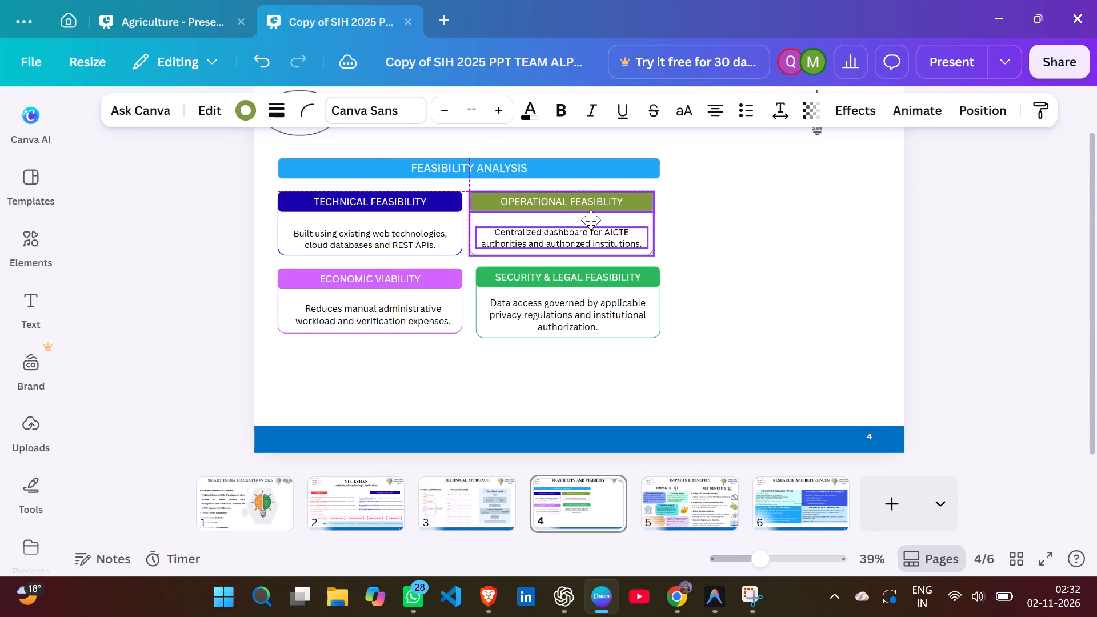
left_click(734, 234)
Shift the SECURITY & LEGAL FEASIBILITY and ECONOMIC VIABILITY boxes, with their text, slightly up so their headings line up beneath the top row.
left_click_drag(692, 281, 578, 299)
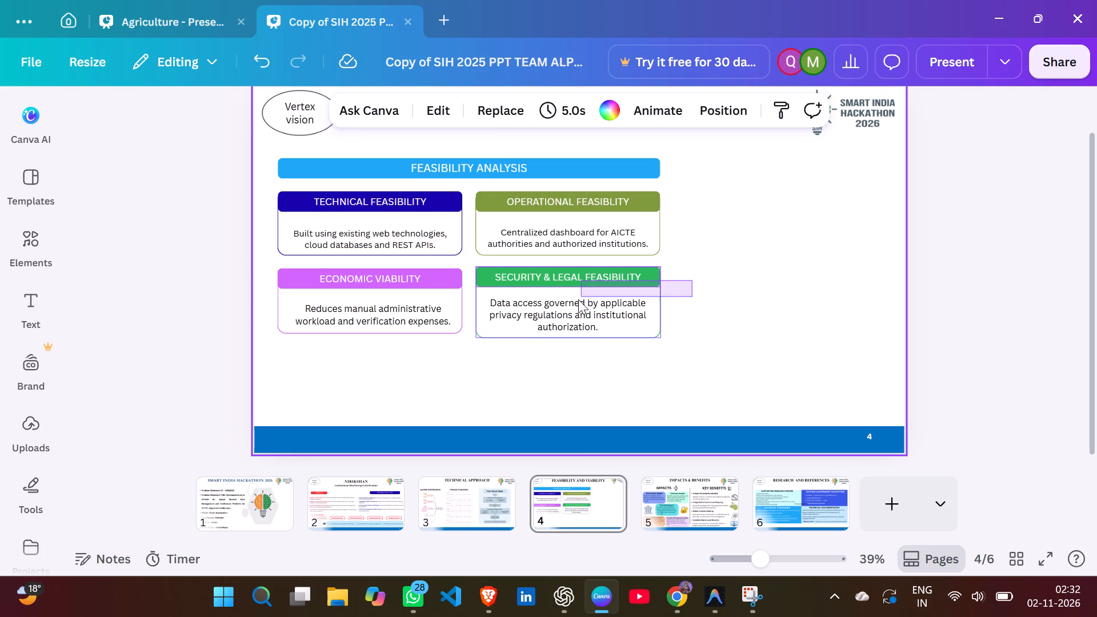
left_click_drag(578, 299, 567, 315)
left_click(612, 299)
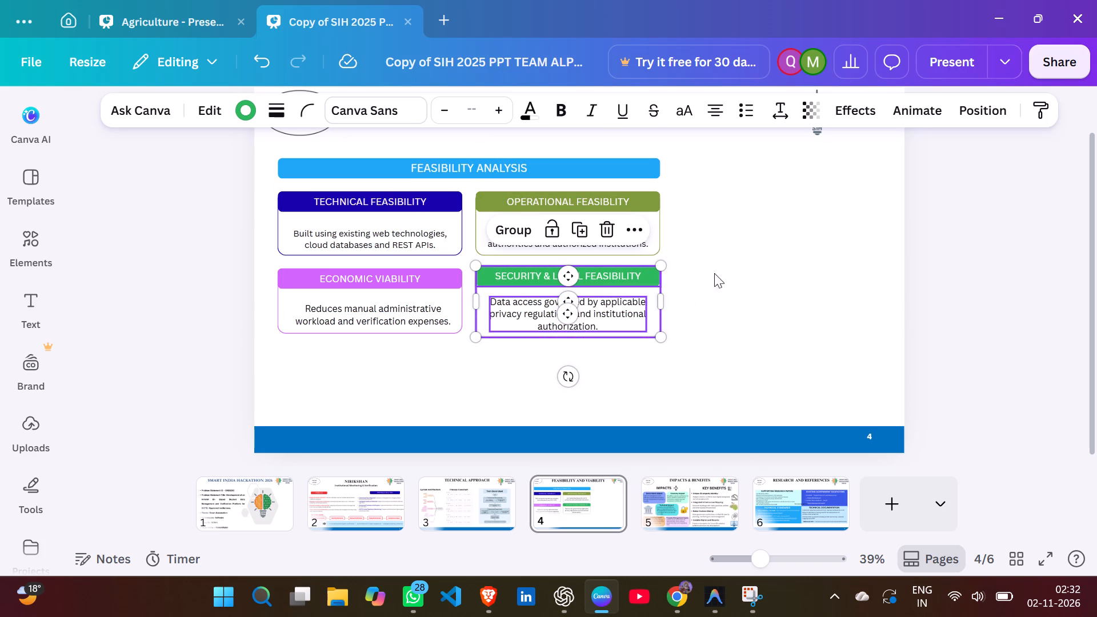
left_click(734, 269)
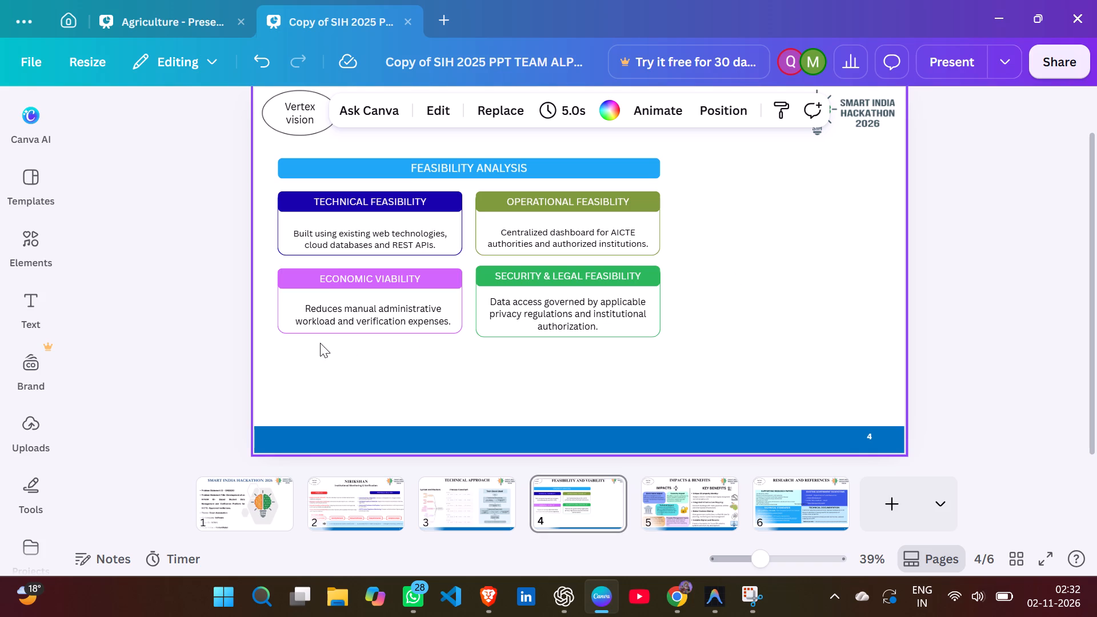
left_click_drag(257, 329, 351, 304)
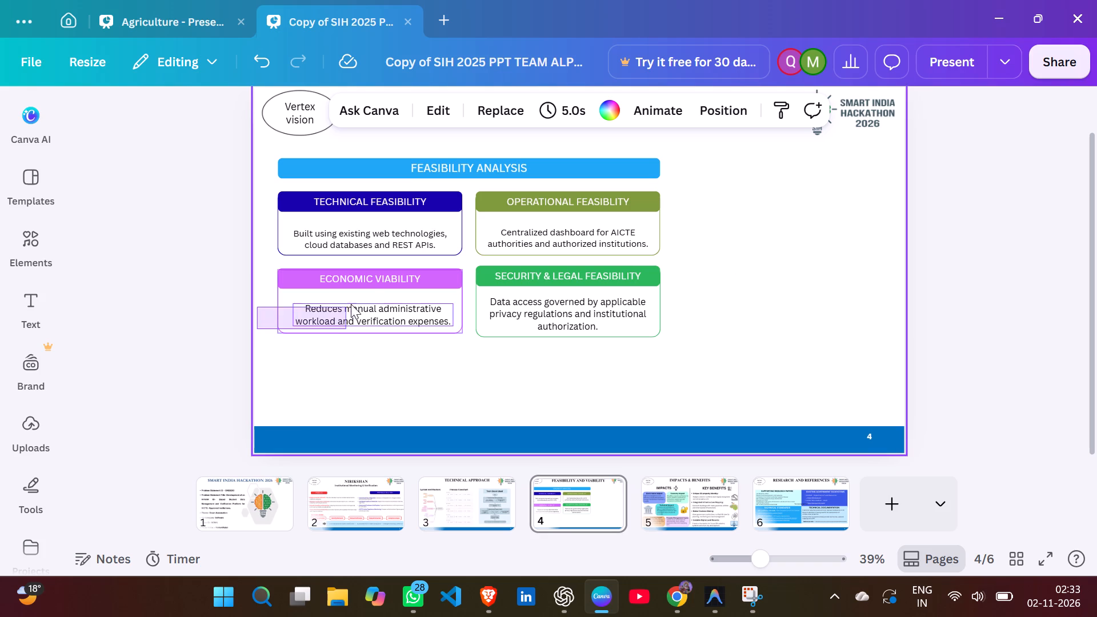
left_click_drag(351, 304, 373, 274)
left_click(405, 286)
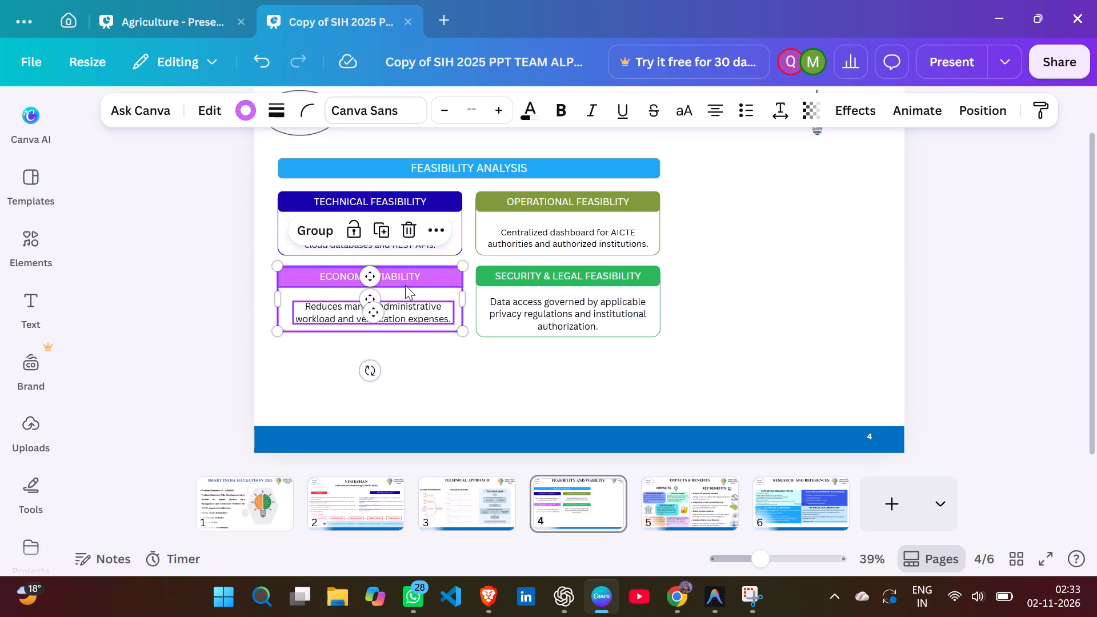
left_click(705, 271)
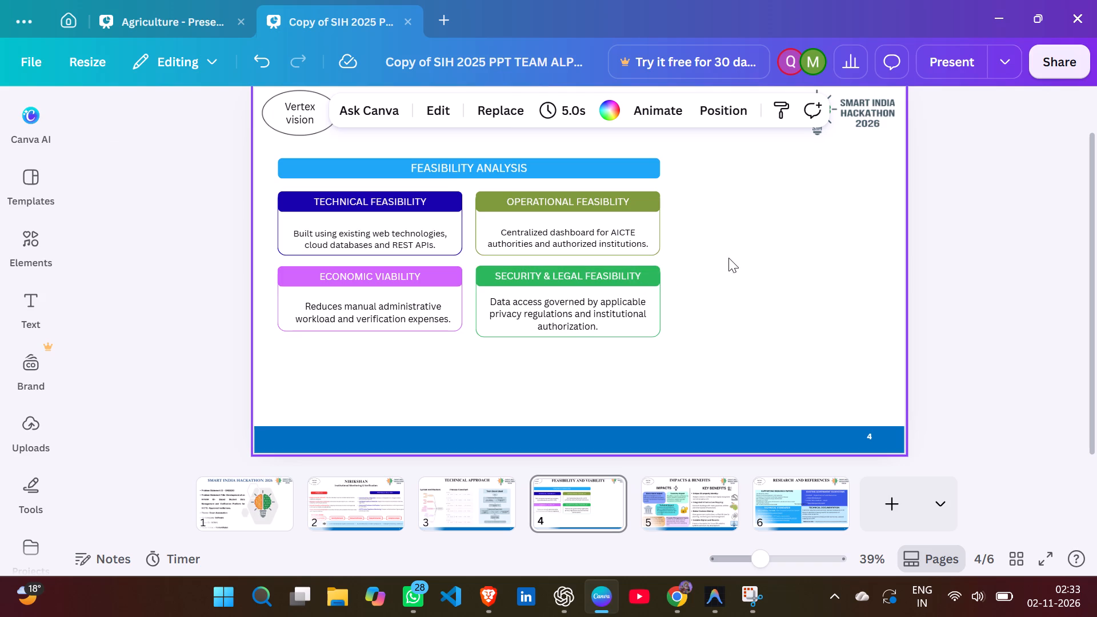
left_click_drag(690, 275, 564, 322)
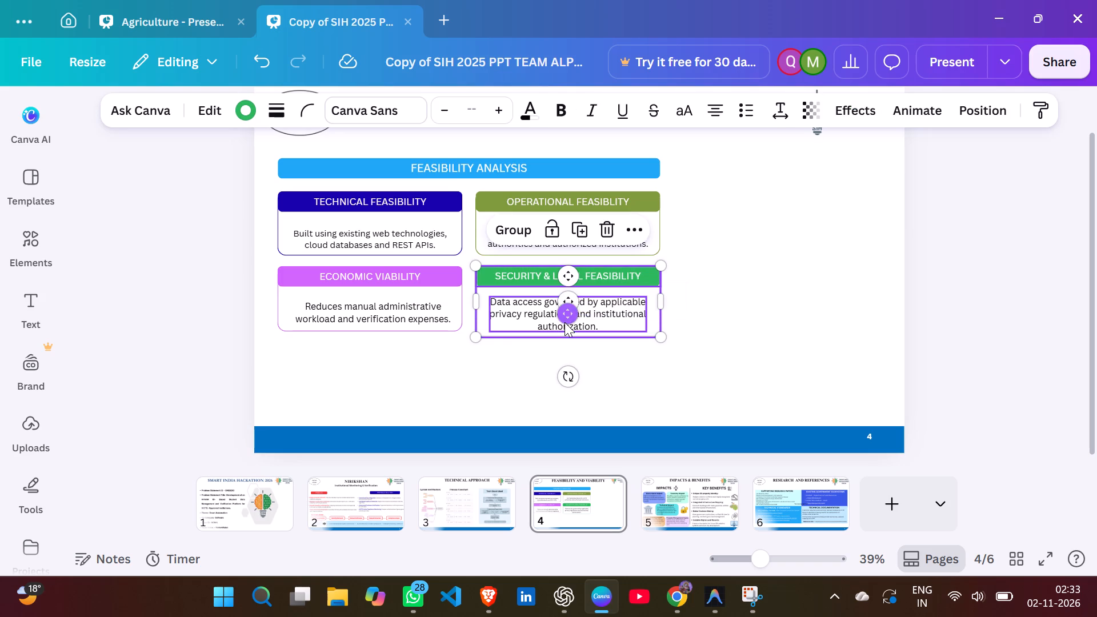
left_click(597, 294)
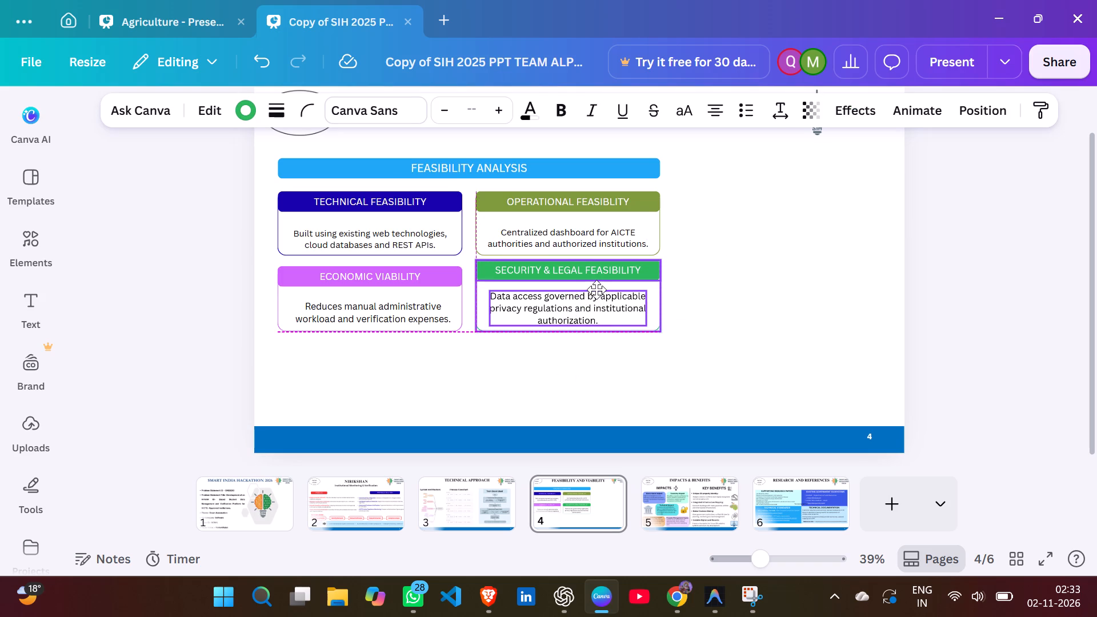
left_click(676, 274)
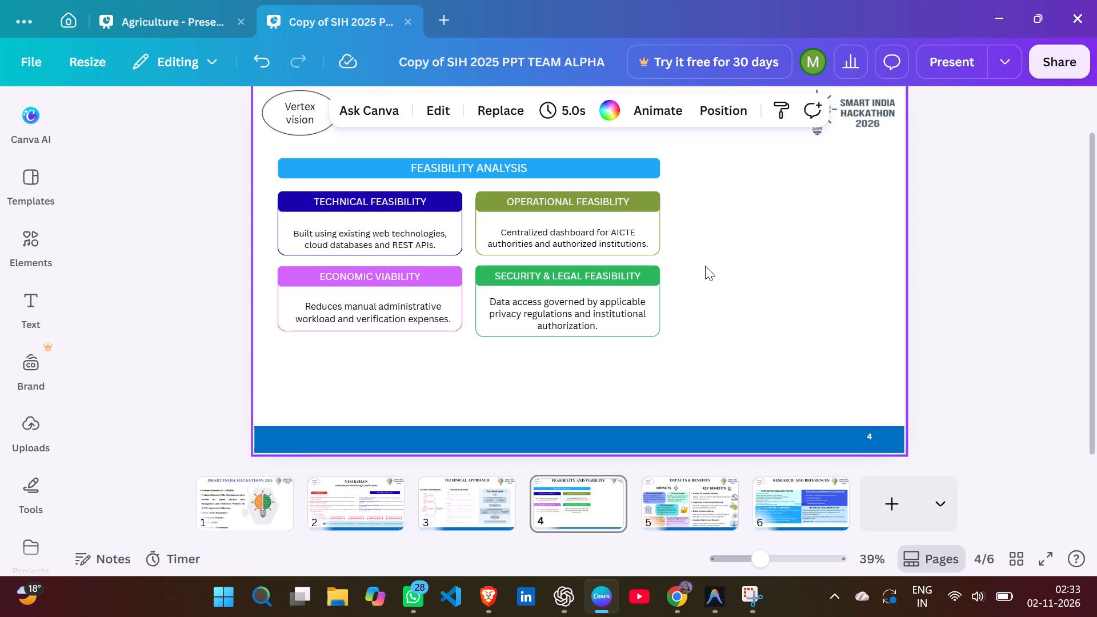
Scale all four feasibility boxes down slightly together and move them up and rightward, within the width of the FEASIBILITY ANALYSIS bar.
scroll(705, 266, "up", 2)
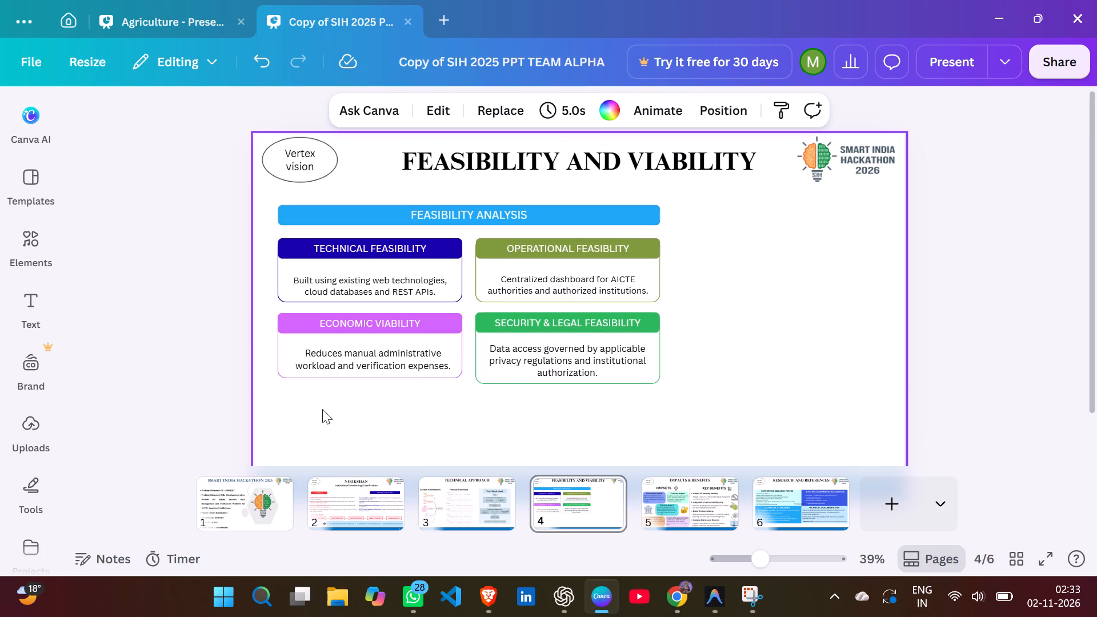
left_click_drag(290, 404, 440, 338)
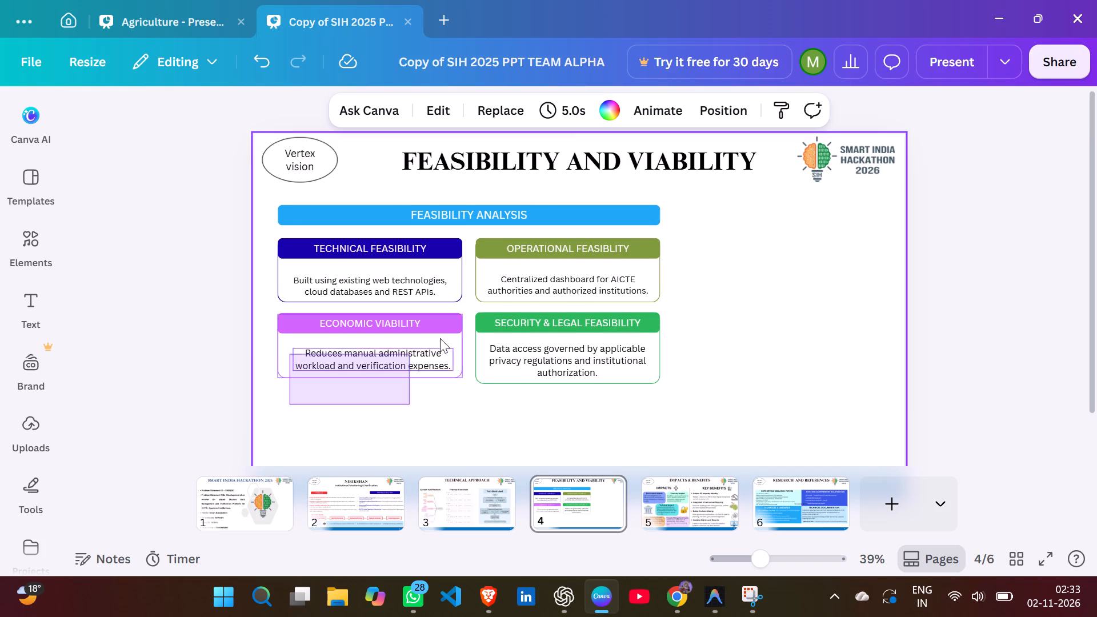
left_click_drag(440, 338, 607, 250)
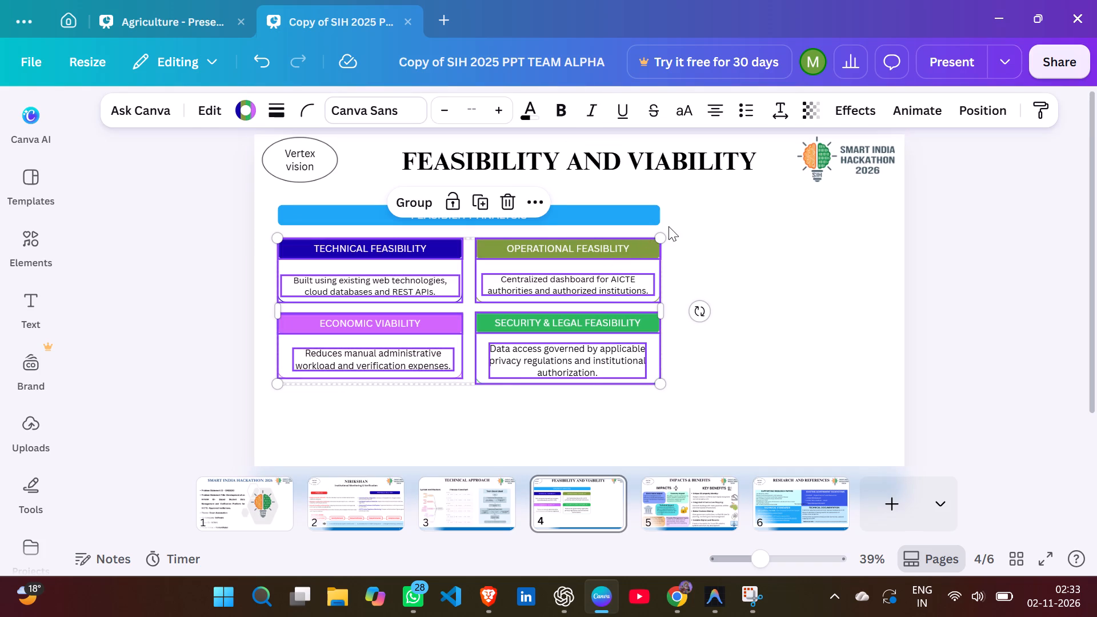
left_click_drag(659, 238, 646, 246)
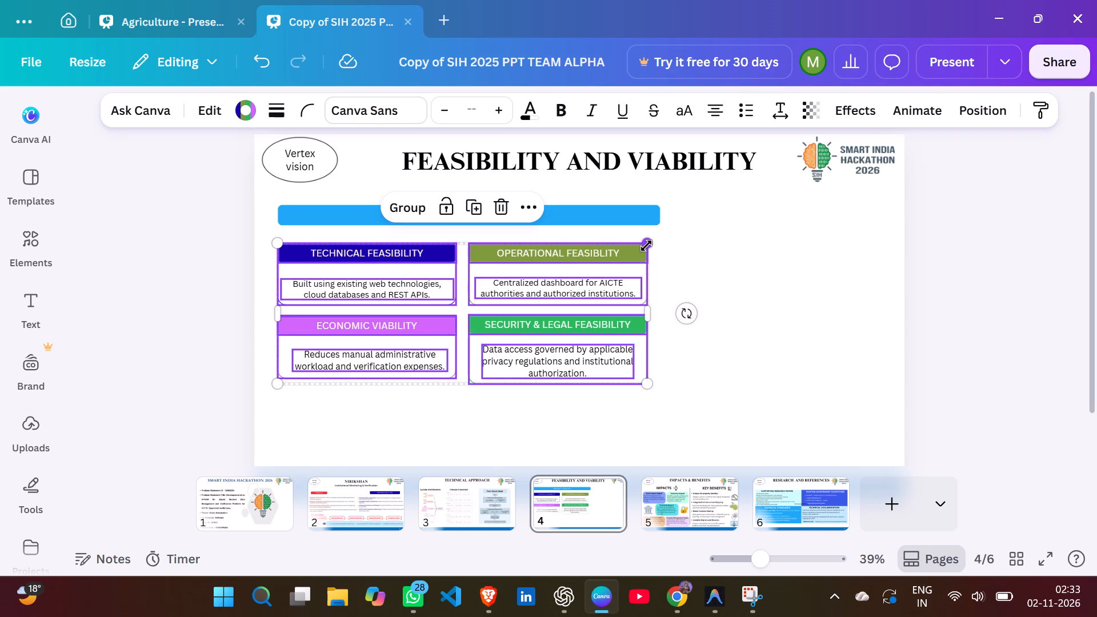
left_click_drag(506, 302, 520, 298)
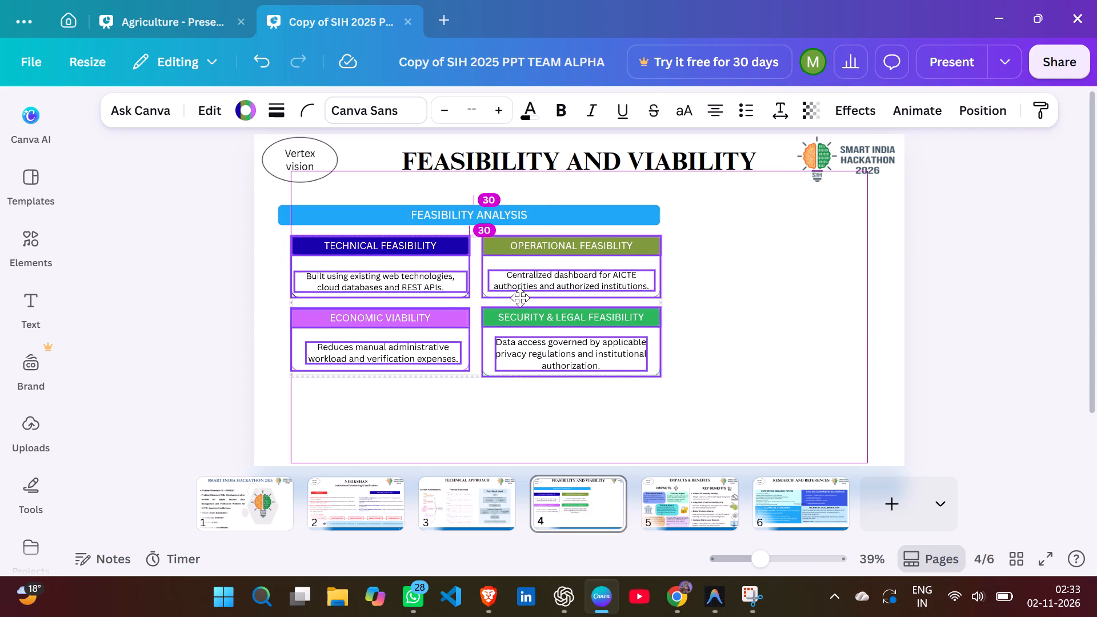
left_click_drag(520, 298, 515, 298)
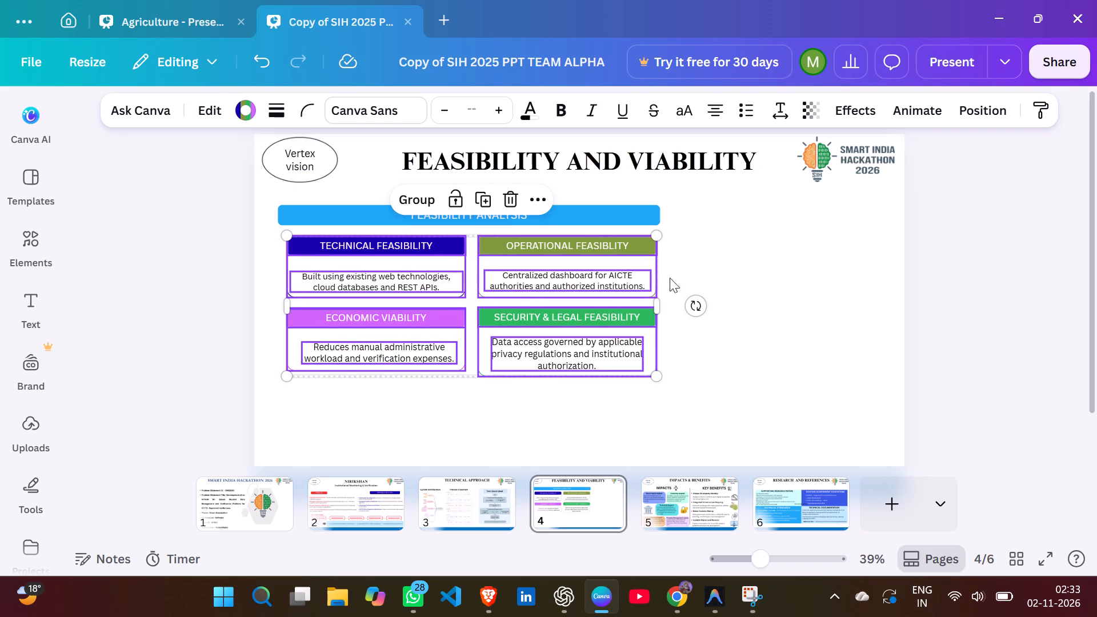
left_click(682, 277)
Move the FEASIBILITY ANALYSIS bar slightly up and shorten its right end to just inside the right-hand boxes' outer edge.
left_click_drag(570, 221, 570, 220)
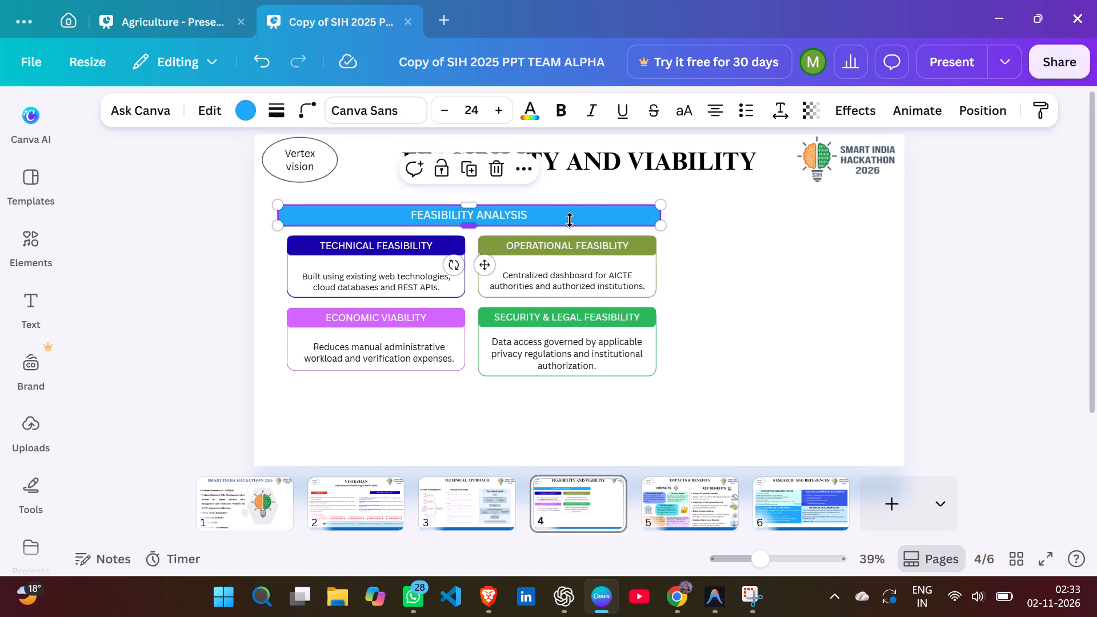
left_click_drag(570, 220, 571, 214)
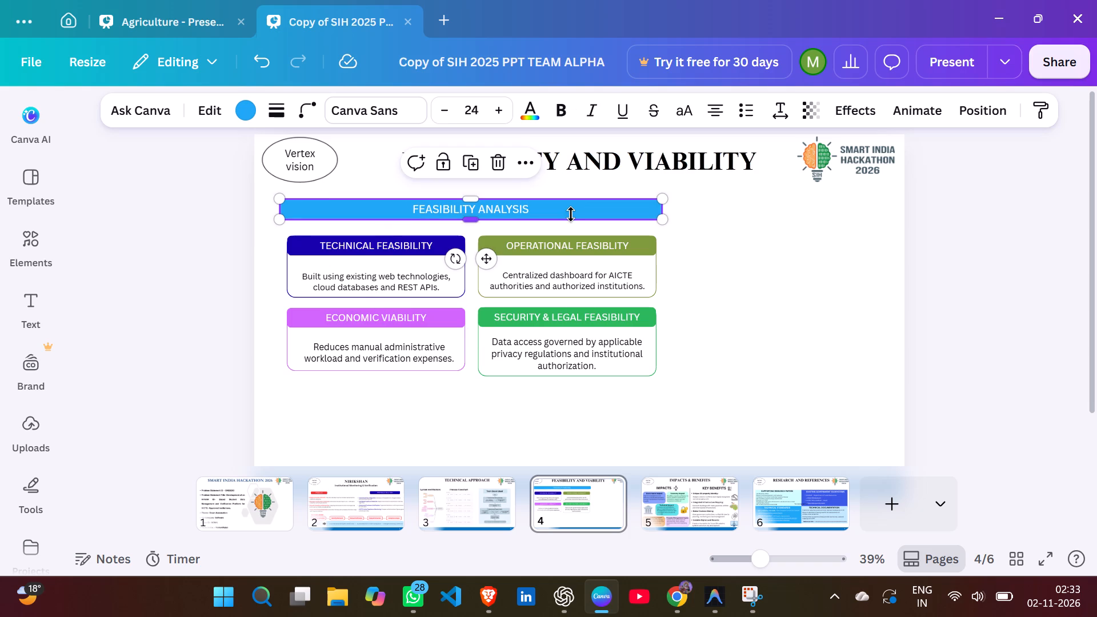
left_click(676, 252)
left_click(618, 210)
left_click_drag(659, 221, 646, 221)
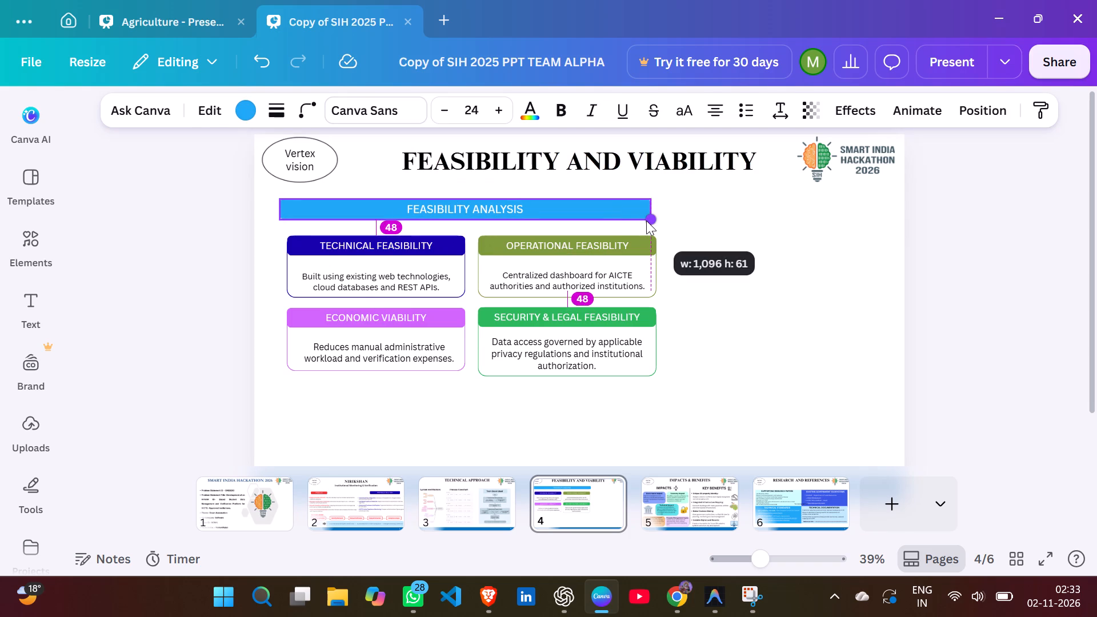
left_click_drag(646, 221, 643, 217)
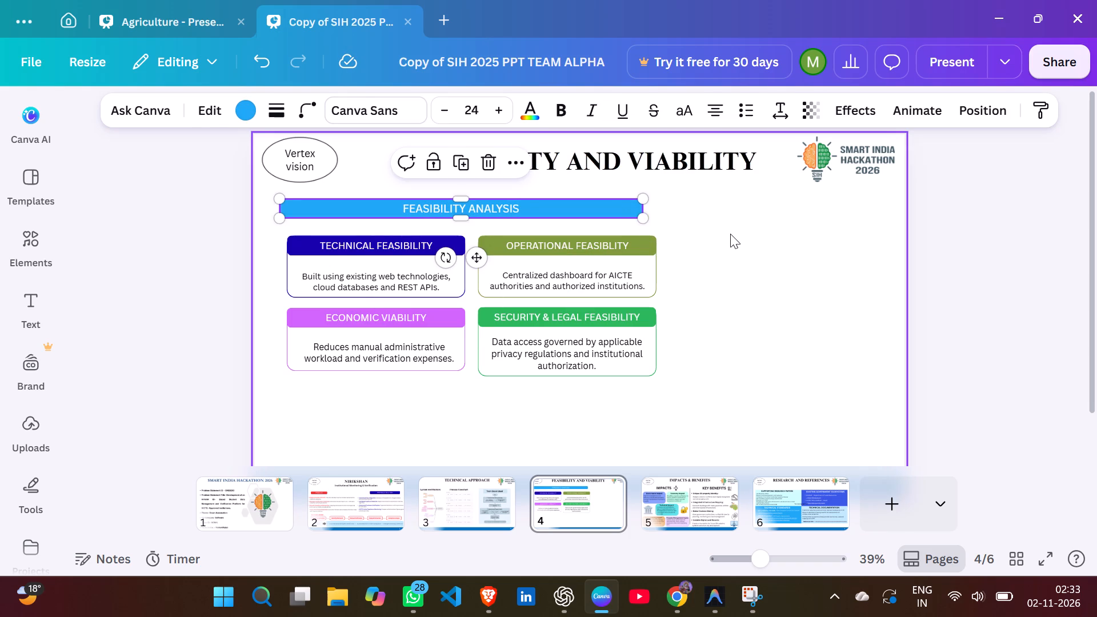
left_click(730, 234)
Move all four feasibility boxes left together until their left edge lines up with the FEASIBILITY ANALYSIS bar's left edge.
left_click_drag(655, 380, 531, 306)
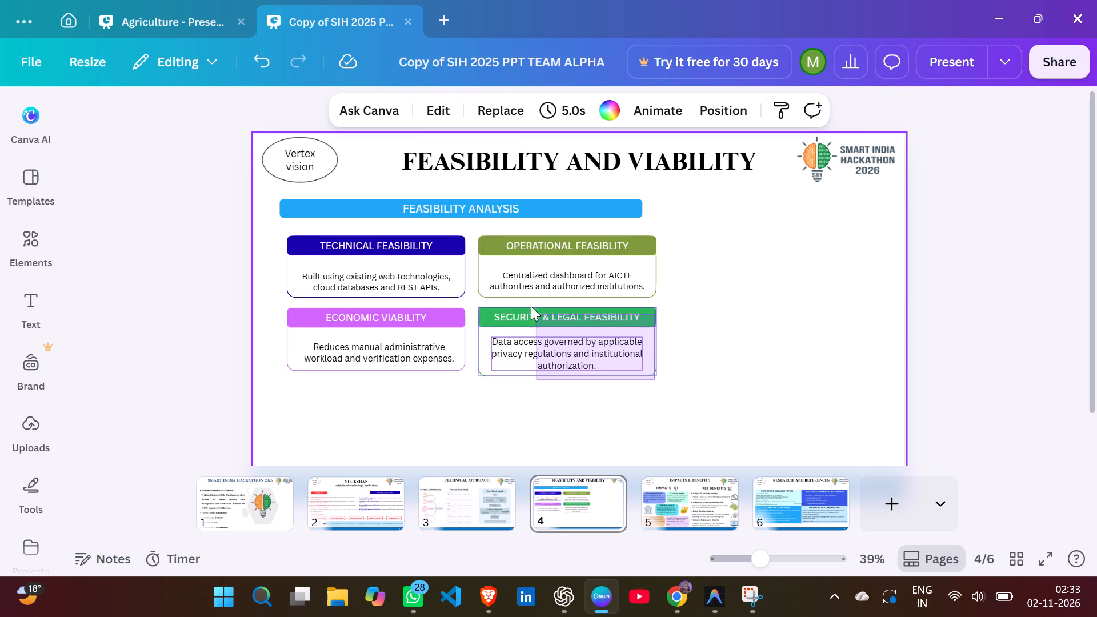
left_click_drag(531, 306, 405, 255)
left_click_drag(502, 271, 495, 267)
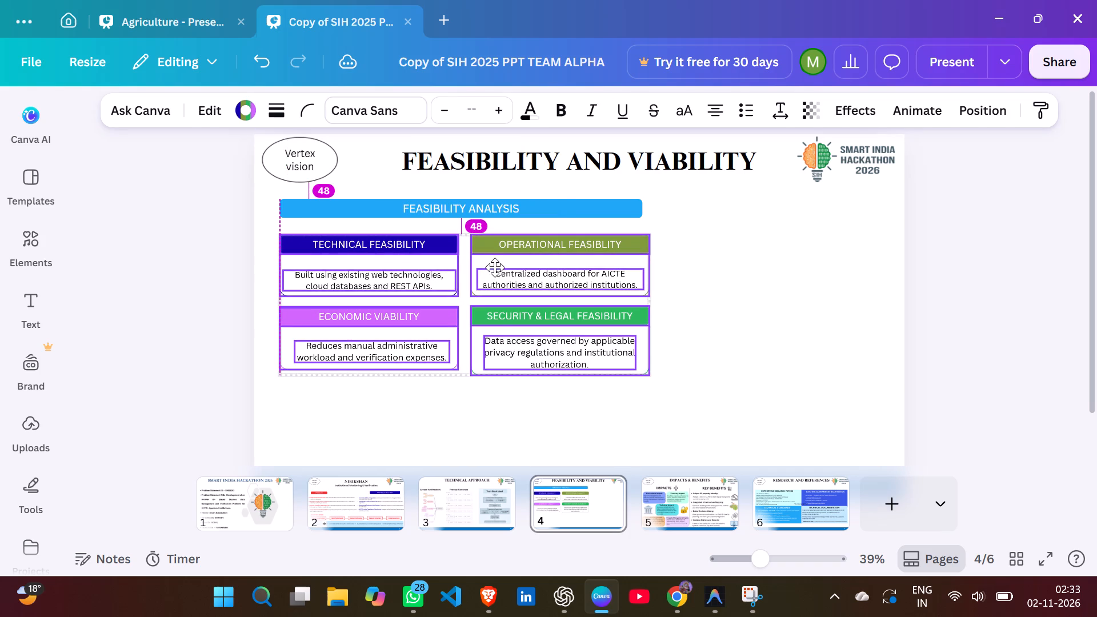
left_click_drag(495, 267, 493, 265)
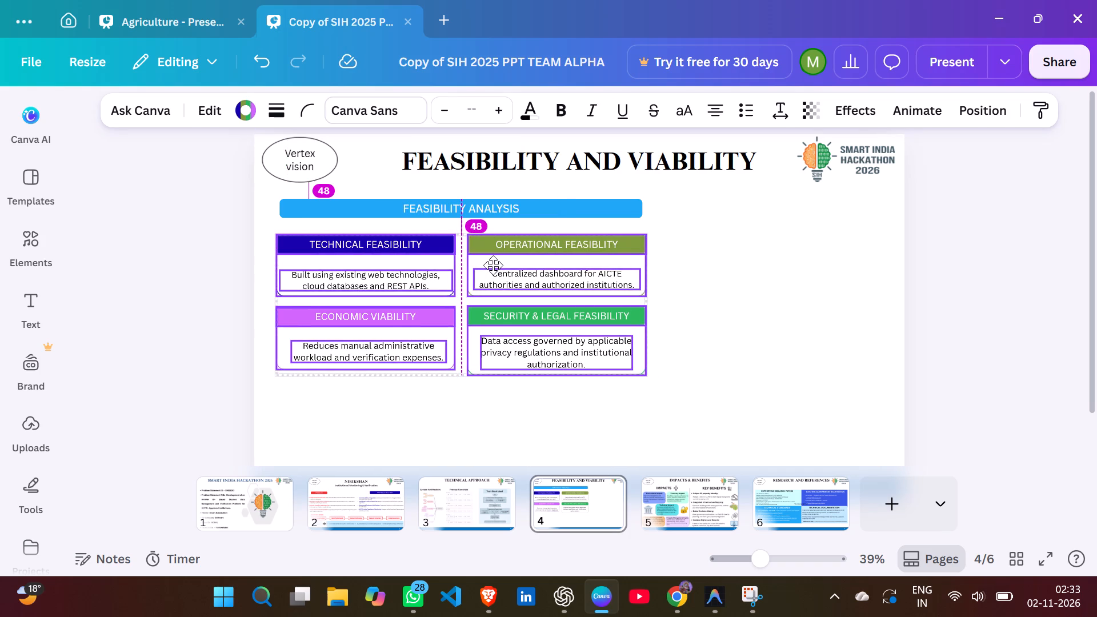
left_click_drag(493, 265, 494, 265)
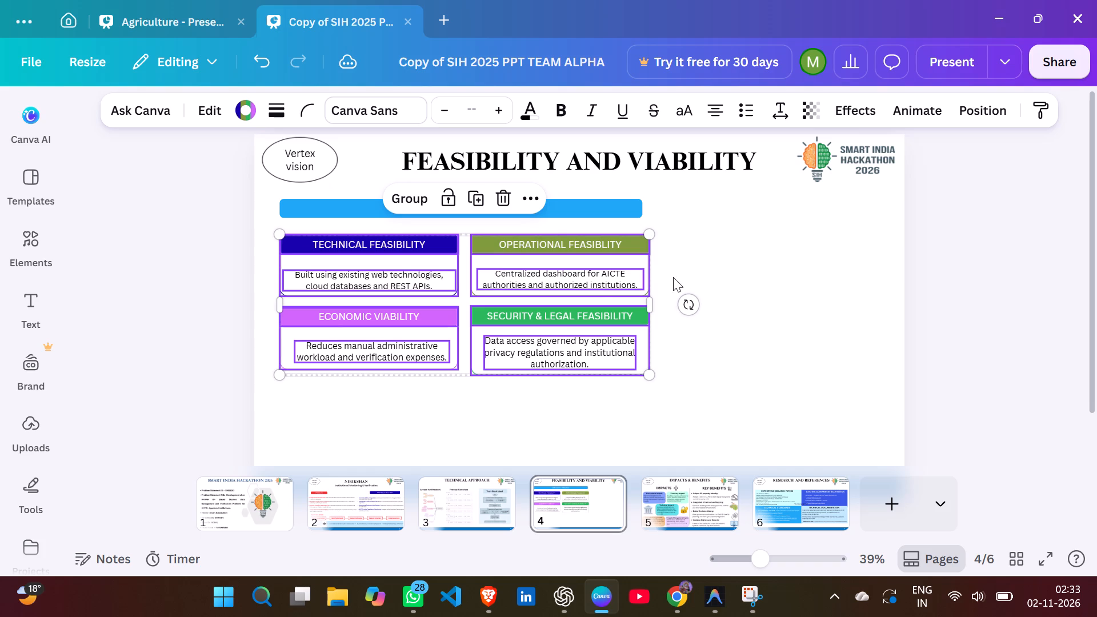
Nudge the four selected feasibility boxes up by eight small increments, closer to the FEASIBILITY ANALYSIS bar.
left_click(581, 282)
key("Up")
key("Up")
key("Up")
key("Up")
key("Up")
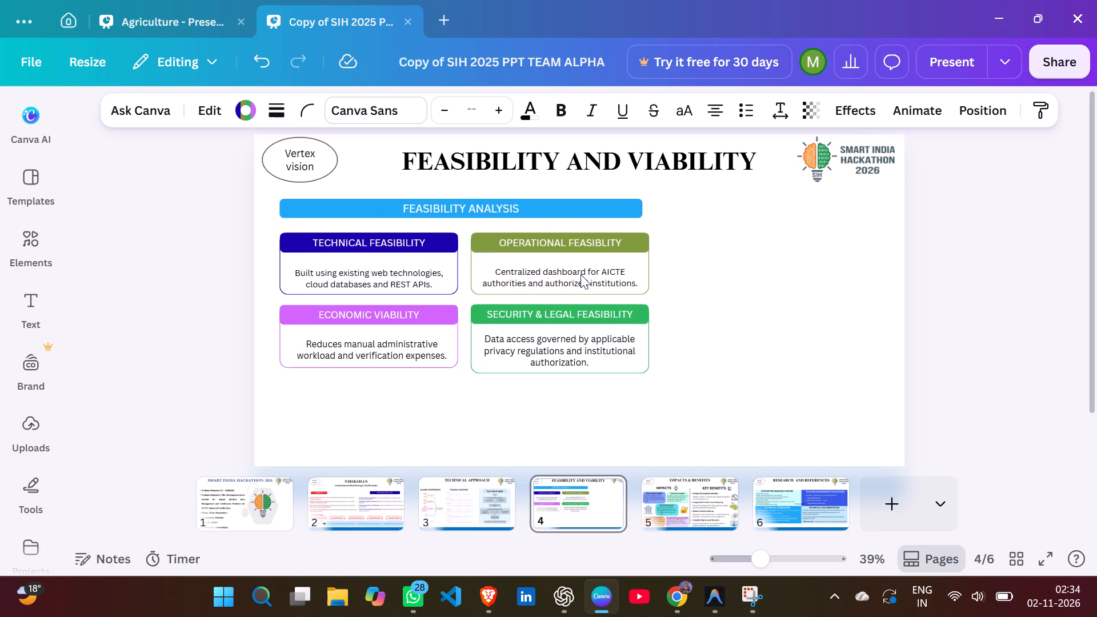
key("Up")
key("Up")
key("Up")
left_click(735, 312)
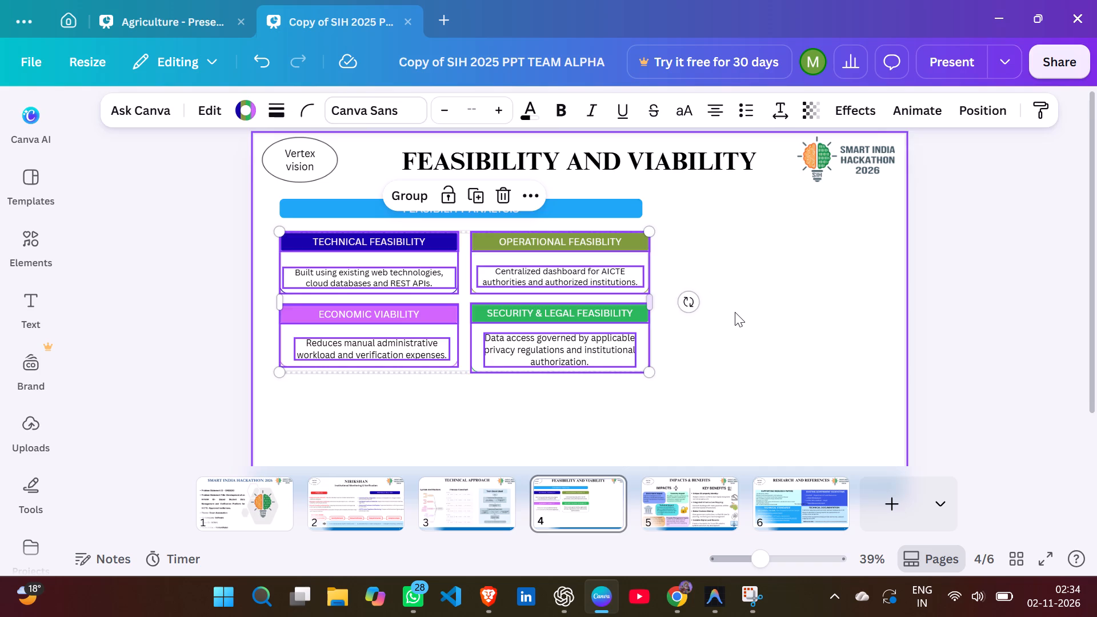
scroll(735, 312, "down", 1)
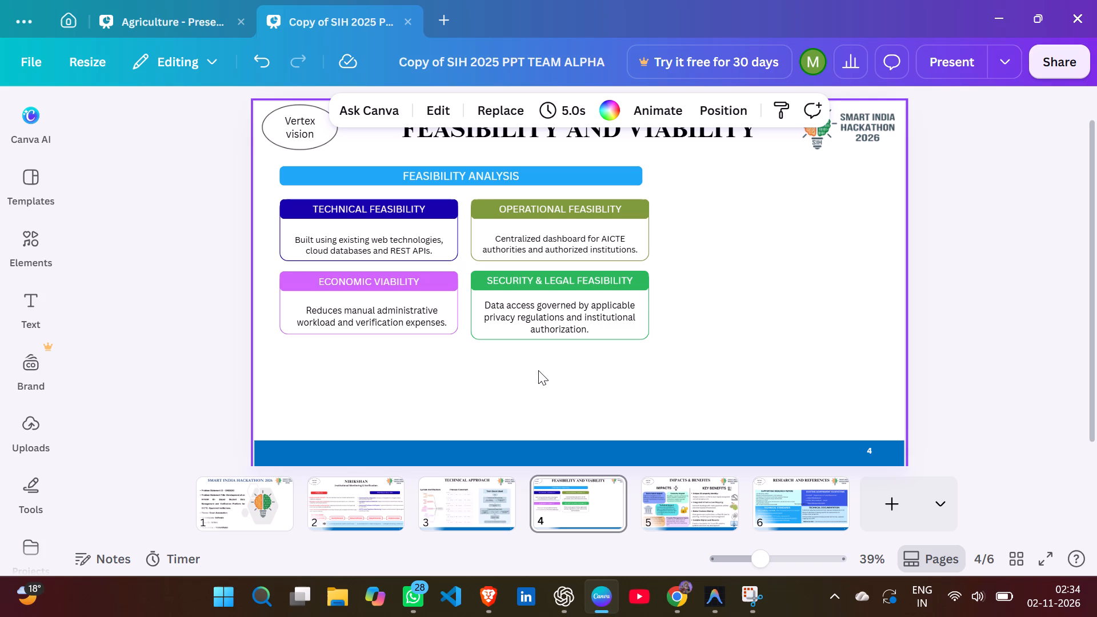
Shorten the SECURITY & LEGAL FEASIBILITY outline box to about 527 × 189, level with the bottom of the ECONOMIC VIABILITY box.
left_click(481, 314)
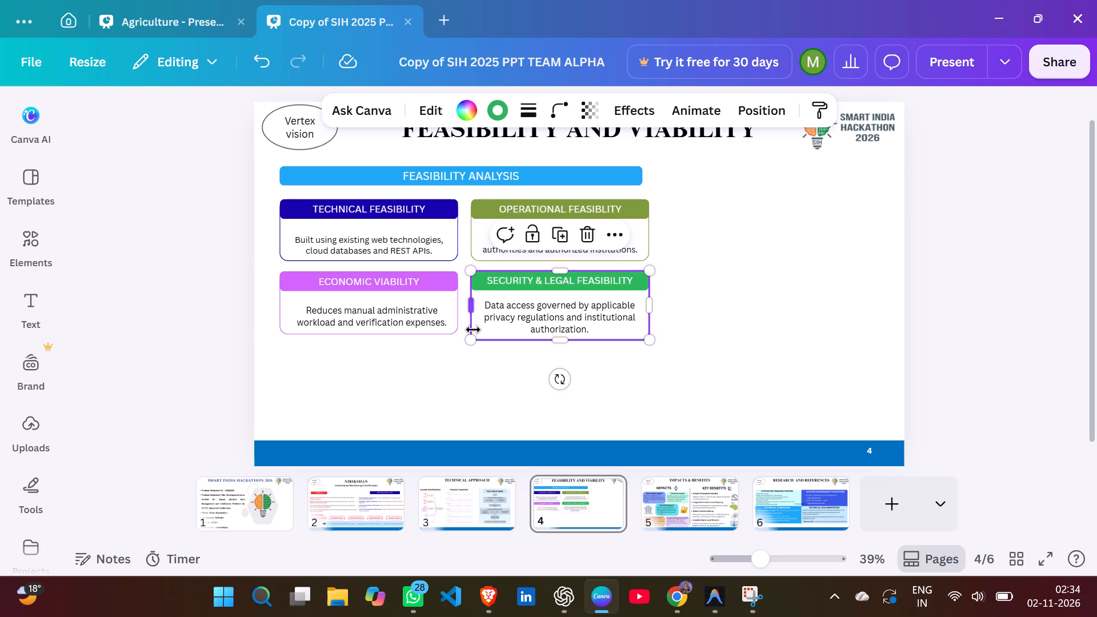
left_click_drag(473, 342, 474, 337)
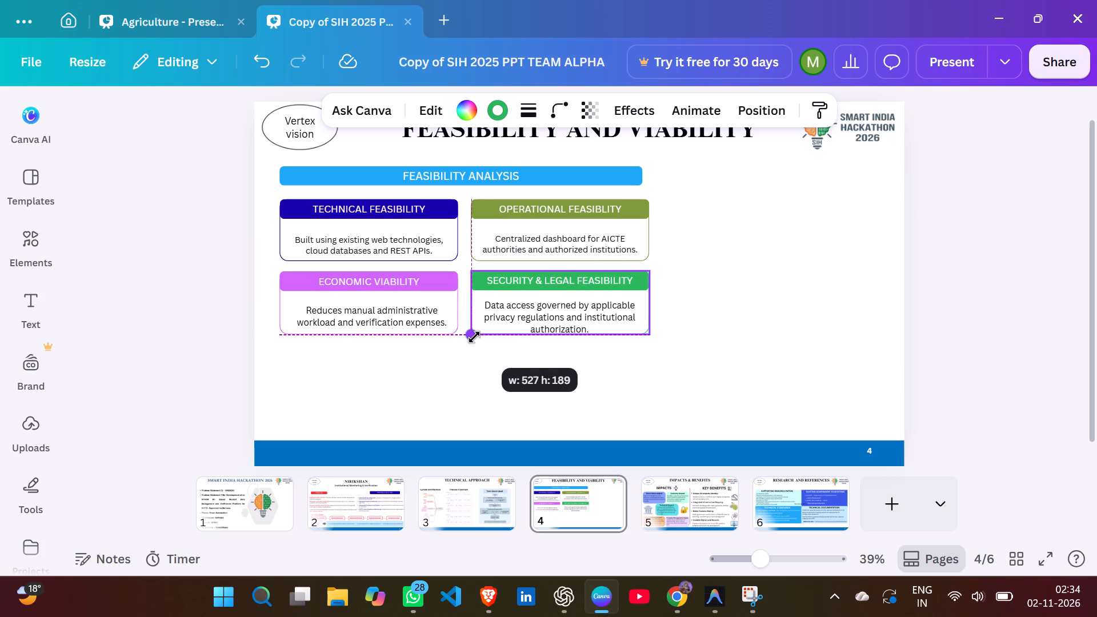
left_click_drag(474, 337, 474, 335)
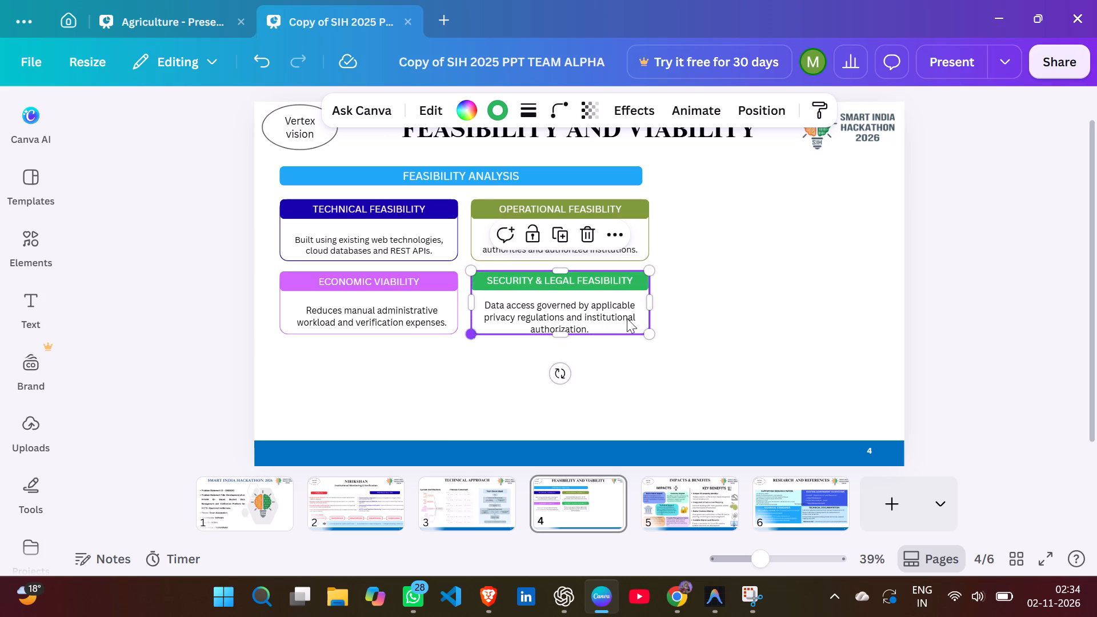
left_click(690, 318)
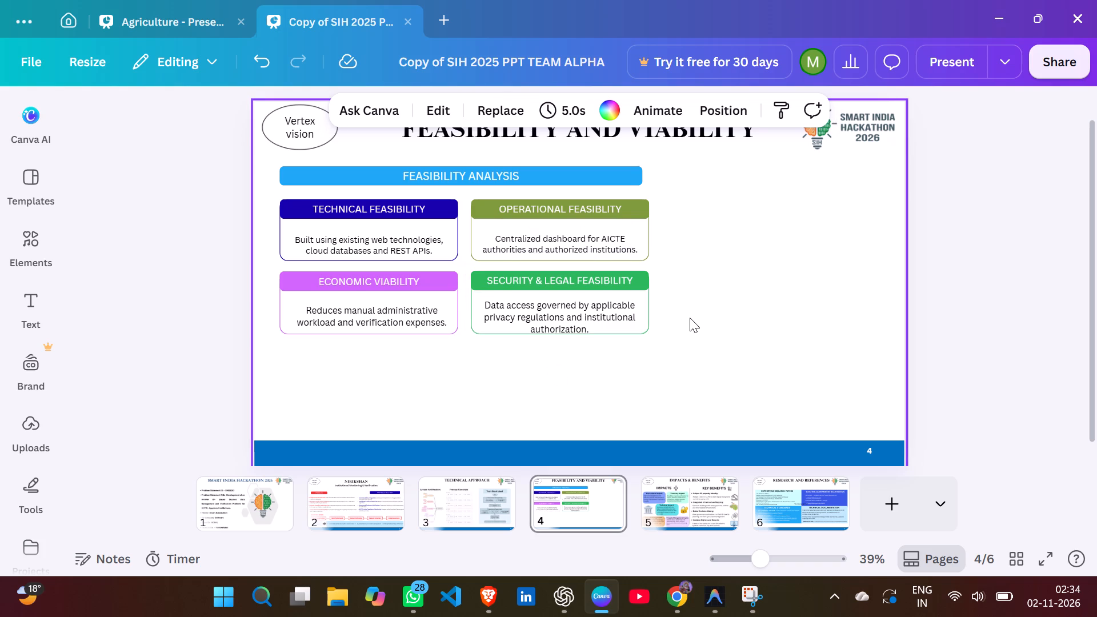
Nudge the SECURITY & LEGAL FEASIBILITY description text up by two small increments within its box.
left_click(587, 315)
key("Up")
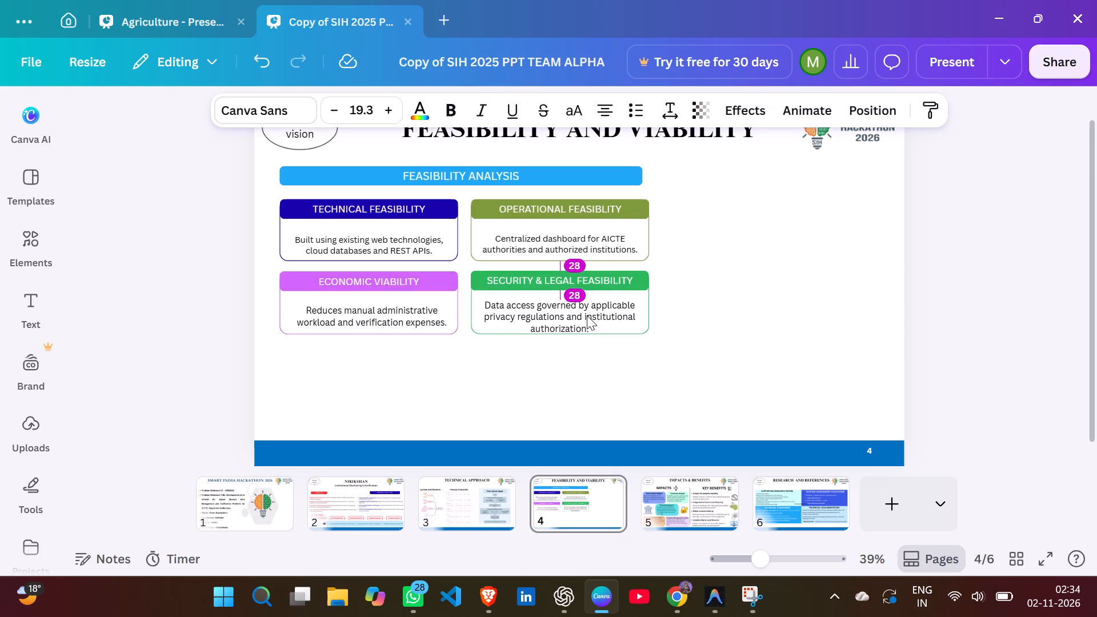
key("Up")
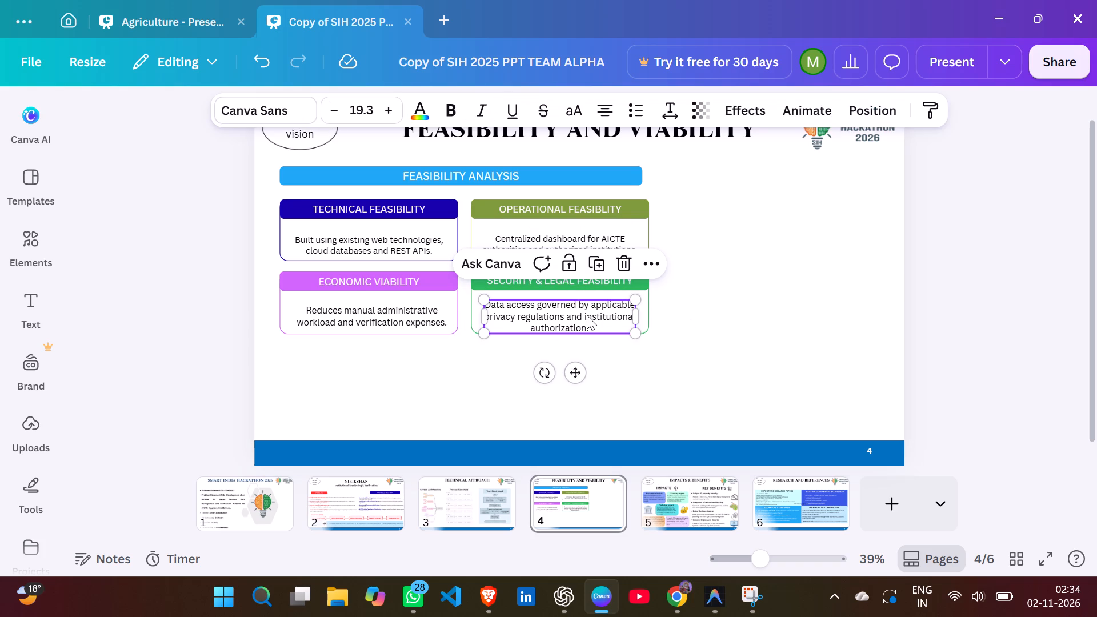
left_click(698, 299)
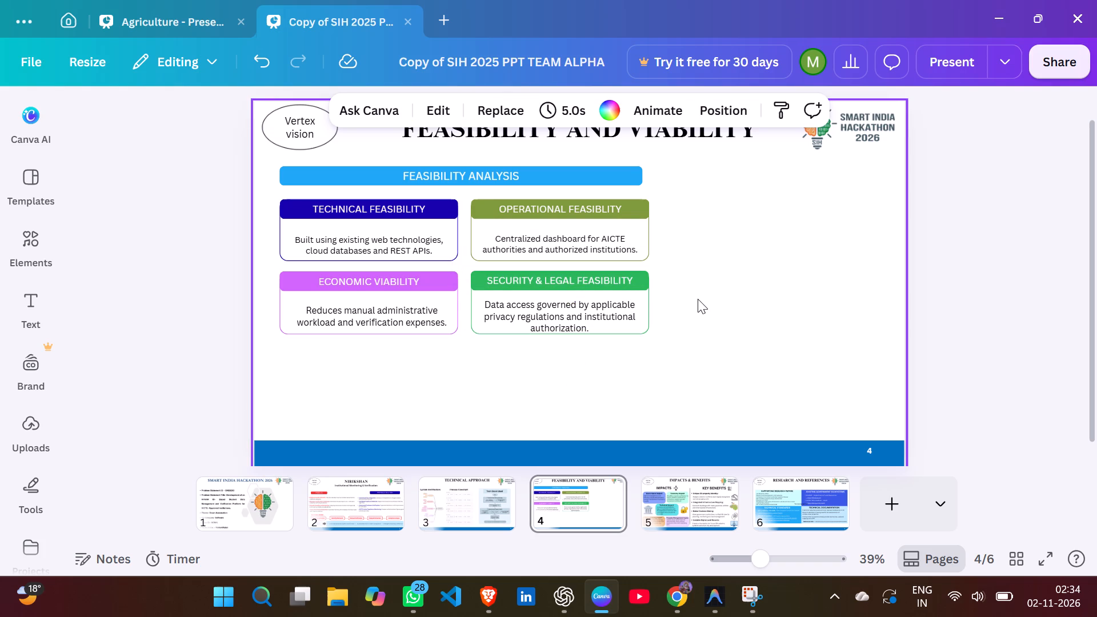
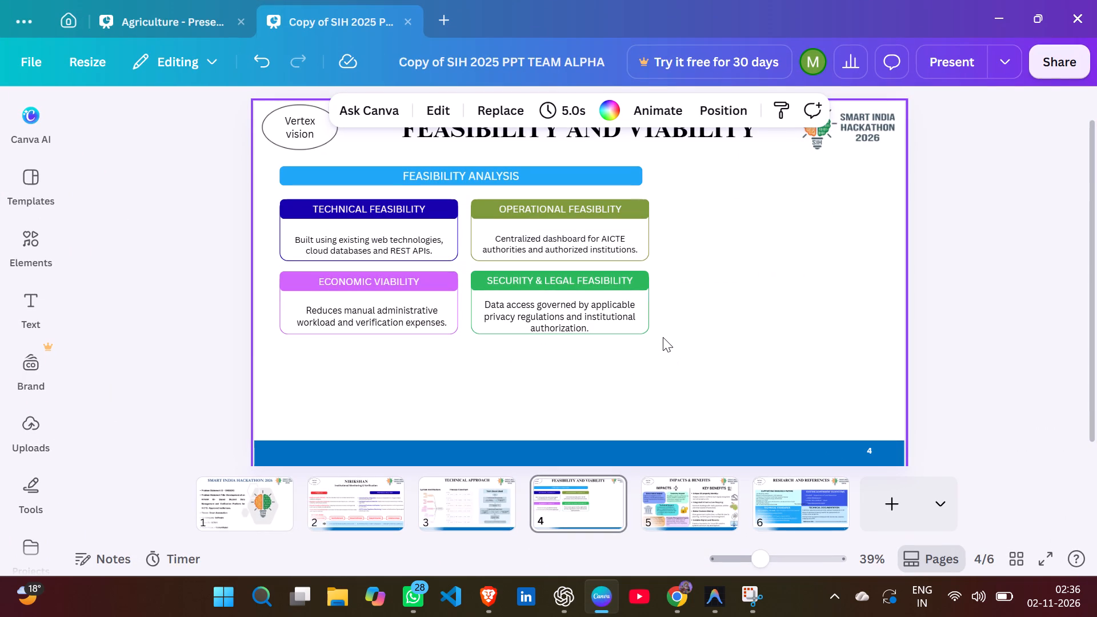
left_click_drag(654, 337, 367, 172)
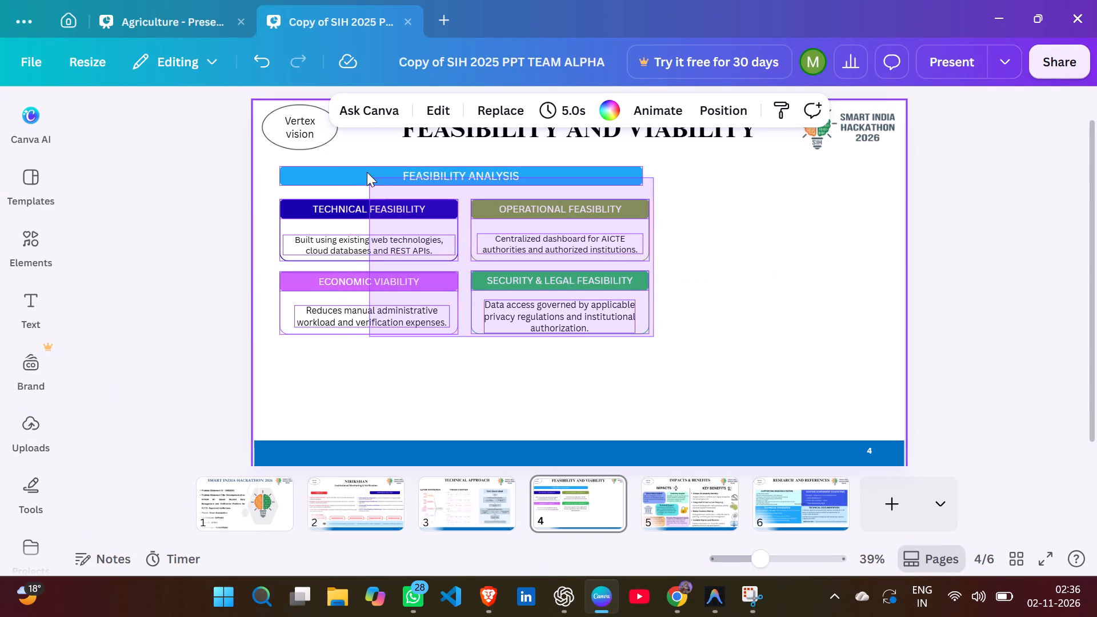
left_click_drag(367, 172, 332, 166)
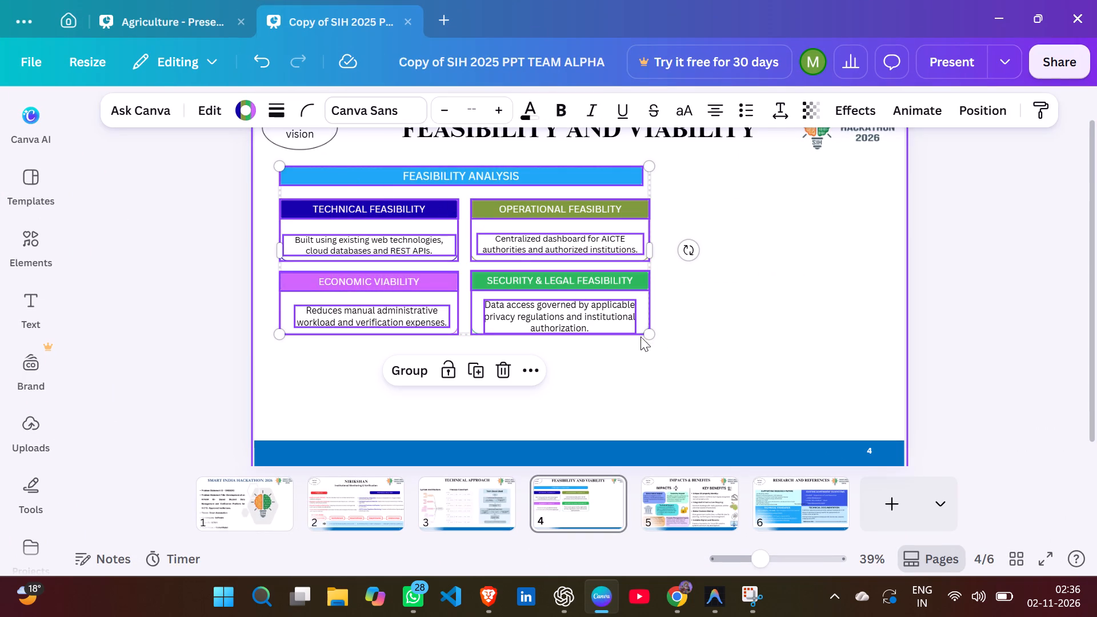
left_click_drag(647, 331, 647, 328)
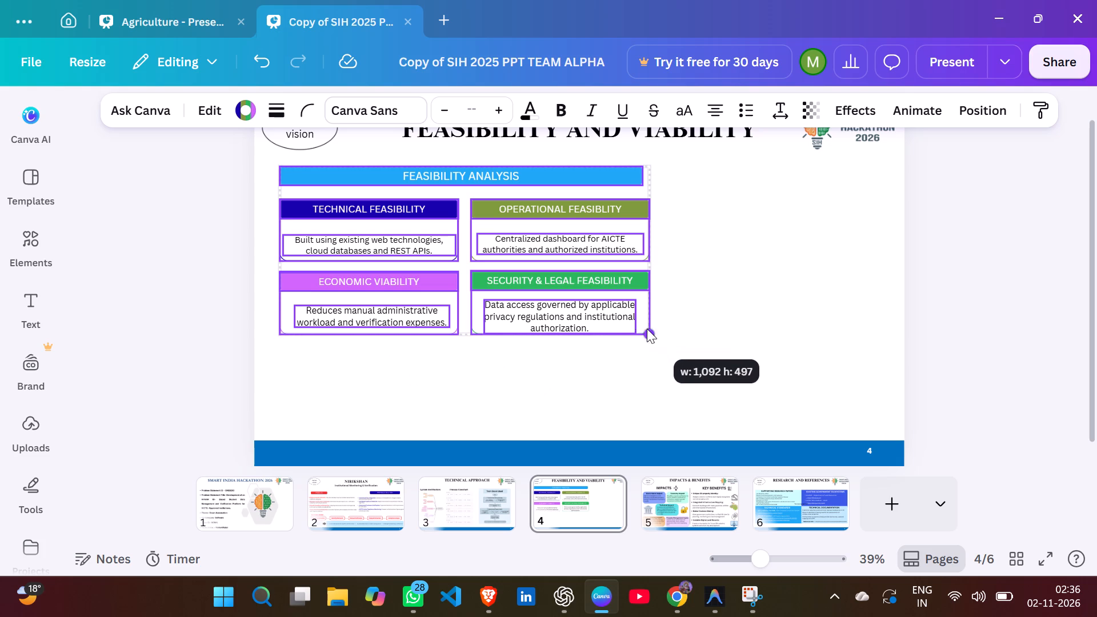
left_click_drag(647, 328, 632, 339)
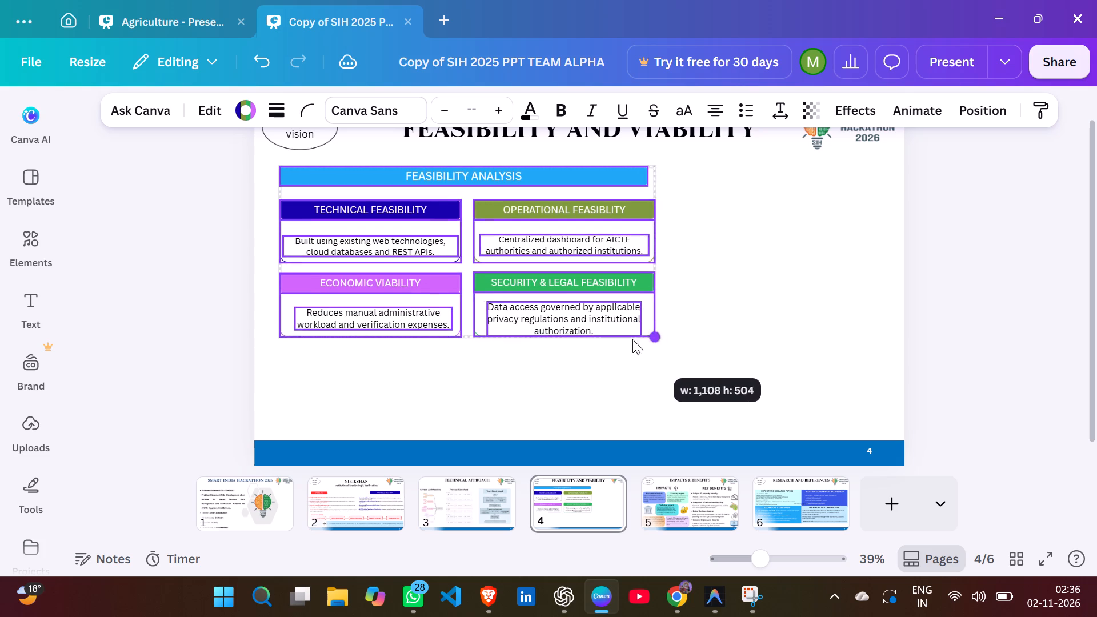
left_click_drag(632, 339, 596, 325)
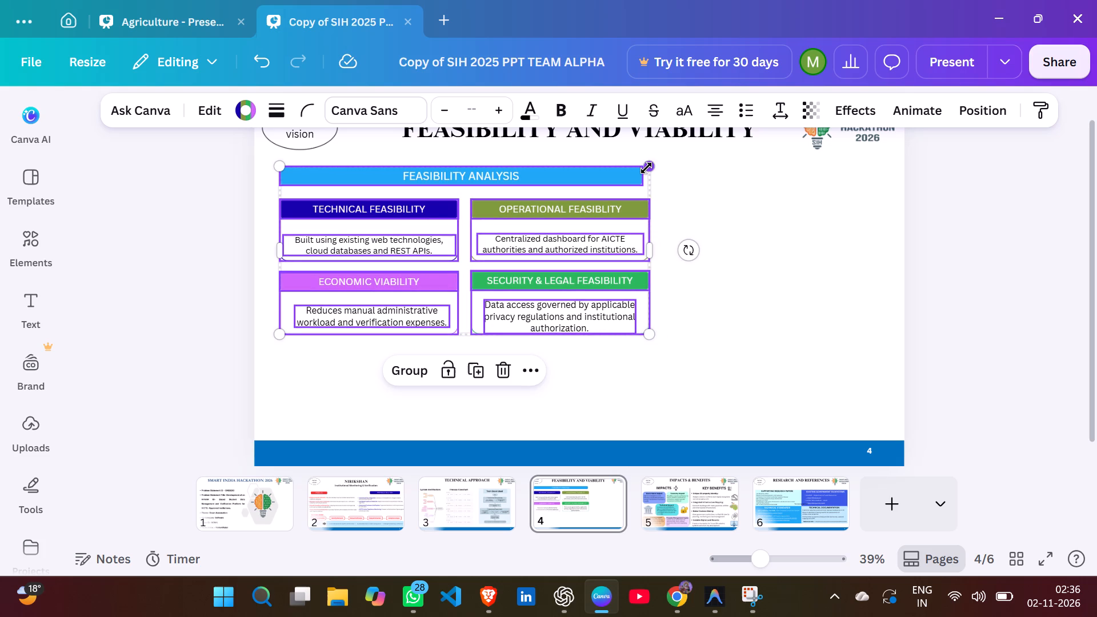
left_click_drag(646, 168, 635, 175)
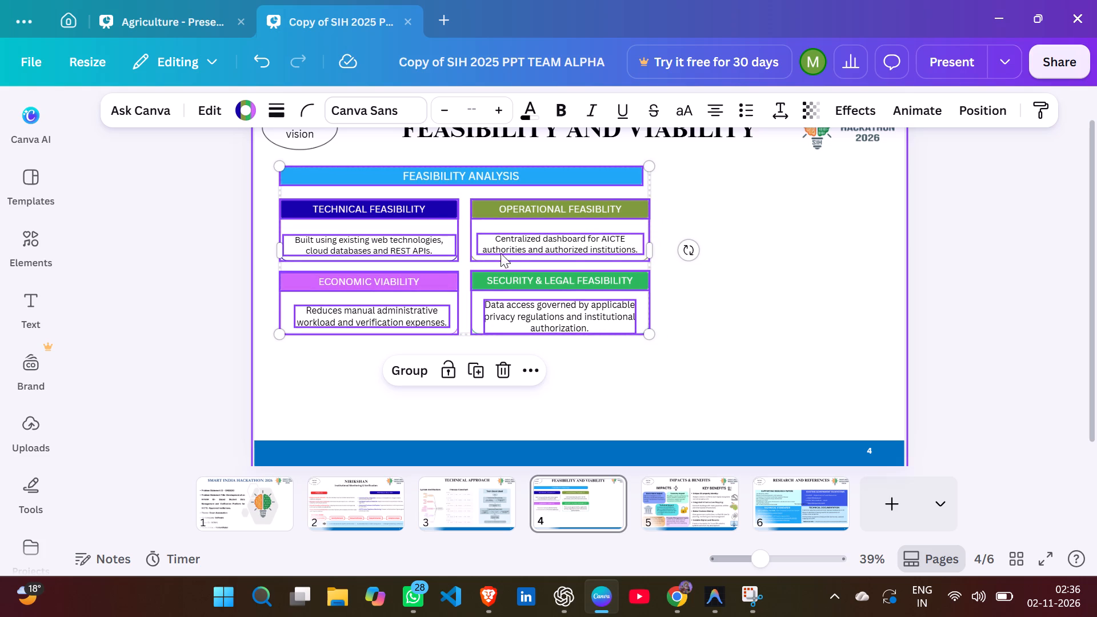
left_click(474, 257)
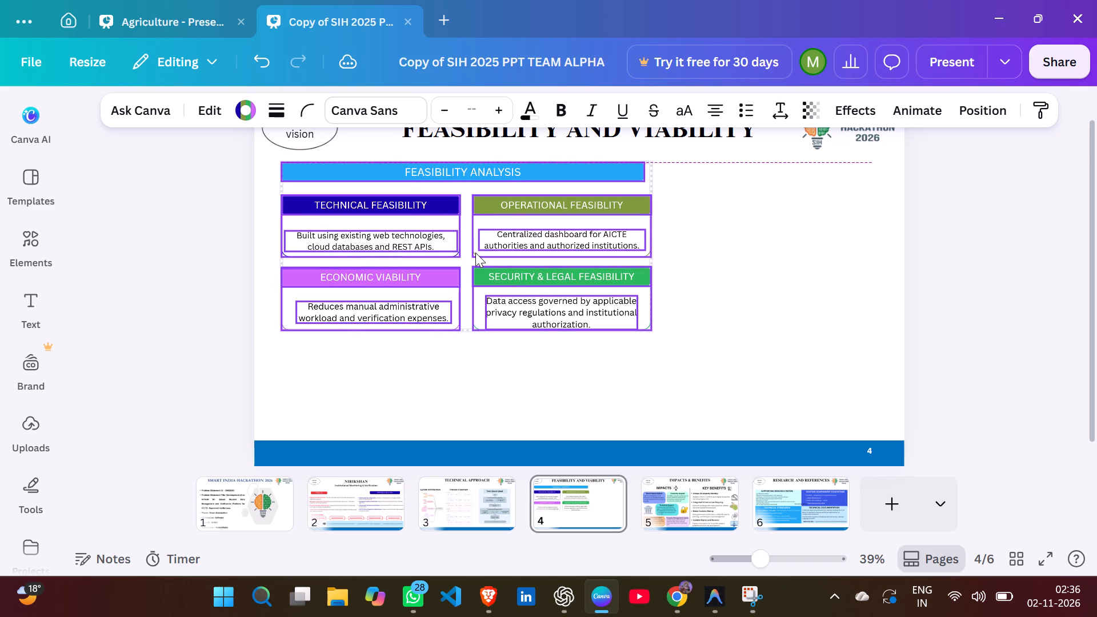
left_click(715, 217)
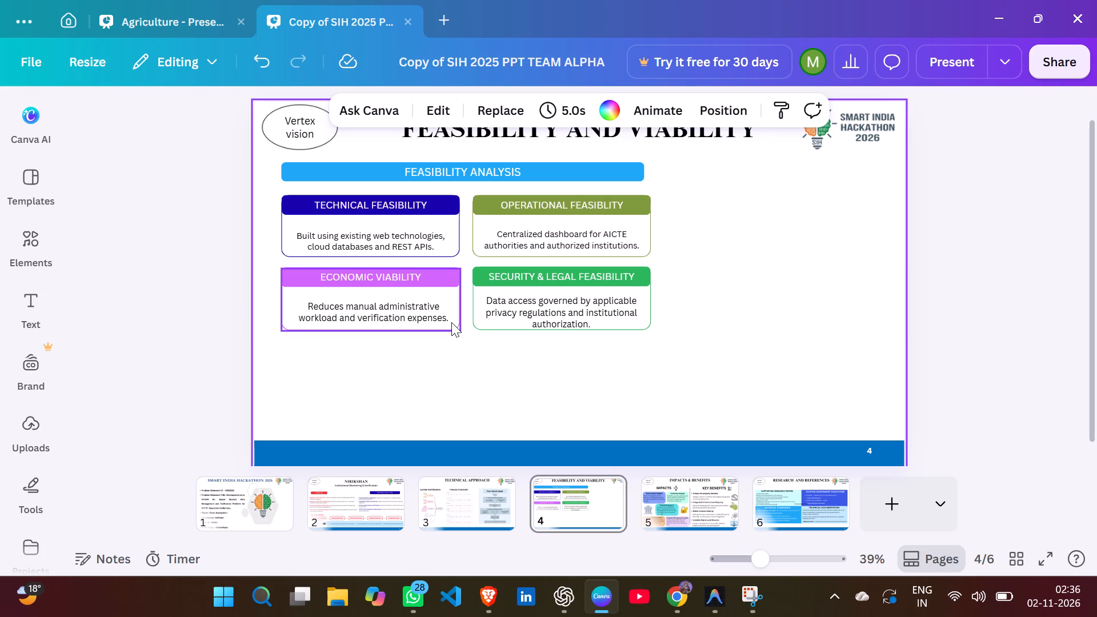
Duplicate the FEASIBILITY ANALYSIS bar and place the copy 40 below the lower feasibility boxes, left-aligned with the original bar.
left_click(607, 171)
left_click(764, 246)
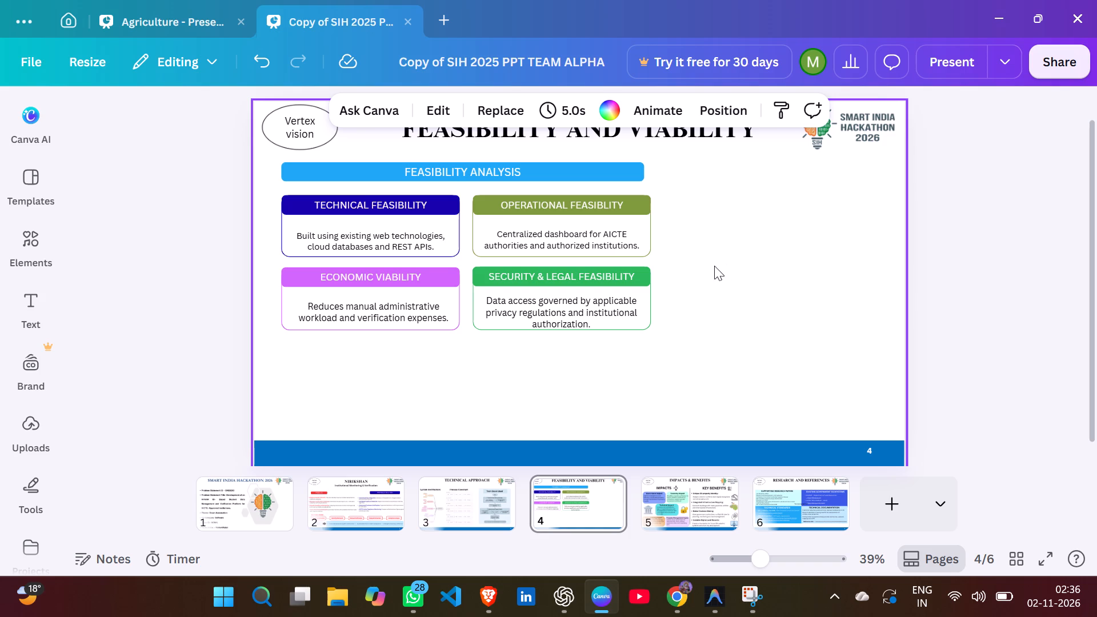
left_click(578, 177)
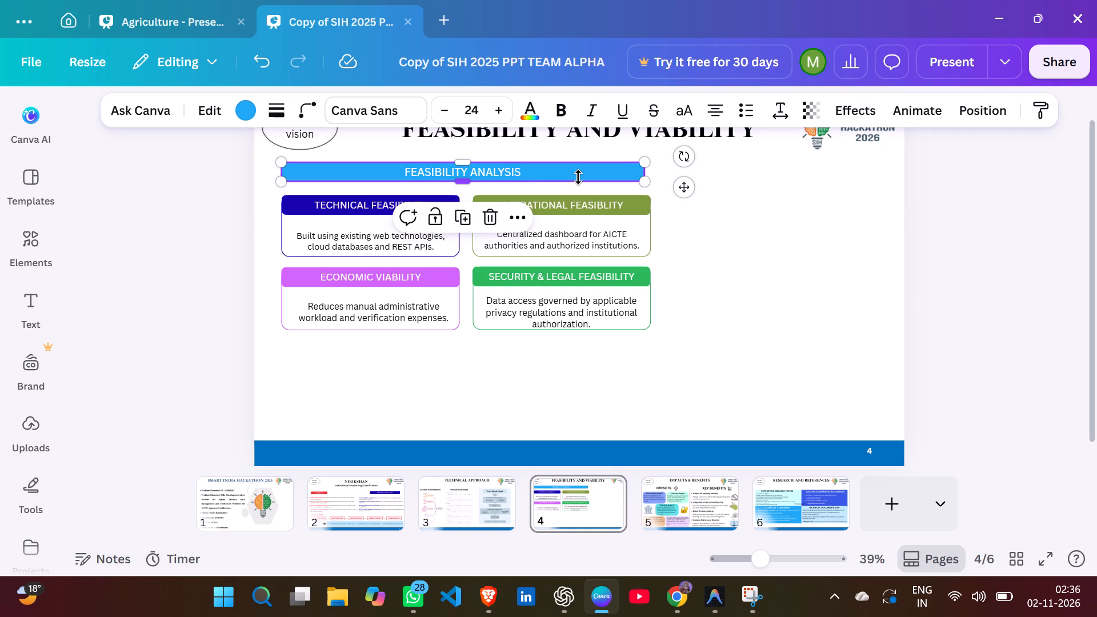
key("ctrl+c")
key("ctrl+v")
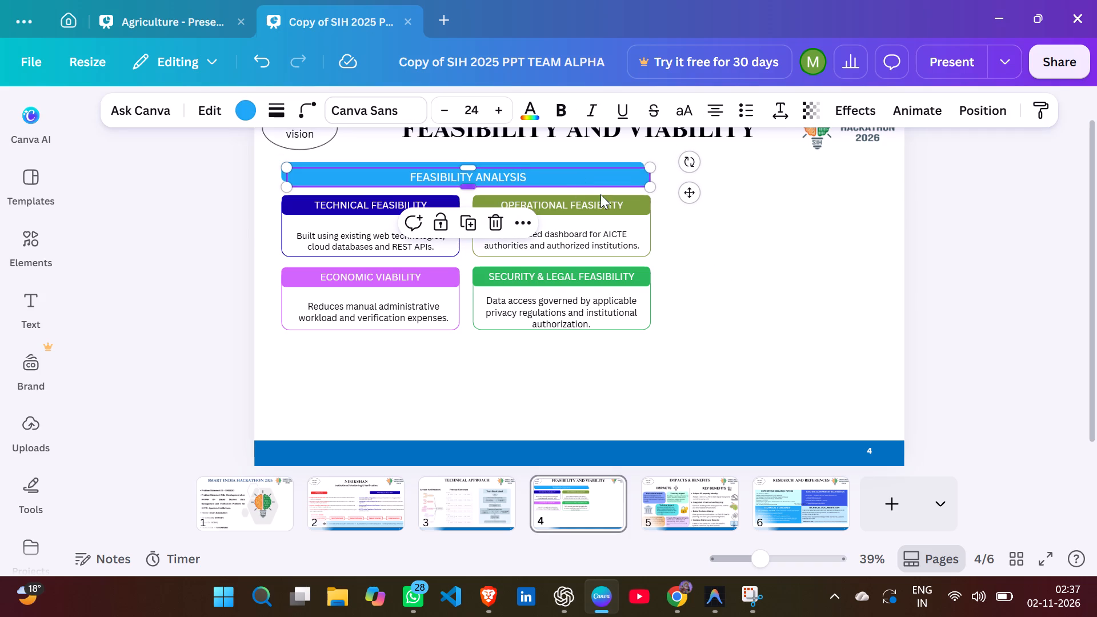
left_click_drag(686, 193, 663, 359)
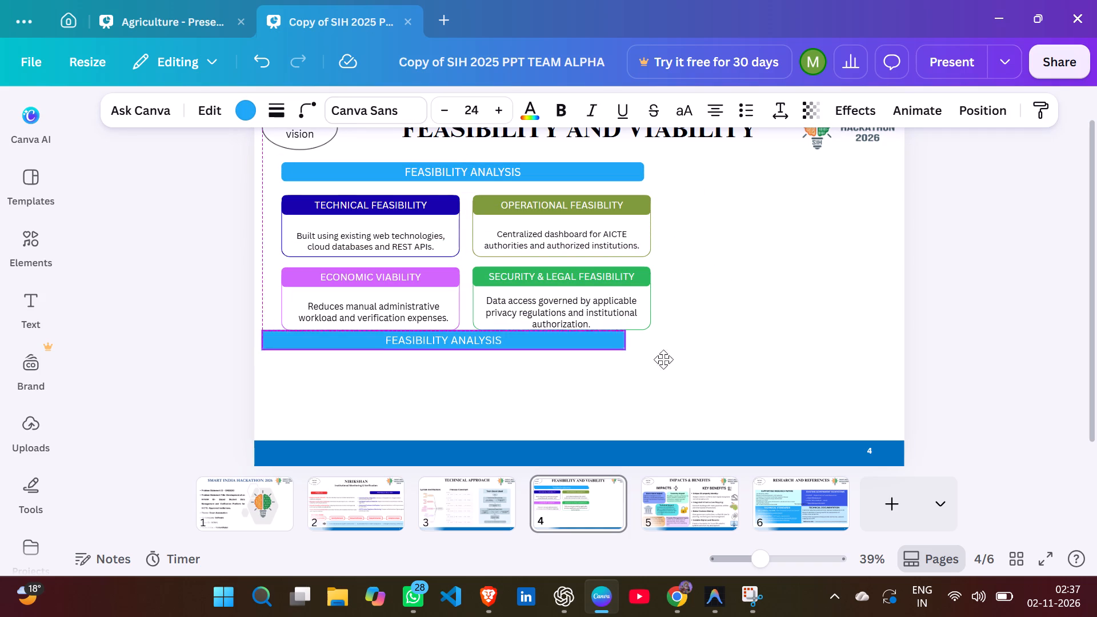
left_click_drag(663, 359, 676, 369)
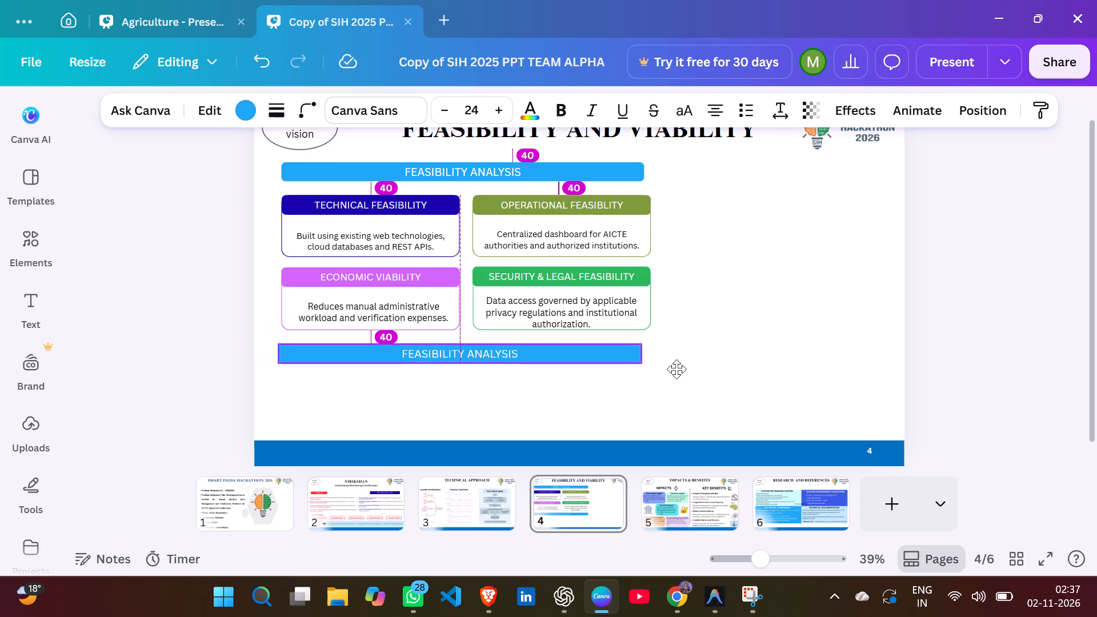
left_click_drag(676, 369, 681, 369)
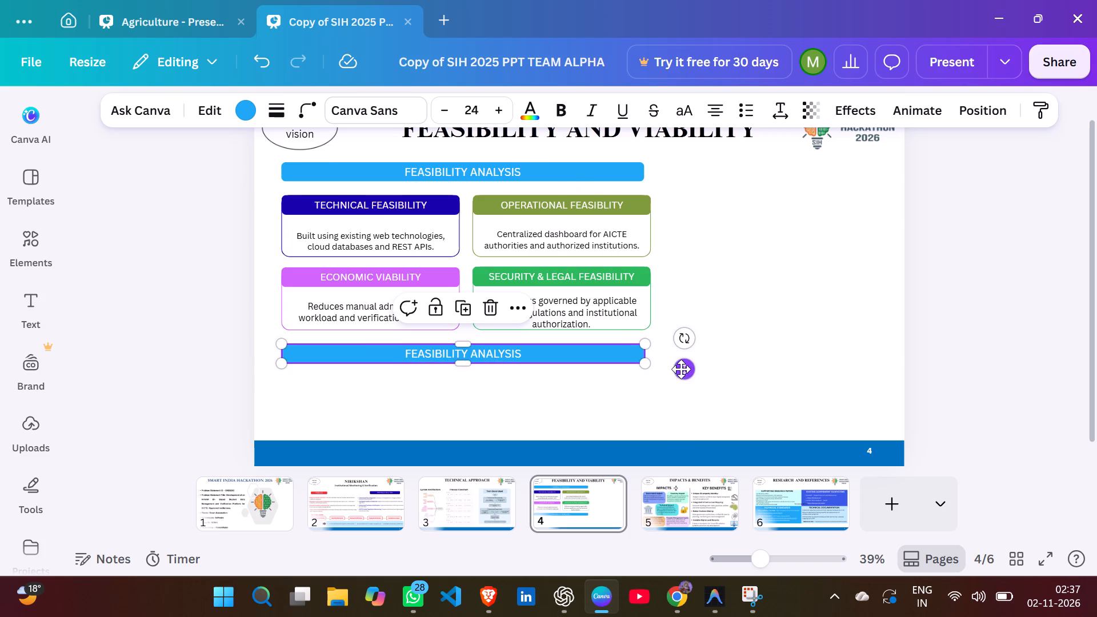
Widen the copied bar to about 1,090 × 57 so it ends level with the SECURITY & LEGAL FEASIBILITY box's right edge.
left_click(643, 352)
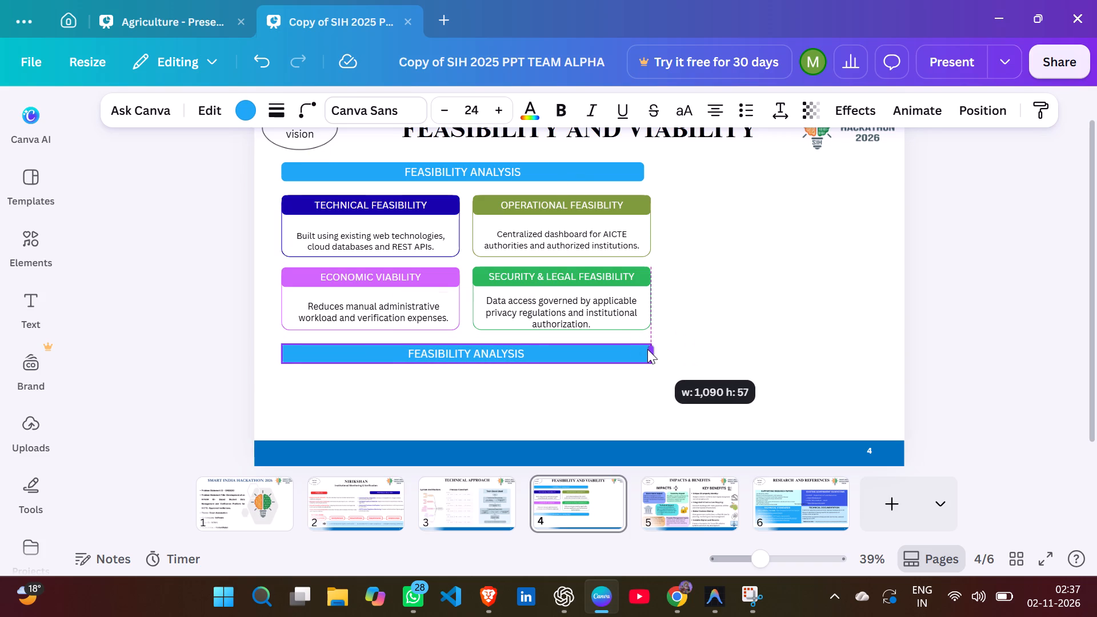
Replace the copied bar's text with "KEY RISKS & MITIGATION".
left_click(528, 353)
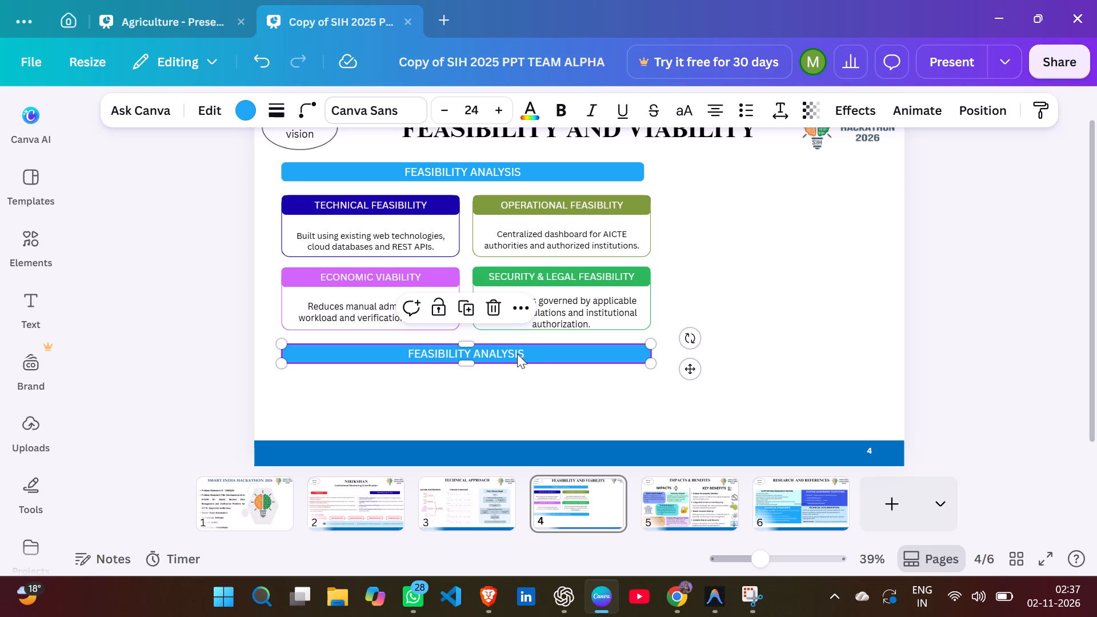
left_click(506, 349)
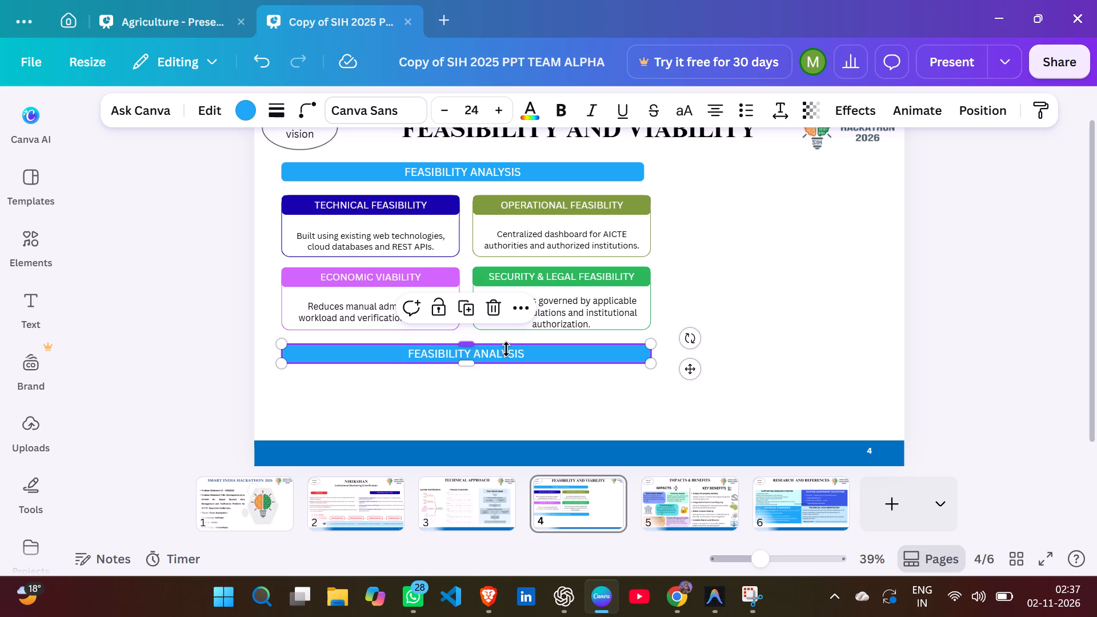
left_click(514, 351)
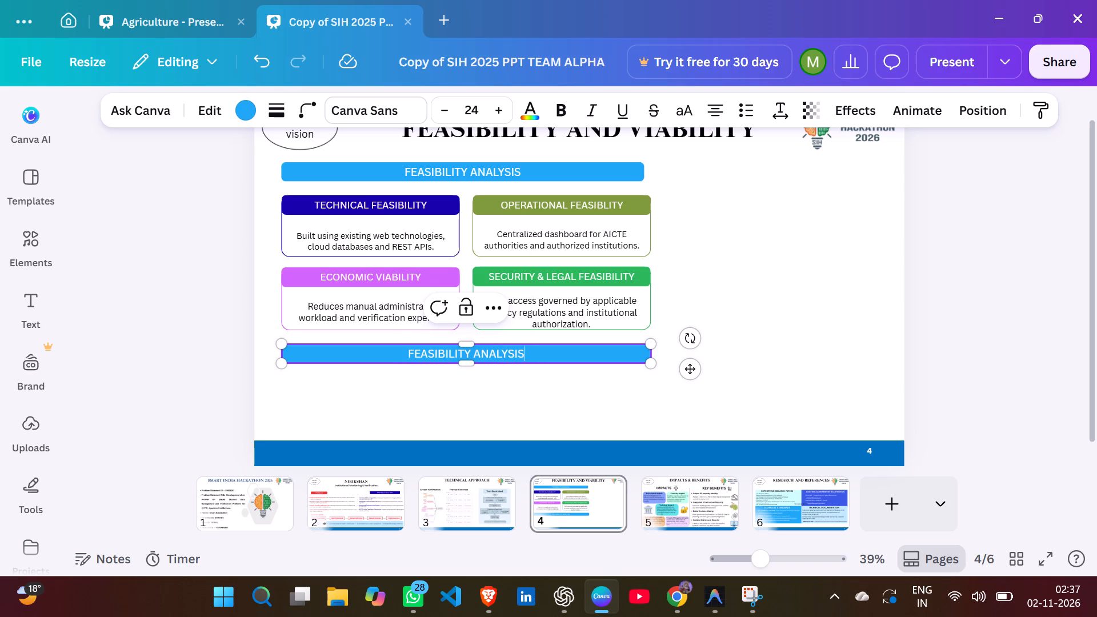
key("ctrl+BackSpace")
key("ctrl+BackSpace")
type("KEY")
key("space")
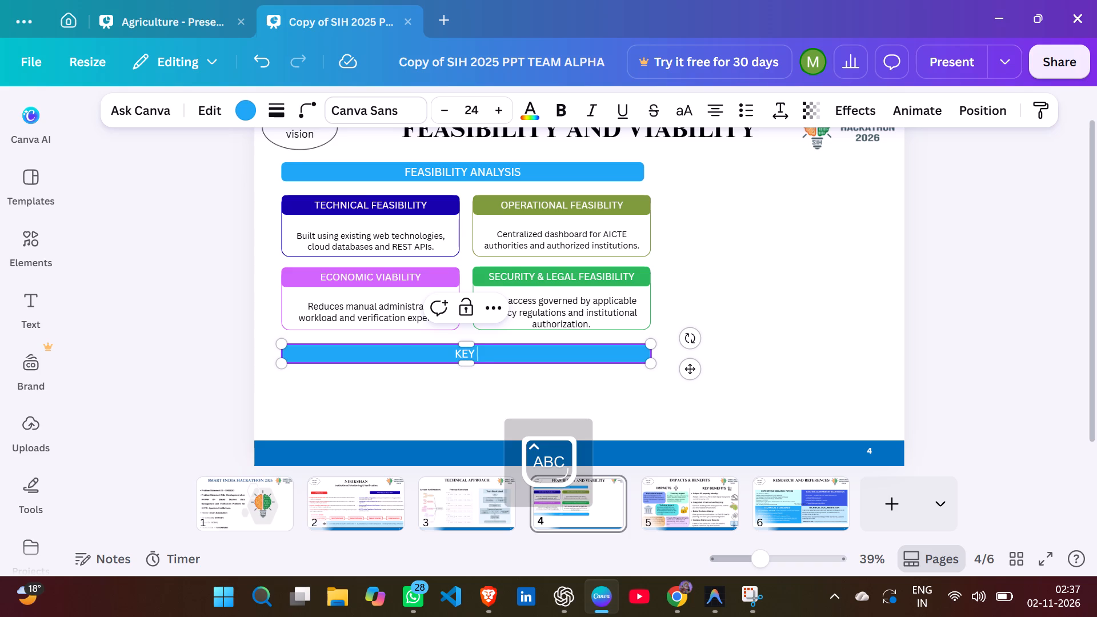
type("RISKS")
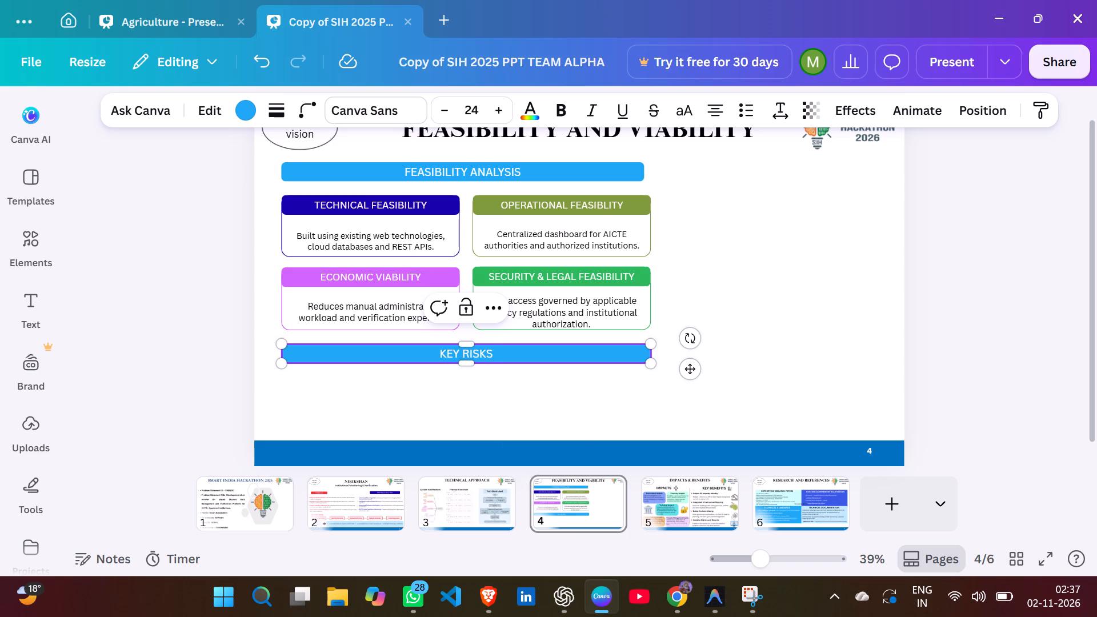
key("space")
type("& MII")
key("BackSpace")
type("TIGAT")
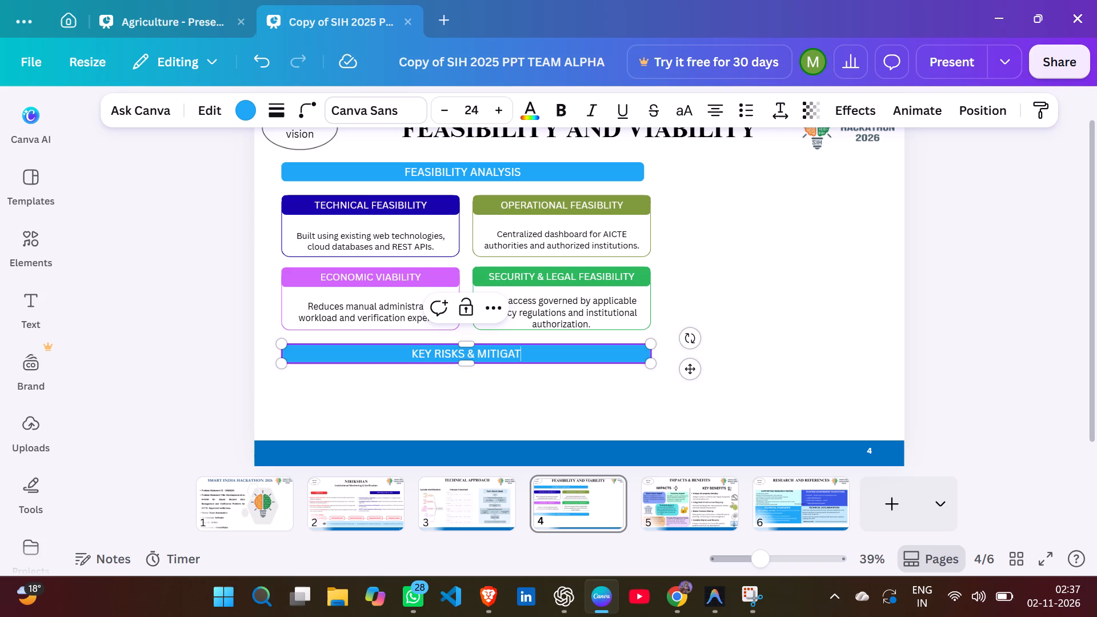
type("ION")
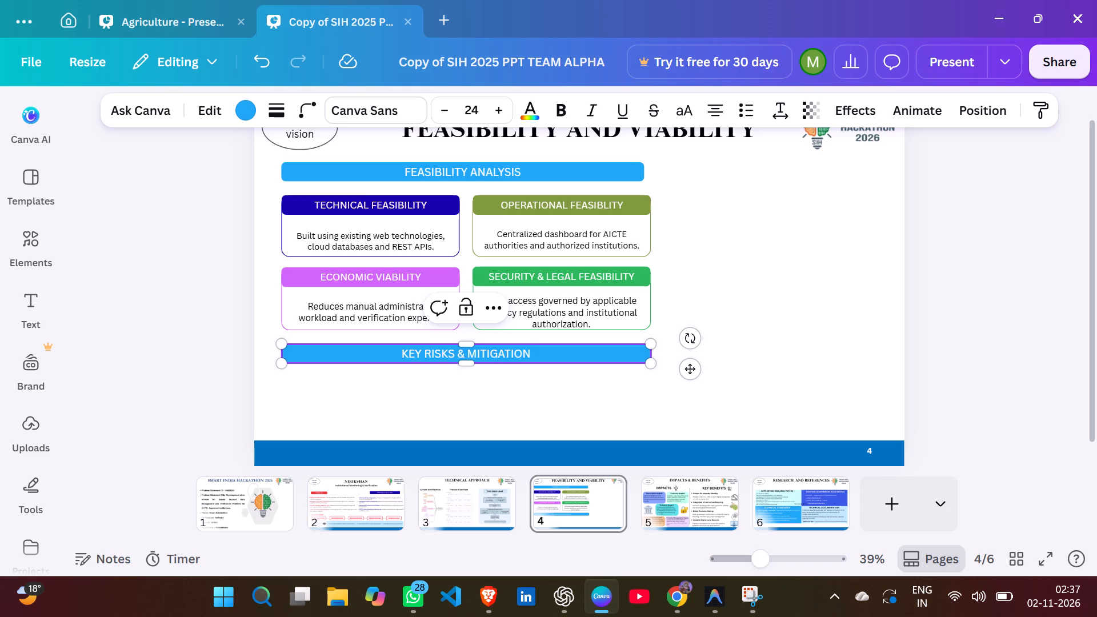
left_click(580, 361)
left_click(541, 368)
Change the fill colour of the KEY RISKS & MITIGATION bar to red.
left_click(533, 390)
left_click(558, 344)
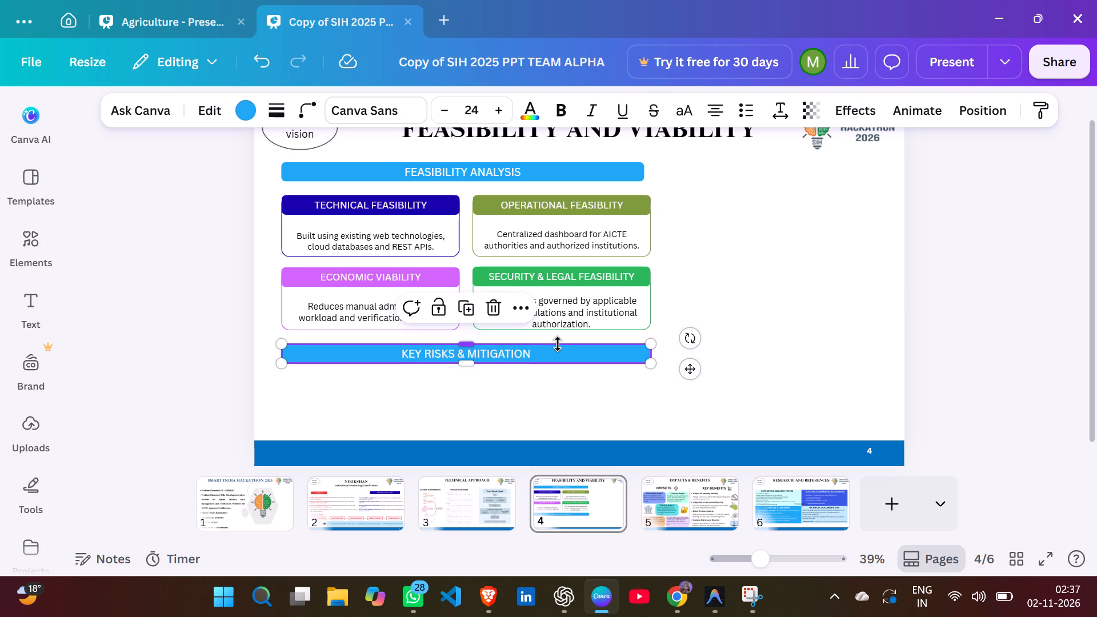
left_click(254, 117)
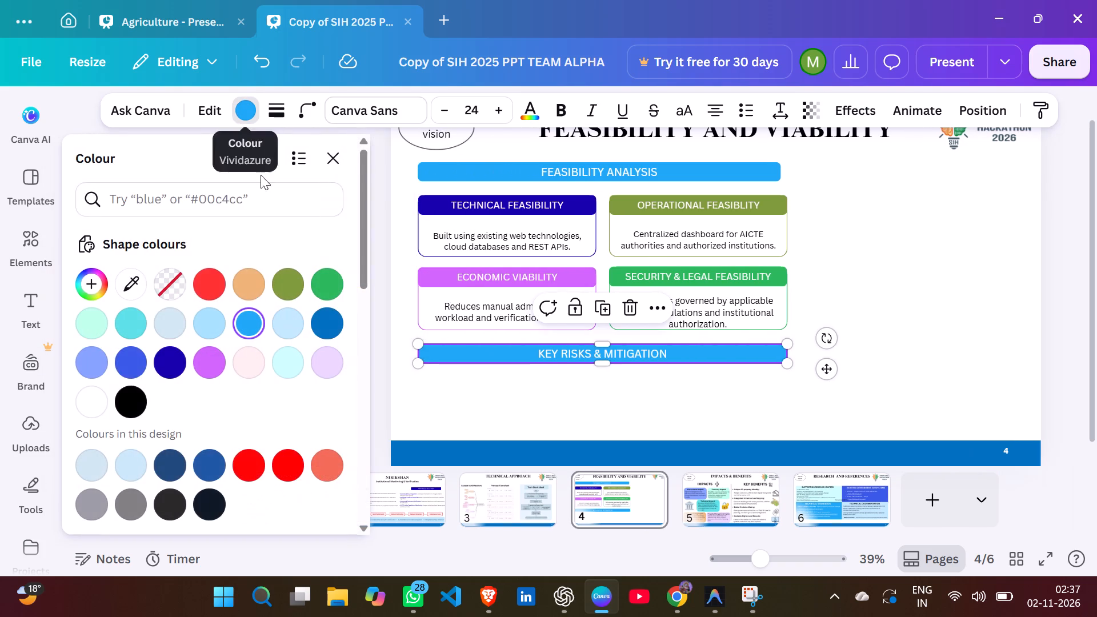
left_click(253, 463)
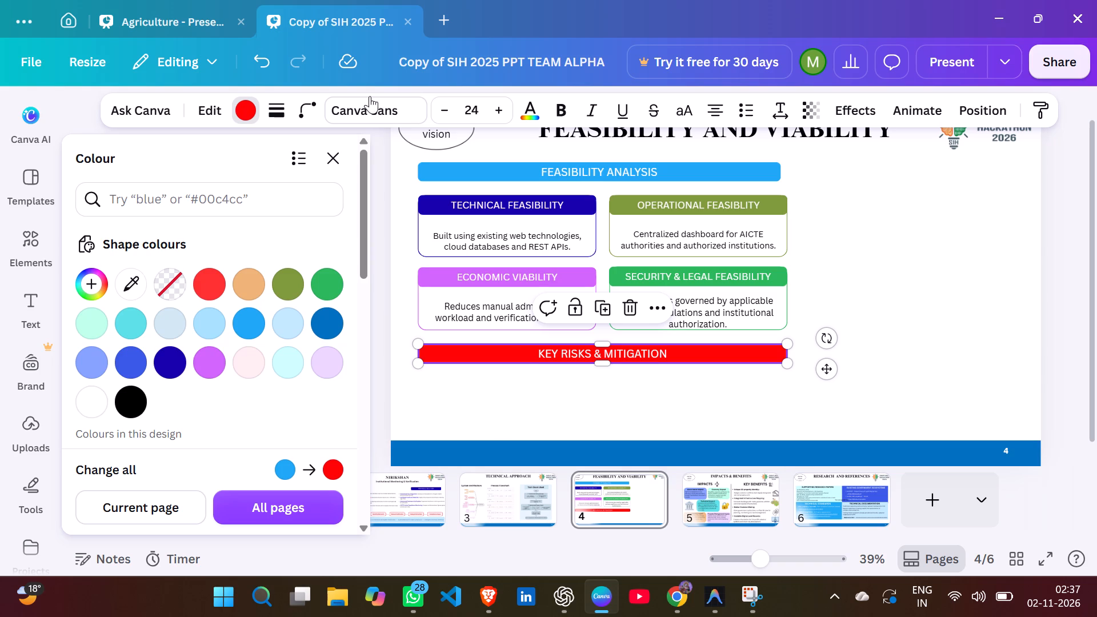
Set the corner rounding of the KEY RISKS & MITIGATION bar to 21.
left_click(310, 107)
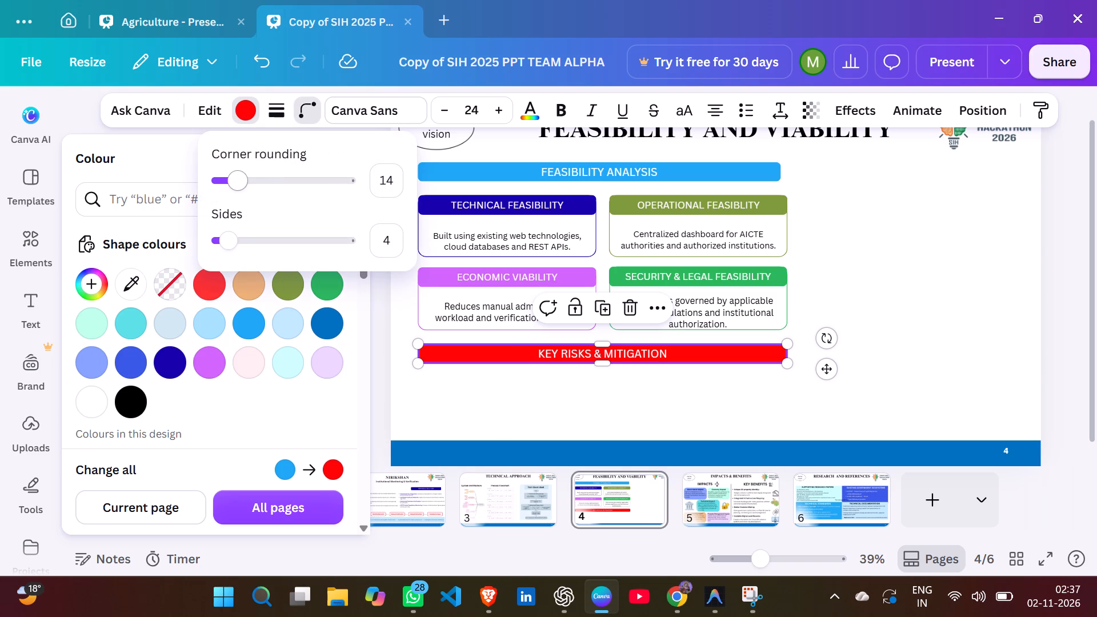
left_click_drag(234, 191, 242, 191)
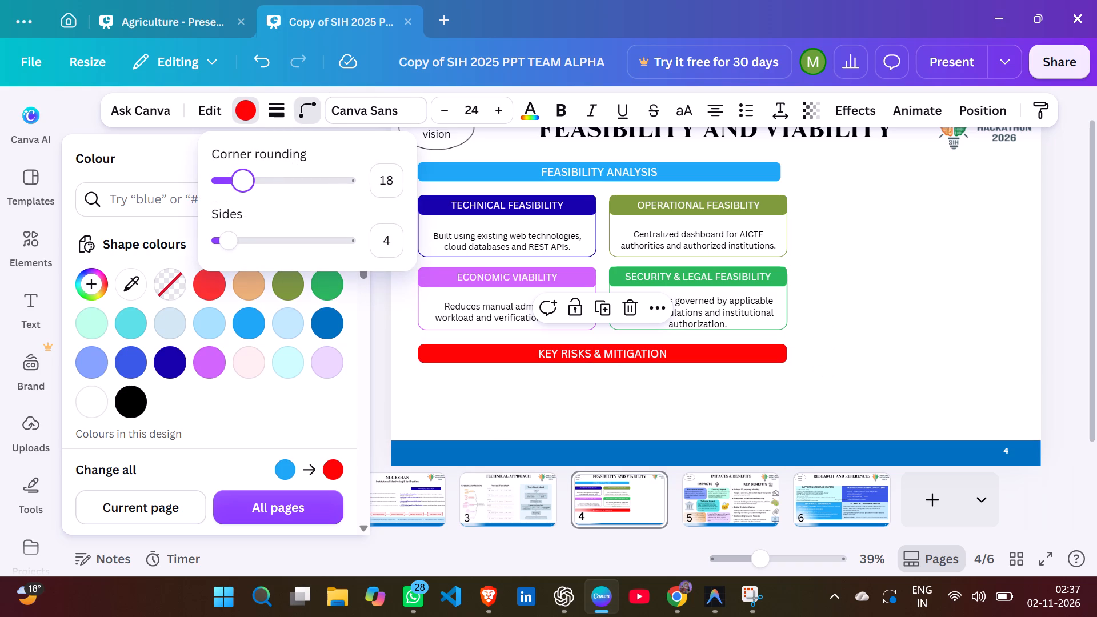
left_click_drag(242, 191, 246, 192)
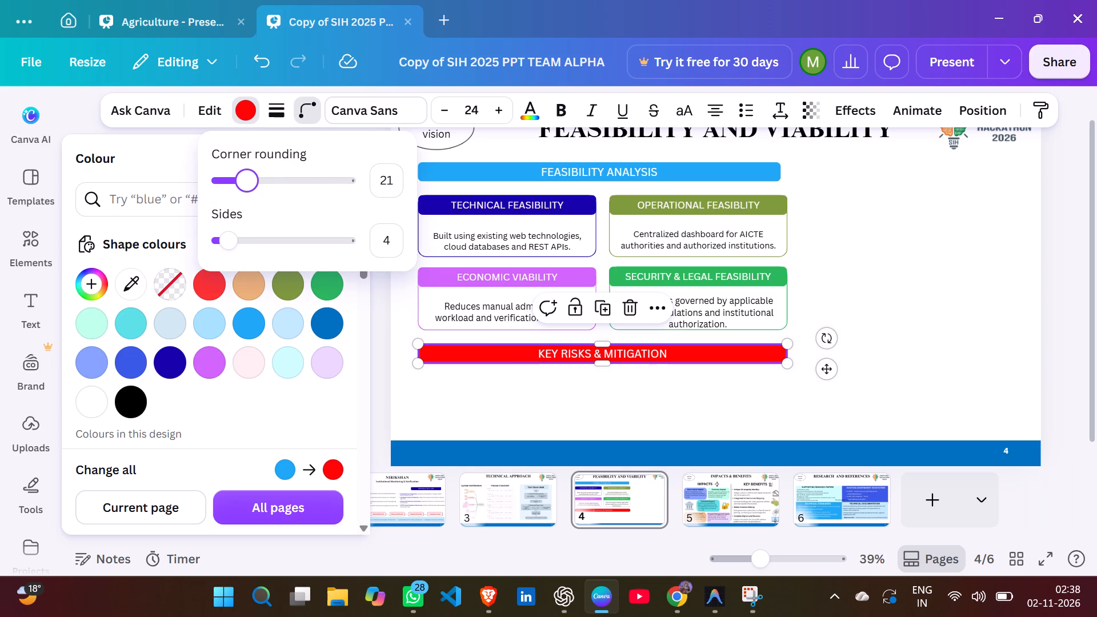
left_click(521, 373)
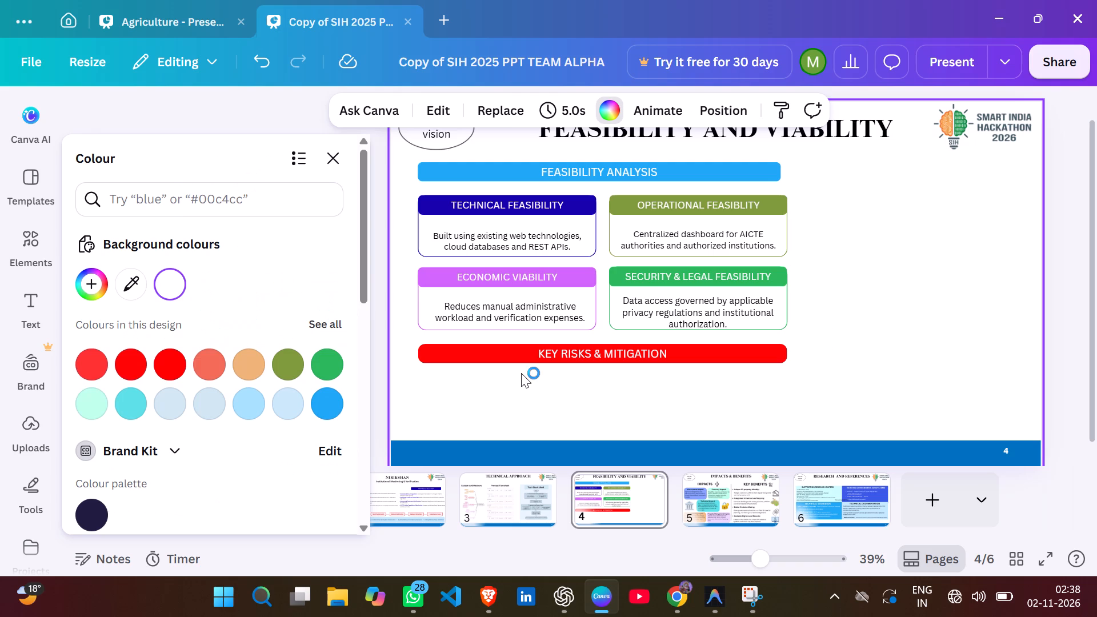
Nudge the description text in the TECHNICAL FEASIBILITY box slightly upward, closer to its heading.
left_click(499, 243)
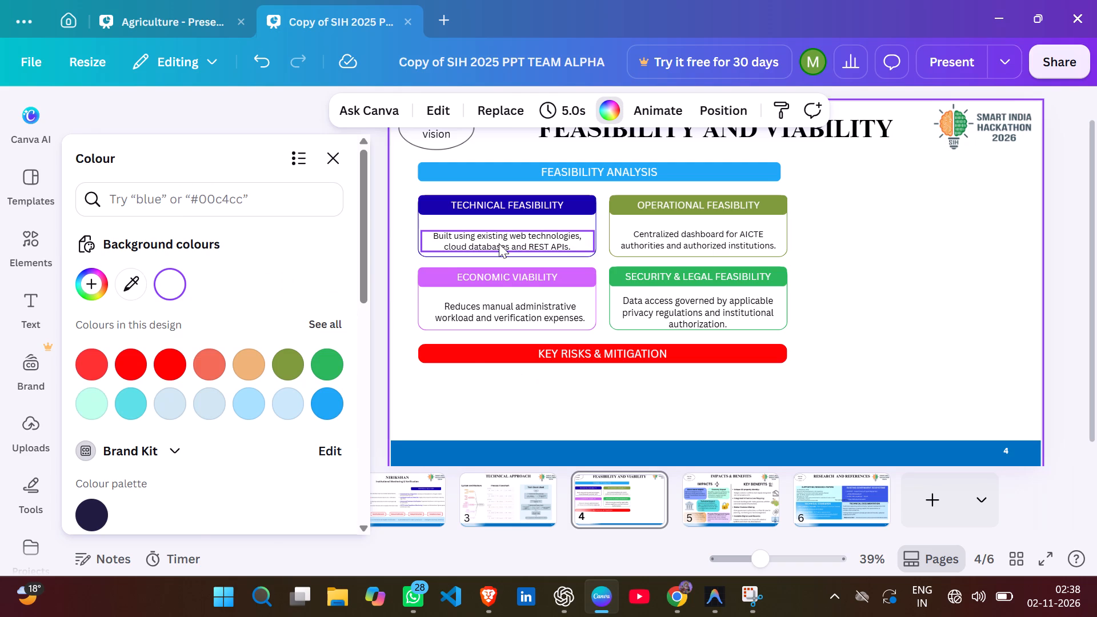
key("Up")
key("Up")
key("Up")
key("Up")
key("Up")
key("Up")
key("Up")
key("Up")
key("Up")
key("Up")
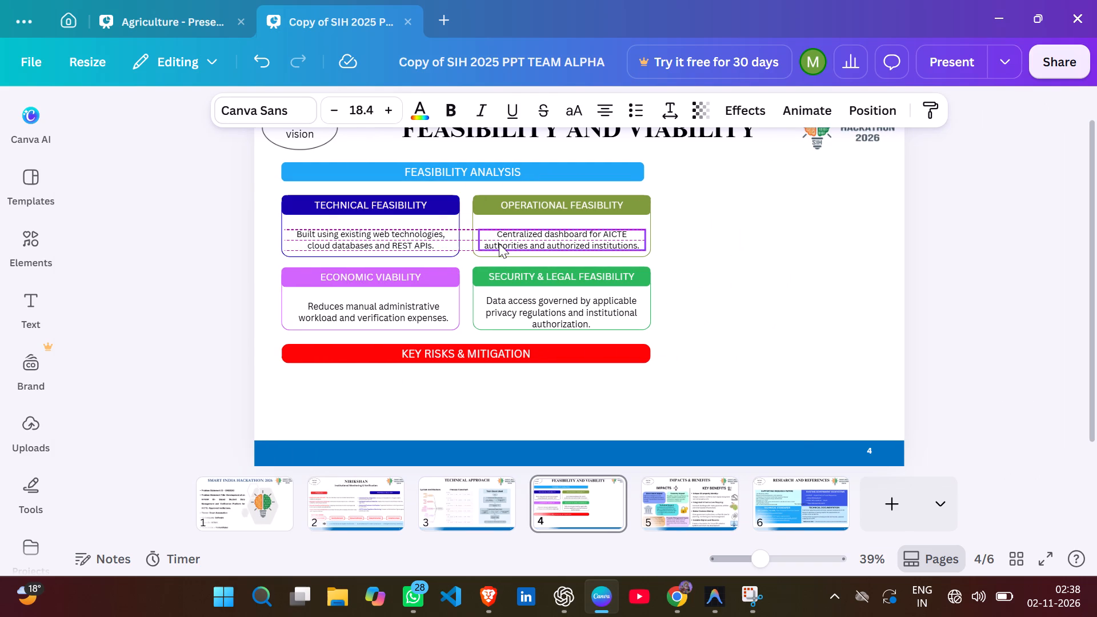
key("Up")
key("Up")
key("Up")
key("Up")
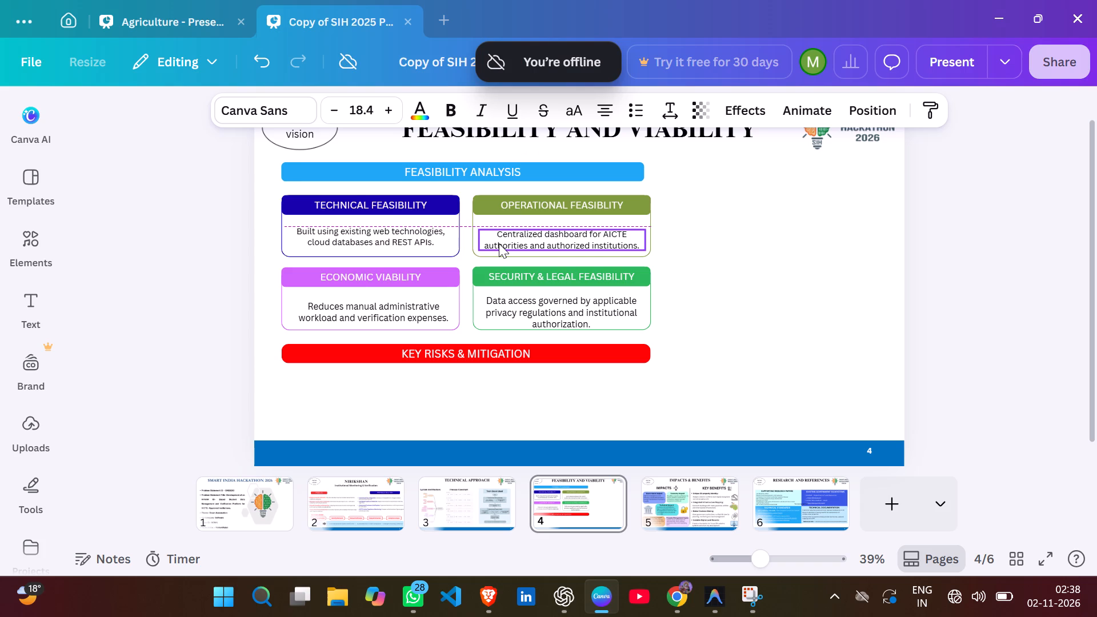
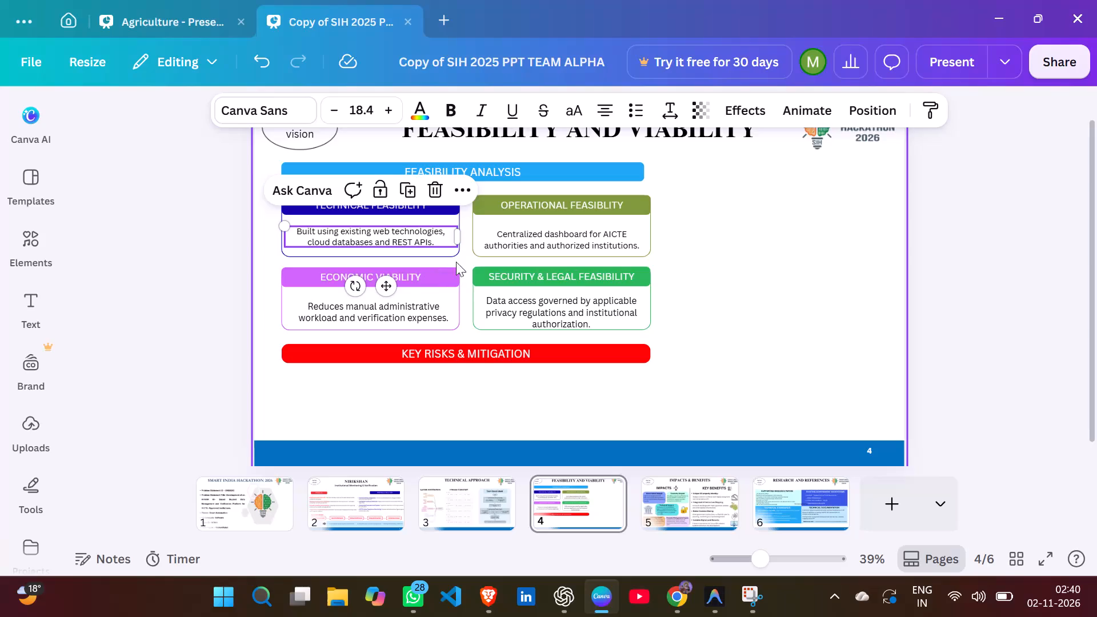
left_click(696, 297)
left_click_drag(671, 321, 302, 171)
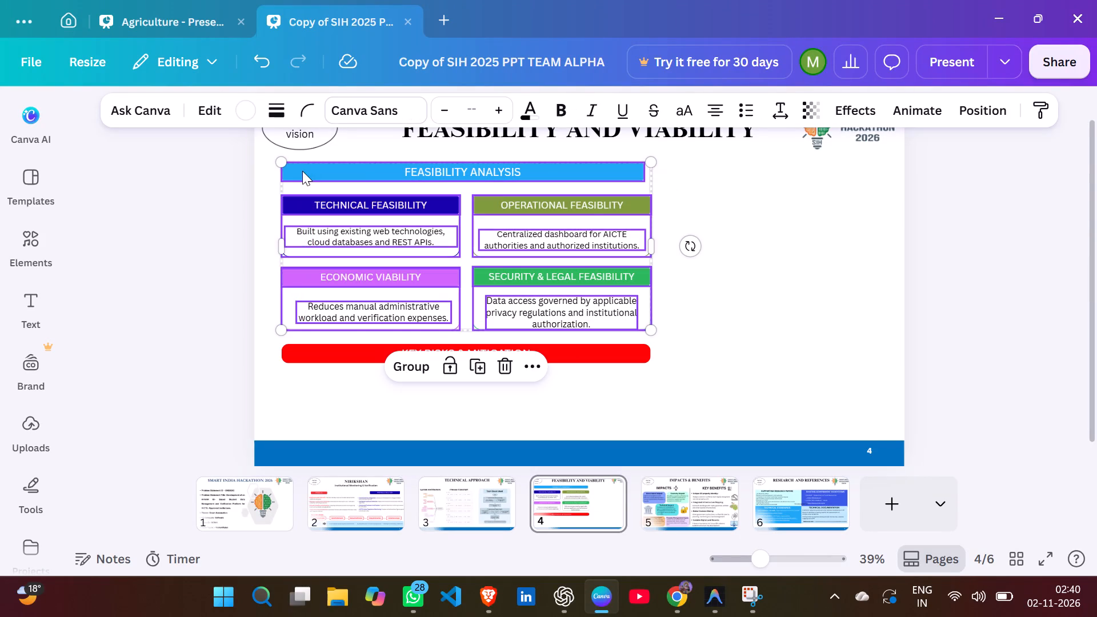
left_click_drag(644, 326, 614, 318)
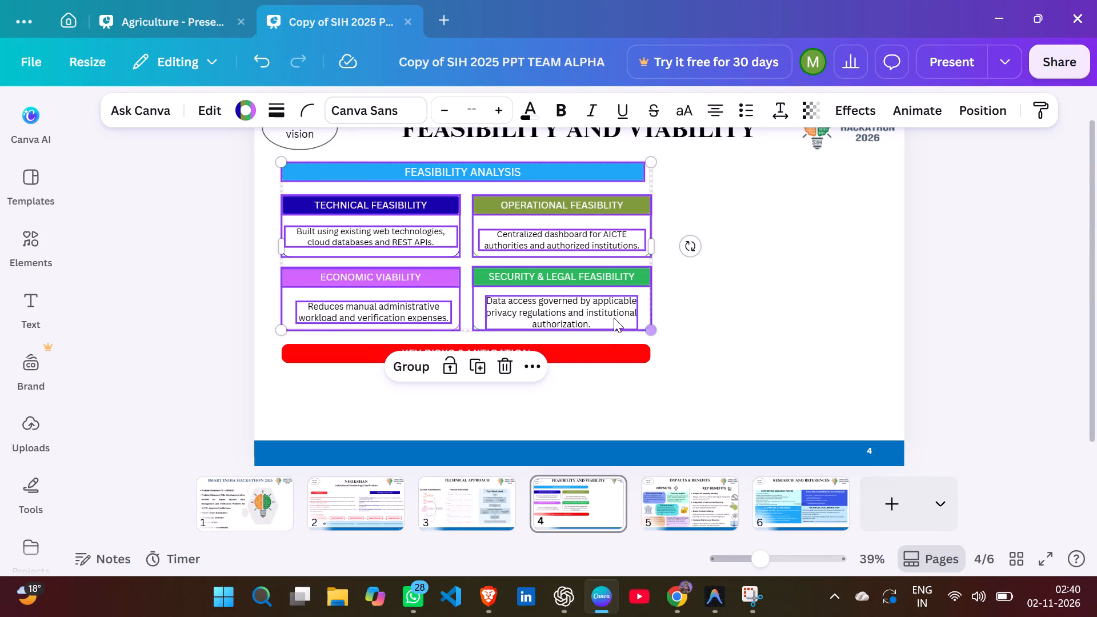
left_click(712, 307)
Move the KEY RISKS & MITIGATION bar slightly up, closer to the feasibility boxes above it.
left_click_drag(566, 348, 564, 343)
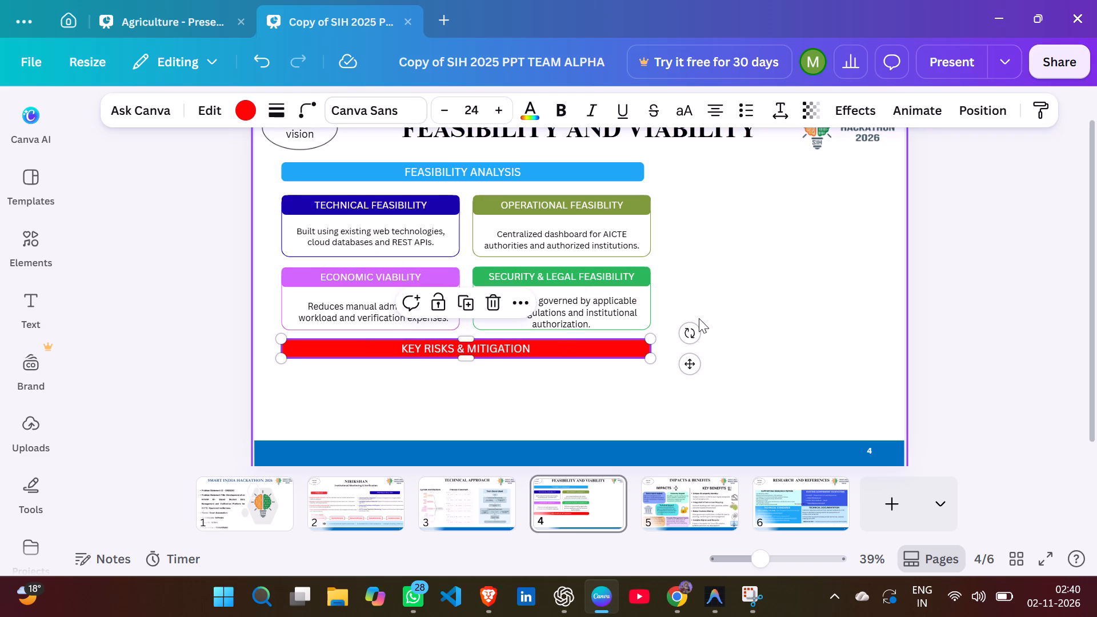
left_click(699, 318)
scroll(699, 318, "up", 1)
scroll(699, 318, "down", 1)
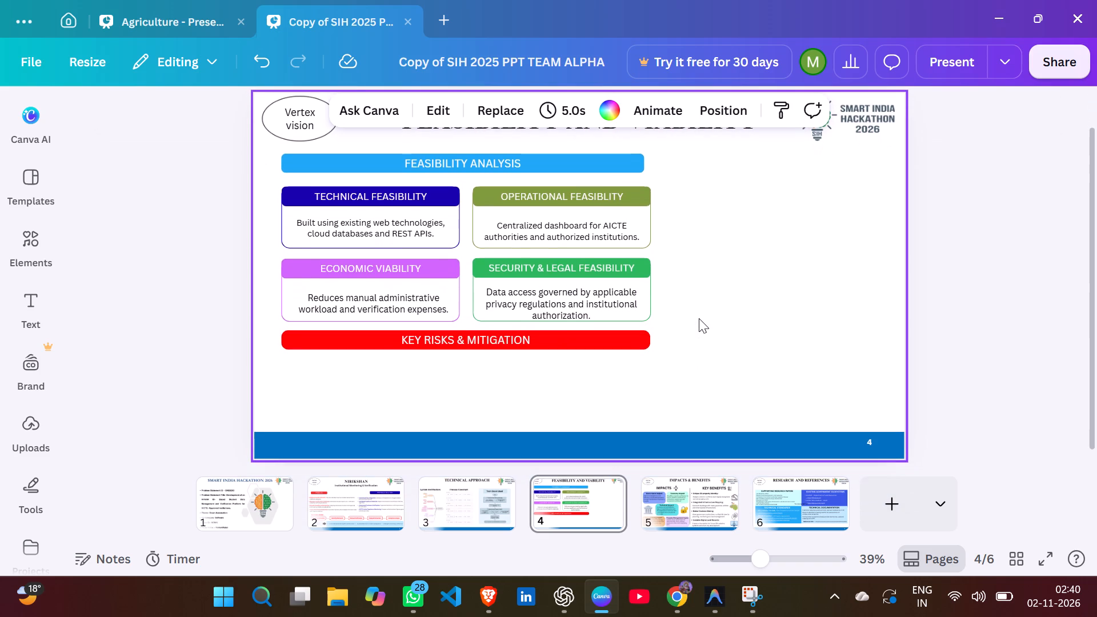
scroll(699, 318, "down", 1)
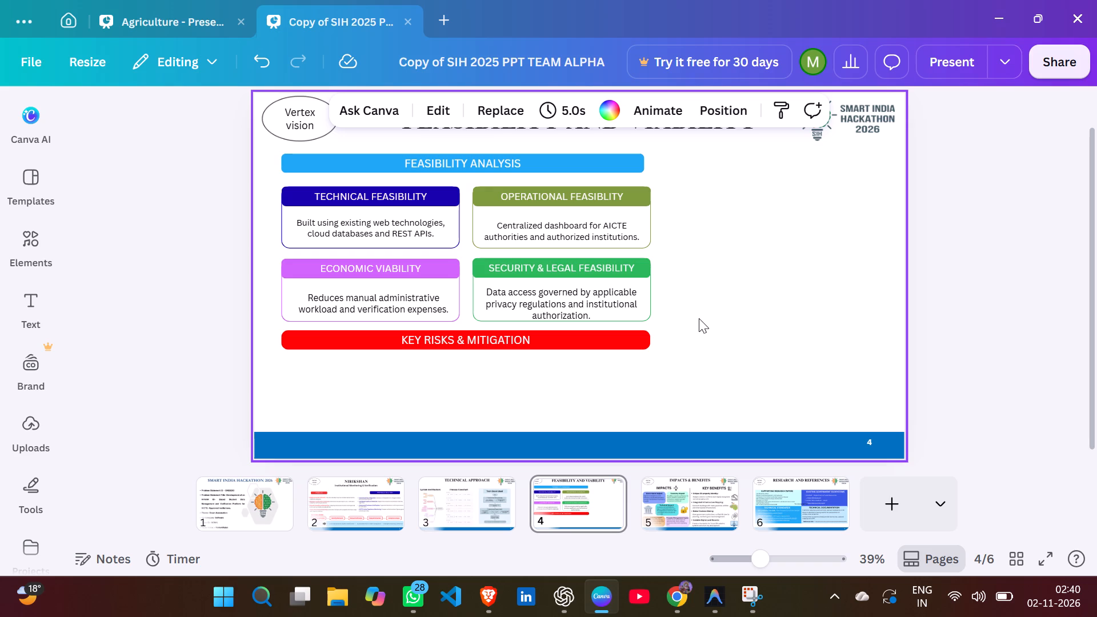
Move the complete TECHNICAL FEASIBILITY and OPERATIONAL FEASIBLITY boxes up, level with each other and closer to the FEASIBILITY ANALYSIS bar.
left_click(517, 157)
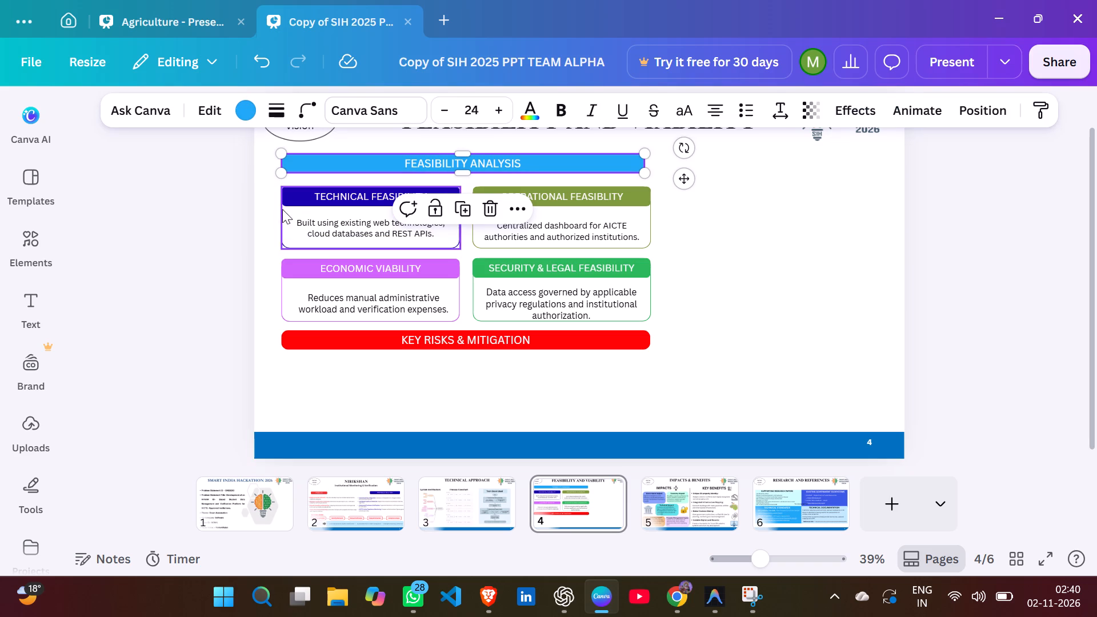
left_click_drag(270, 204, 387, 233)
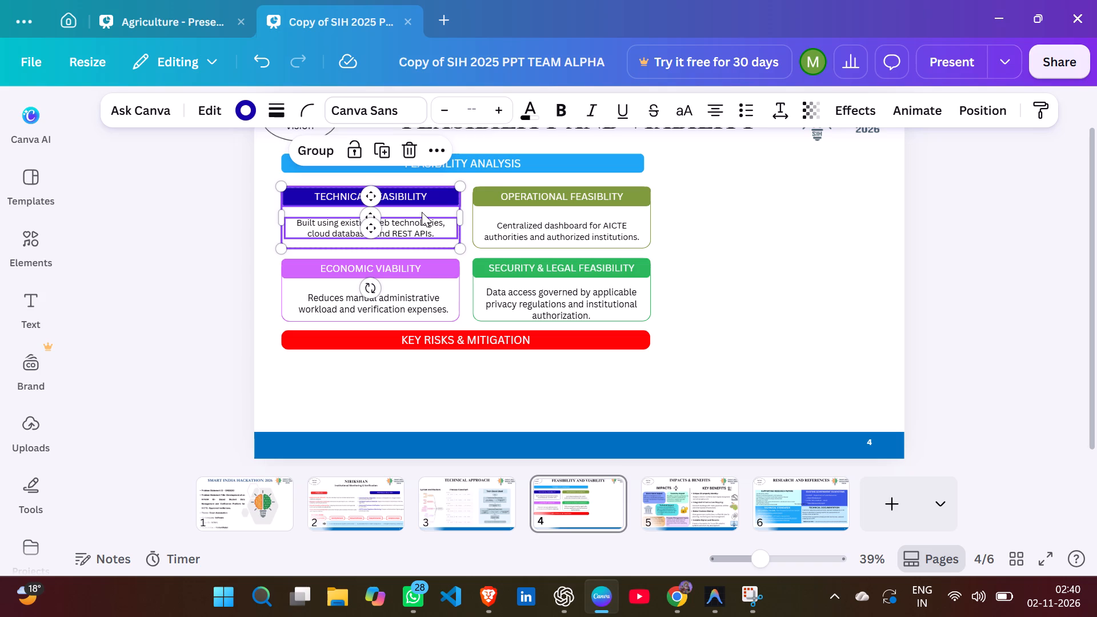
left_click_drag(422, 212, 422, 207)
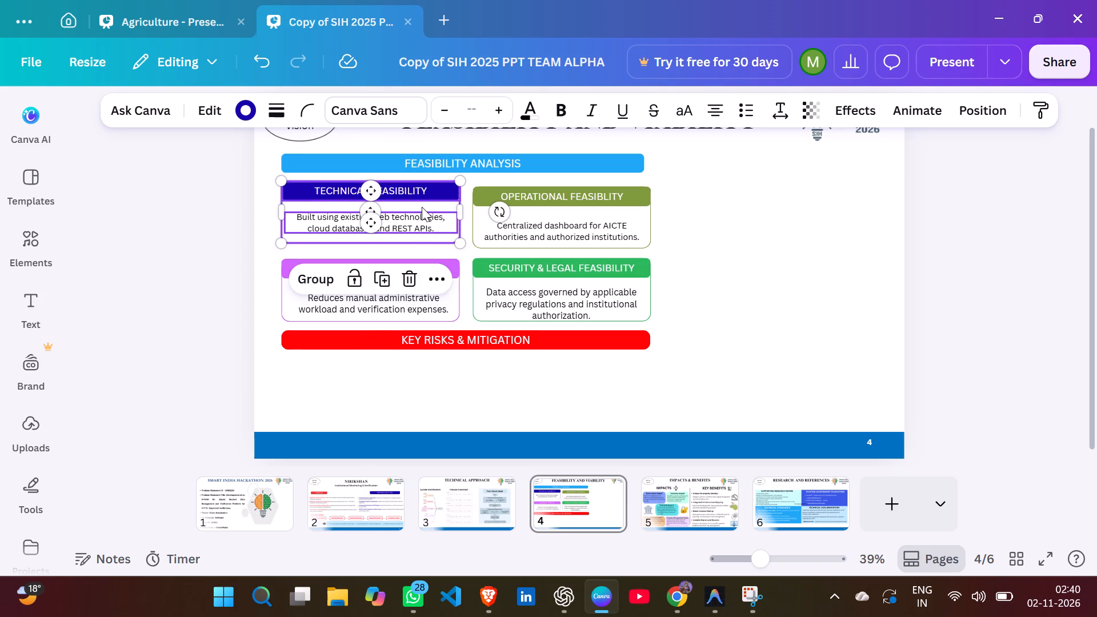
left_click(700, 189)
left_click_drag(670, 199, 566, 238)
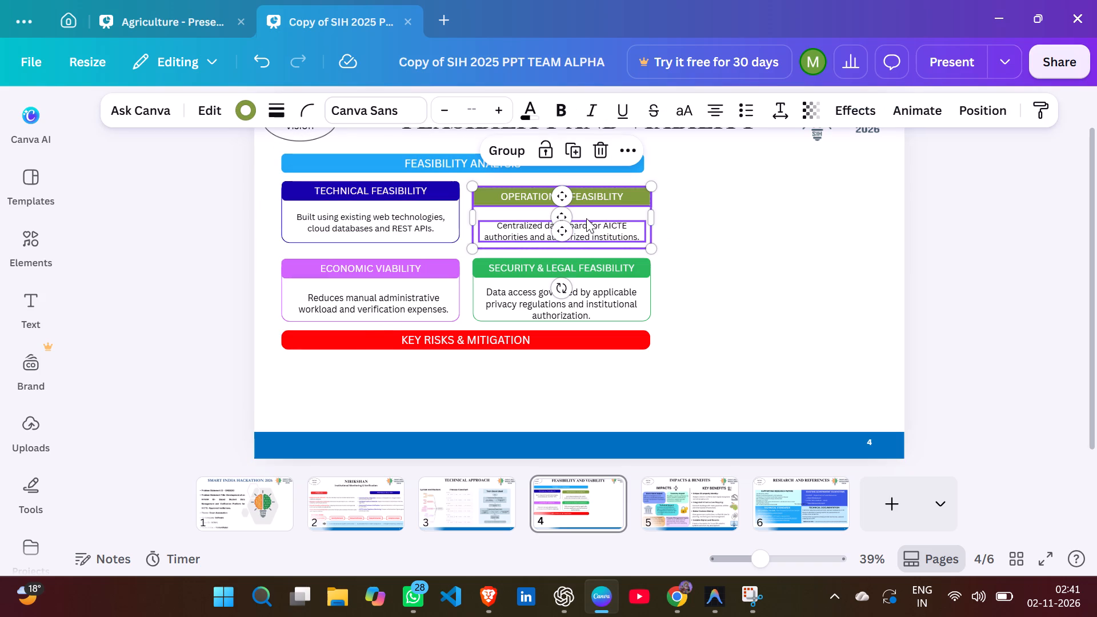
left_click(586, 218)
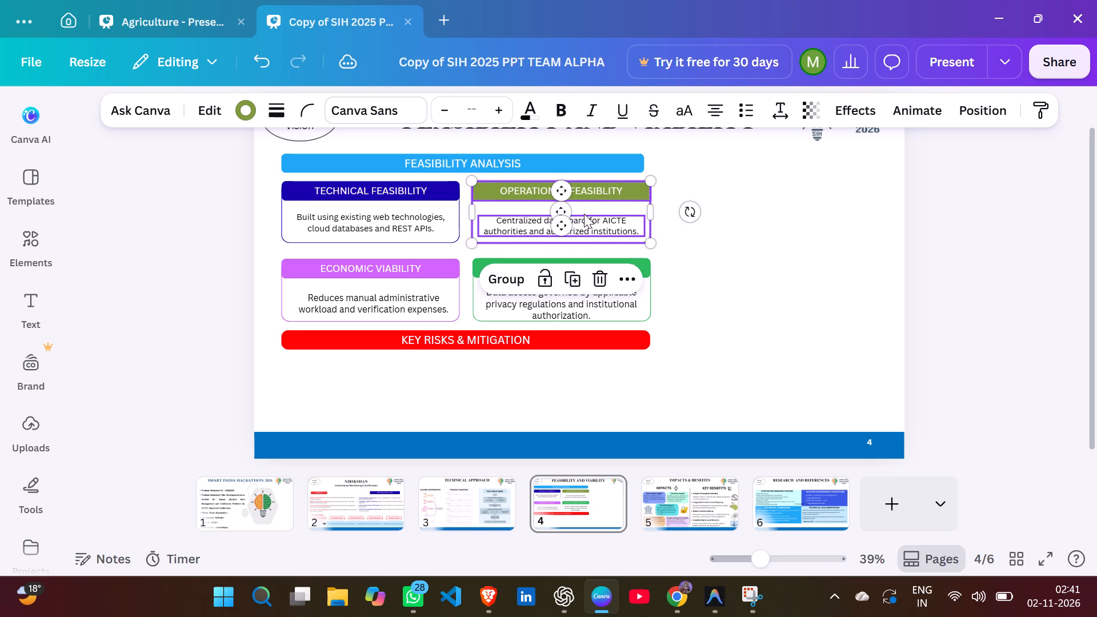
left_click(702, 259)
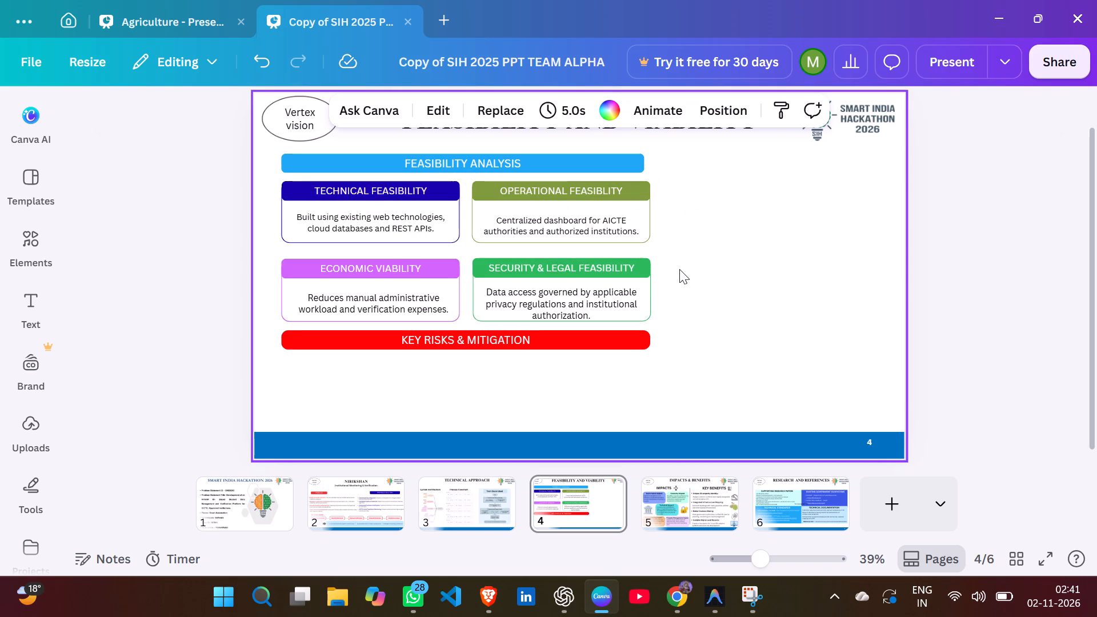
Move the complete SECURITY & LEGAL FEASIBILITY and ECONOMIC VIABILITY boxes slightly up and level with each other, away from the red bar.
left_click_drag(679, 269, 567, 303)
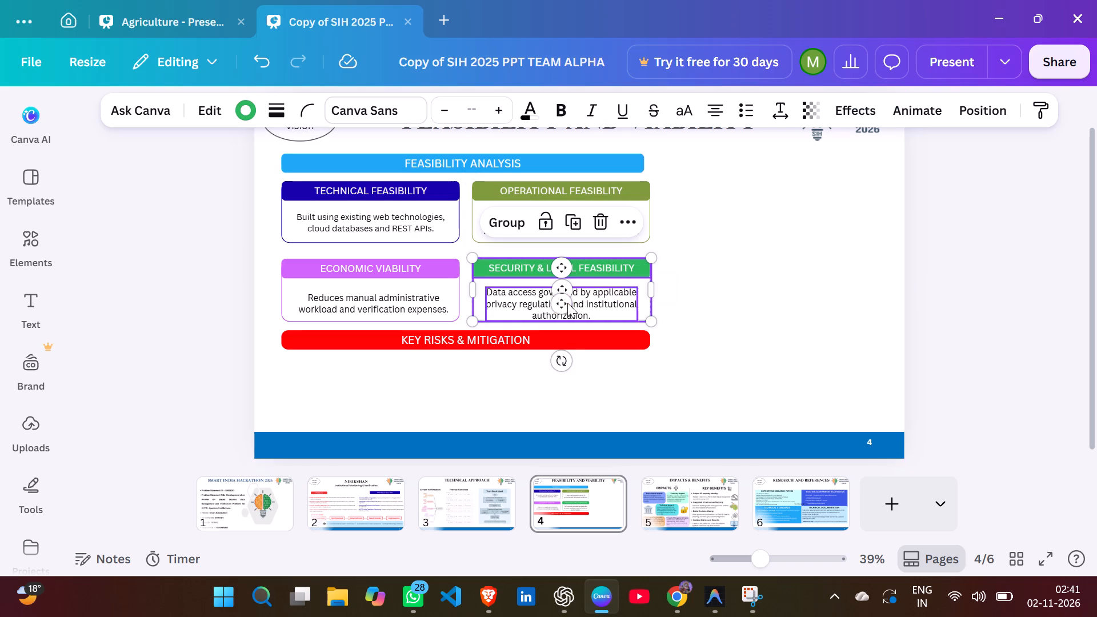
left_click(632, 281)
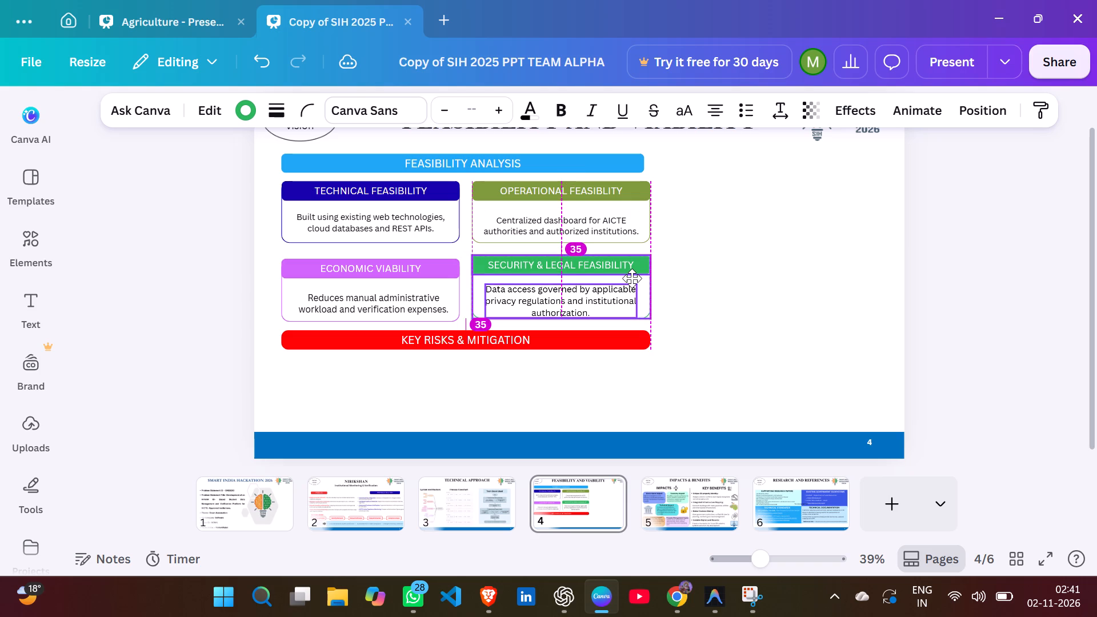
left_click(733, 270)
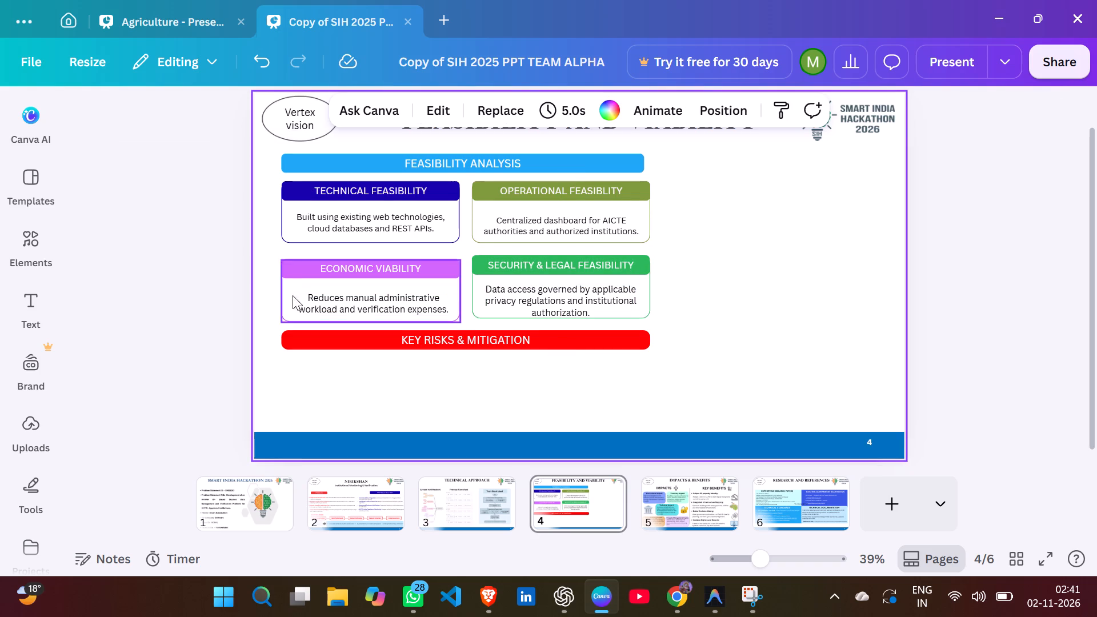
left_click_drag(272, 257, 391, 298)
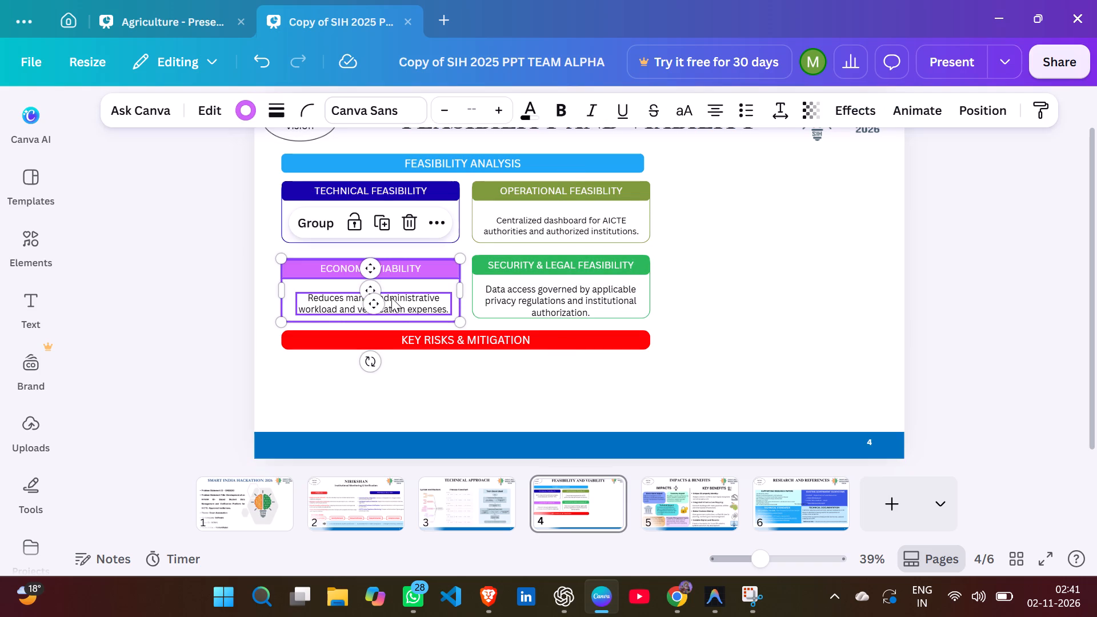
left_click(414, 279)
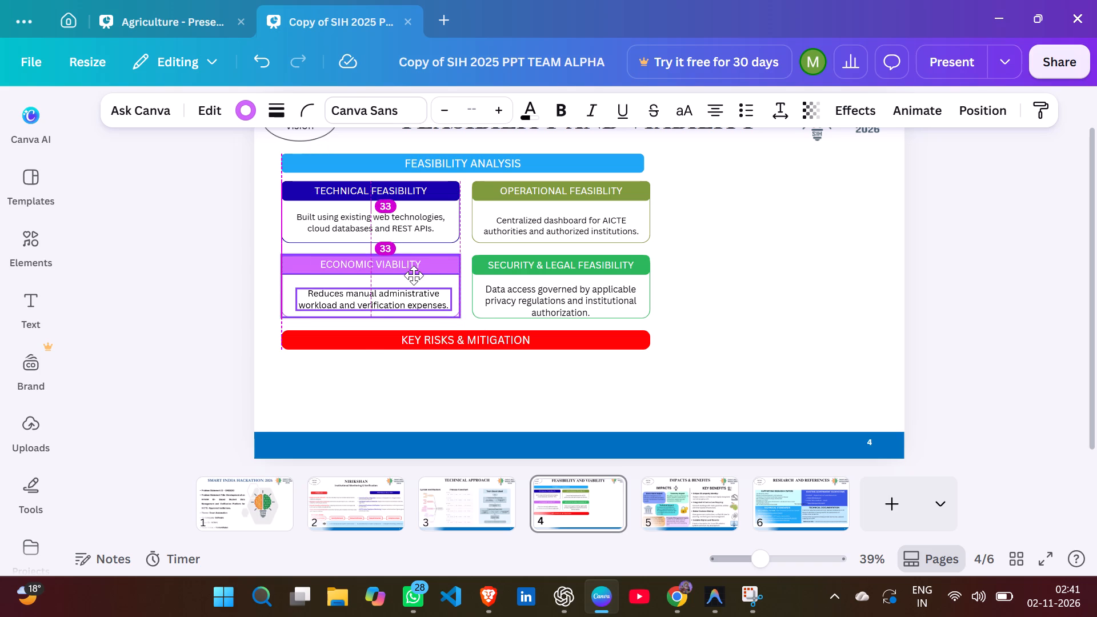
left_click_drag(619, 249, 626, 248)
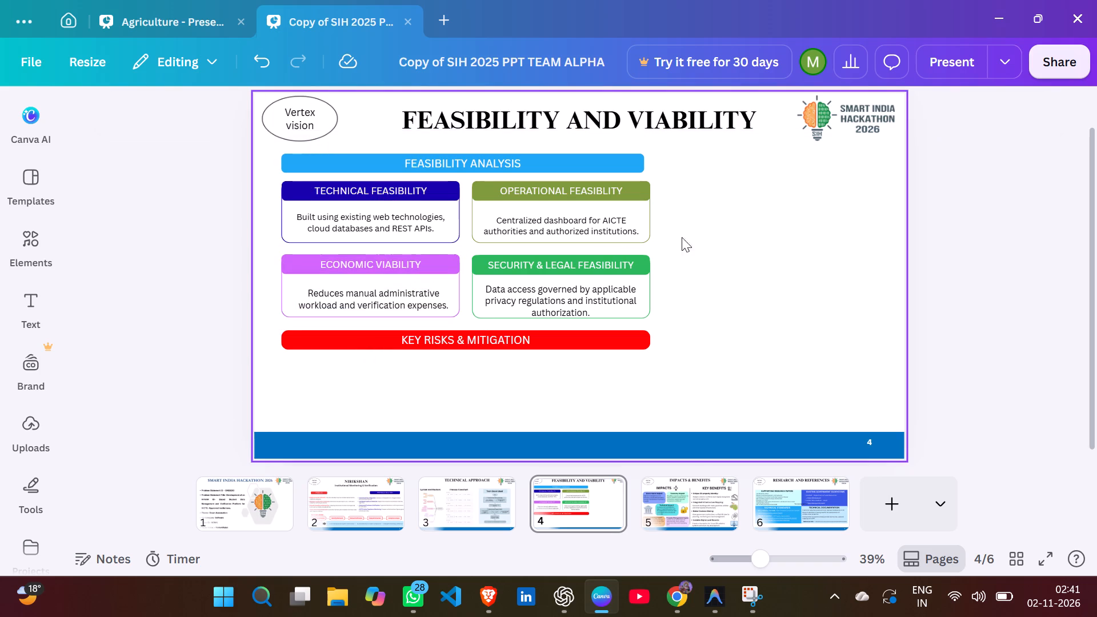
left_click(691, 235)
left_click_drag(655, 269, 566, 298)
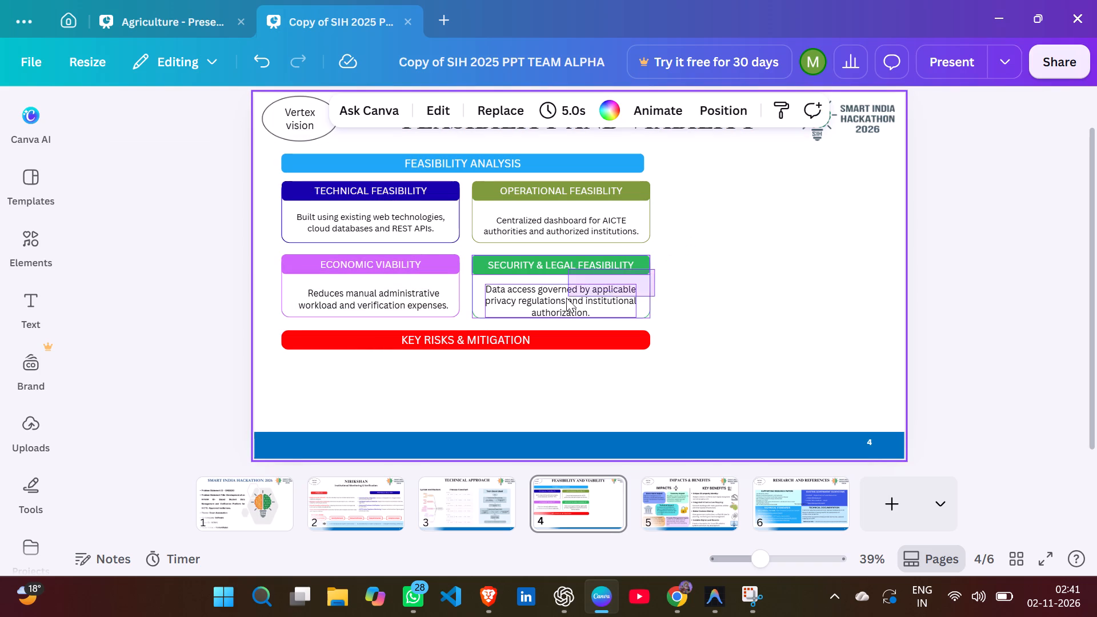
left_click_drag(566, 298, 562, 302)
left_click(595, 274)
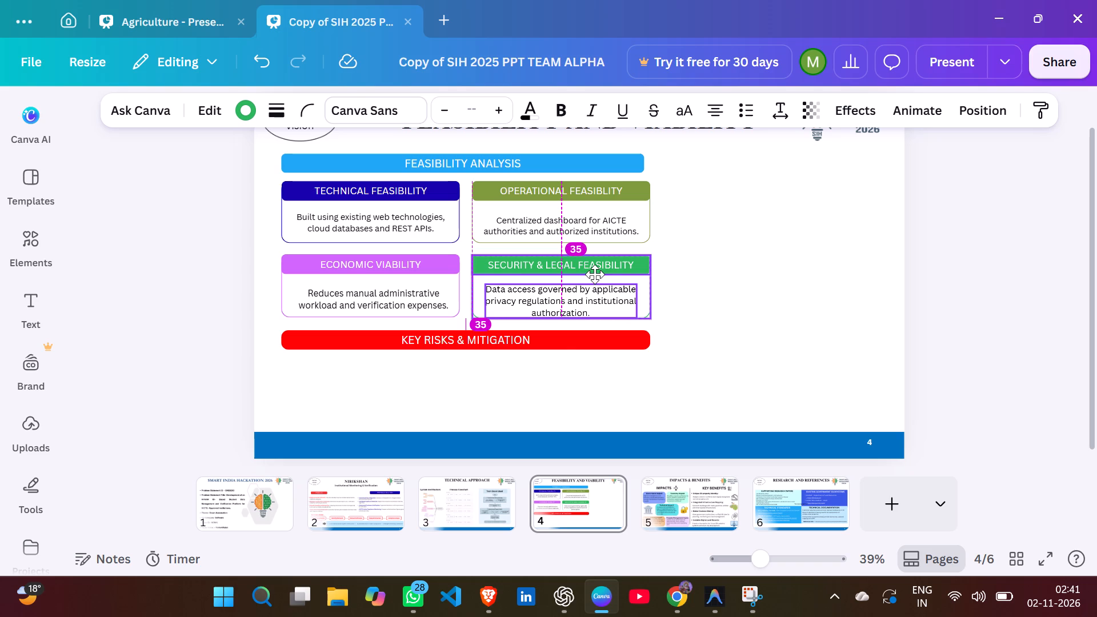
left_click(703, 273)
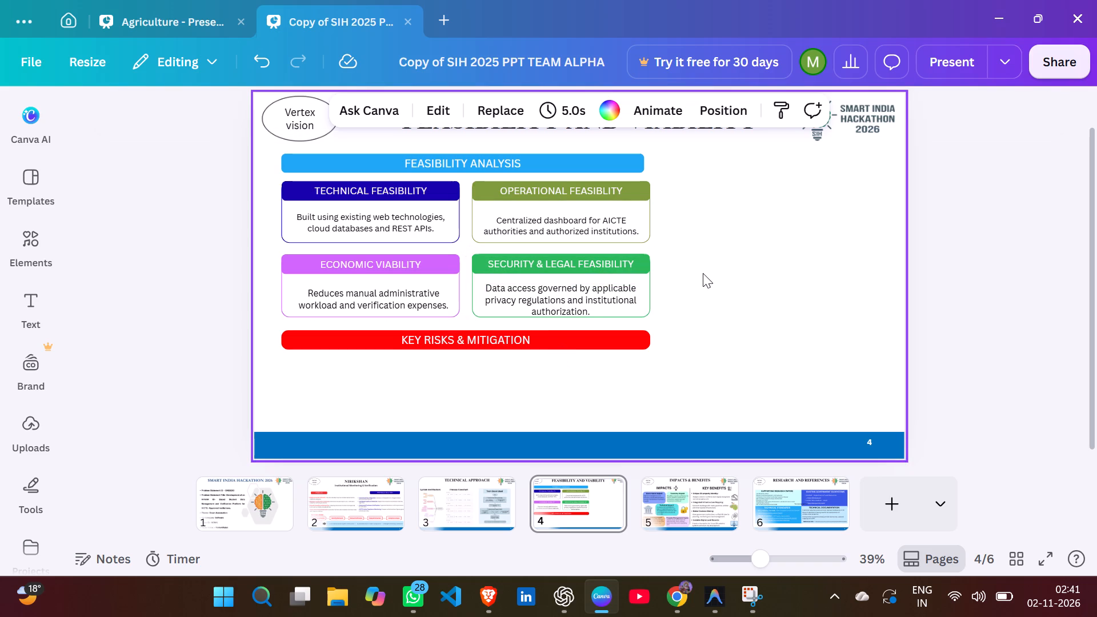
Nudge the description text in the SECURITY & LEGAL FEASIBILITY box slightly upward within its frame.
left_click(579, 297)
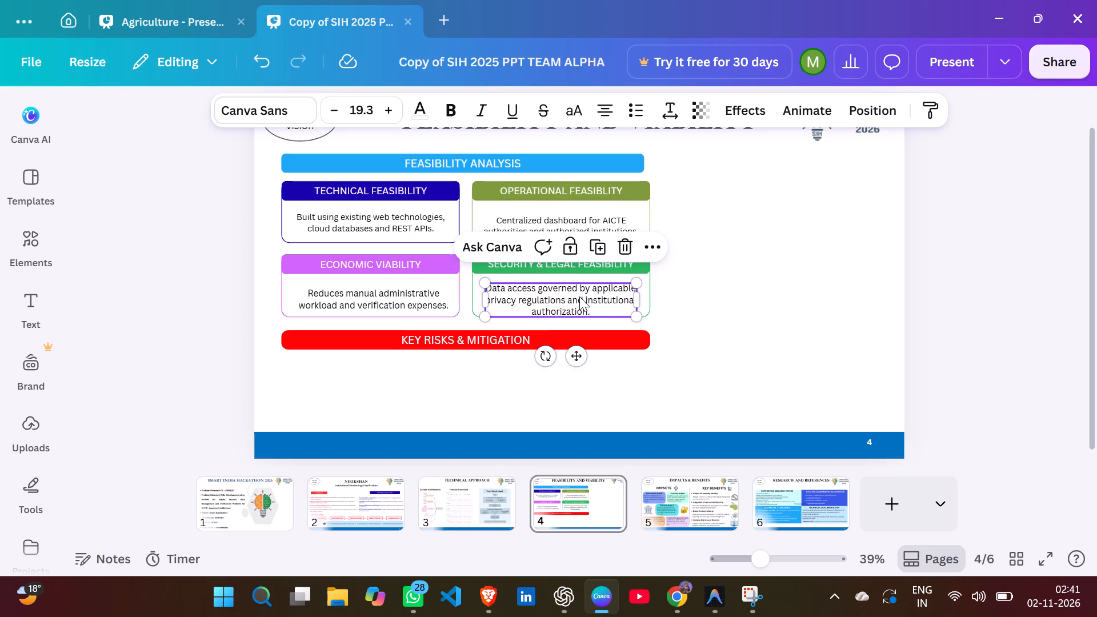
key("Up")
key("Up")
key("Up")
key("Down")
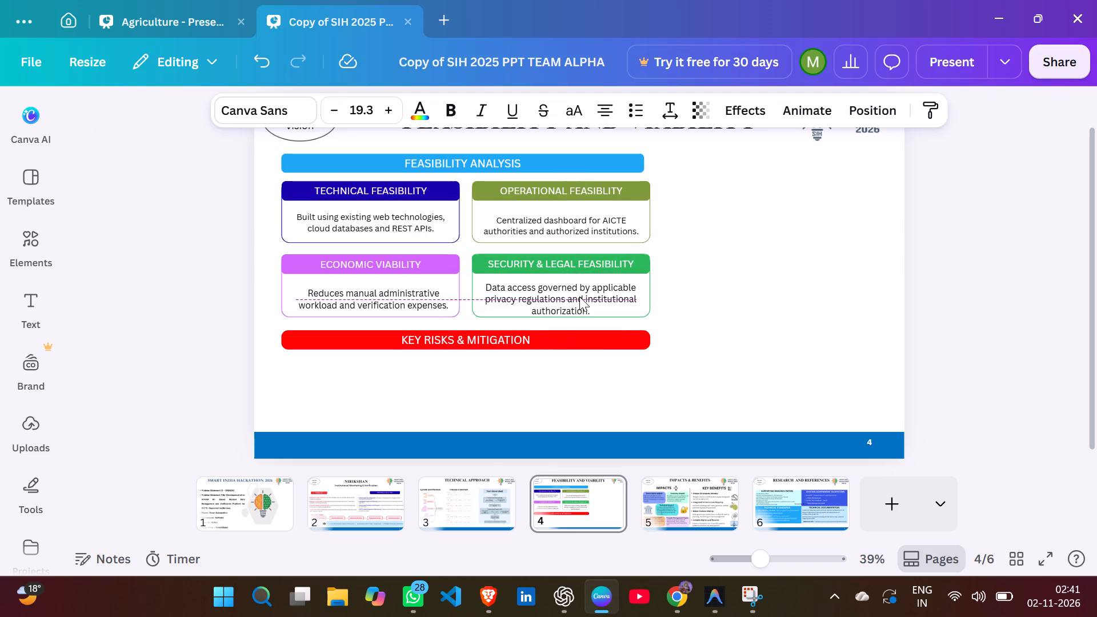
key("Up")
key("Down")
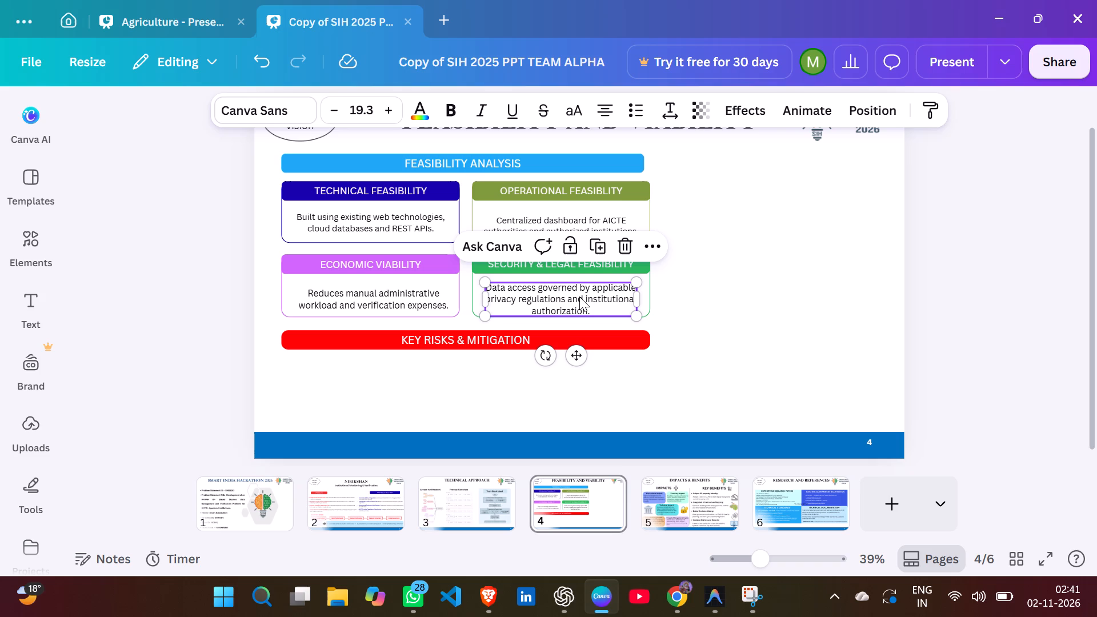
left_click(710, 296)
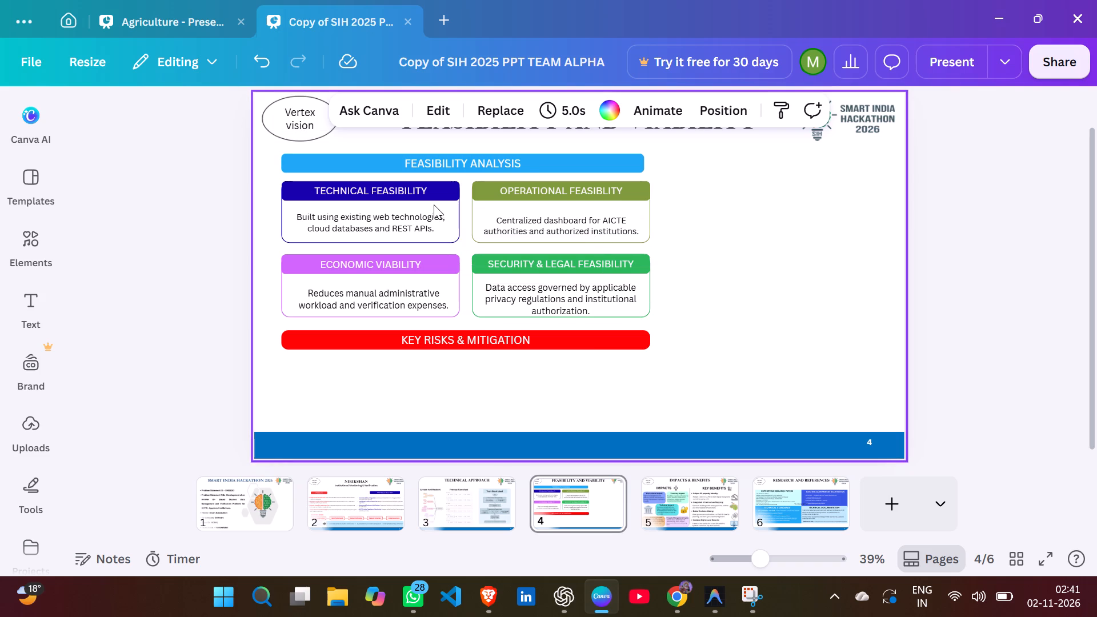
Nudge the description text in the OPERATIONAL FEASIBLITY box upward until it lines up with the TECHNICAL FEASIBILITY description.
left_click(531, 218)
key("Up")
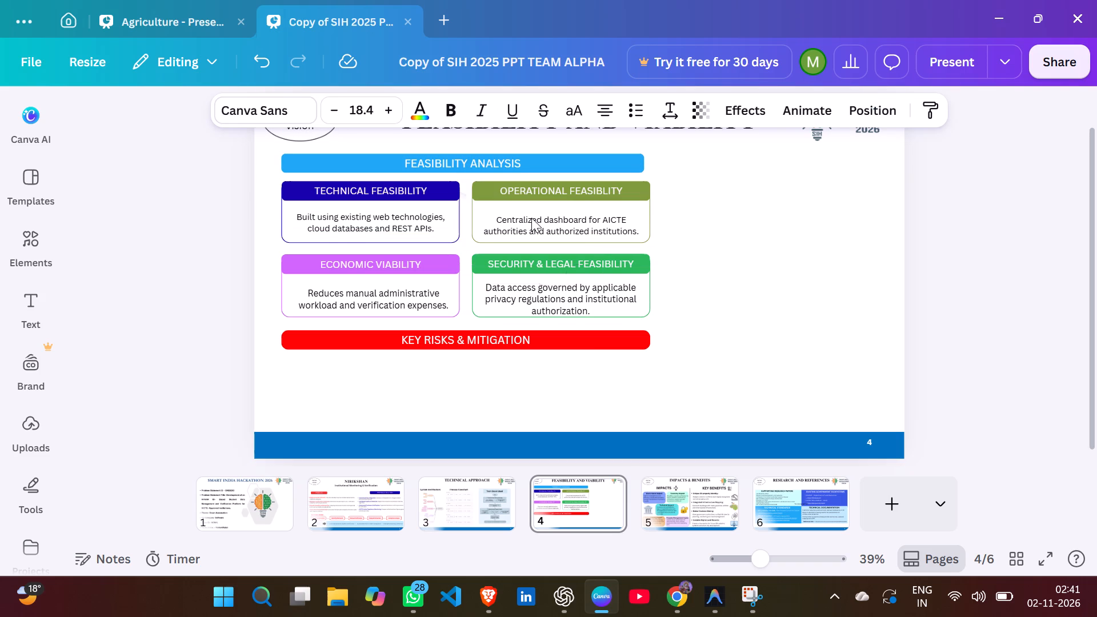
key("Up")
key("Up")
key("Up")
key("Up")
key("Up")
key("Up")
key("Up")
key("Up")
key("Up")
key("Up")
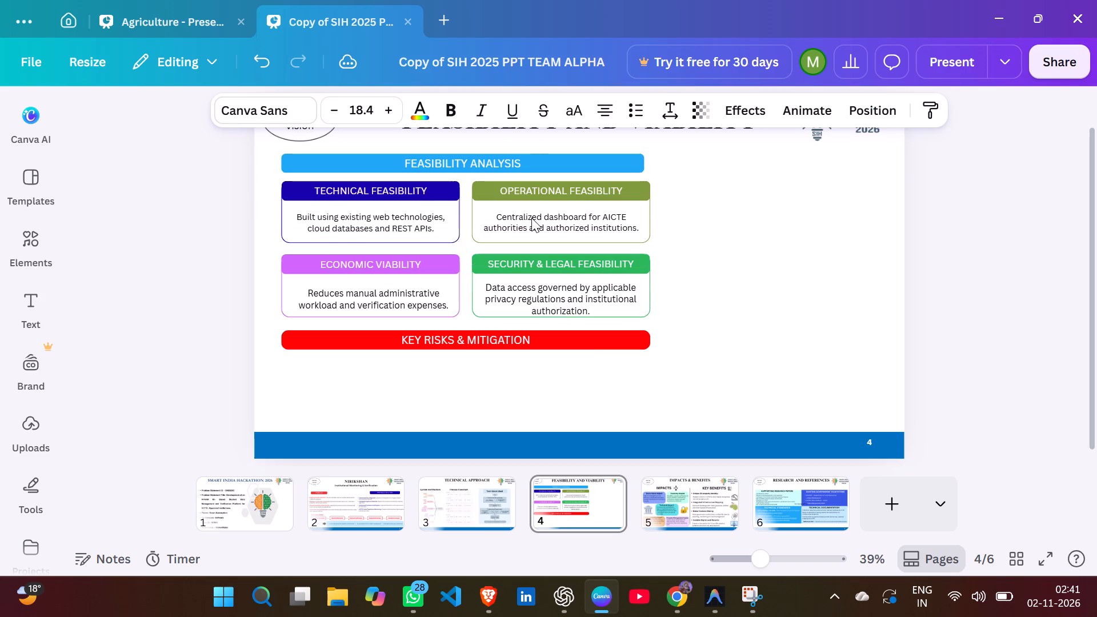
key("Up")
key("Down")
key("Up")
key("Up")
key("Up")
key("Up")
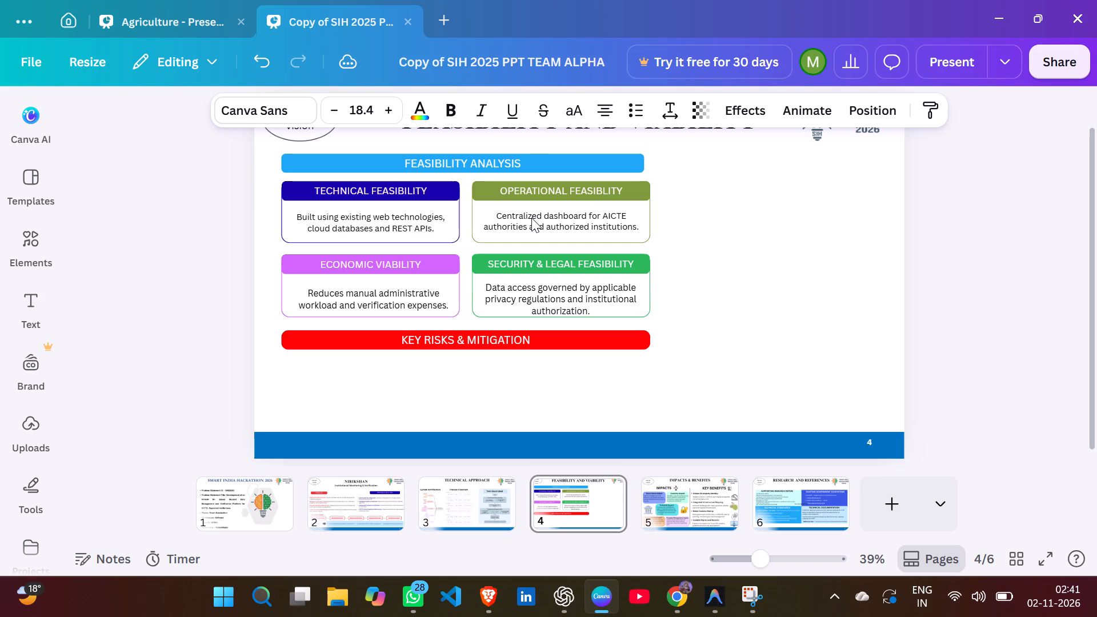
key("Down")
key("Down")
key("Down")
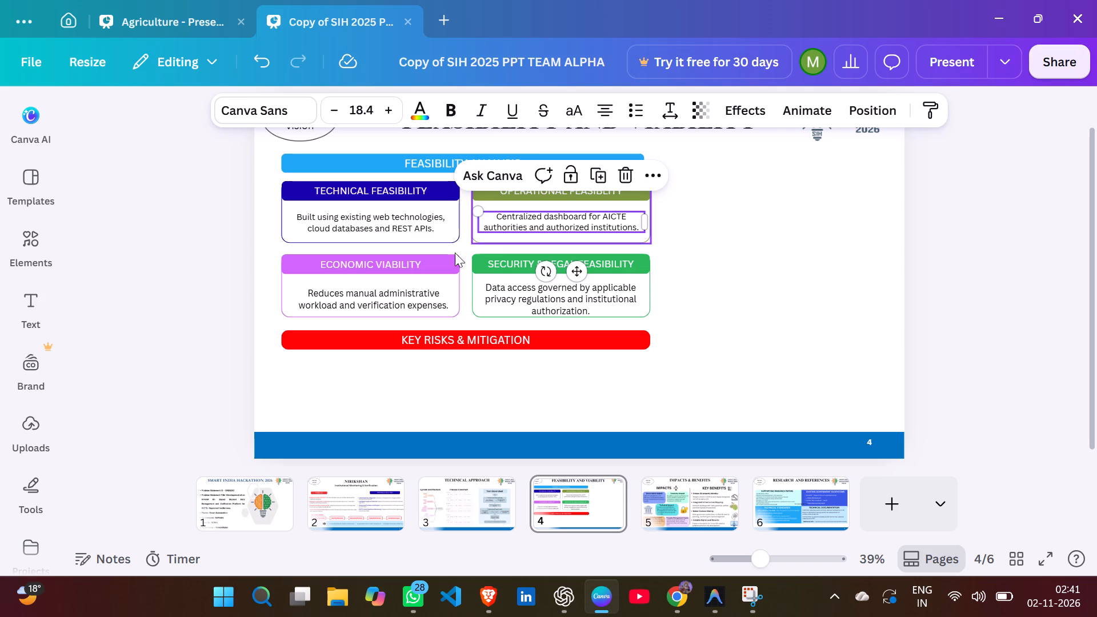
Compare the font sizes of the box descriptions and set the TECHNICAL FEASIBILITY description to size 19.
left_click(586, 298)
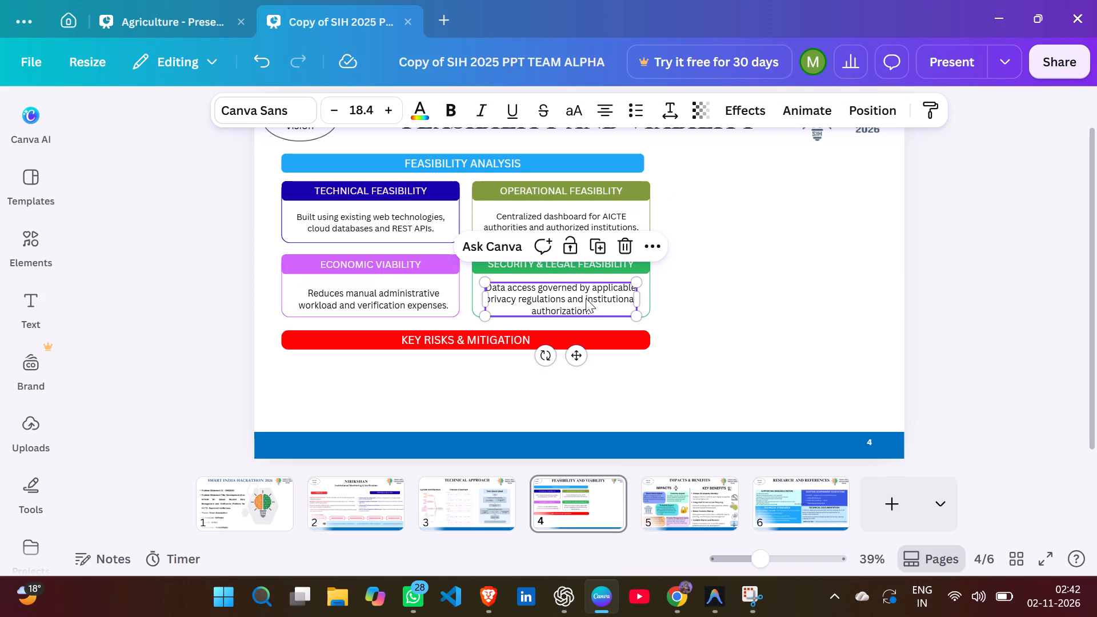
left_click(431, 288)
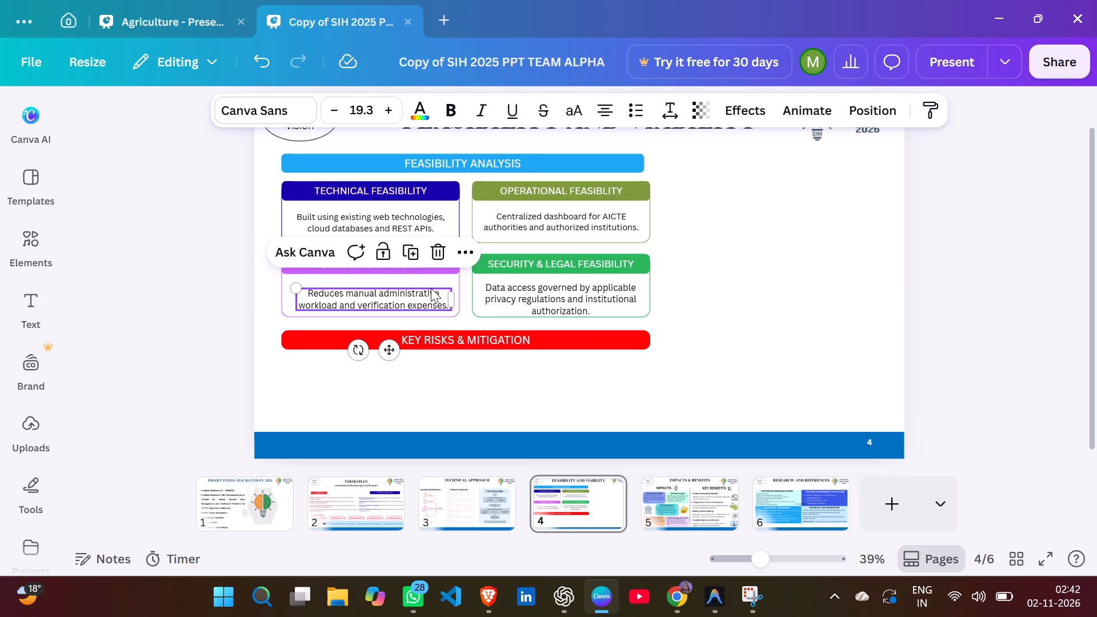
left_click(525, 291)
left_click(544, 212)
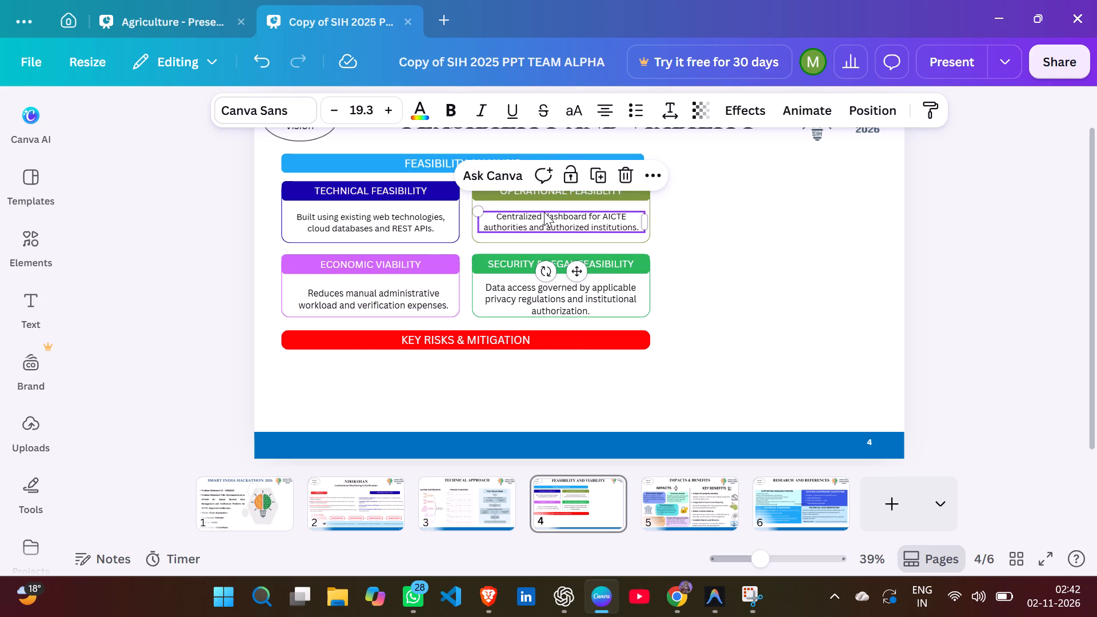
left_click(375, 218)
left_click(364, 114)
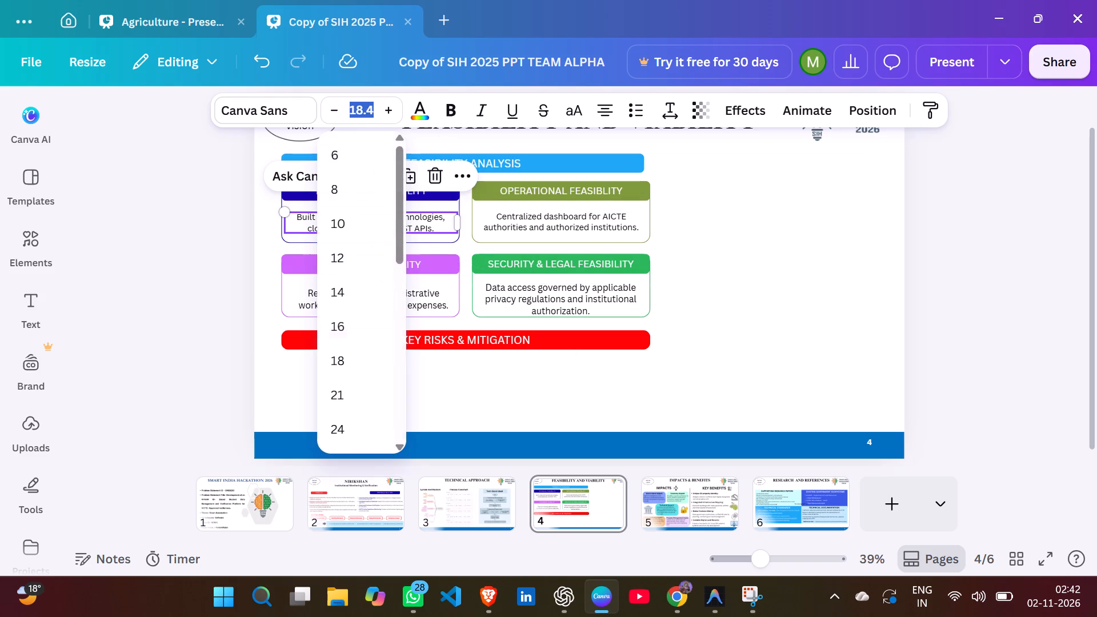
key("BackSpace")
type("19")
key("Return")
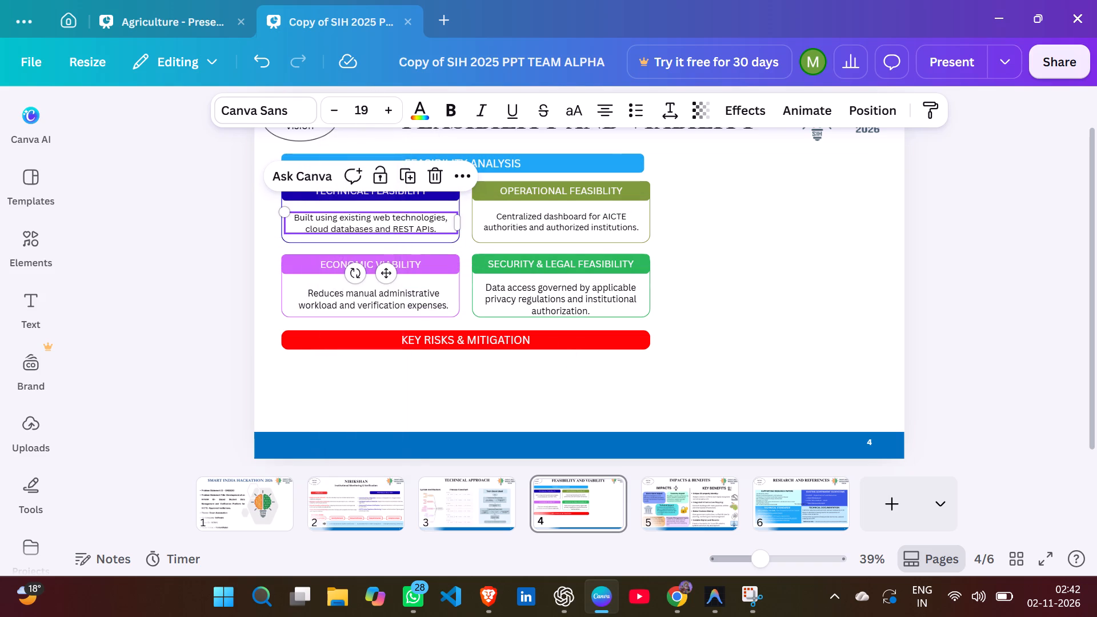
Set the description text in the OPERATIONAL FEASIBLITY box to font size 19.
left_click(552, 231)
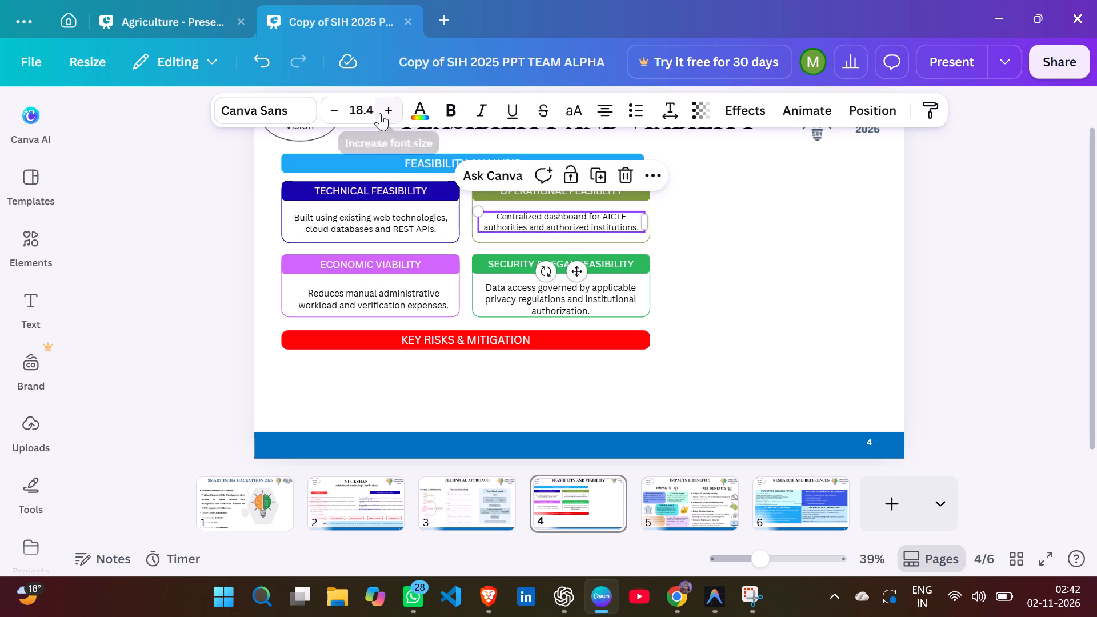
left_click(368, 113)
key("BackSpace")
type("19")
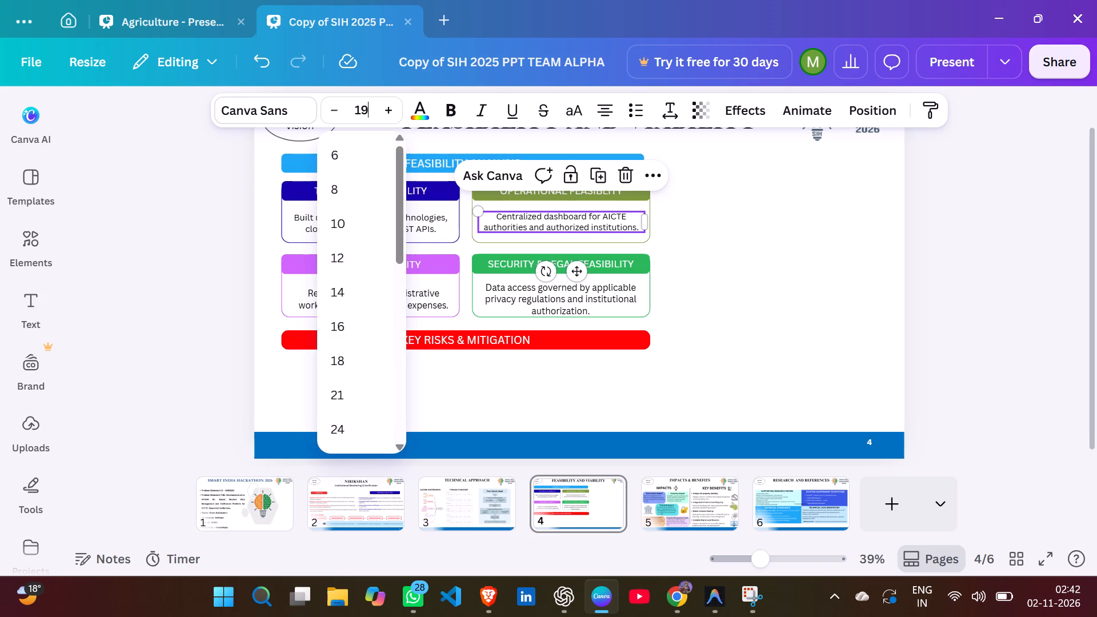
key("Return")
left_click(719, 241)
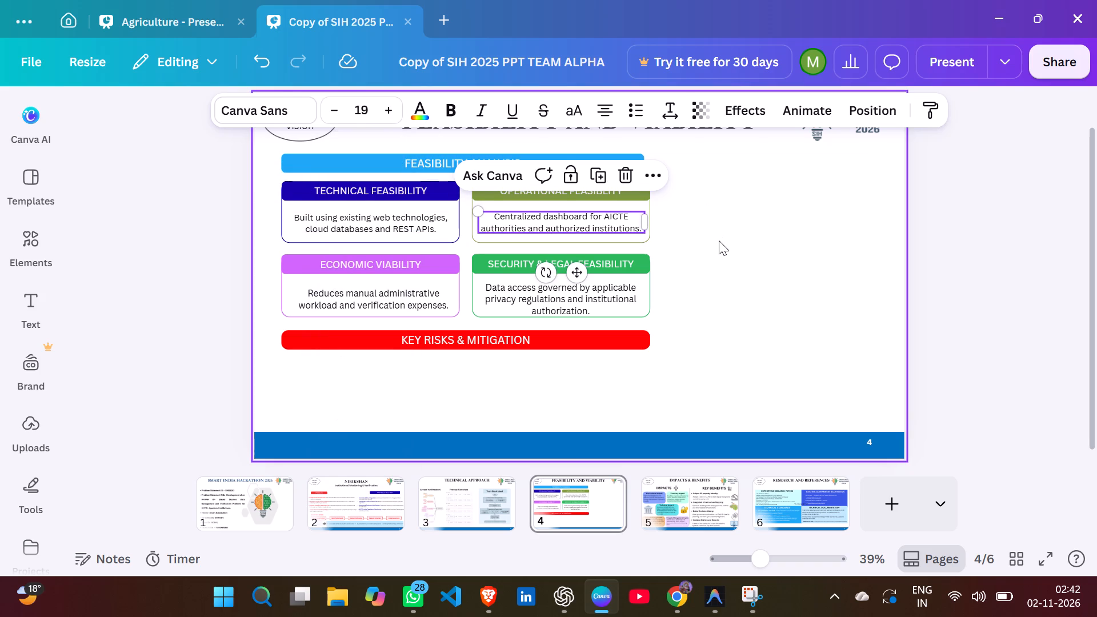
Set the description text in the SECURITY & LEGAL FEASIBILITY box to font size 19.
left_click(592, 283)
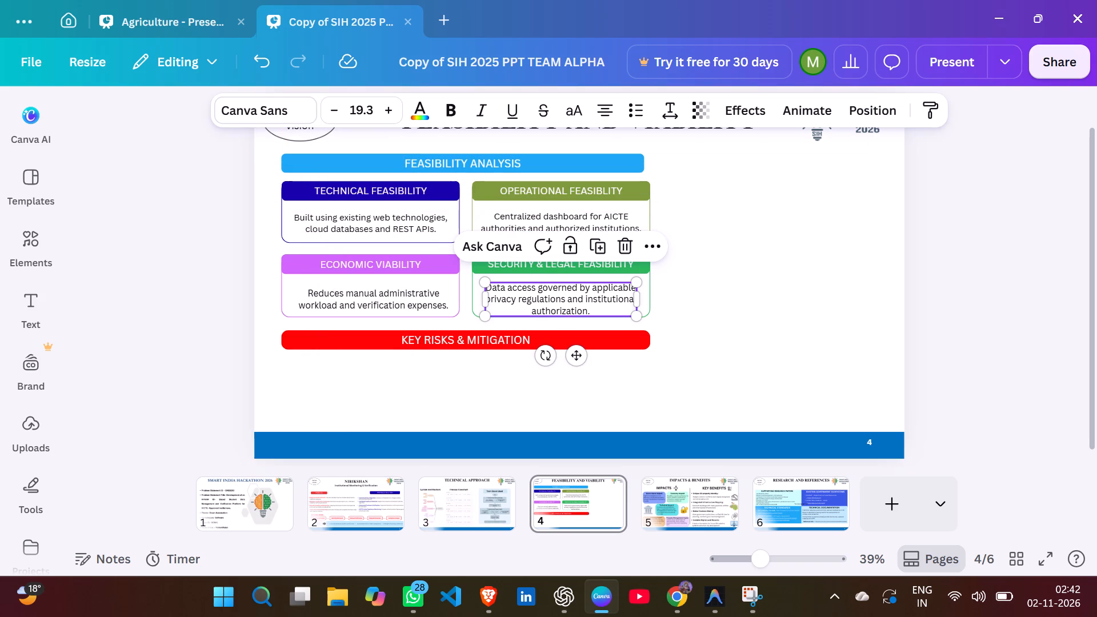
left_click(357, 98)
key("BackSpace")
type("19")
key("Return")
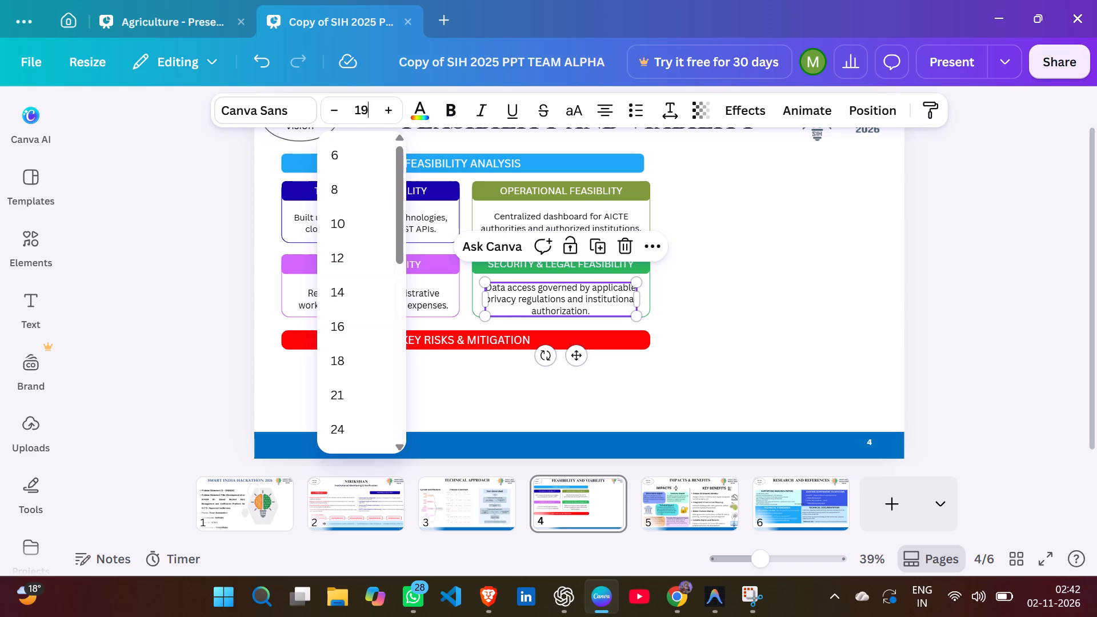
left_click(724, 265)
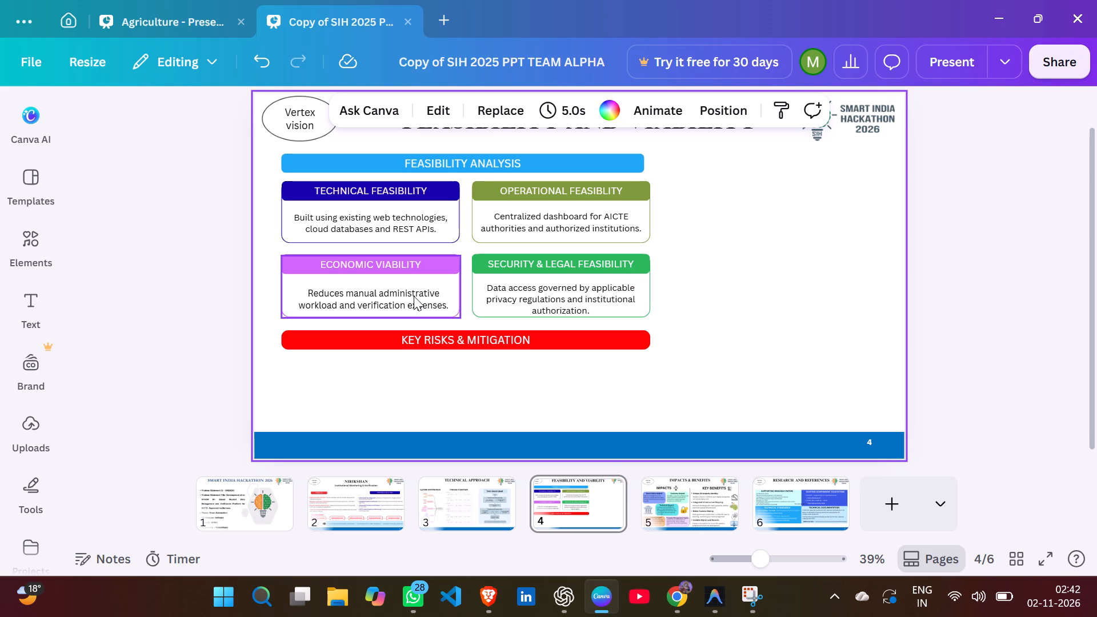
left_click(683, 299)
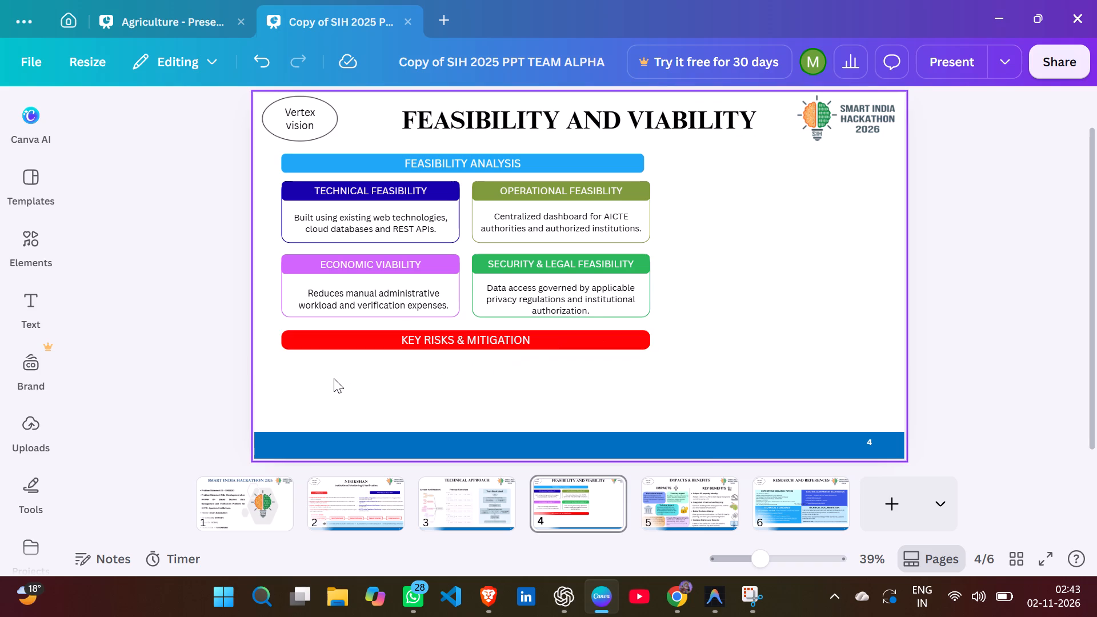
Add a rectangle directly below the KEY RISKS & MITIGATION bar and stretch it to roughly the bar's width.
key("r")
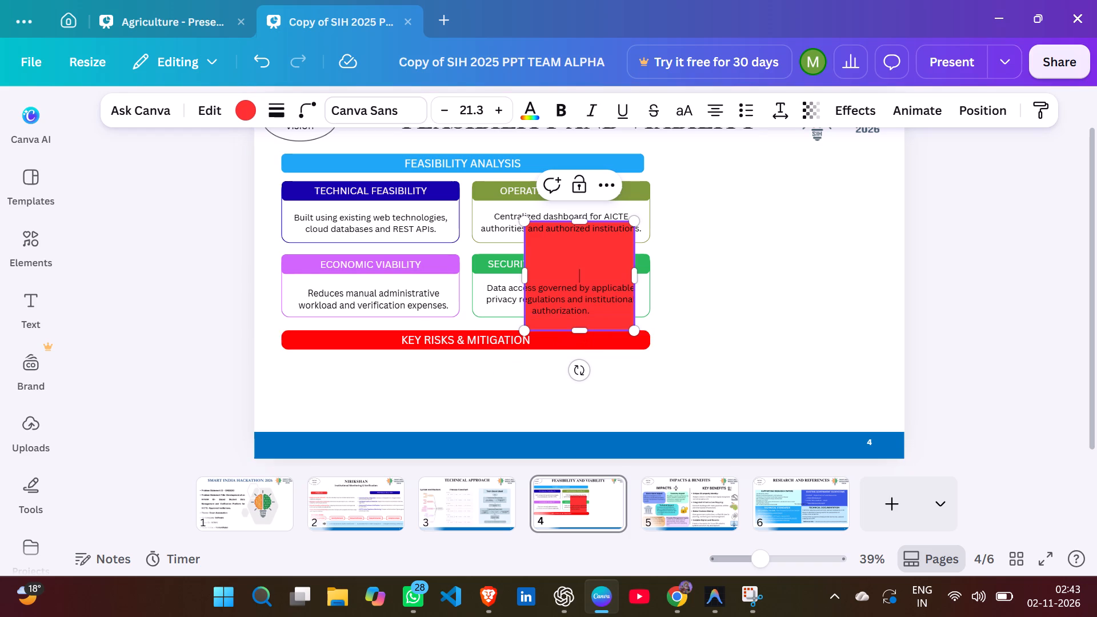
left_click_drag(603, 267, 349, 395)
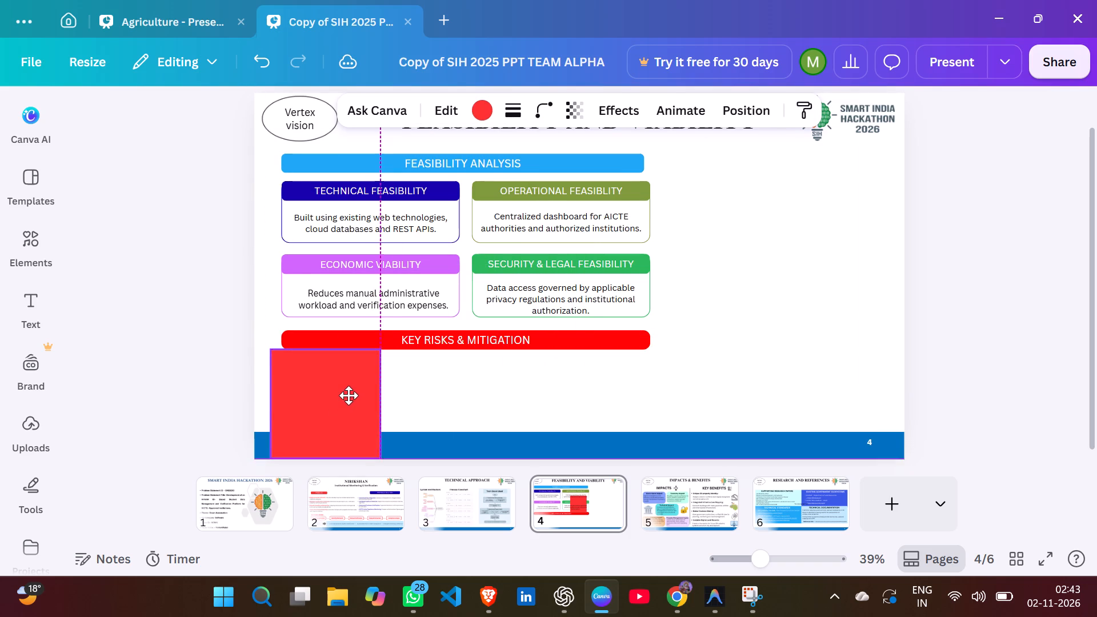
left_click_drag(349, 395, 349, 395)
left_click_drag(376, 409, 686, 414)
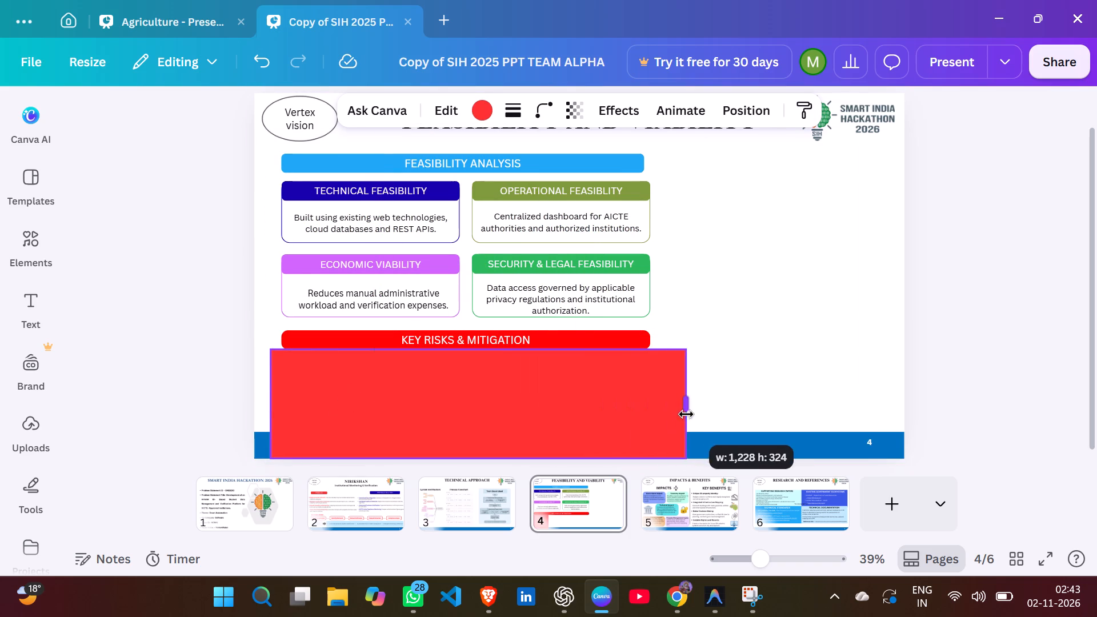
left_click_drag(686, 414, 637, 418)
left_click_drag(458, 354, 470, 360)
left_click_drag(429, 391, 439, 387)
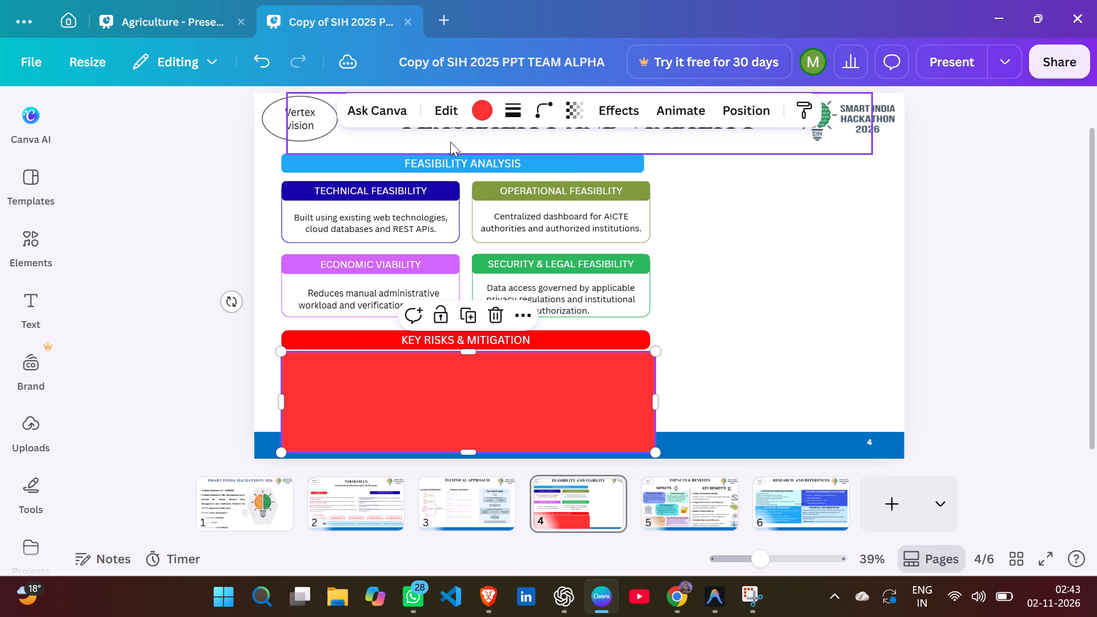
Fill the new rectangle below the KEY RISKS & MITIGATION bar with white.
left_click(475, 110)
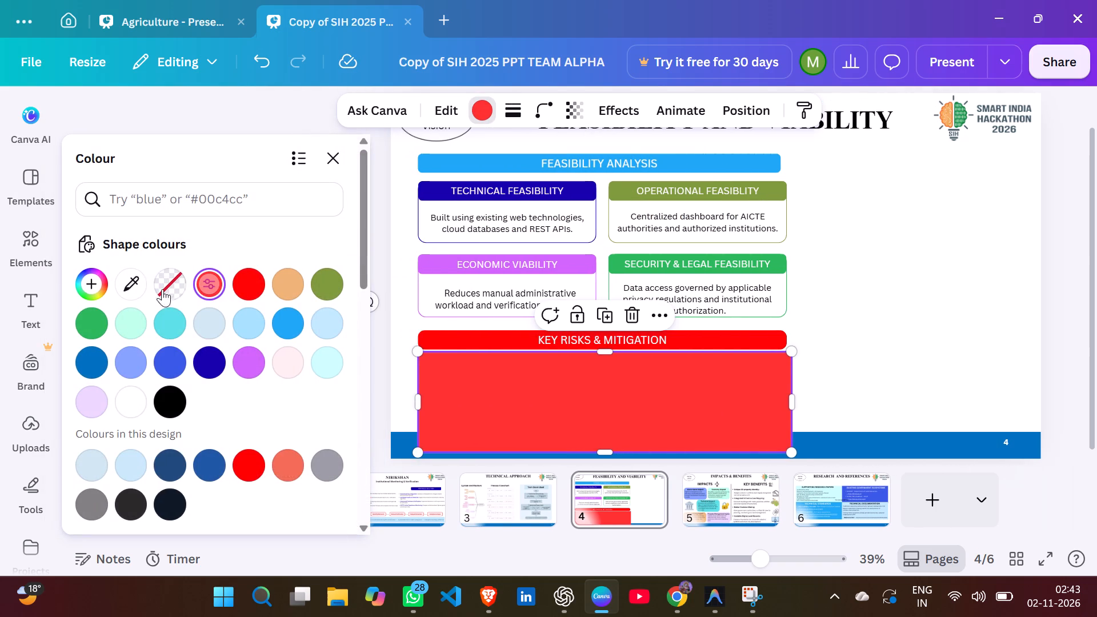
left_click(128, 401)
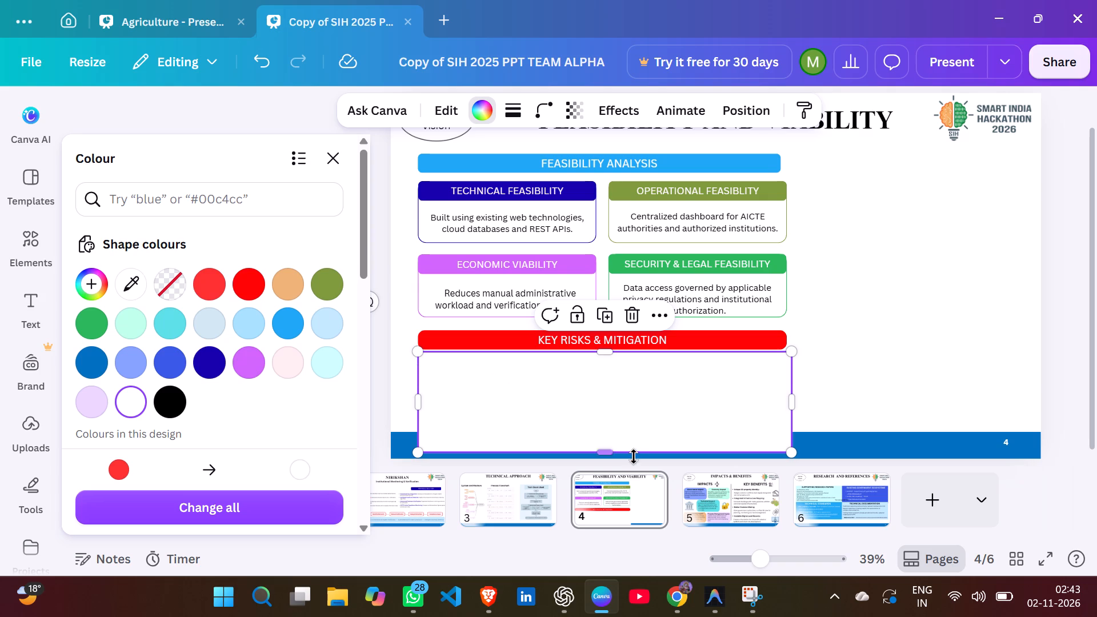
Shorten the white rectangle so it ends at the blue footer, and match its side edges to the KEY RISKS & MITIGATION bar.
left_click_drag(611, 452, 612, 428)
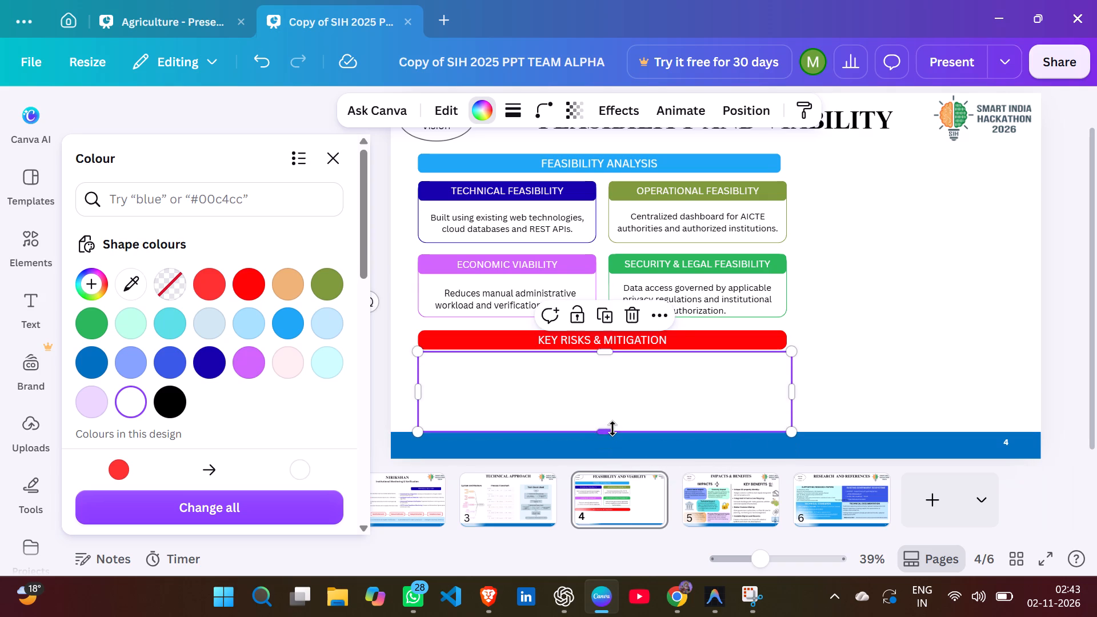
left_click(876, 367)
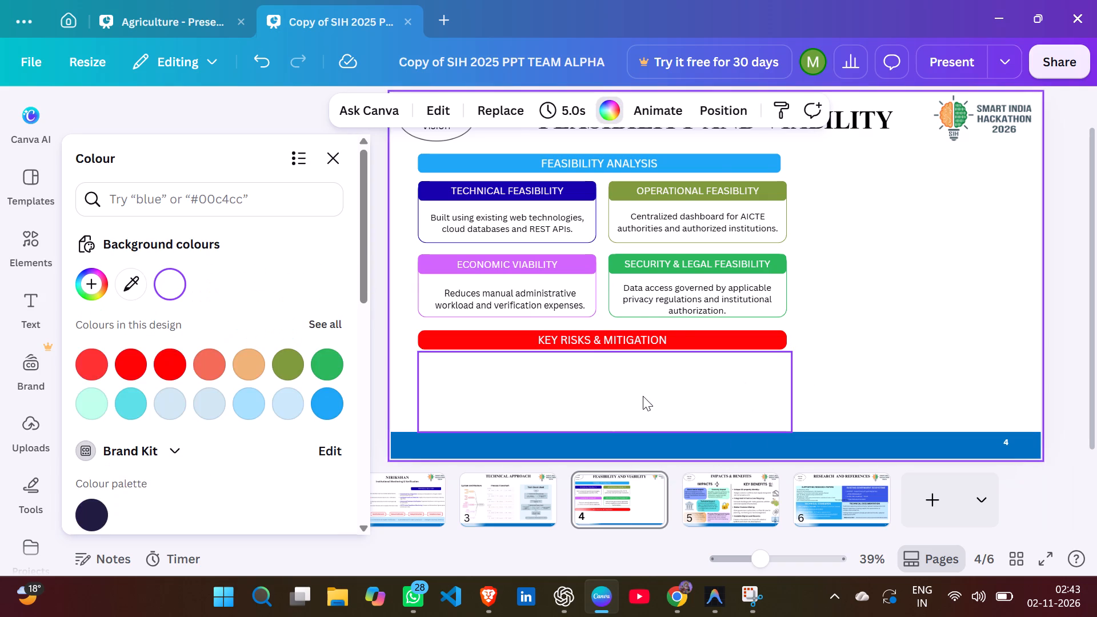
left_click_drag(643, 396, 638, 395)
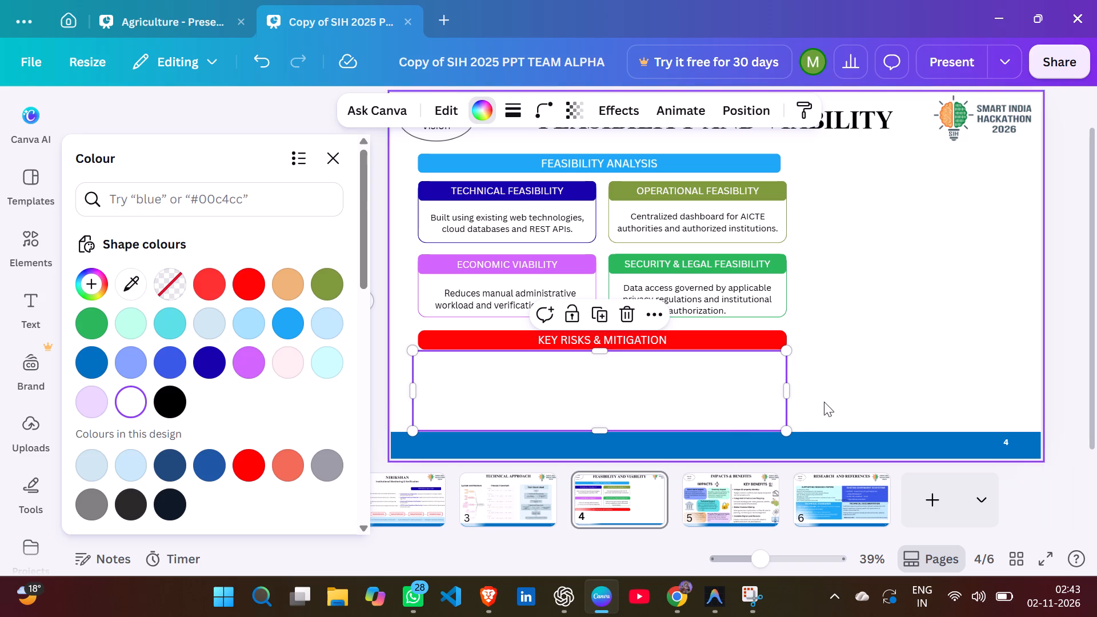
left_click(783, 394)
left_click_drag(702, 410, 708, 410)
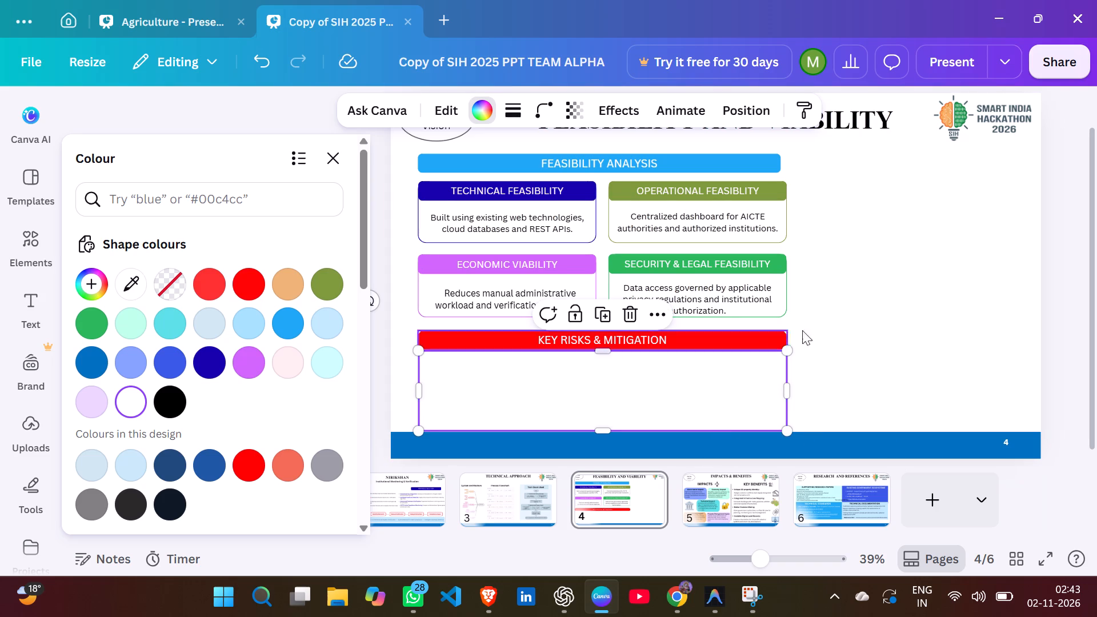
Nudge the KEY RISKS & MITIGATION bar slightly upward, closer to the feasibility boxes and clear of the white rectangle.
left_click(830, 334)
left_click(737, 347)
key("Up")
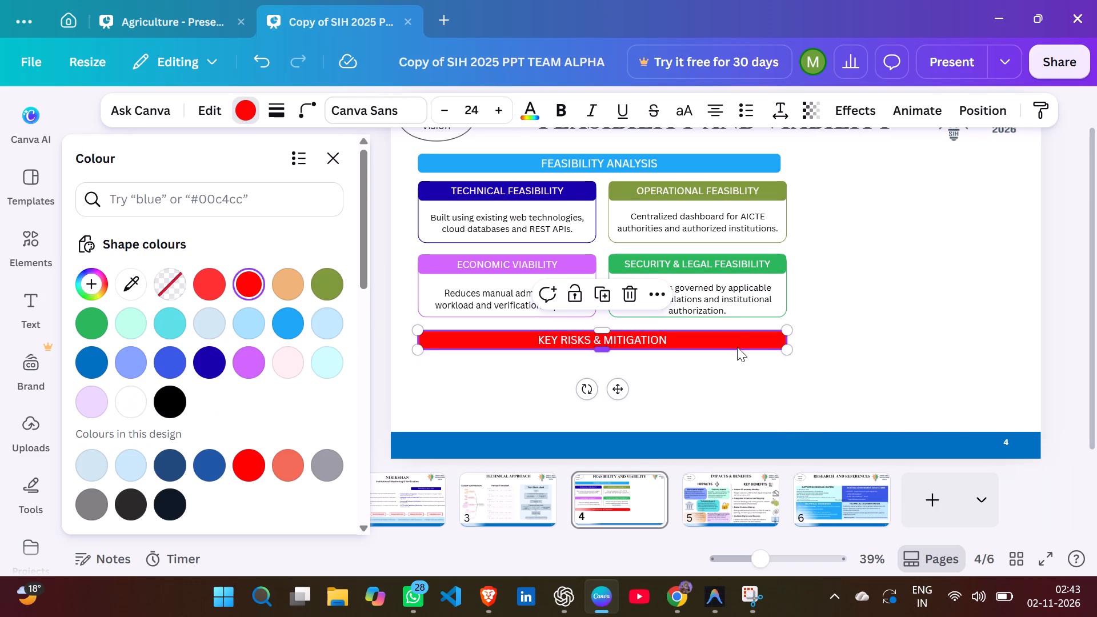
key("Up")
key("Up")
key("Up")
key("Up")
key("Up")
key("Up")
key("Up")
key("Up")
key("Up")
key("Up")
key("Up")
key("Up")
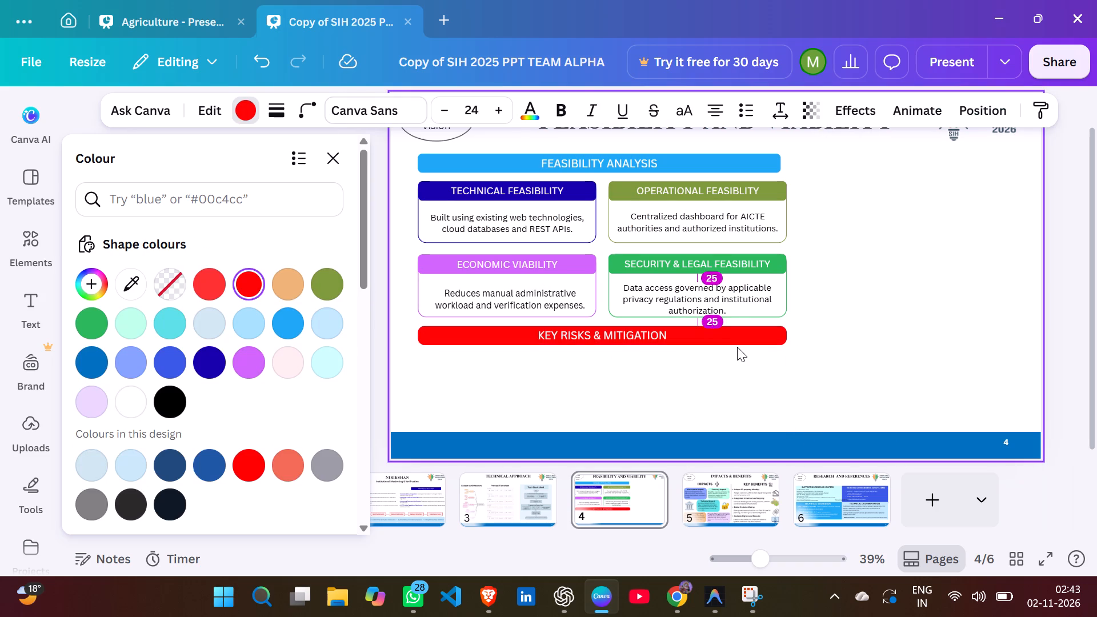
key("Up")
key("Up")
key("Up")
key("Up")
key("Up")
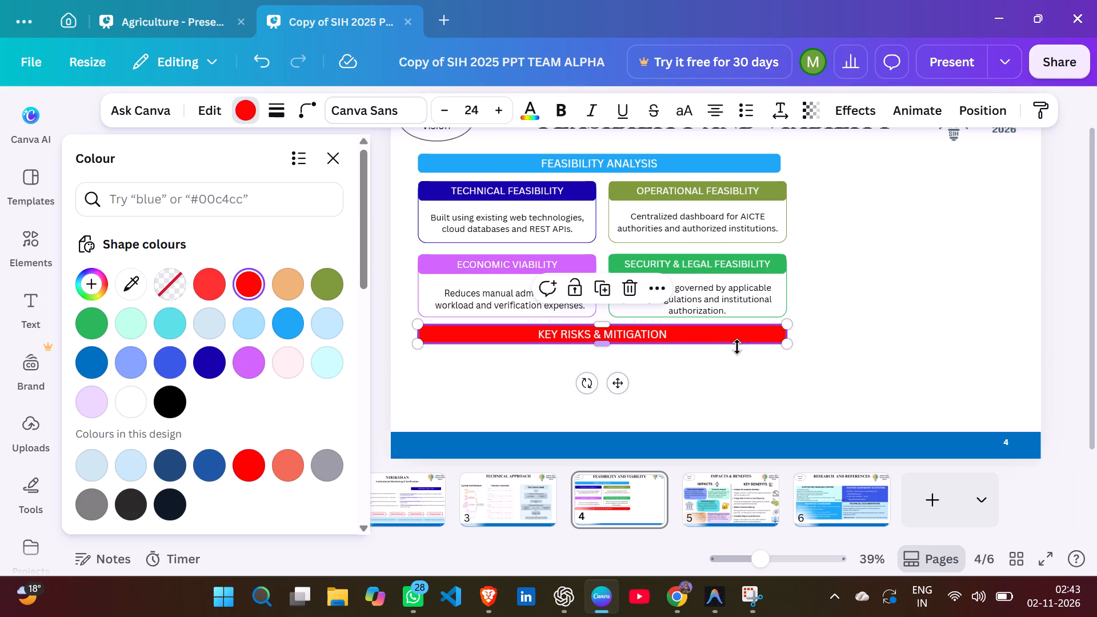
left_click(802, 343)
Reduce the white rectangle's height to about 212 by raising its bottom edge above the blue footer.
left_click(651, 389)
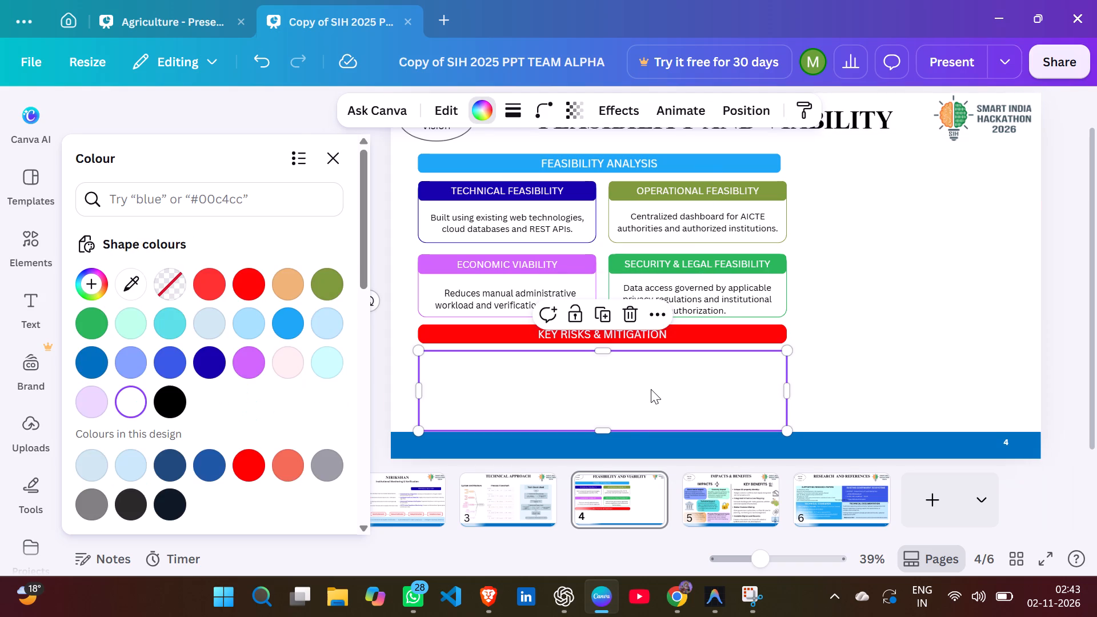
left_click_drag(608, 428, 608, 420)
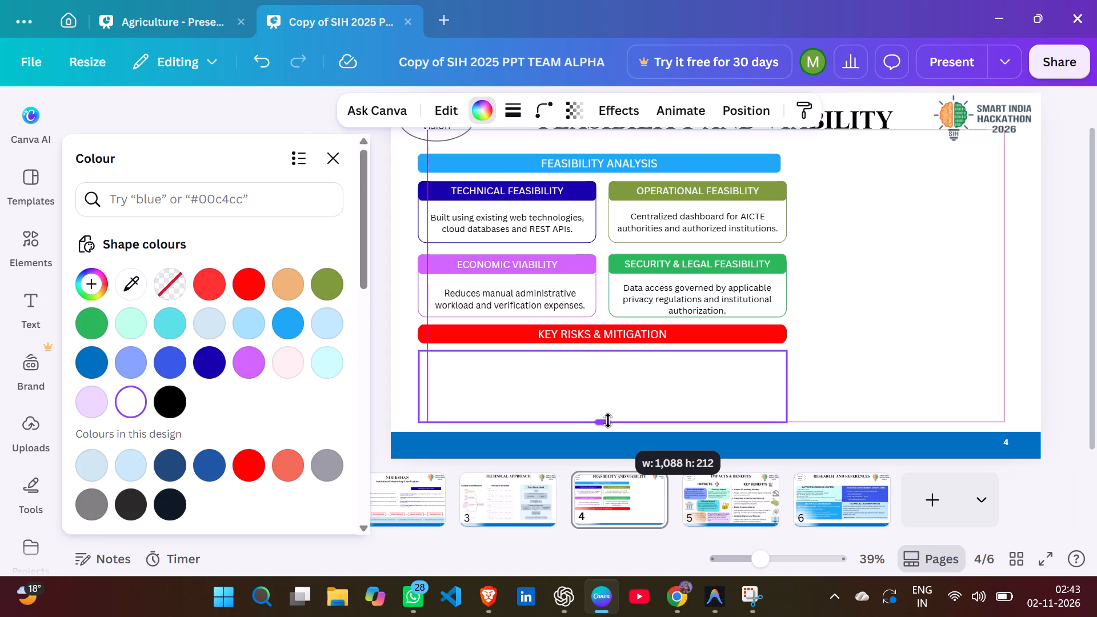
left_click_drag(608, 420, 607, 422)
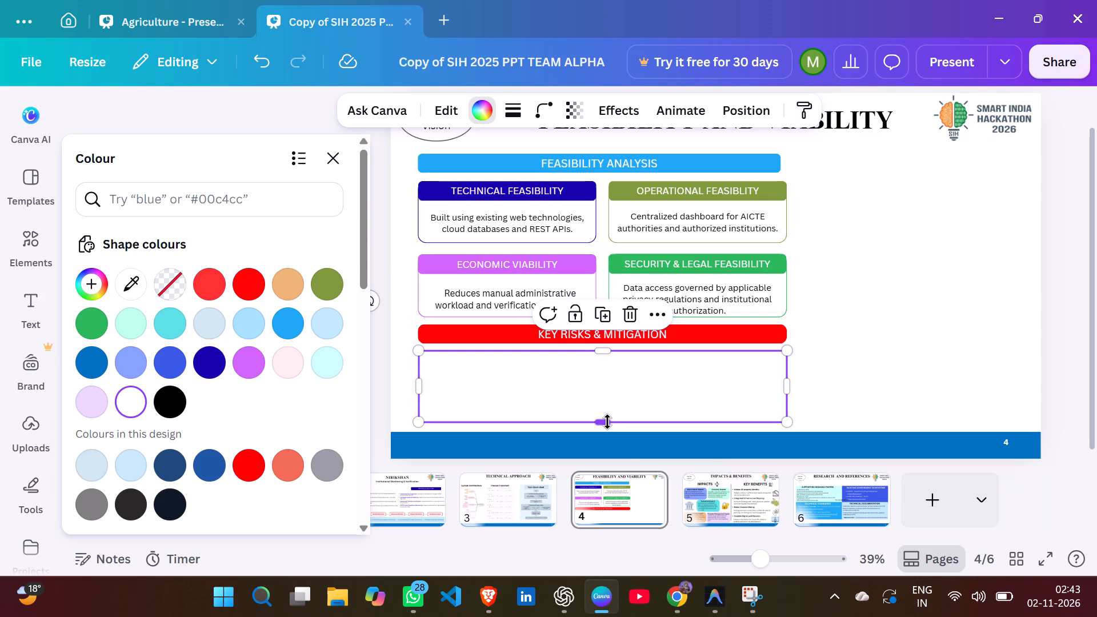
left_click(799, 373)
left_click(676, 384)
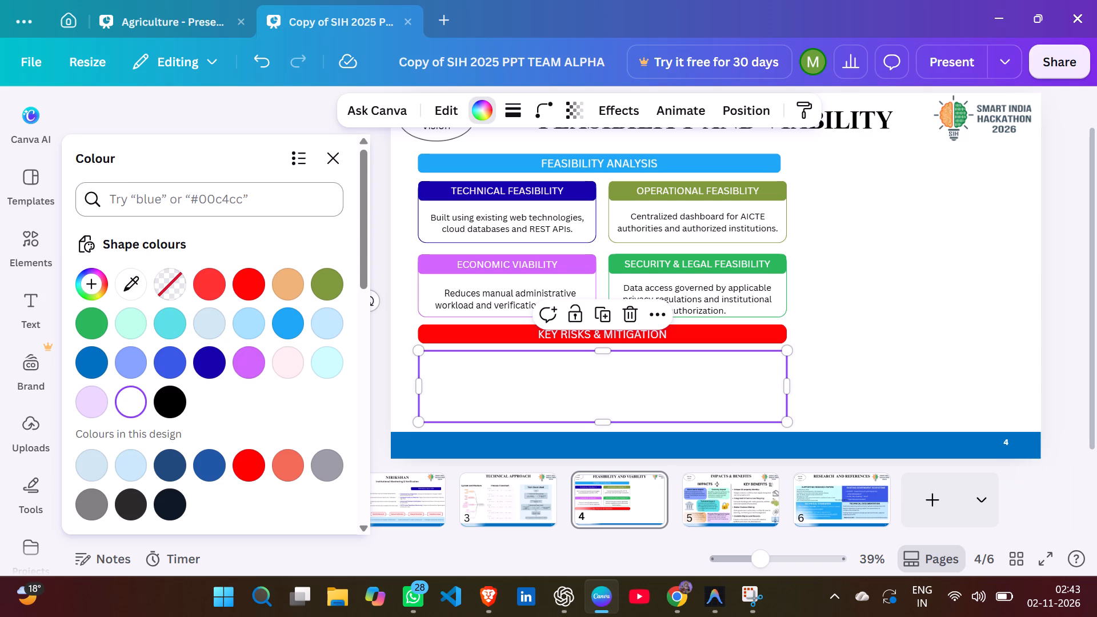
Search the elements for "line" and add a plain Line shape to the slide.
left_click(336, 155)
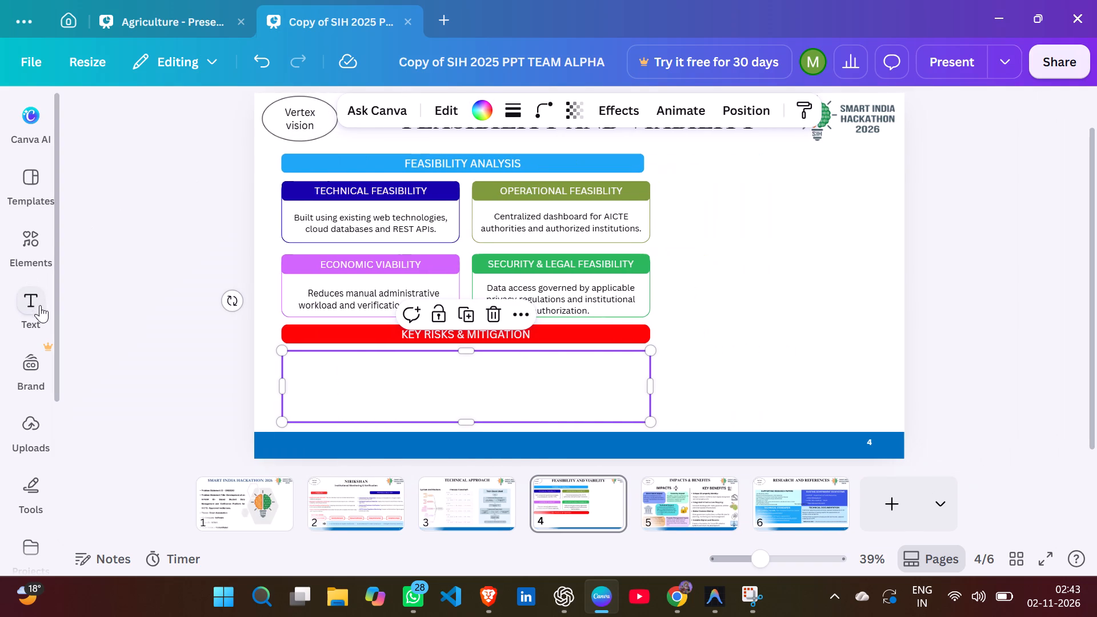
left_click(31, 251)
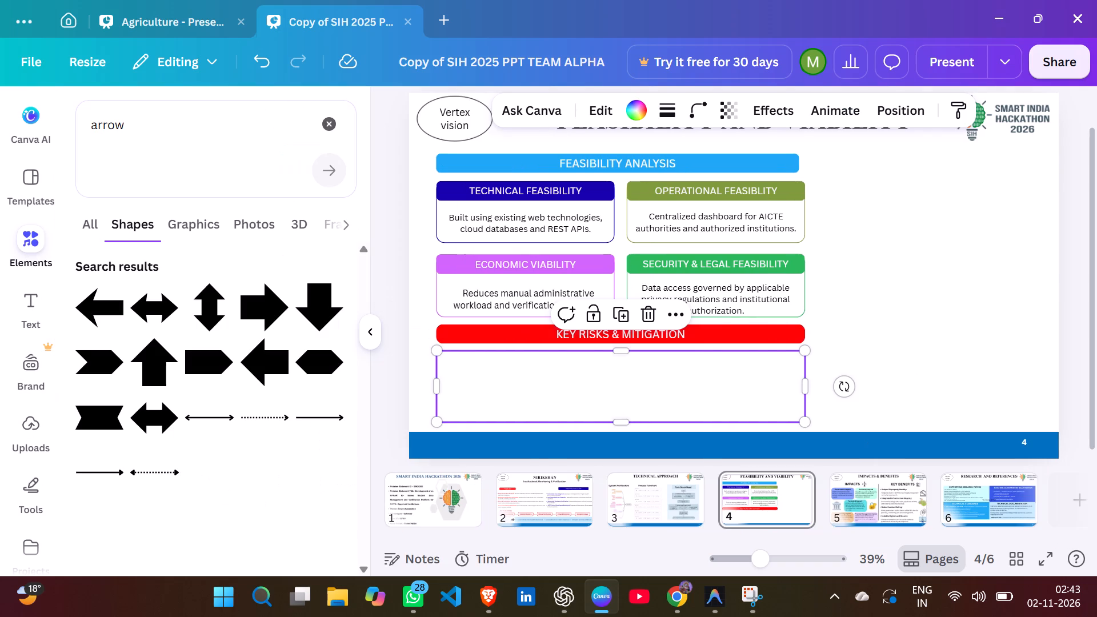
left_click(167, 138)
left_click(167, 138)
left_click(154, 130)
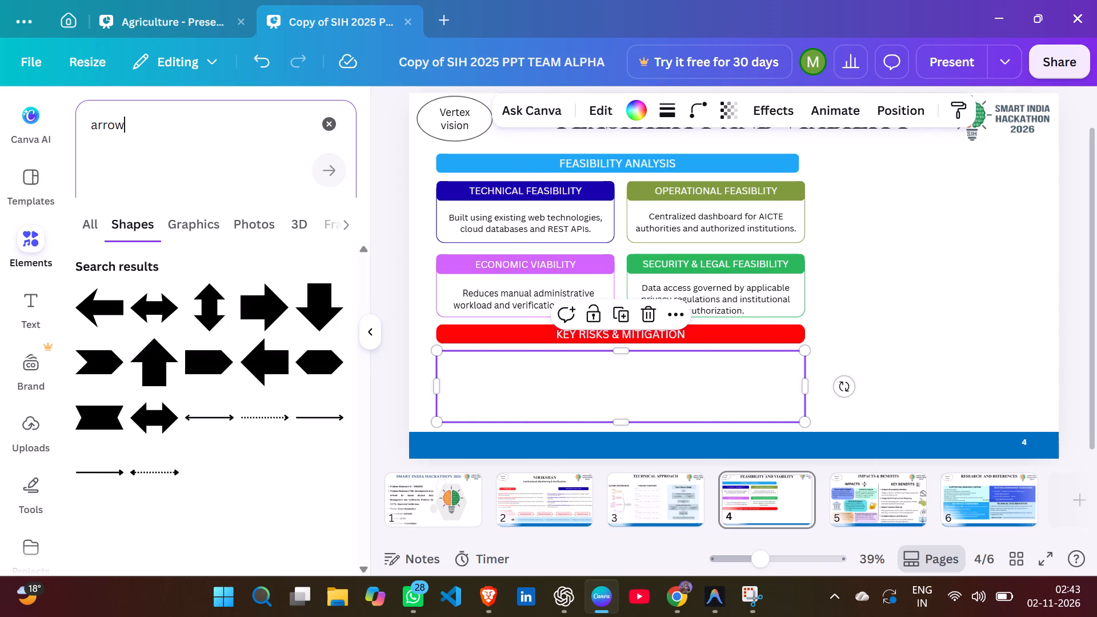
key("ctrl+BackSpace")
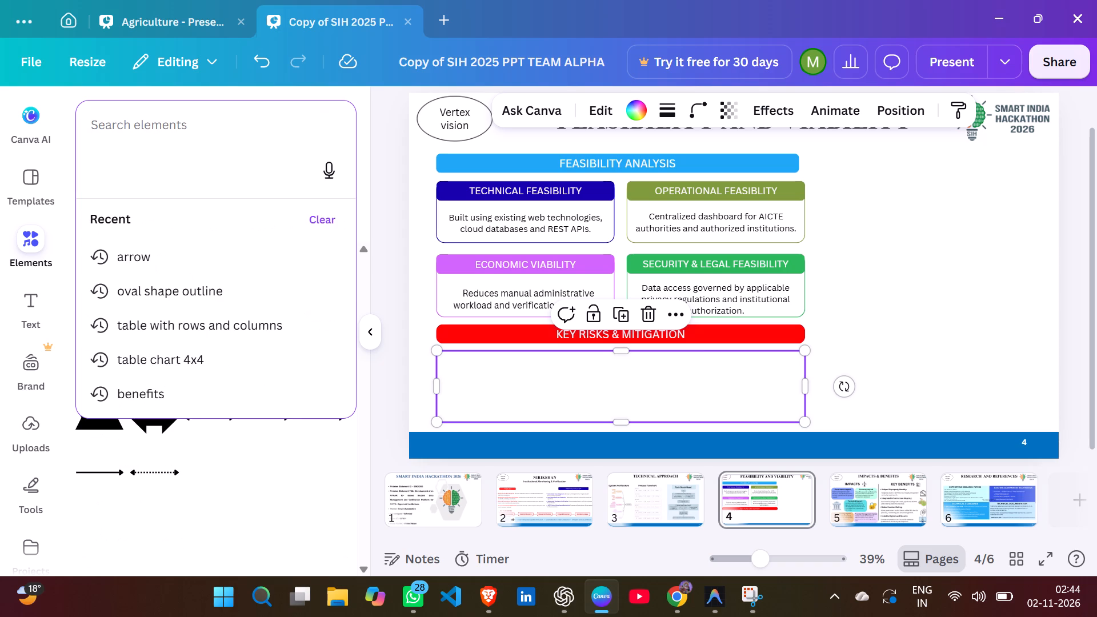
key("BackSpace")
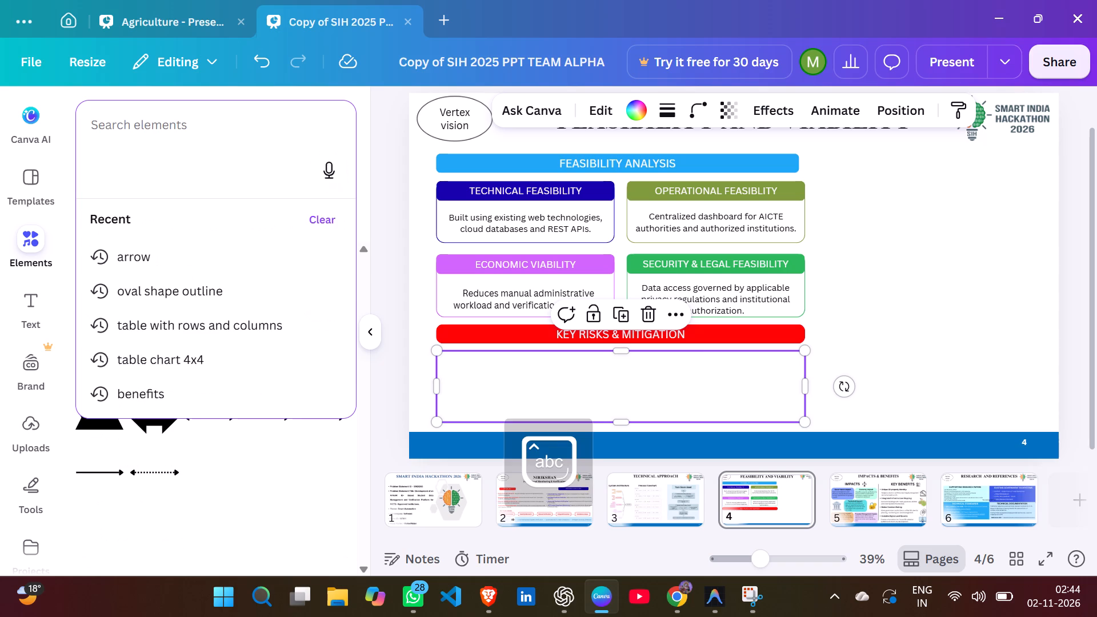
type("ln")
key("BackSpace")
type("ine")
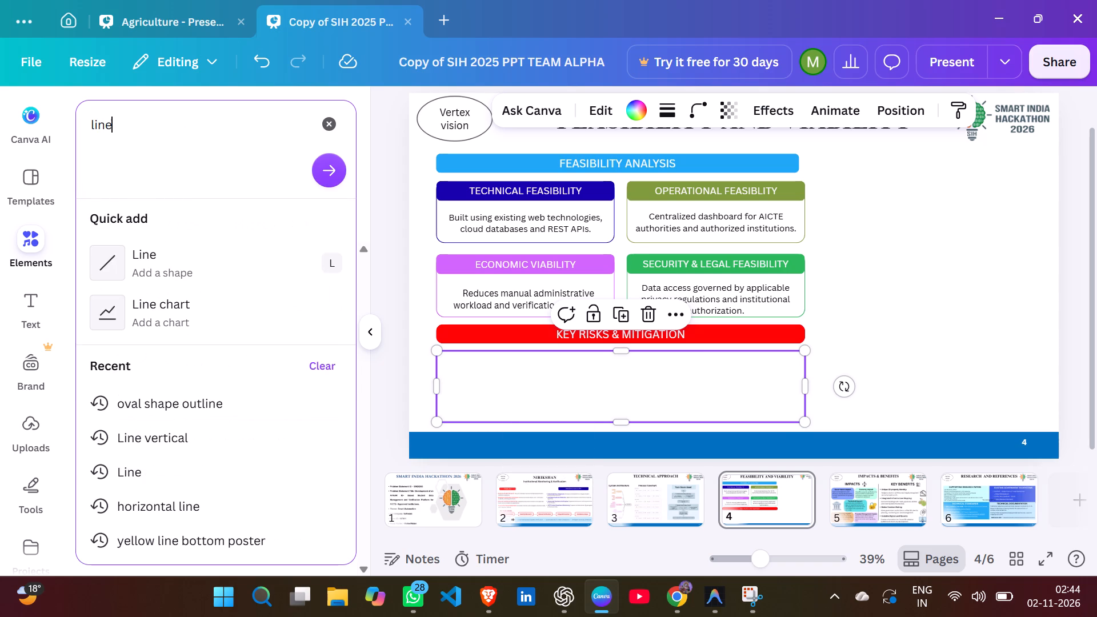
left_click(193, 258)
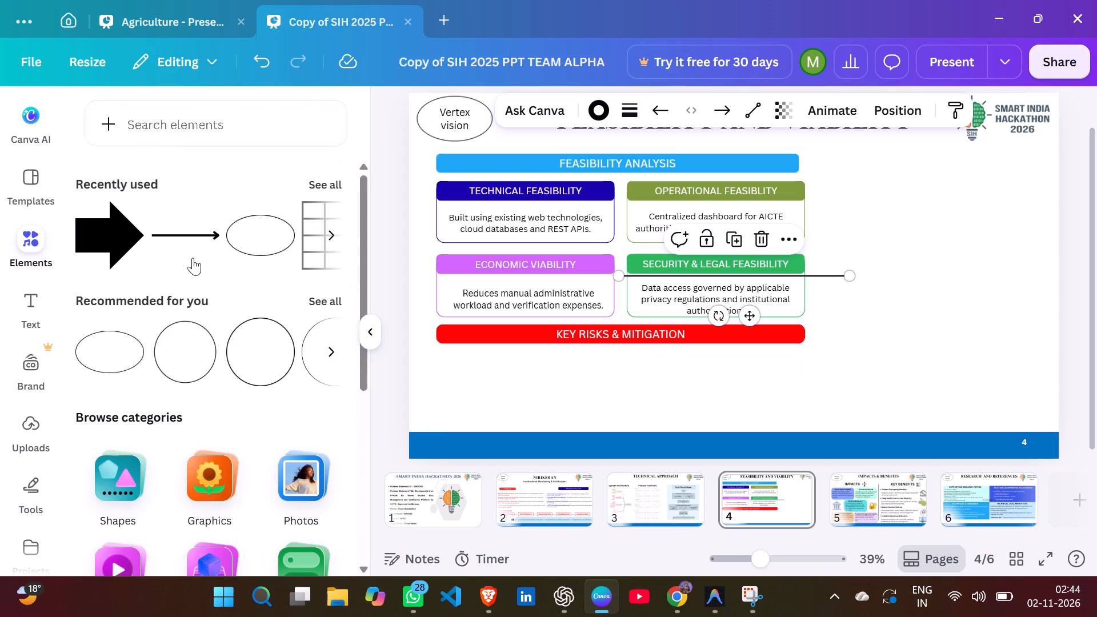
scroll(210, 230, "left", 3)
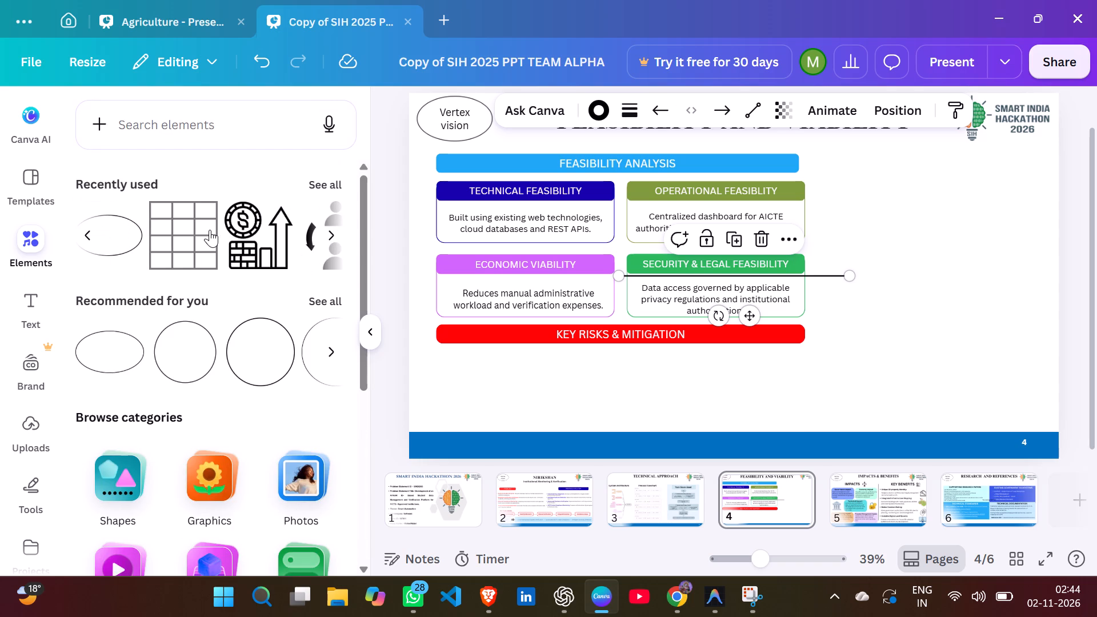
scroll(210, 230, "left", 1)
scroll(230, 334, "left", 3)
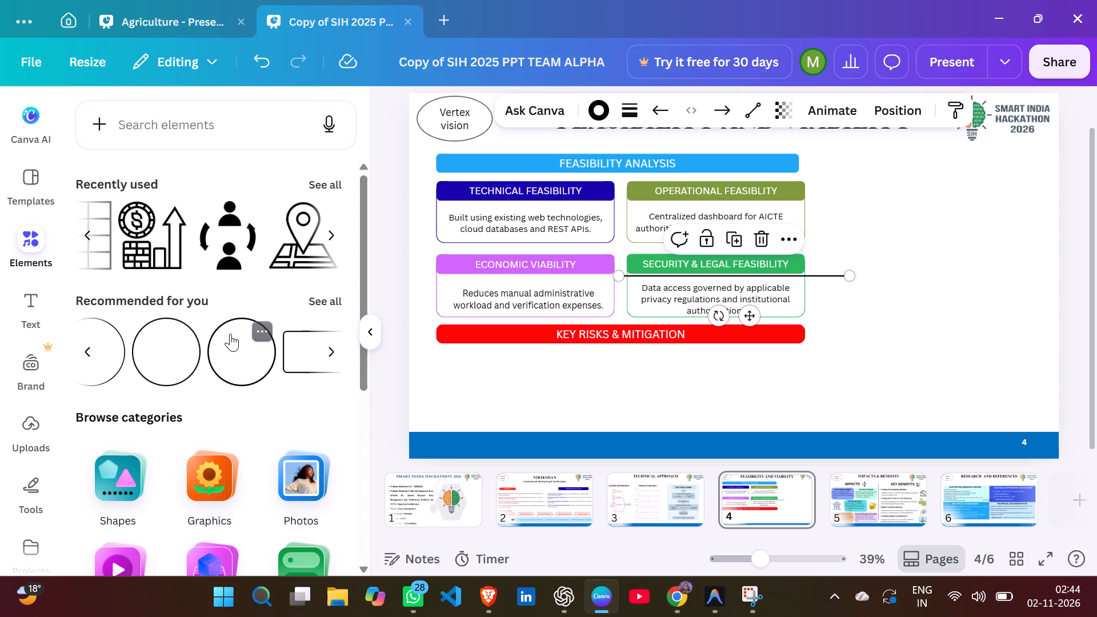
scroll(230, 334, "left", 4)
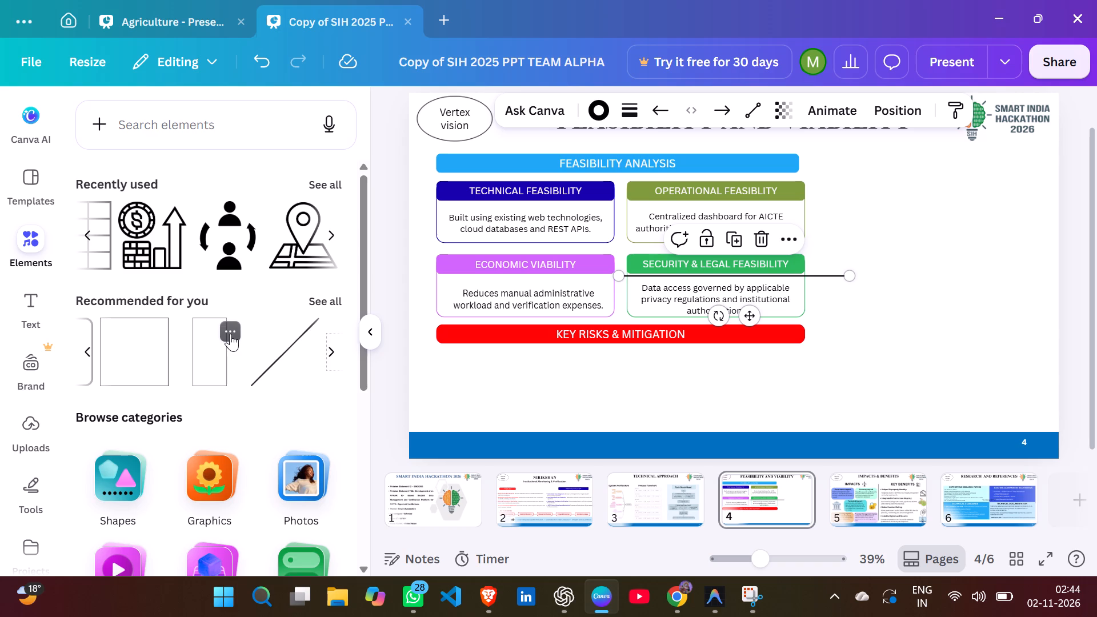
Give the white rectangle below the KEY RISKS & MITIGATION bar a solid outline with a stroke weight of 1.
left_click(518, 378)
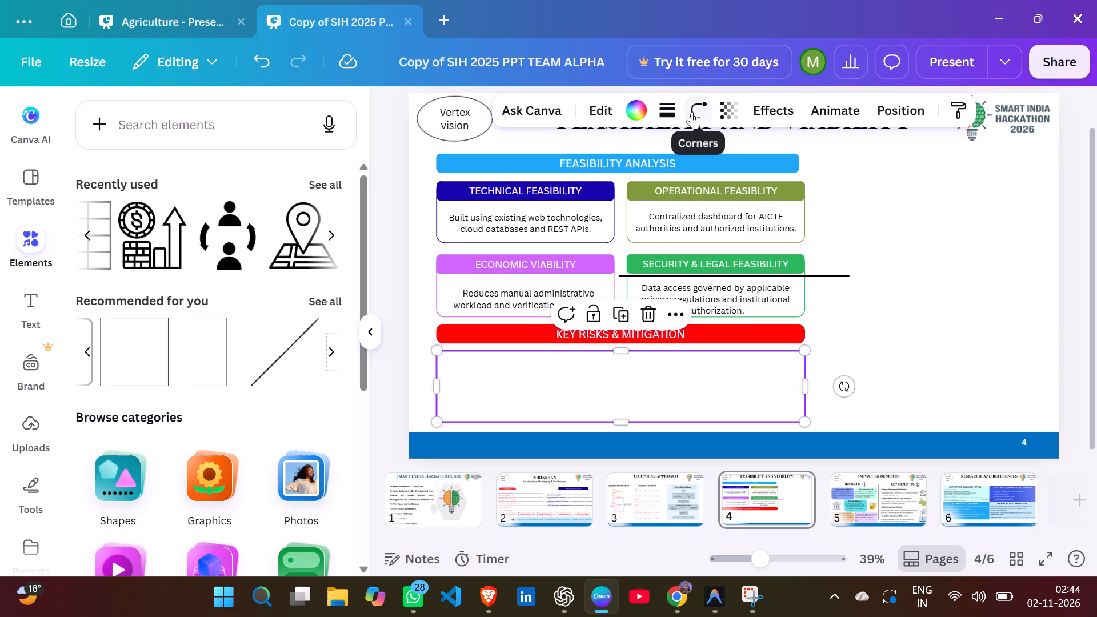
left_click(670, 109)
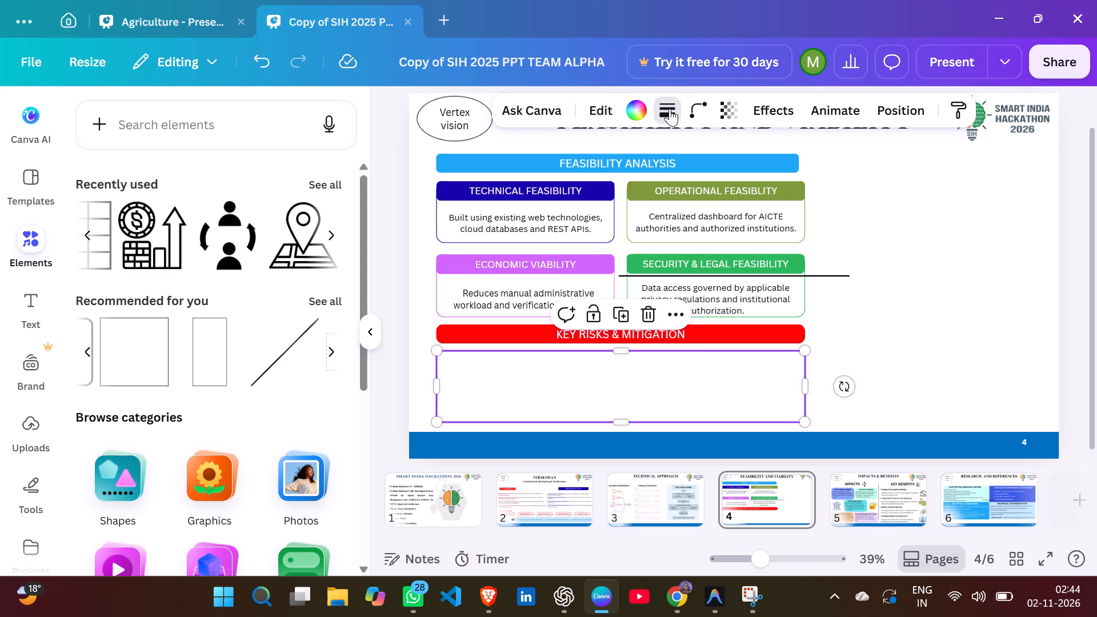
left_click(606, 161)
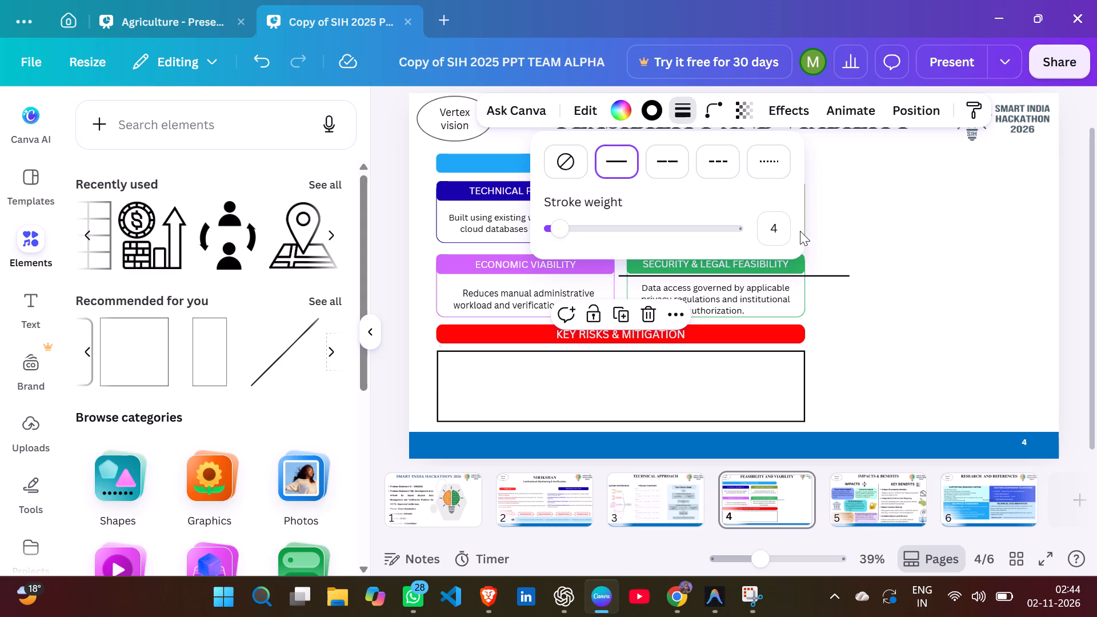
left_click(788, 225)
key("BackSpace")
key("1")
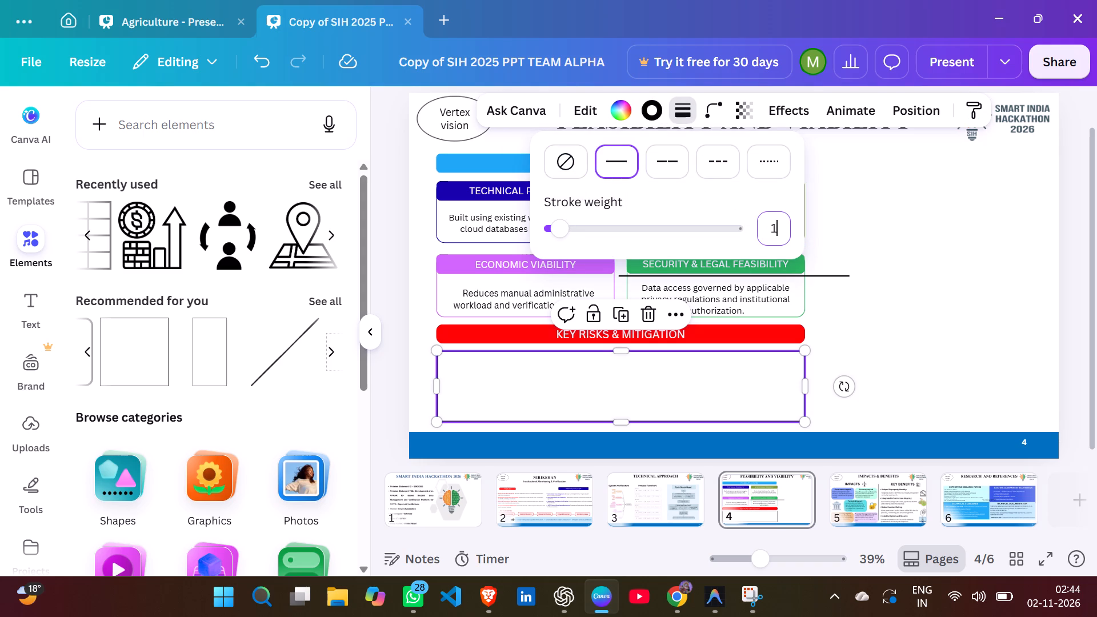
key("Return")
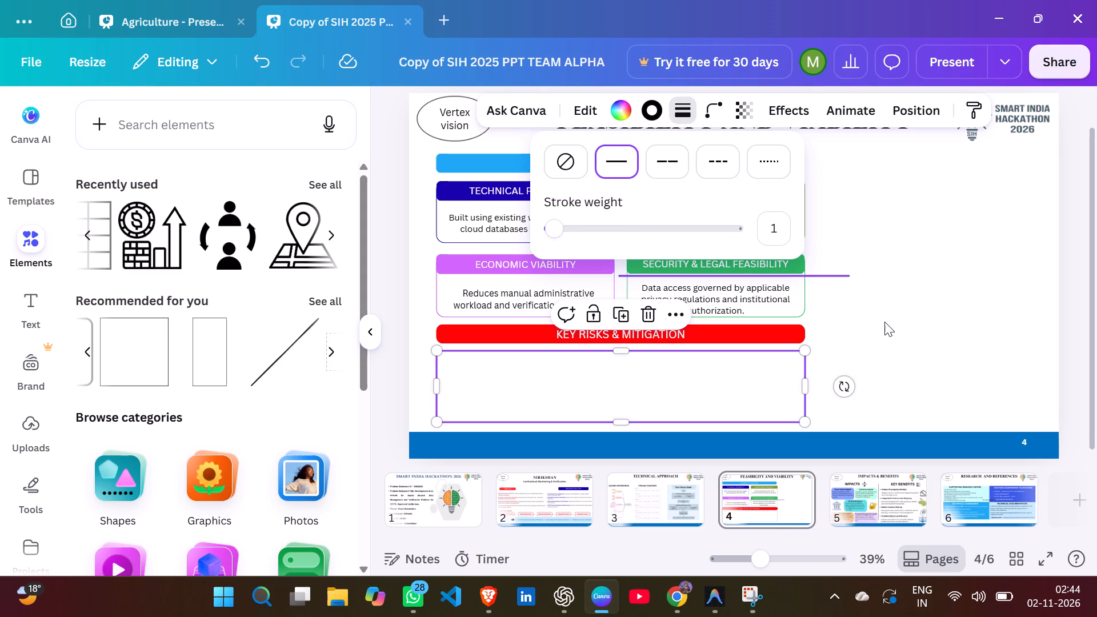
left_click(884, 322)
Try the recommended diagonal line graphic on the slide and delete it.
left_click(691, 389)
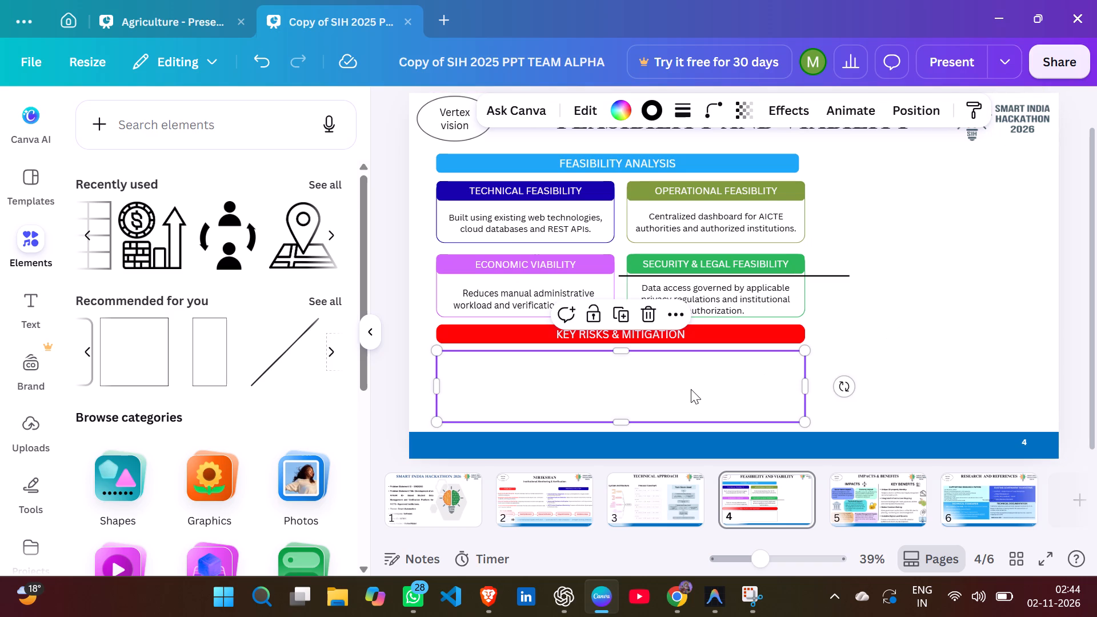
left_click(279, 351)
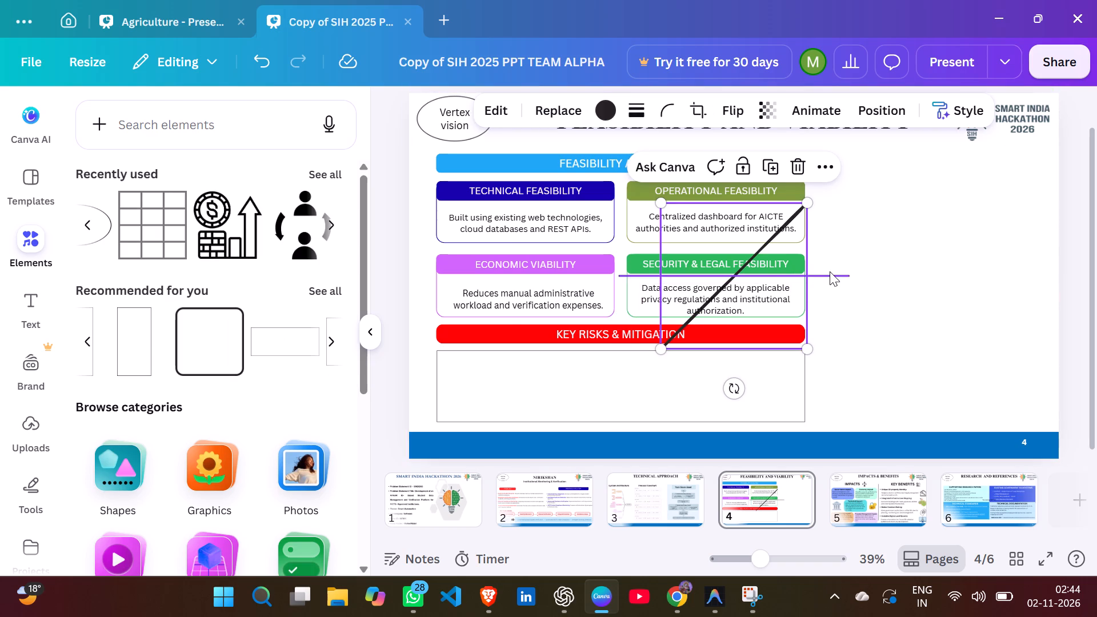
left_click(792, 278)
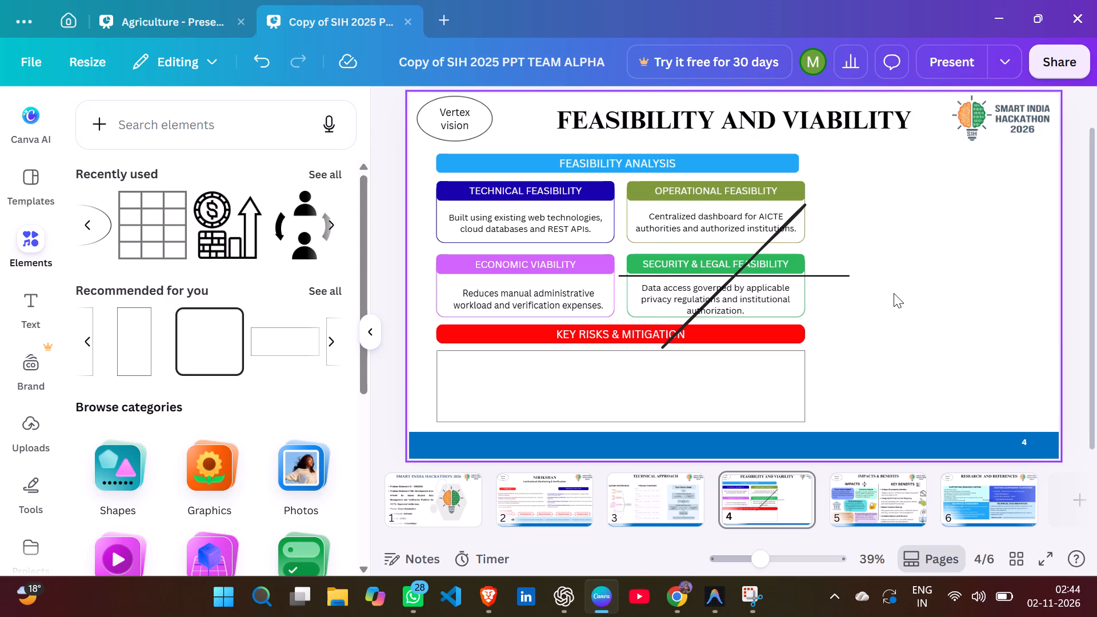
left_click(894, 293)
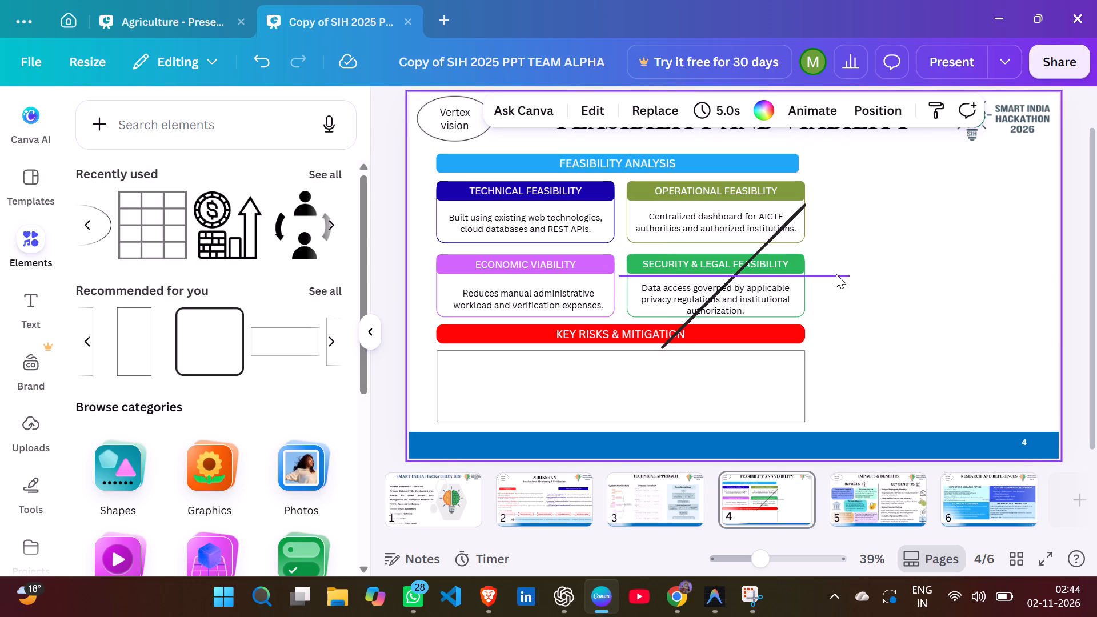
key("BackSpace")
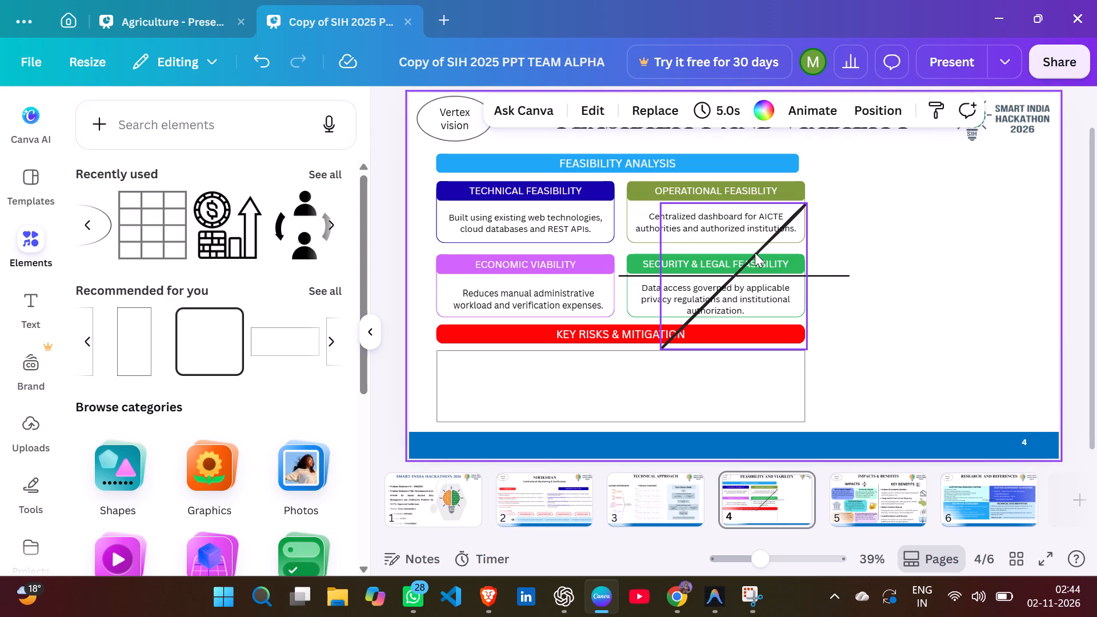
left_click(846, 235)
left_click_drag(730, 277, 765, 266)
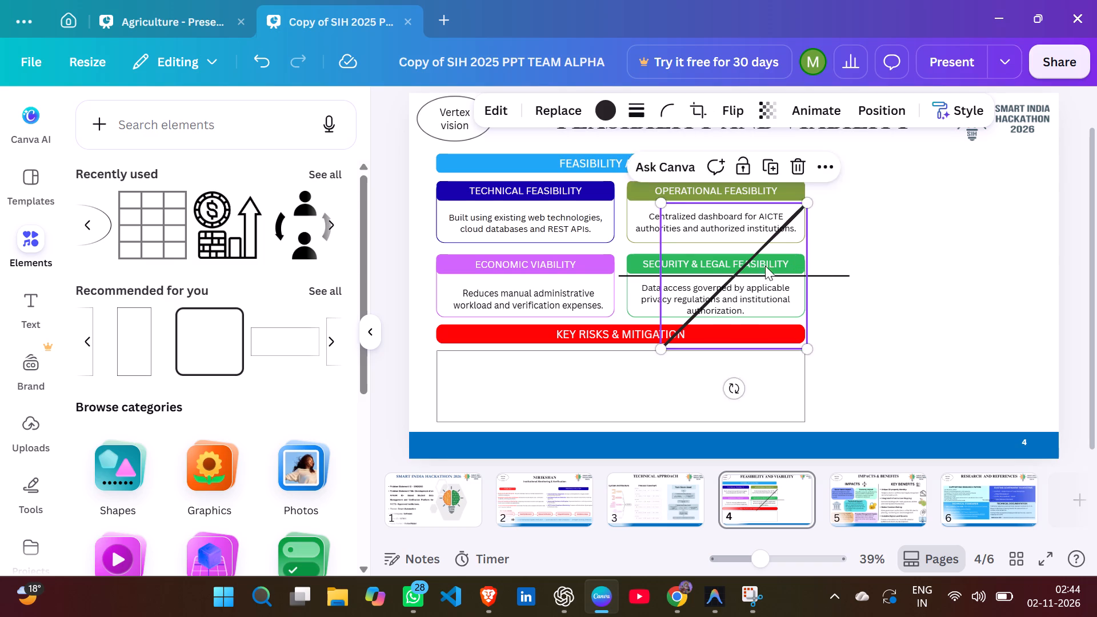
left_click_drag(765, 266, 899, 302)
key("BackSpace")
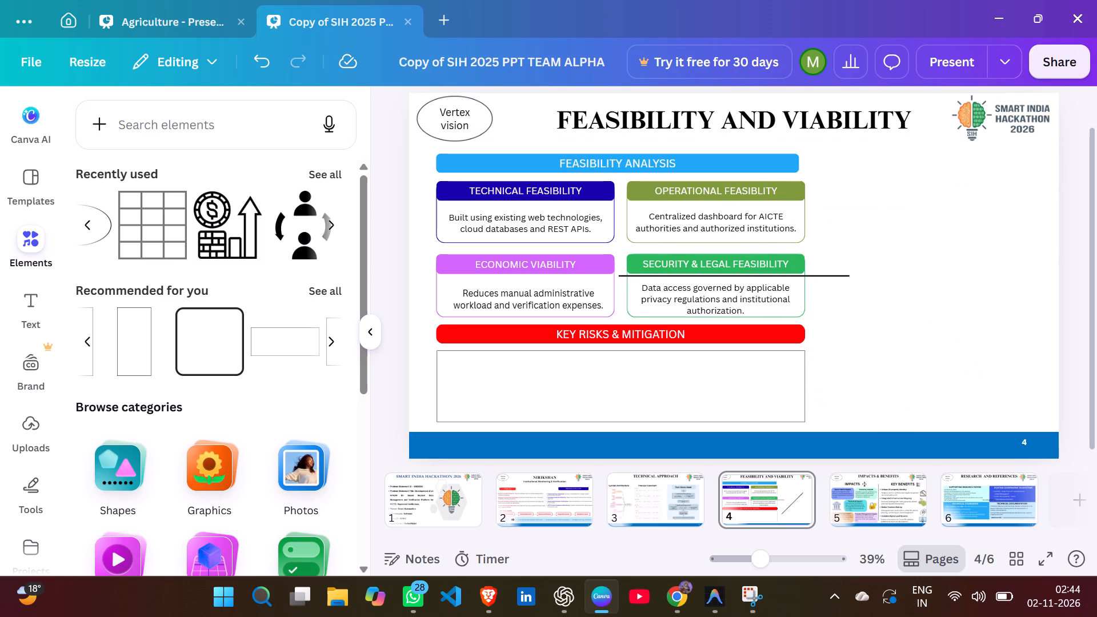
Move the plain horizontal line into the upper part of the outlined rectangle and stretch it to span the rectangle's full width.
left_click(832, 275)
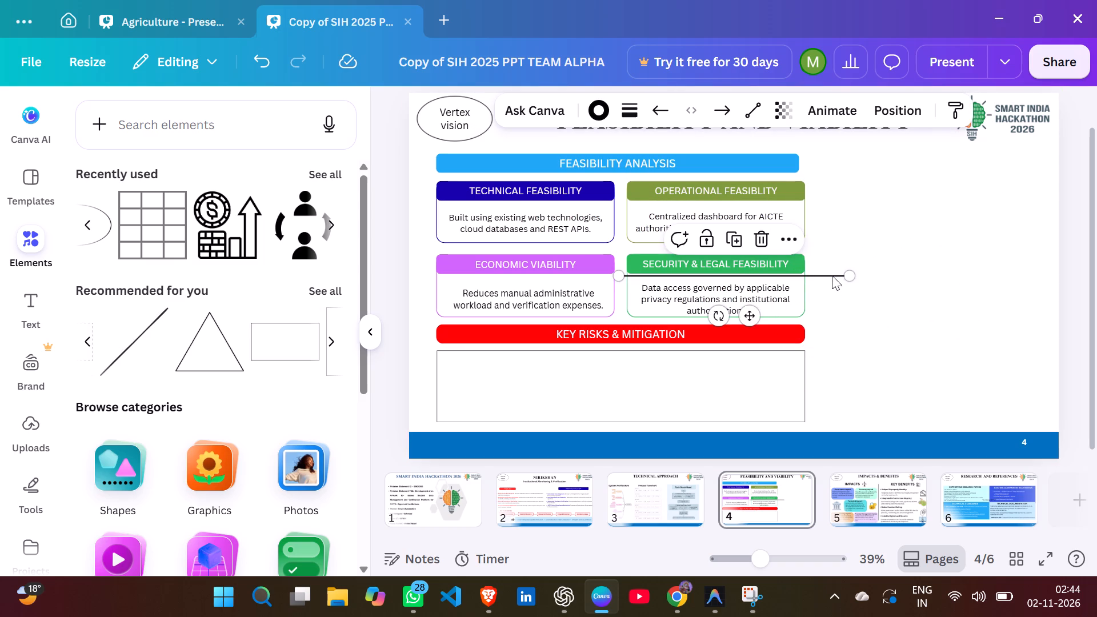
left_click_drag(832, 275, 1020, 301)
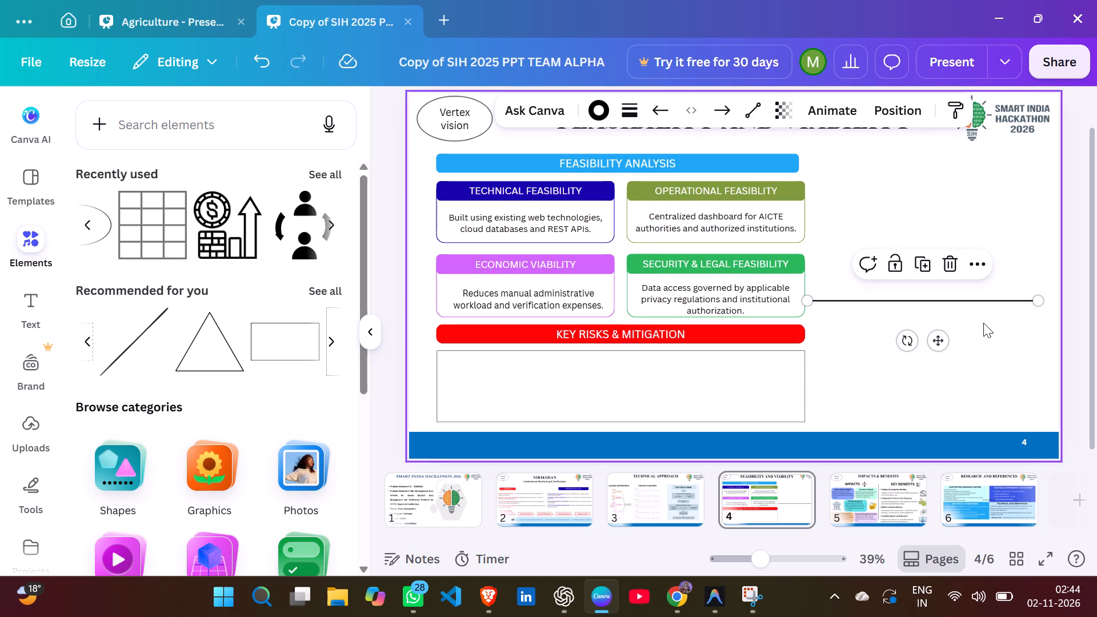
left_click_drag(939, 343, 635, 426)
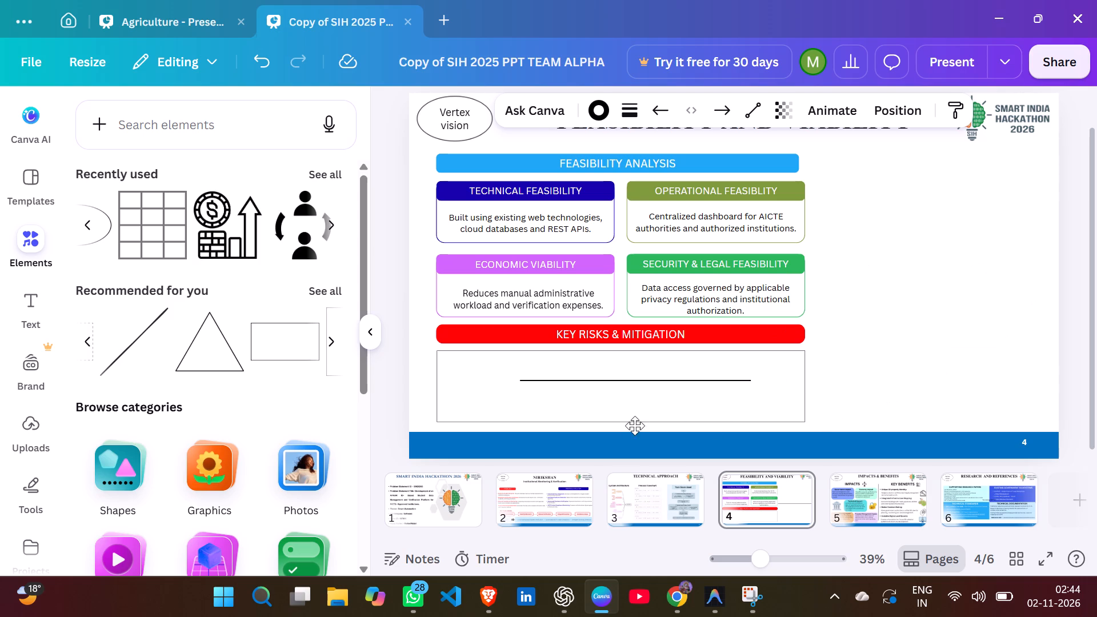
left_click_drag(635, 426, 578, 420)
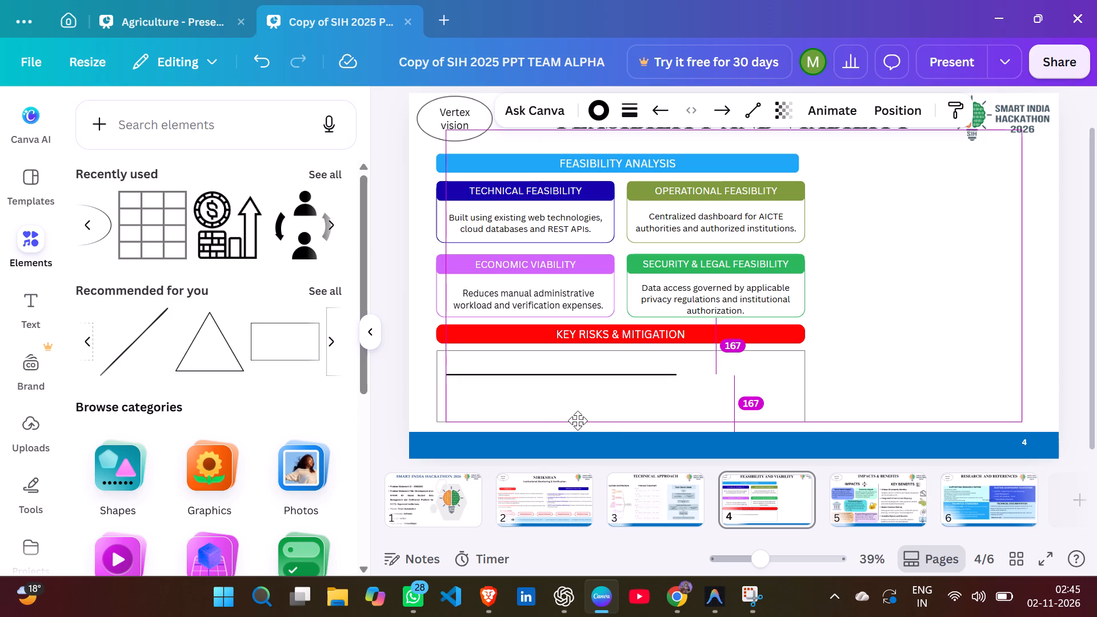
left_click_drag(578, 420, 570, 418)
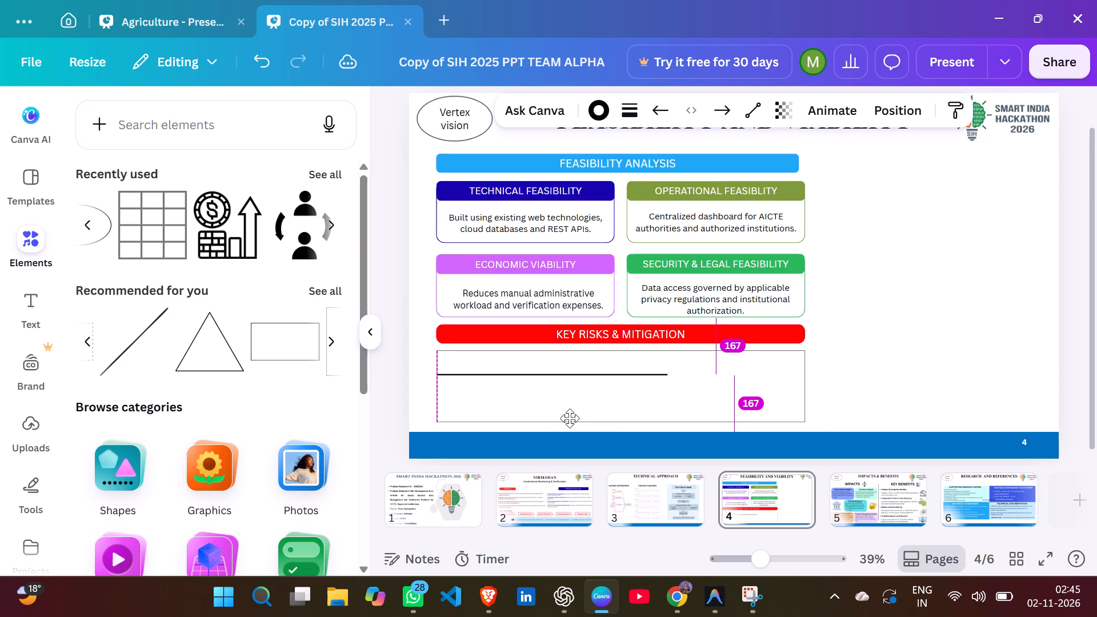
left_click_drag(570, 418, 570, 419)
left_click_drag(666, 373, 671, 373)
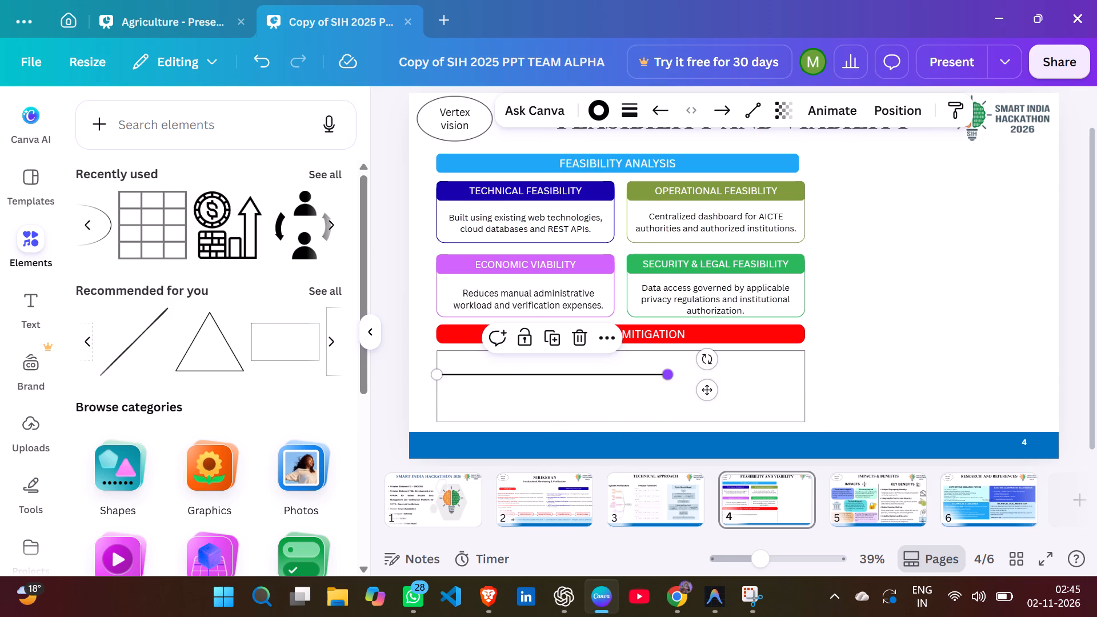
left_click_drag(671, 373, 804, 367)
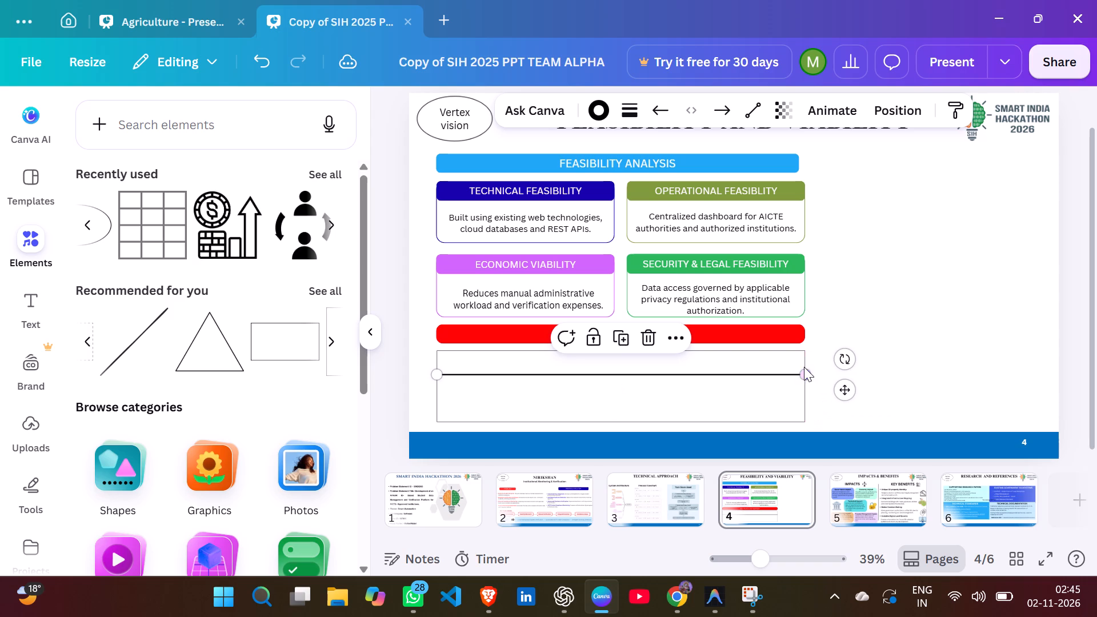
left_click(815, 343)
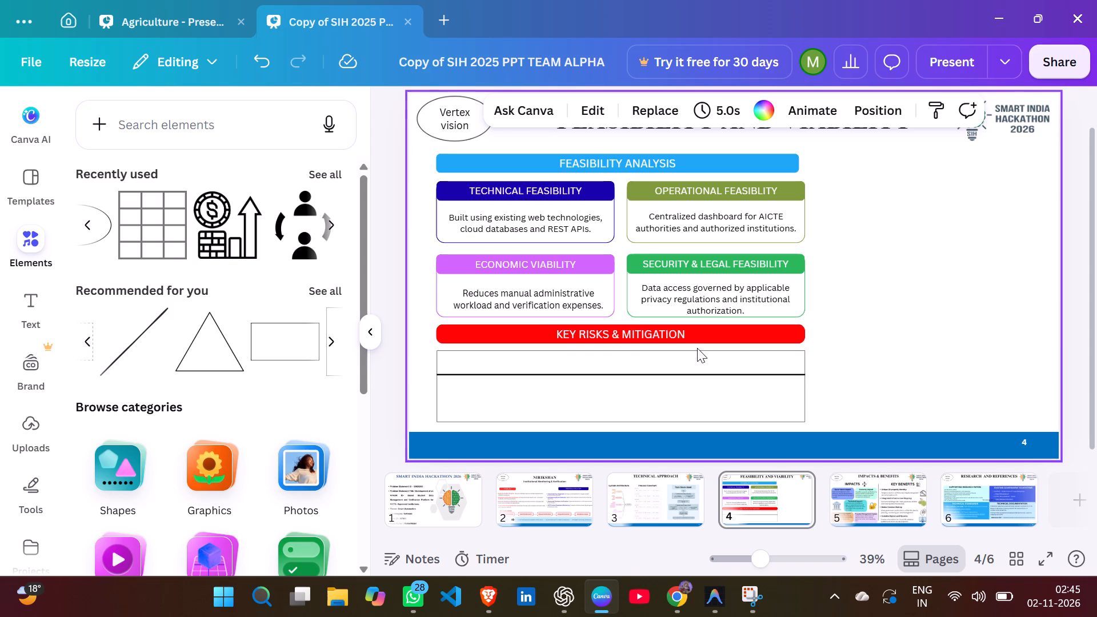
Set the stroke weight of the horizontal line inside the rectangle to 2.
left_click(699, 375)
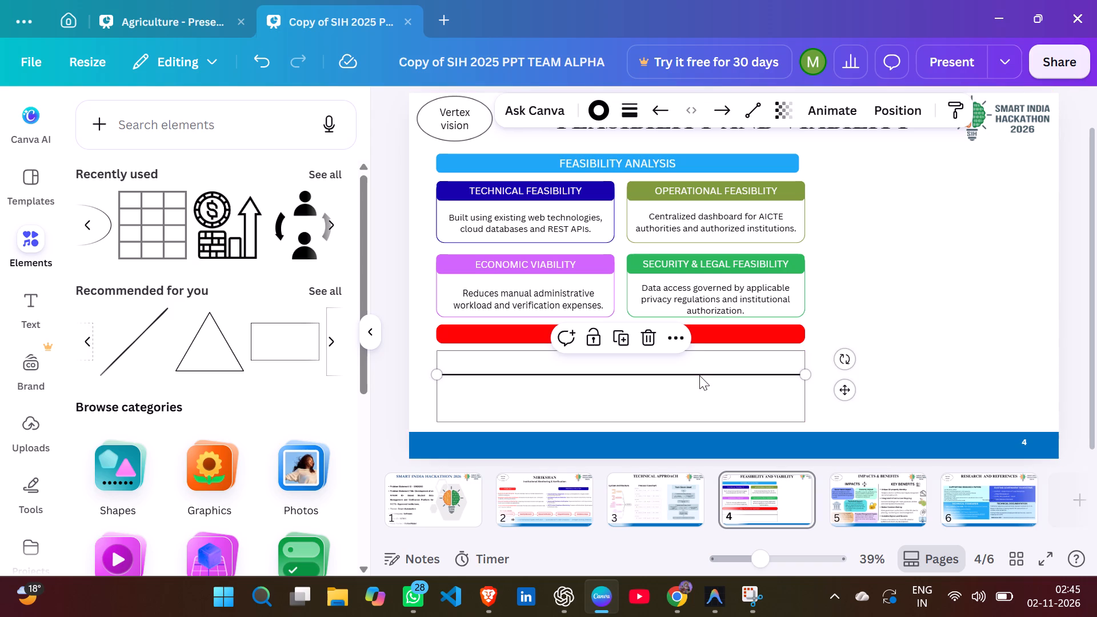
left_click(619, 98)
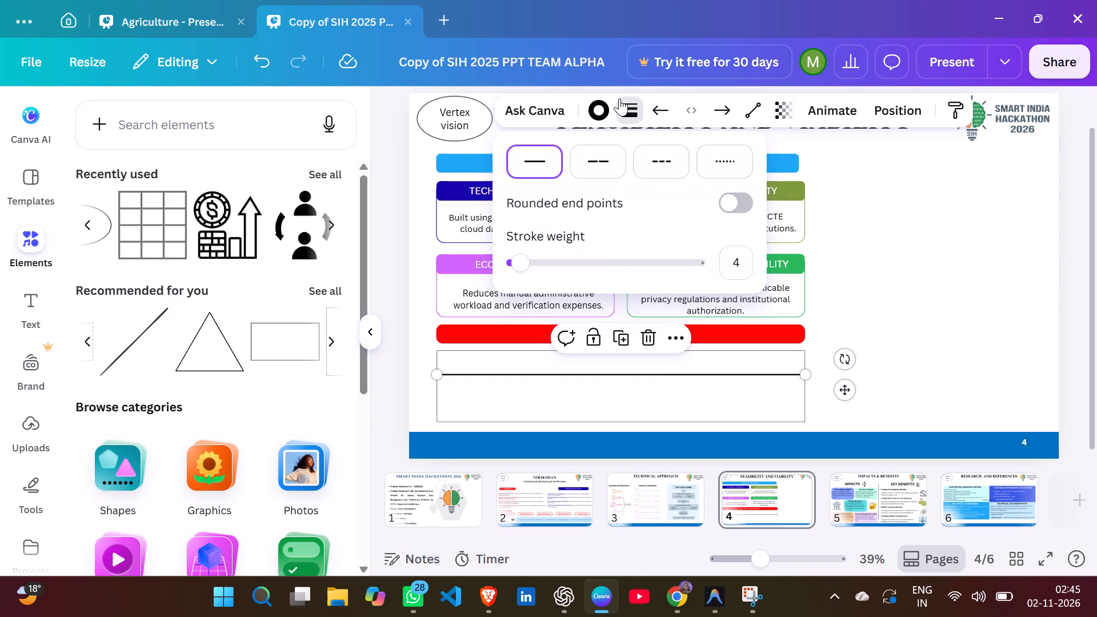
left_click(739, 253)
key("BackSpace")
key("2")
key("Return")
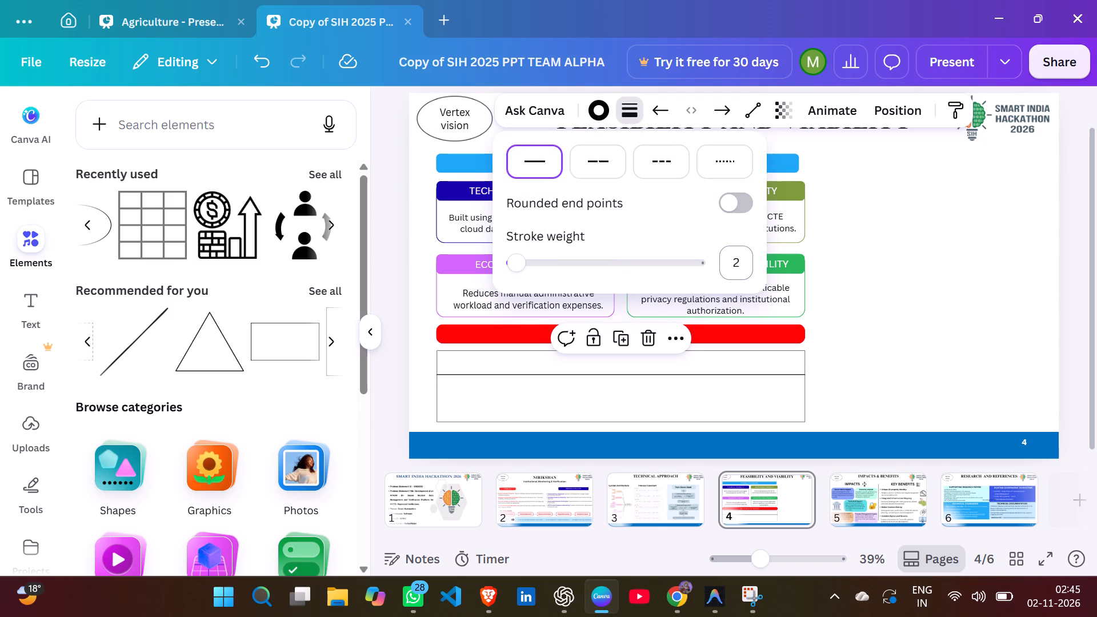
left_click(970, 272)
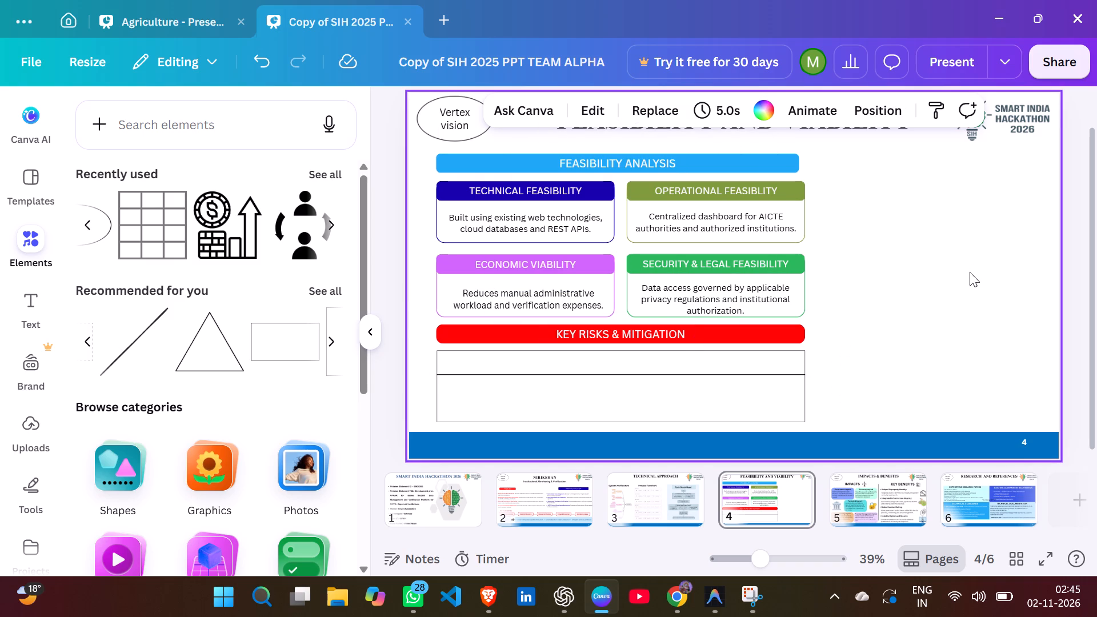
Copy the horizontal divider line and paste three duplicates of it onto the slide.
left_click(709, 374)
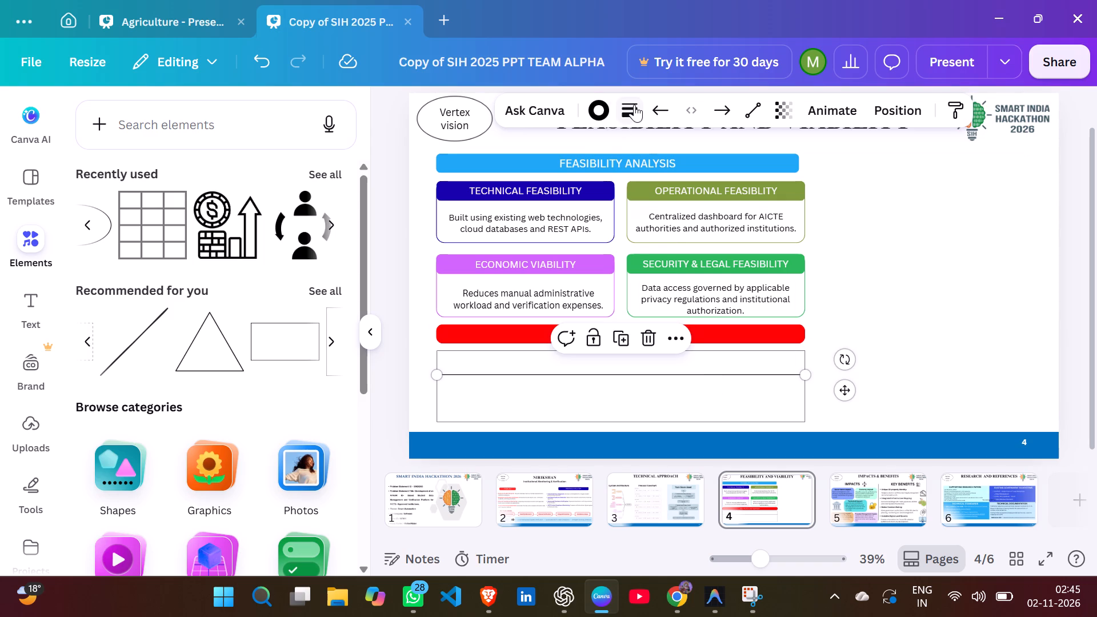
key("ctrl+c")
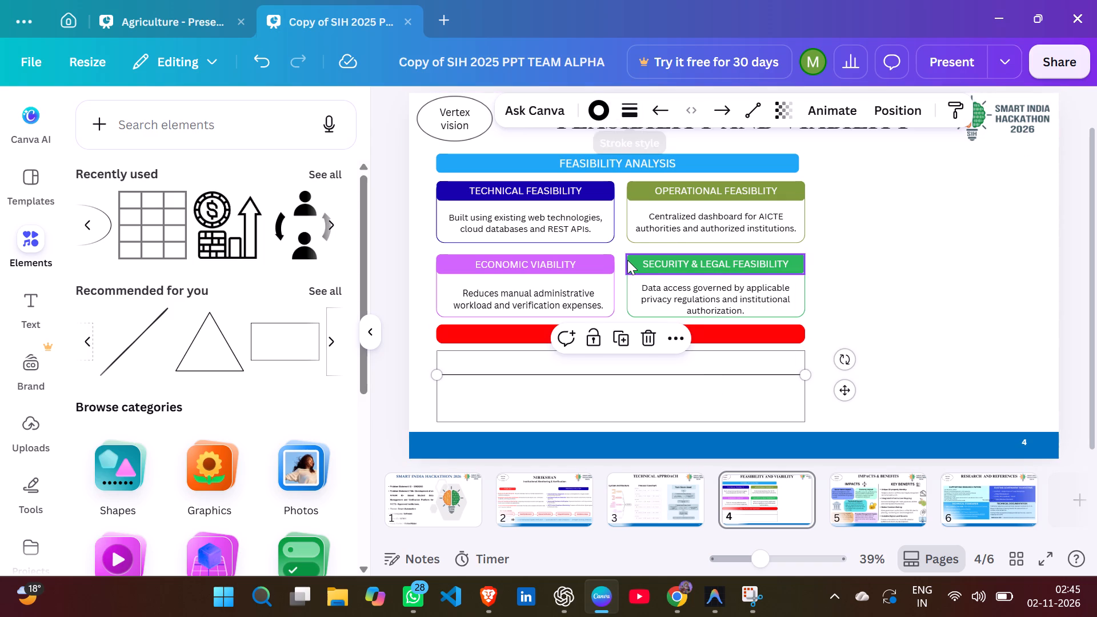
key("ctrl+v")
key("ctrl+v")
key("ctrl+v")
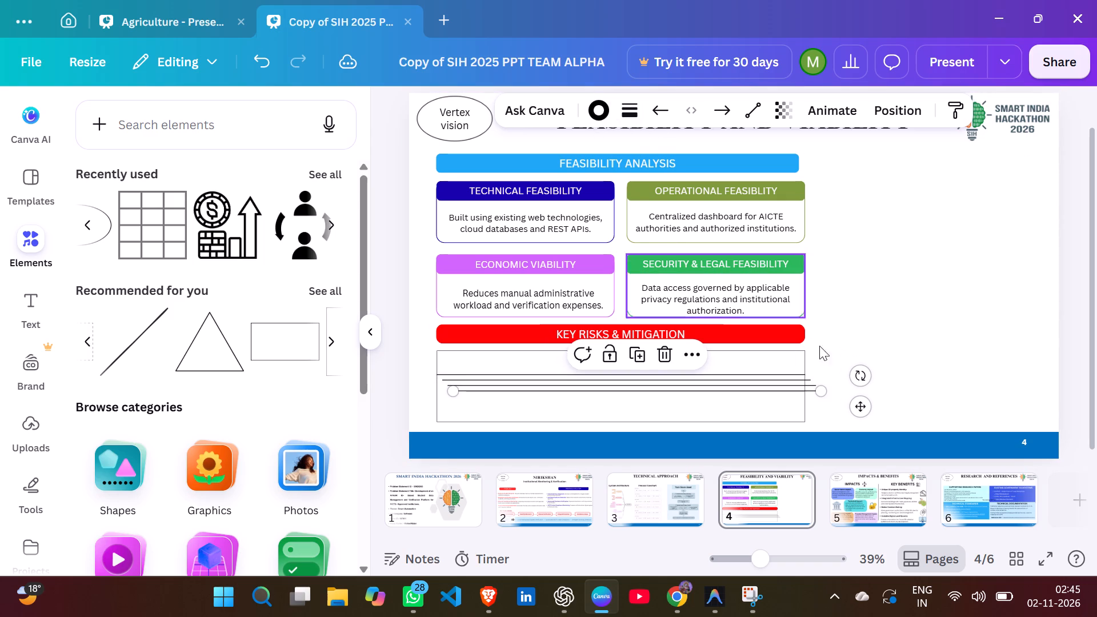
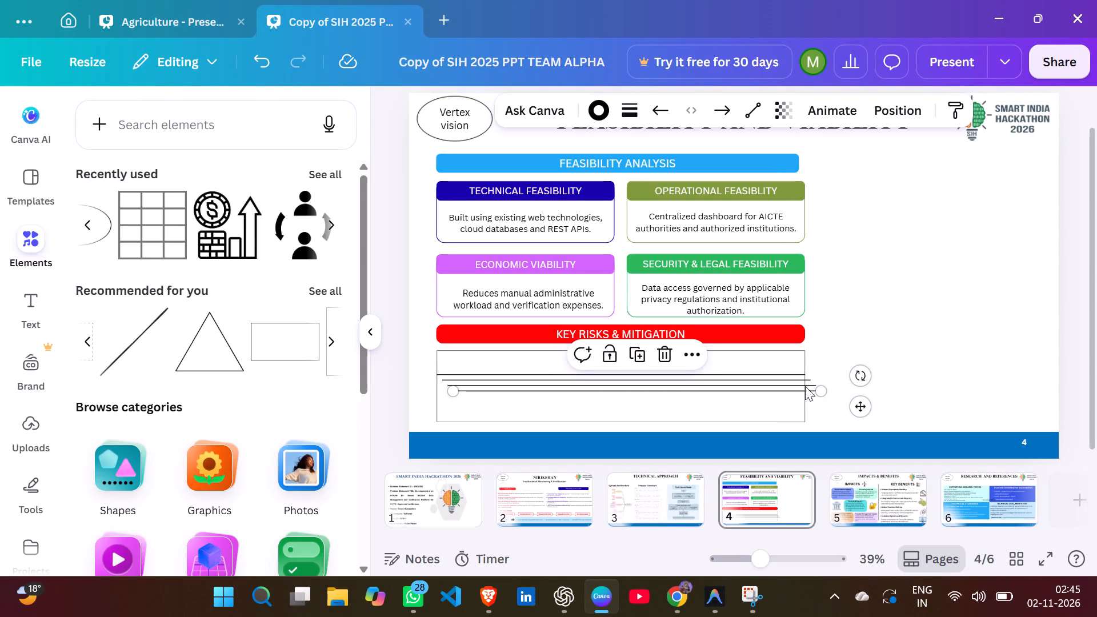
Delete two of the three pasted duplicate lines, keeping the one nearest the original divider.
left_click(804, 389)
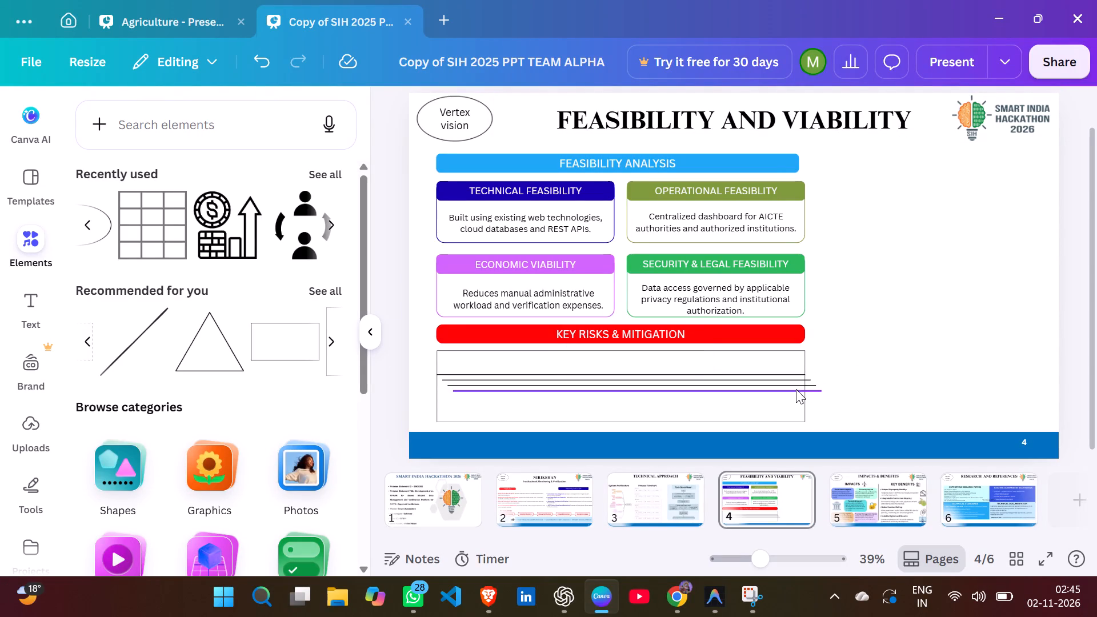
key("BackSpace")
left_click(796, 389)
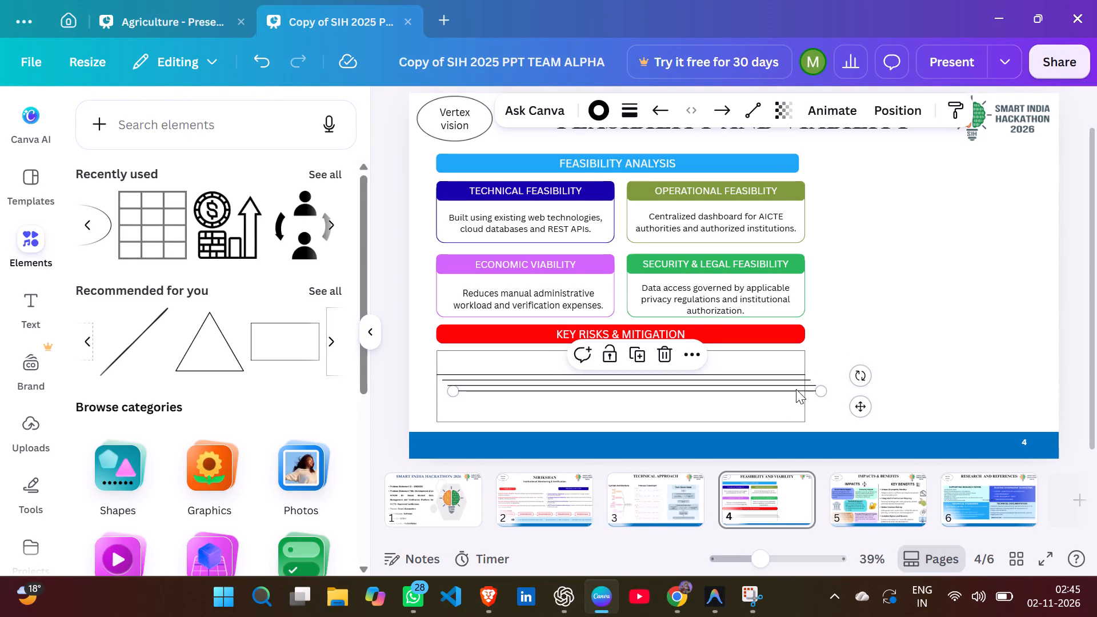
key("BackSpace")
left_click(794, 382)
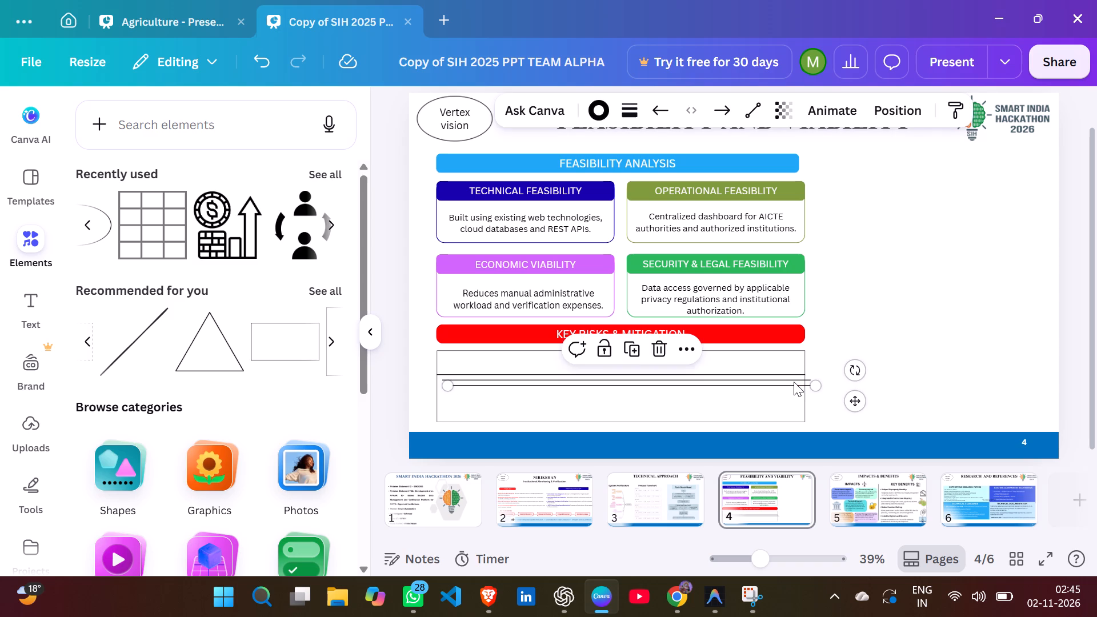
key("BackSpace")
Reposition the remaining duplicate line and the outlined rectangle with its divider so the dividers form three evenly spaced full-width rows.
left_click_drag(786, 379, 781, 403)
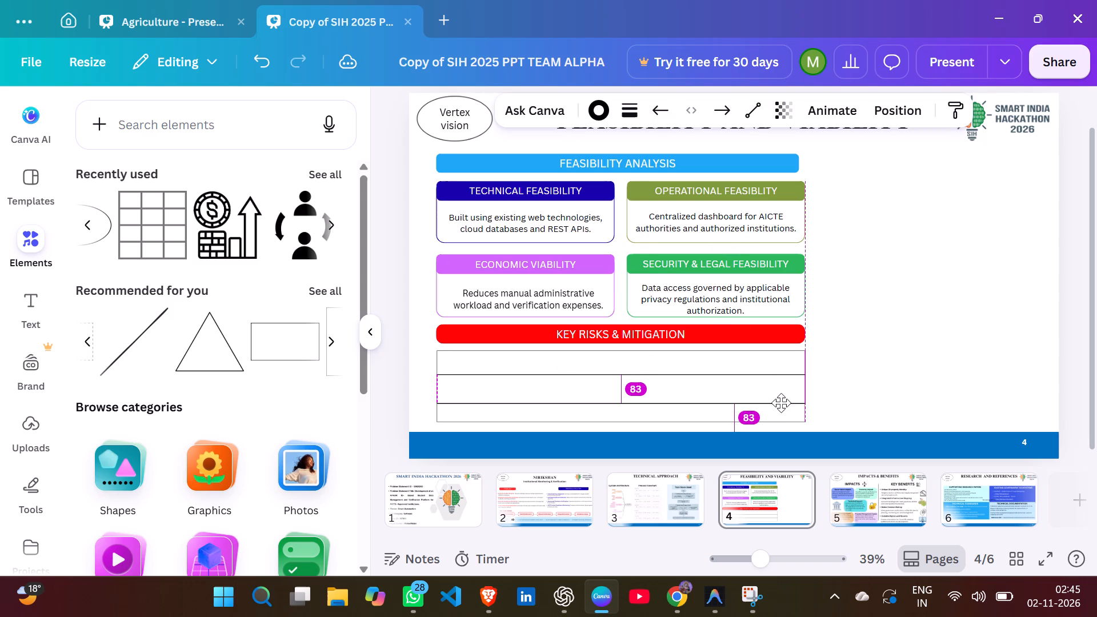
left_click_drag(781, 403, 781, 401)
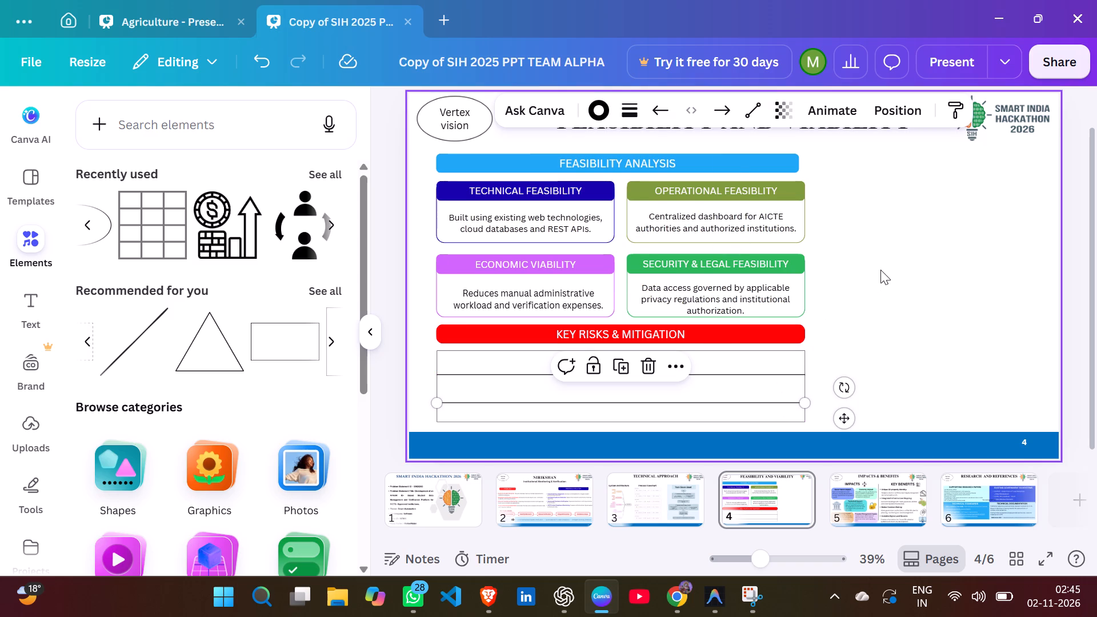
left_click_drag(723, 374, 723, 369)
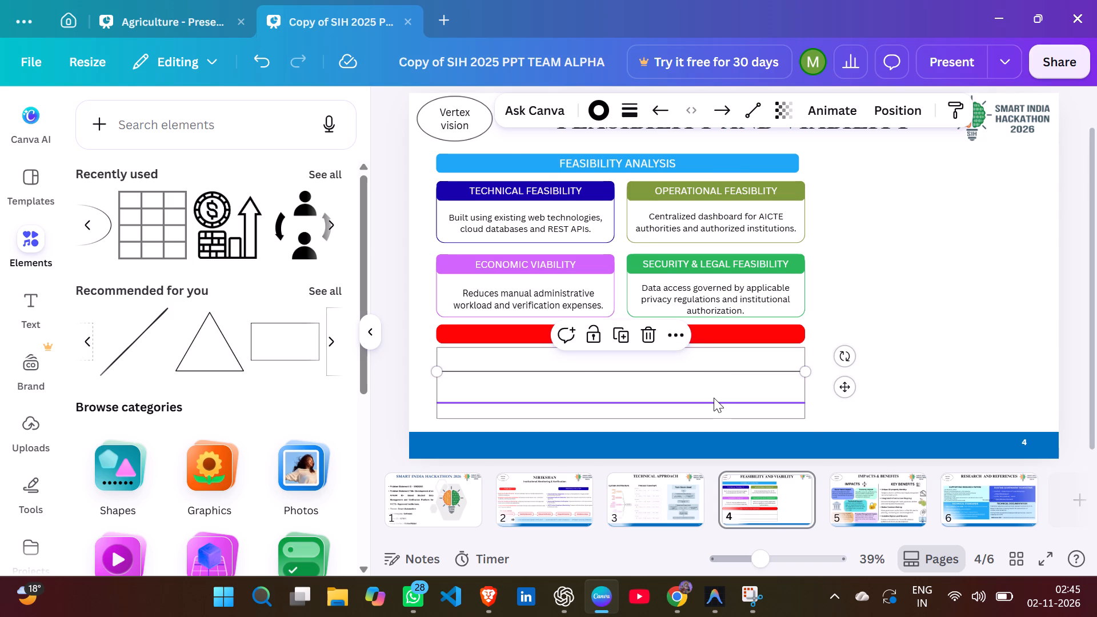
left_click_drag(714, 398, 713, 388)
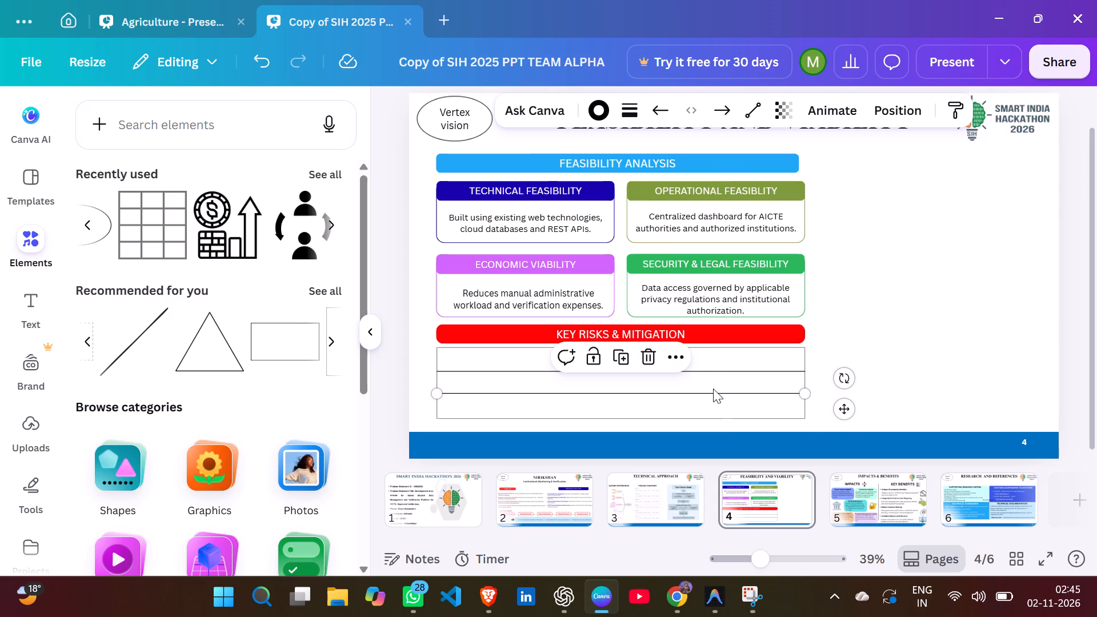
left_click(717, 371)
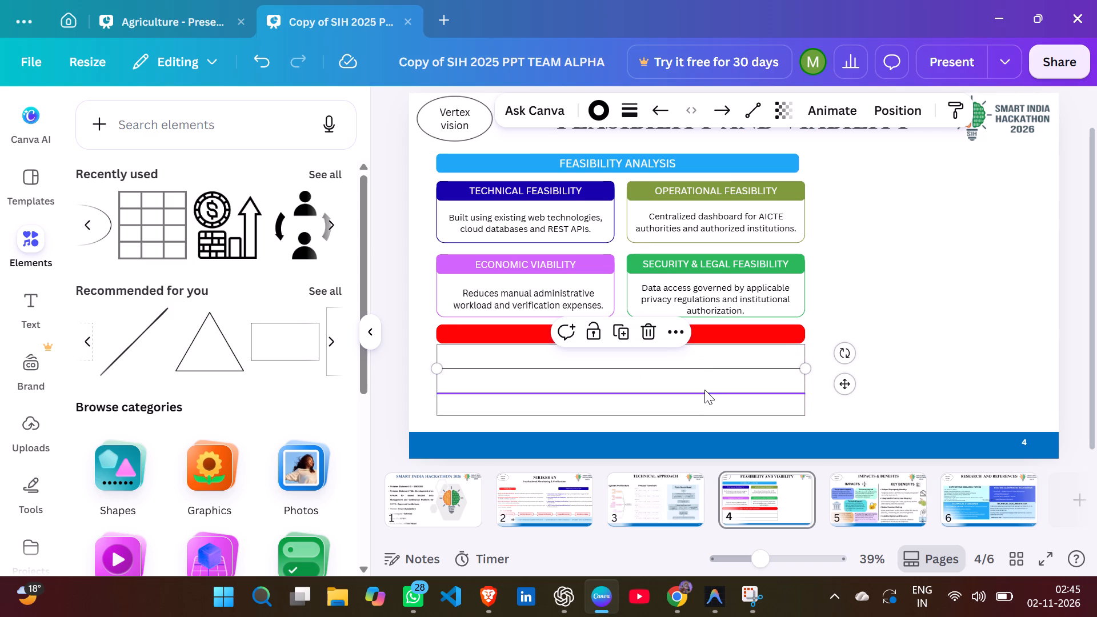
left_click(848, 278)
Move the outlined rectangle and both divider lines down together, leaving a gap of 20 below the KEY RISKS & MITIGATION banner.
scroll(848, 278, "left", 1)
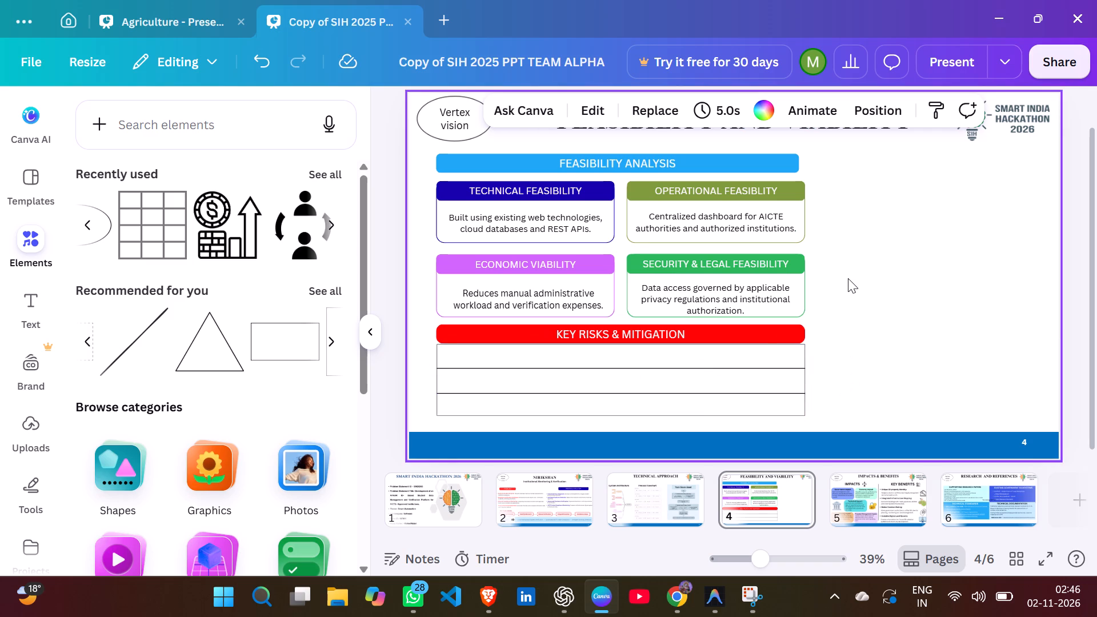
left_click_drag(879, 335, 896, 336)
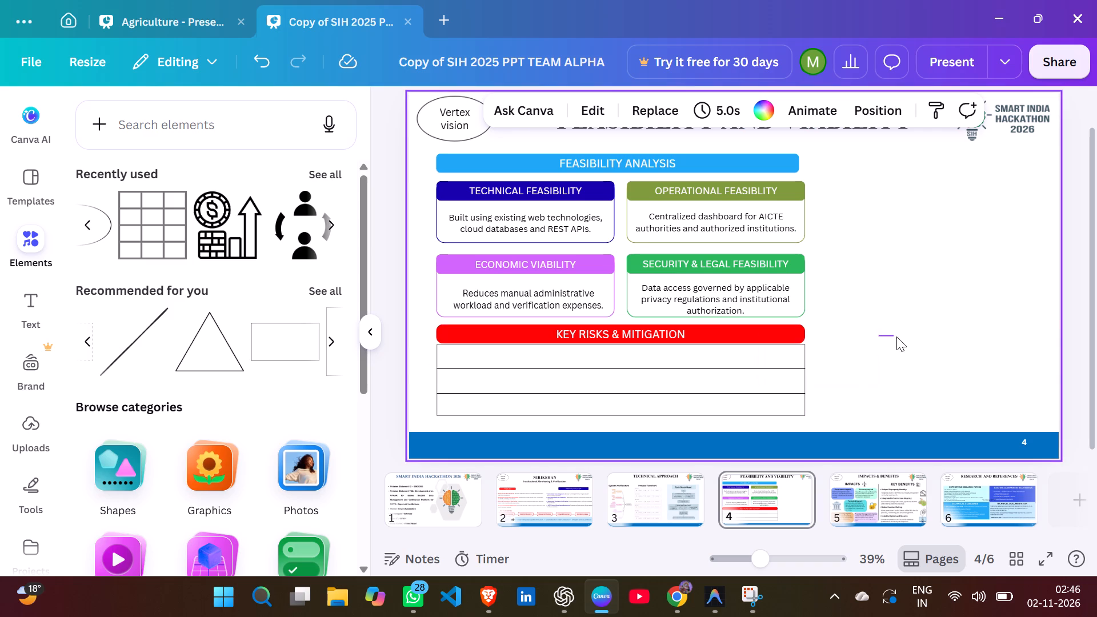
left_click_drag(896, 336, 901, 336)
left_click_drag(826, 364, 698, 398)
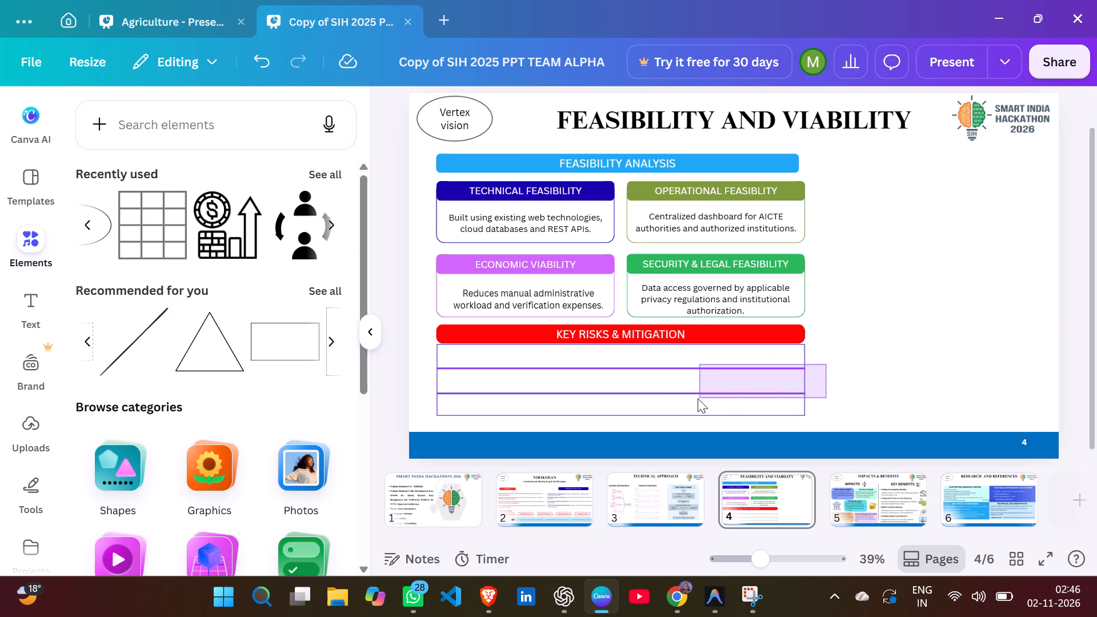
left_click_drag(698, 398, 687, 404)
left_click_drag(716, 382, 716, 388)
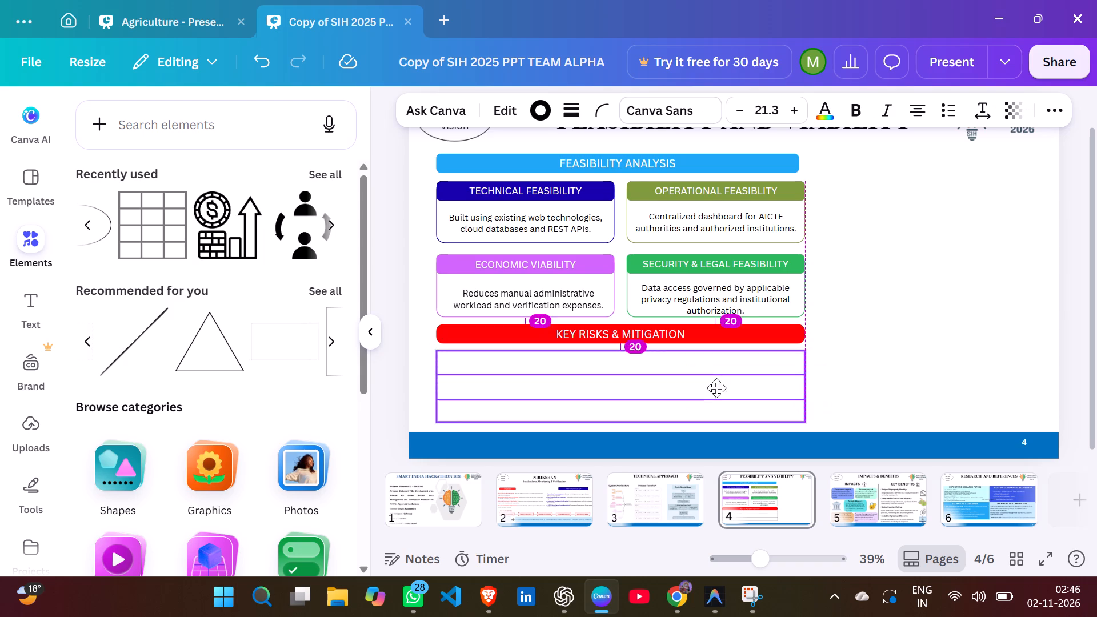
left_click_drag(716, 388, 716, 388)
scroll(716, 388, "down", 1)
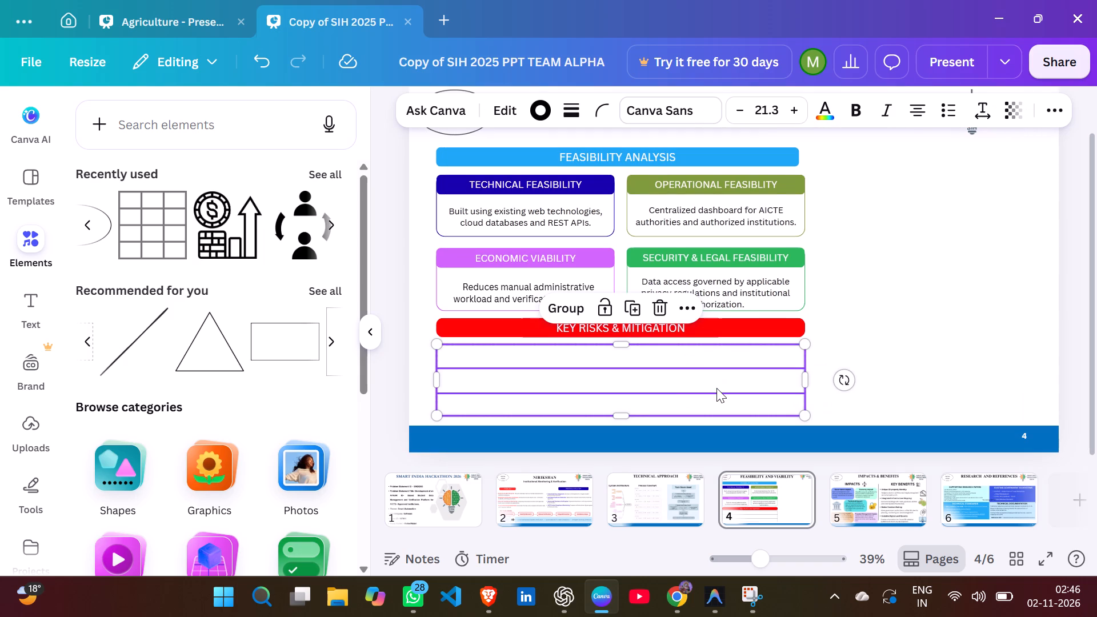
scroll(716, 388, "left", 1)
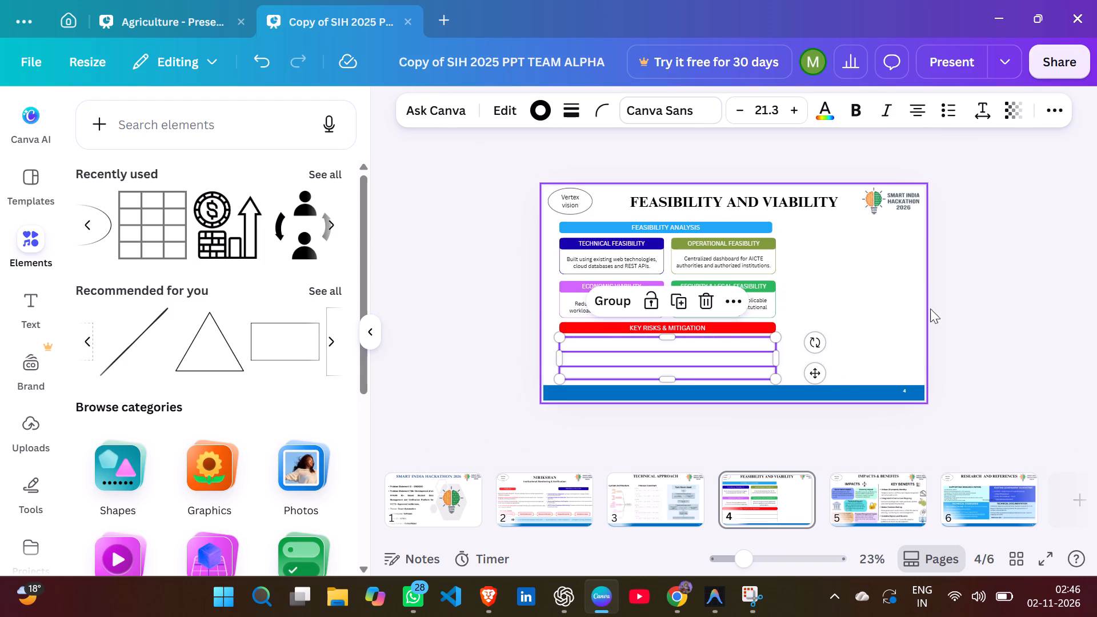
scroll(955, 292, "down", 1)
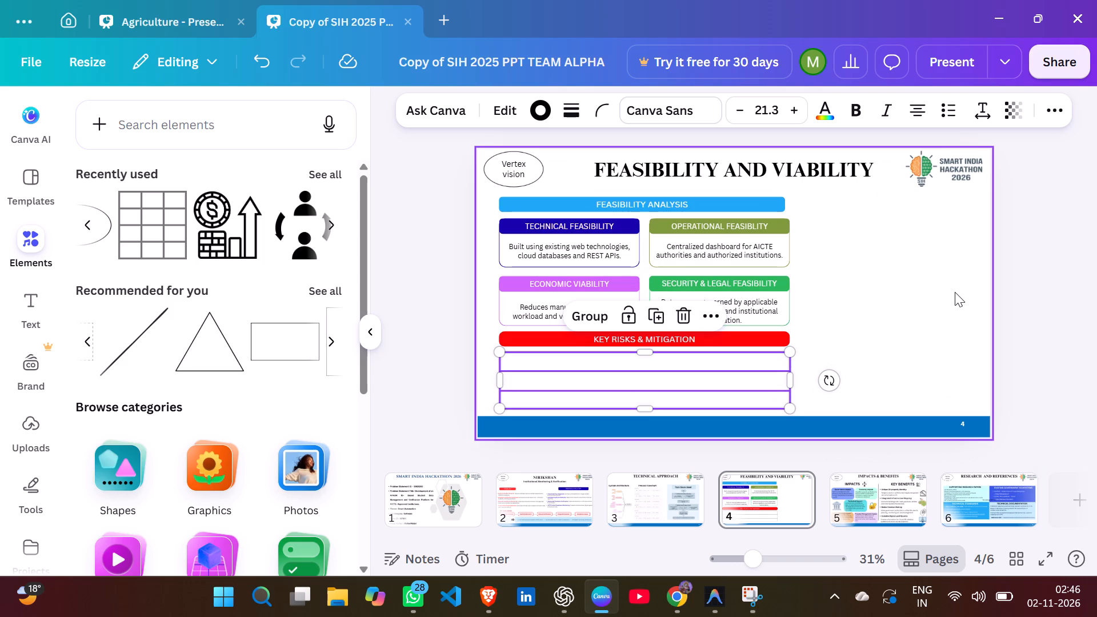
scroll(955, 292, "down", 1)
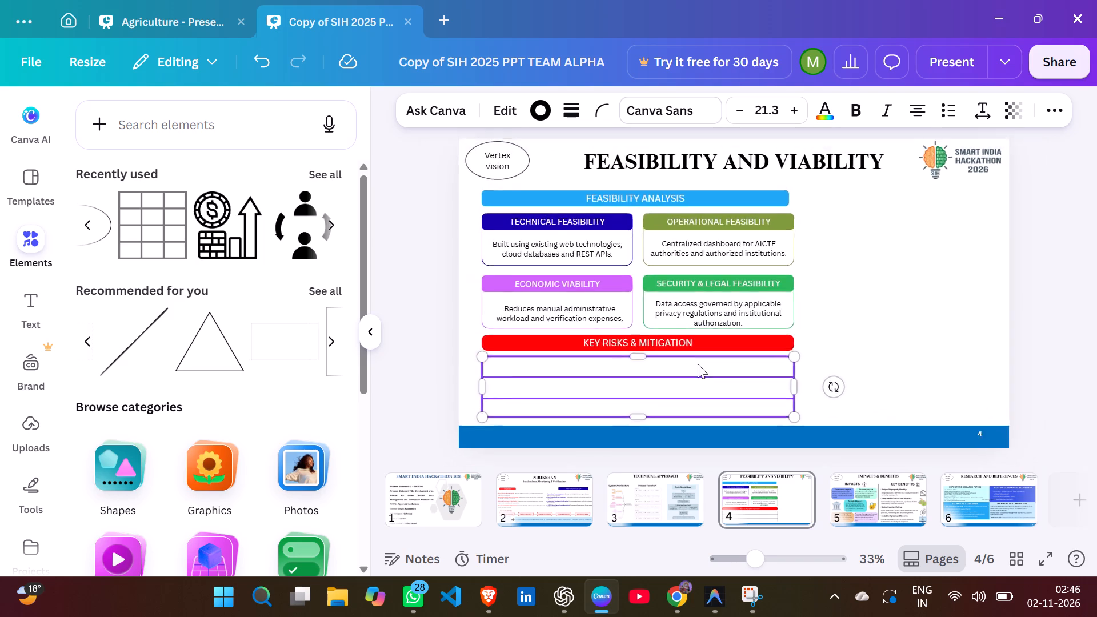
left_click(841, 292)
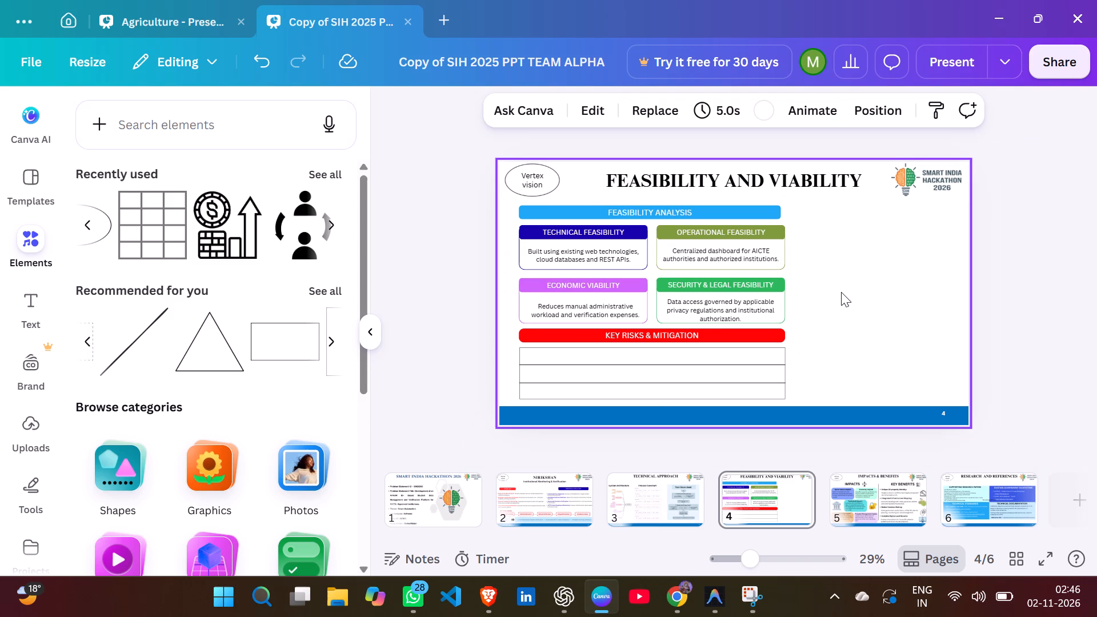
Scale down the TECHNICAL FEASIBILITY header, outline and text slightly as one selection, keeping the upper-left corner in place.
left_click_drag(507, 257, 574, 241)
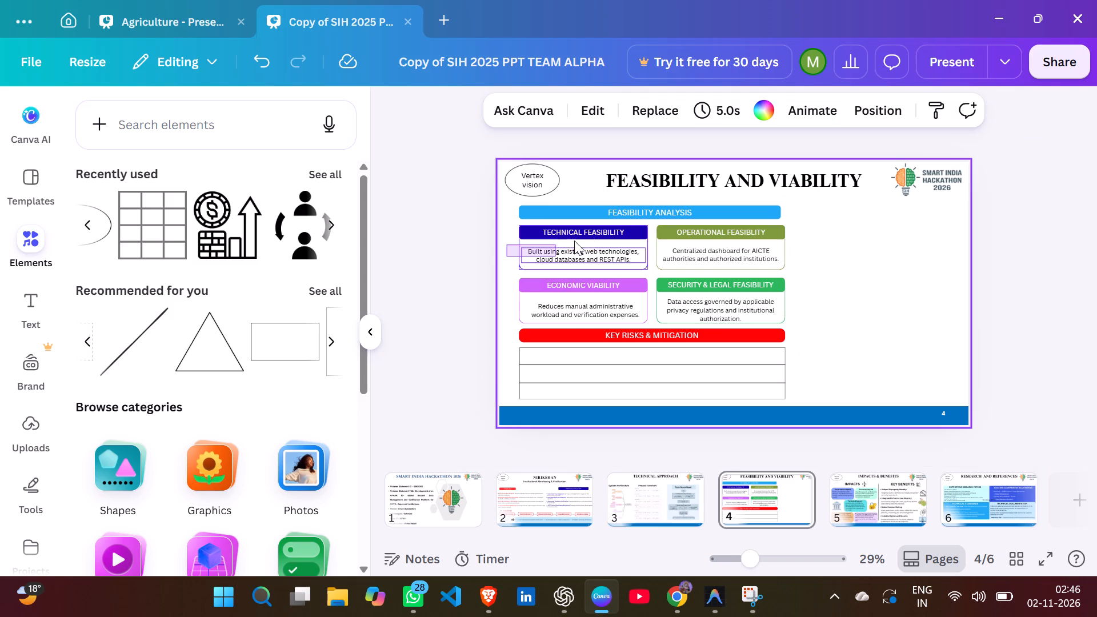
left_click_drag(574, 241, 607, 228)
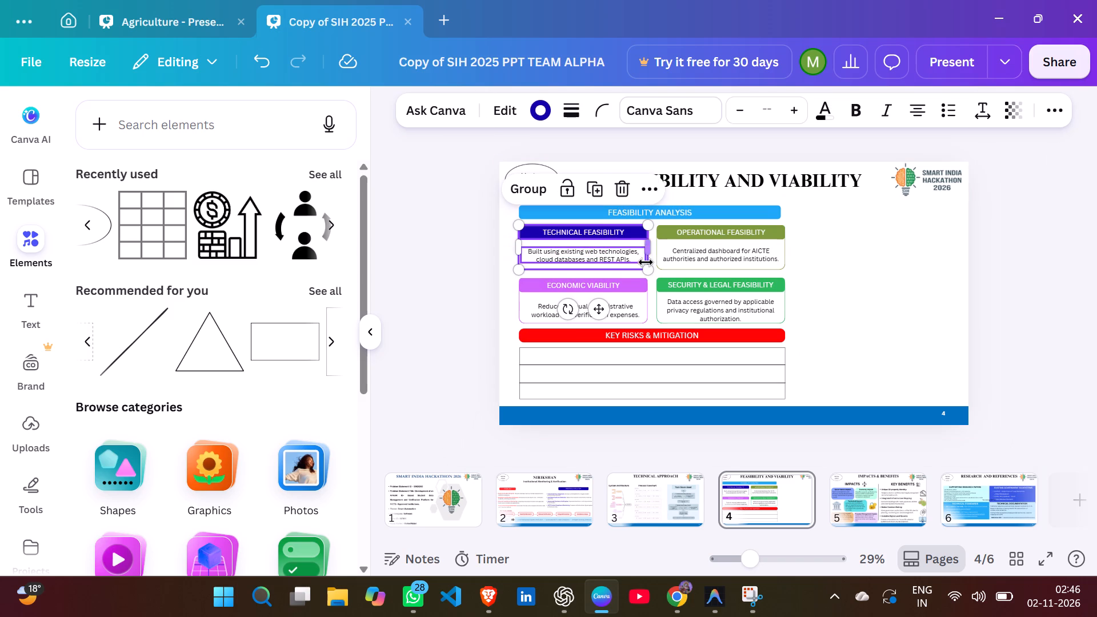
left_click_drag(647, 272, 642, 267)
left_click(835, 255)
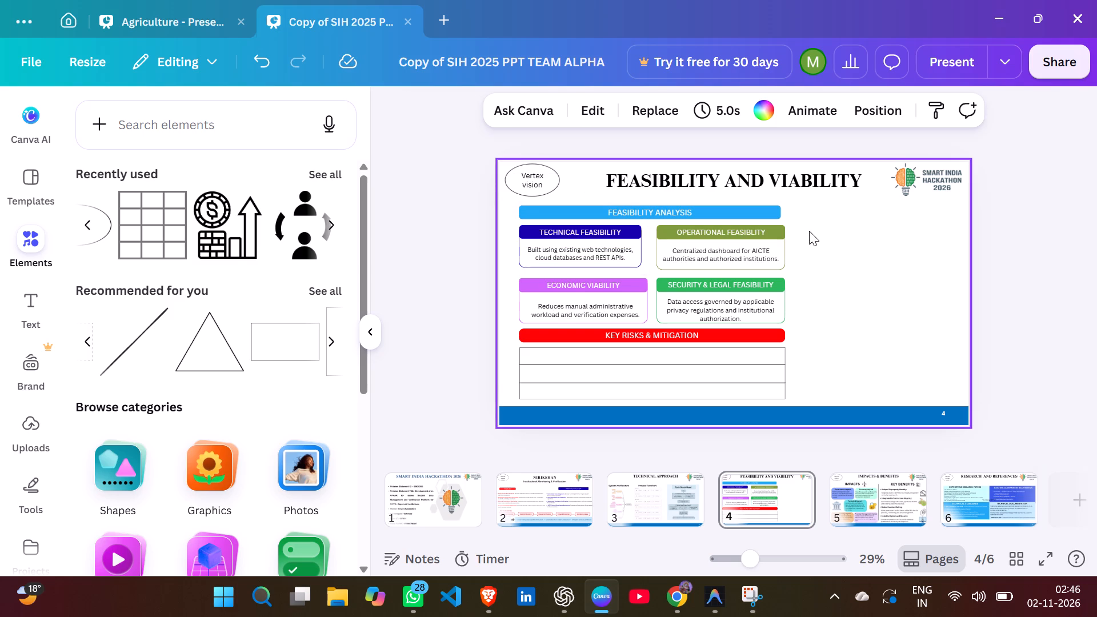
Scale down the OPERATIONAL FEASIBILITY header, outline and text together, keeping the upper-left corner in place.
left_click_drag(797, 231, 723, 254)
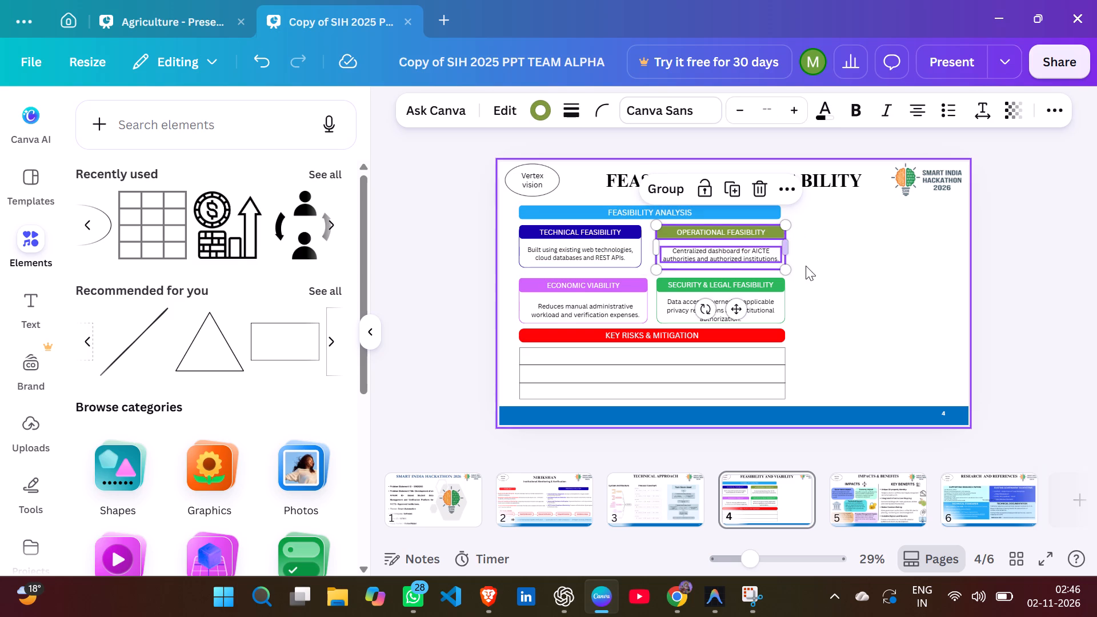
left_click_drag(788, 271, 772, 265)
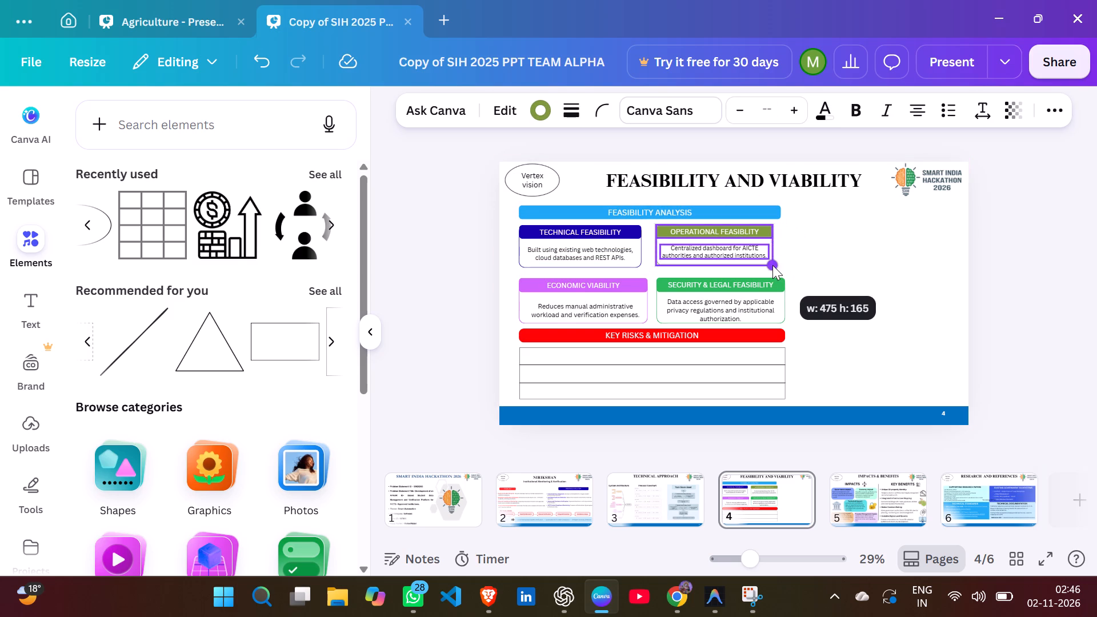
left_click_drag(772, 265, 768, 261)
left_click(812, 270)
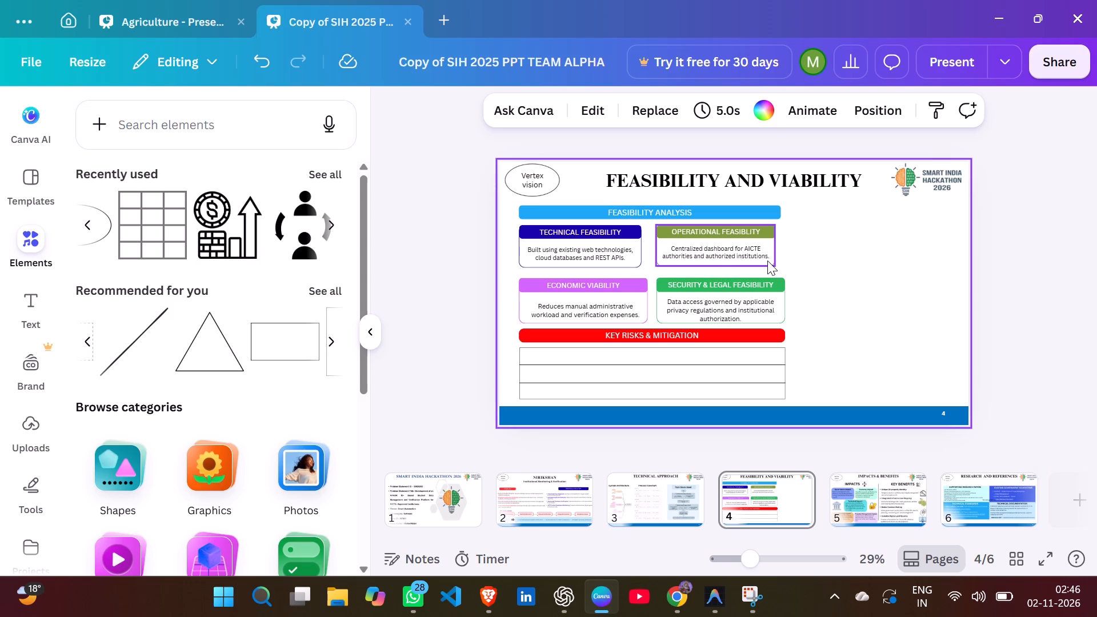
Move the complete OPERATIONAL FEASIBILITY box slightly closer to the TECHNICAL FEASIBILITY box, keeping it at the same height.
left_click(767, 261)
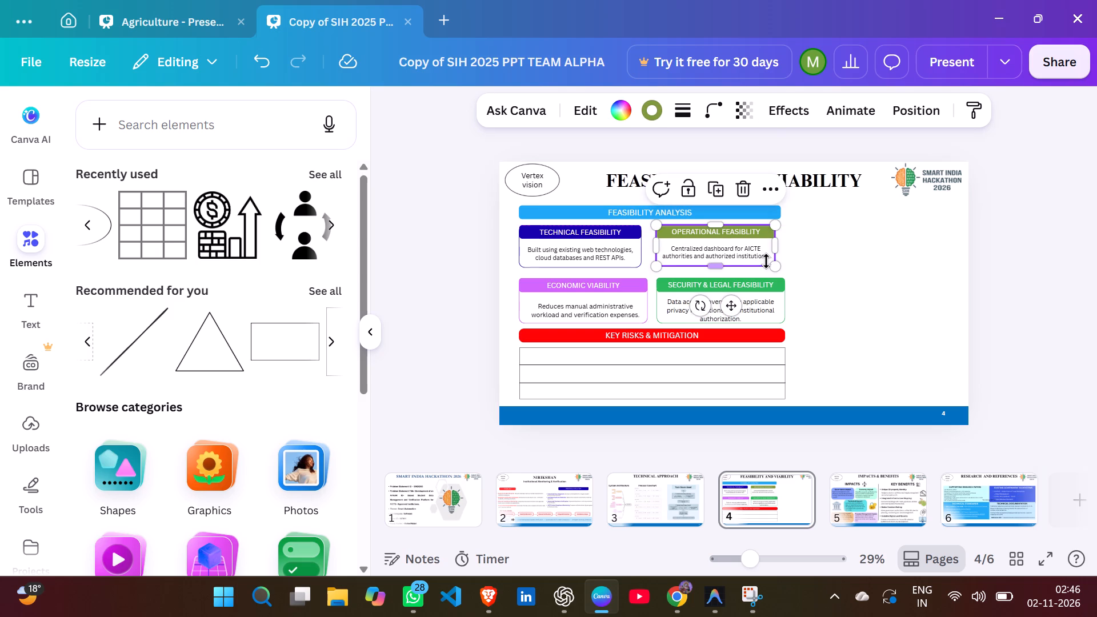
left_click(828, 247)
left_click_drag(799, 230, 709, 268)
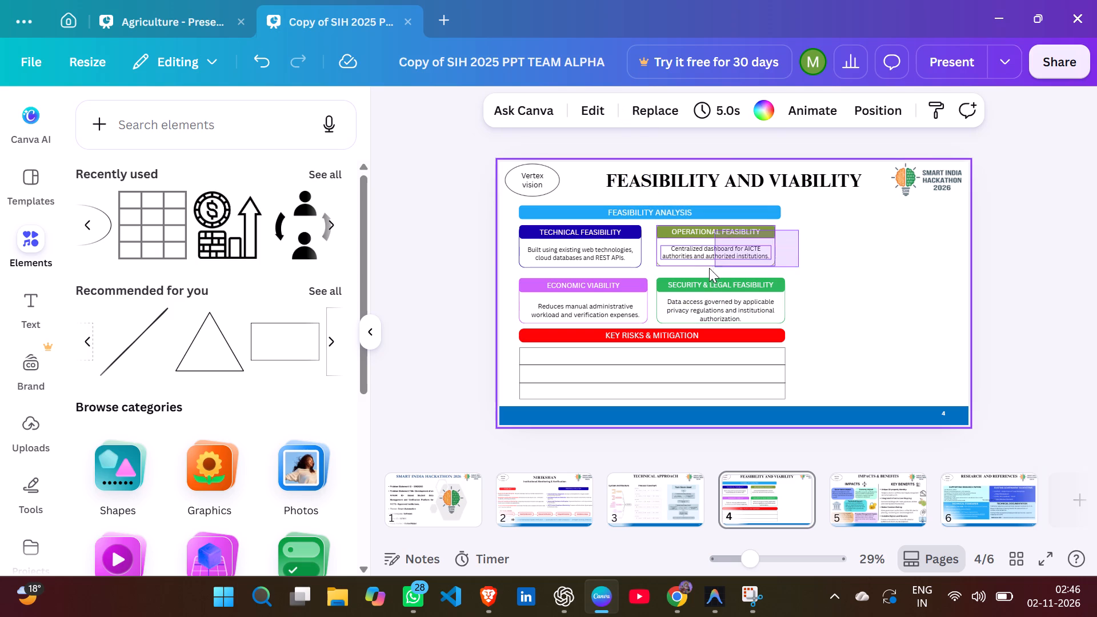
left_click_drag(709, 268, 705, 267)
left_click(730, 249)
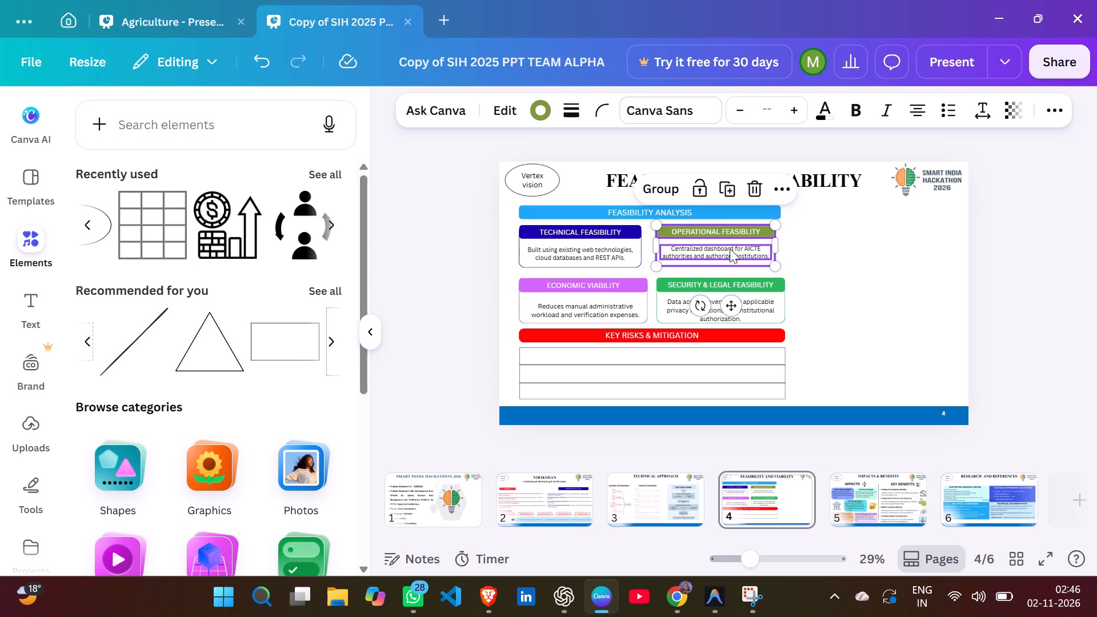
left_click(802, 245)
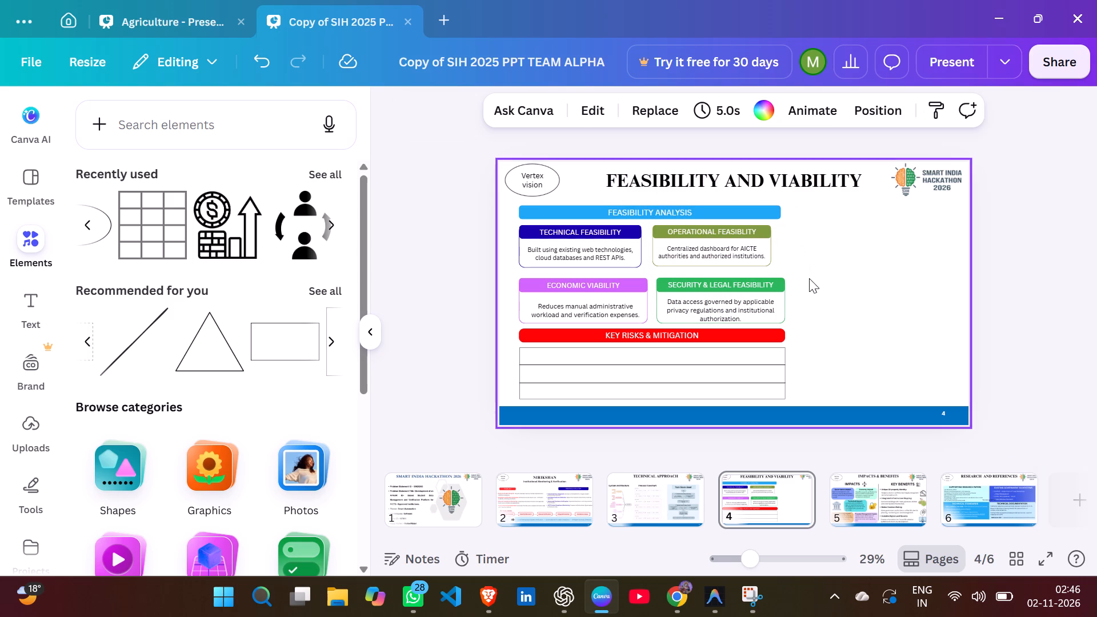
Move the complete SECURITY & LEGAL FEASIBILITY box so its left edge aligns with the OPERATIONAL FEASIBILITY box above.
left_click_drag(798, 285, 796, 285)
left_click_drag(796, 285, 687, 315)
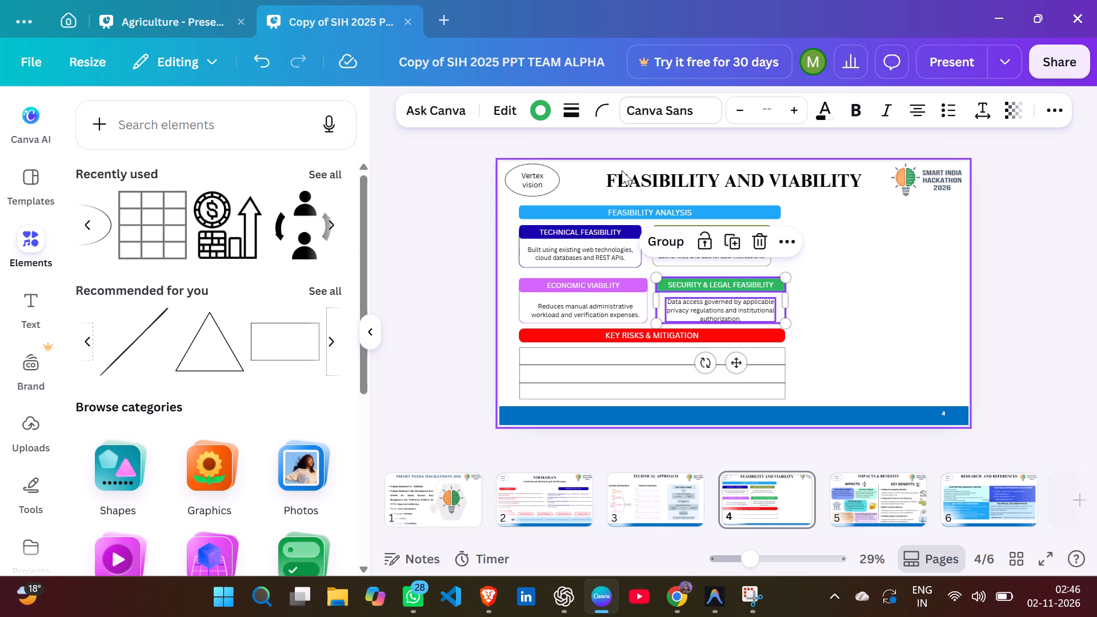
left_click(763, 301)
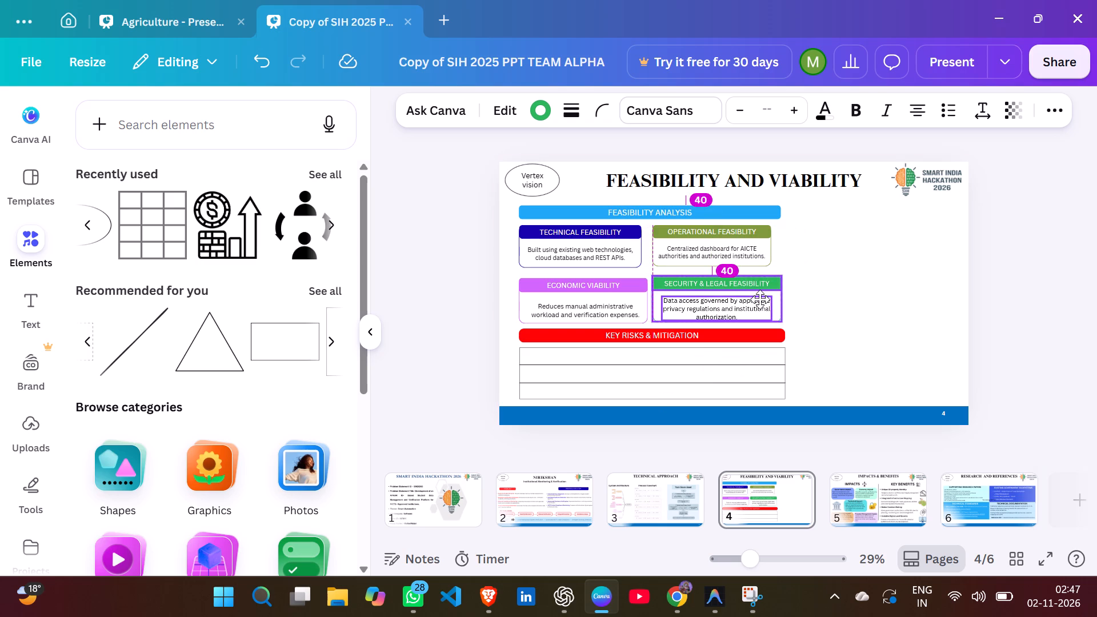
left_click(873, 278)
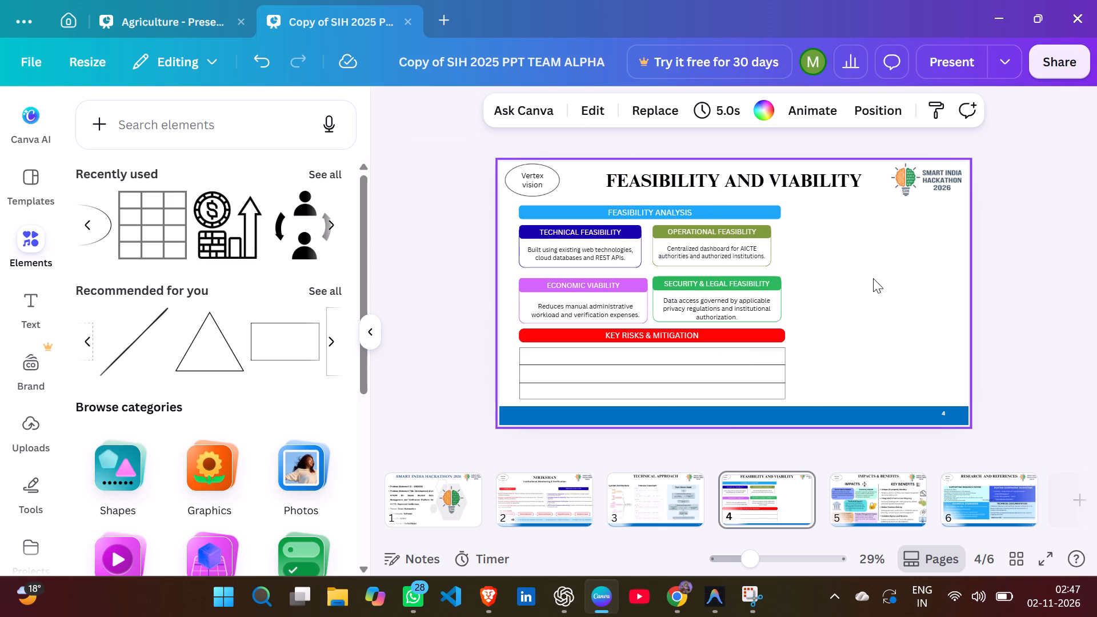
Scale down the complete SECURITY & LEGAL FEASIBILITY box to the OPERATIONAL FEASIBILITY box's width and adjust its outline's position.
left_click_drag(796, 278, 775, 282)
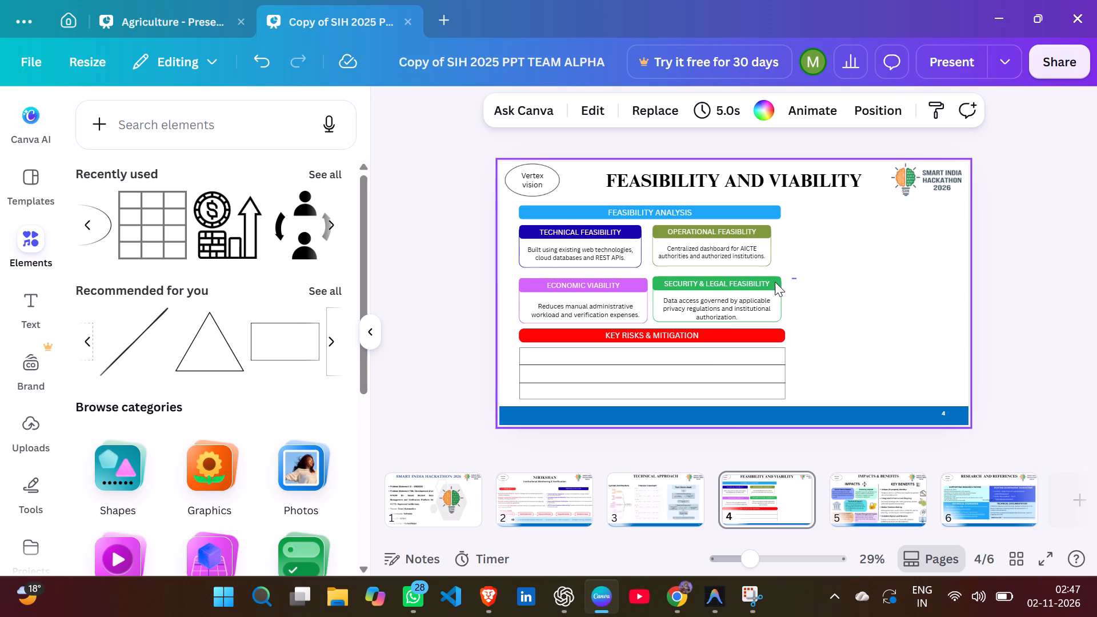
left_click_drag(775, 282, 716, 322)
left_click_drag(783, 325, 776, 321)
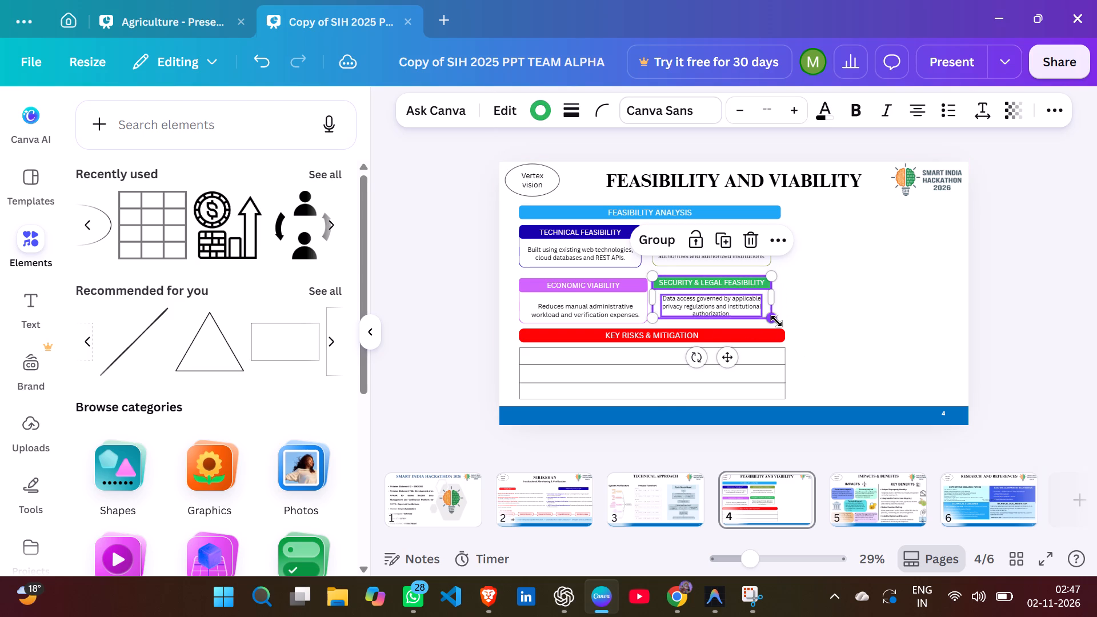
left_click(822, 285)
left_click(742, 291)
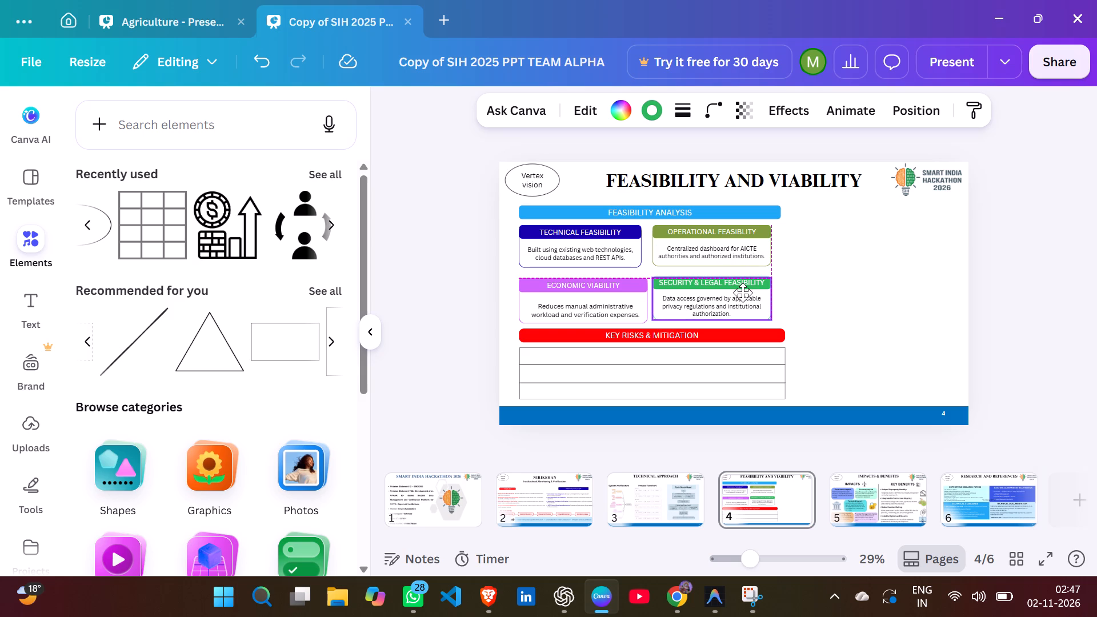
left_click(798, 281)
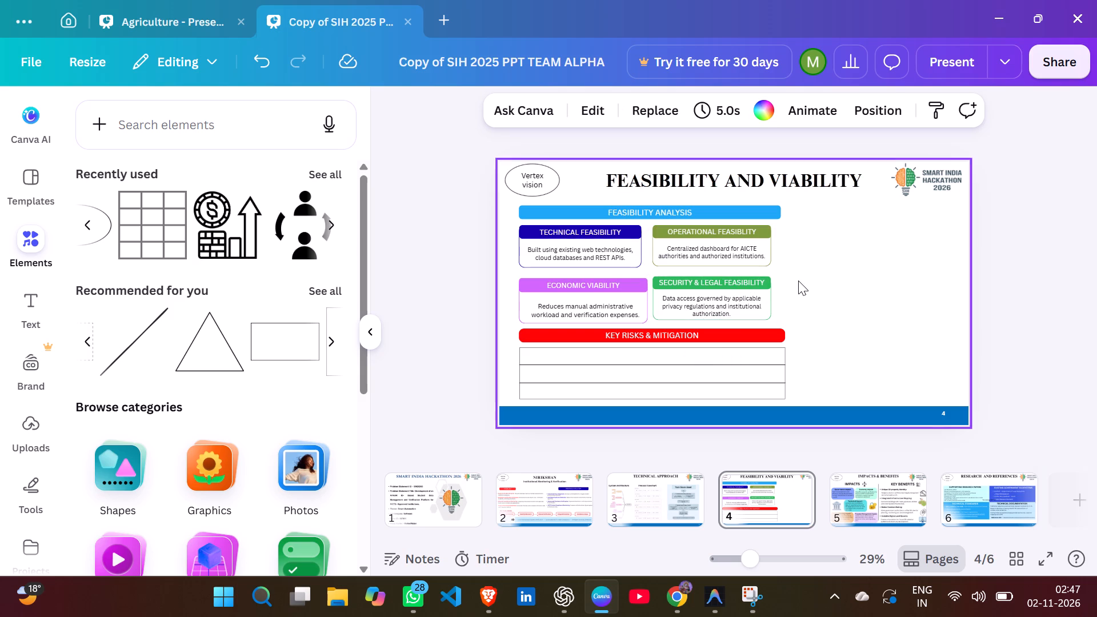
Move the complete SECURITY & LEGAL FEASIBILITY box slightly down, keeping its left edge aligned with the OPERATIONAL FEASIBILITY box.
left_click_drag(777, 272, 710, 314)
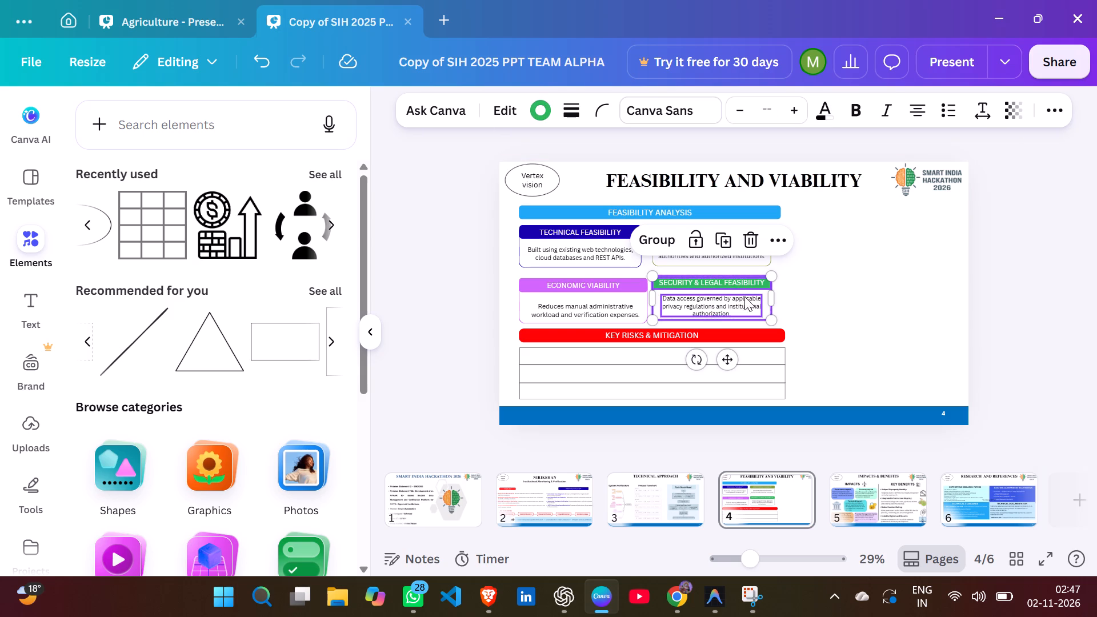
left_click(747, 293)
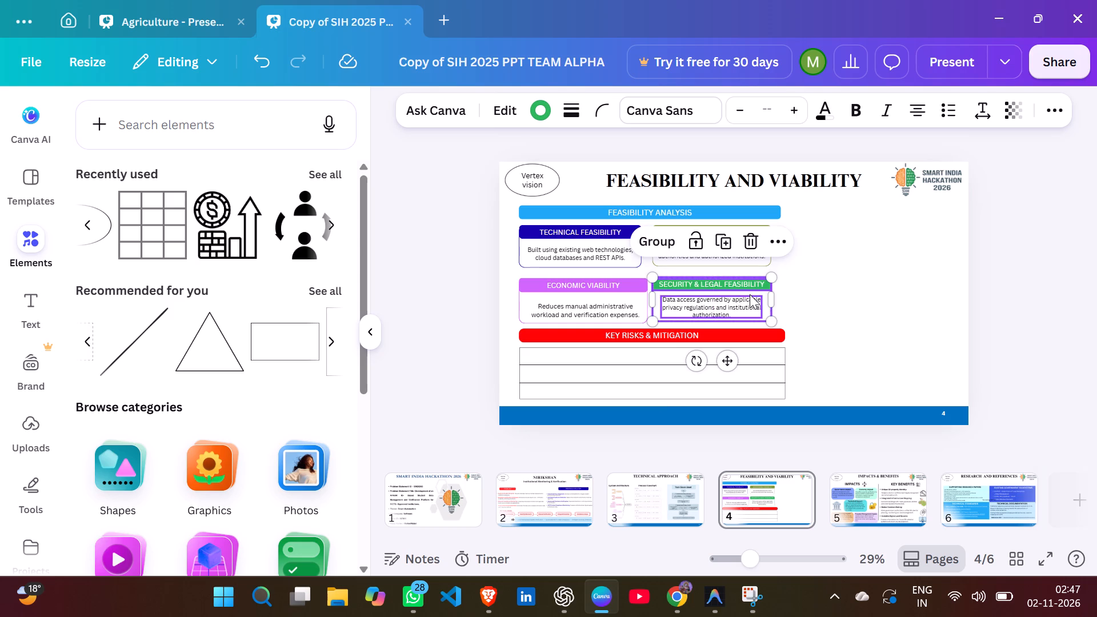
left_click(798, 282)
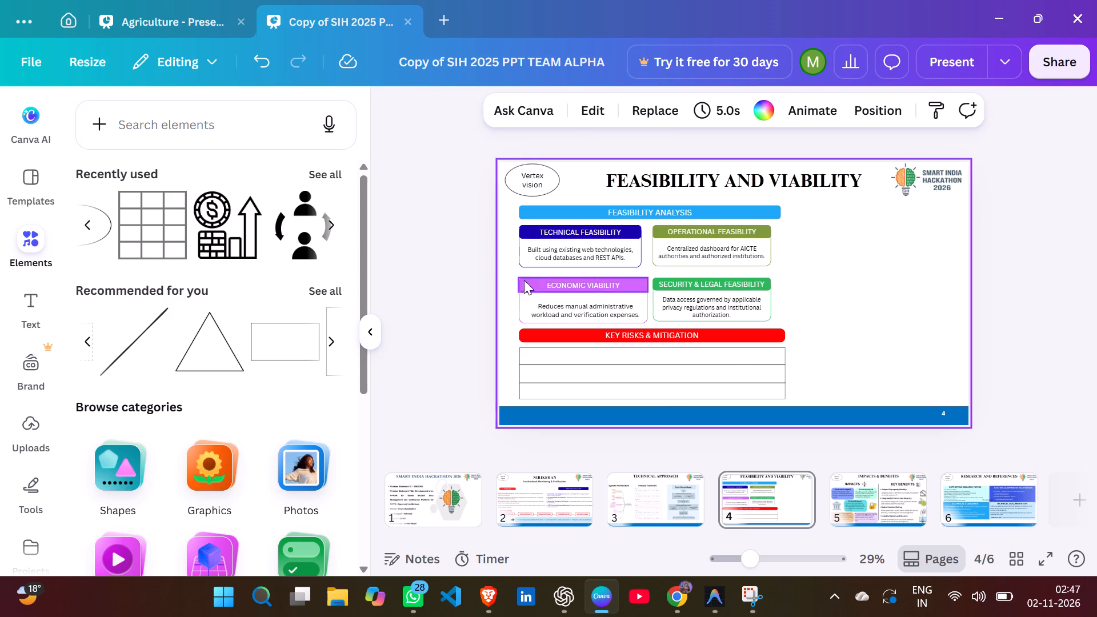
Scale down the complete ECONOMIC VIABILITY box to the TECHNICAL FEASIBILITY box's width and align its left edge beneath that box.
left_click_drag(505, 282, 609, 313)
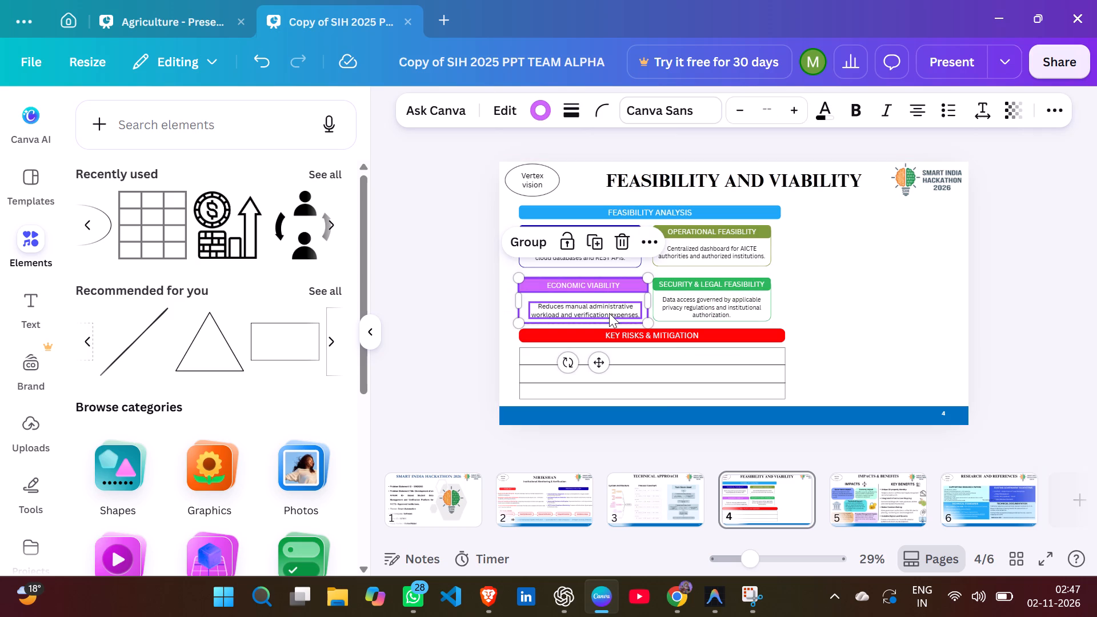
left_click(589, 290)
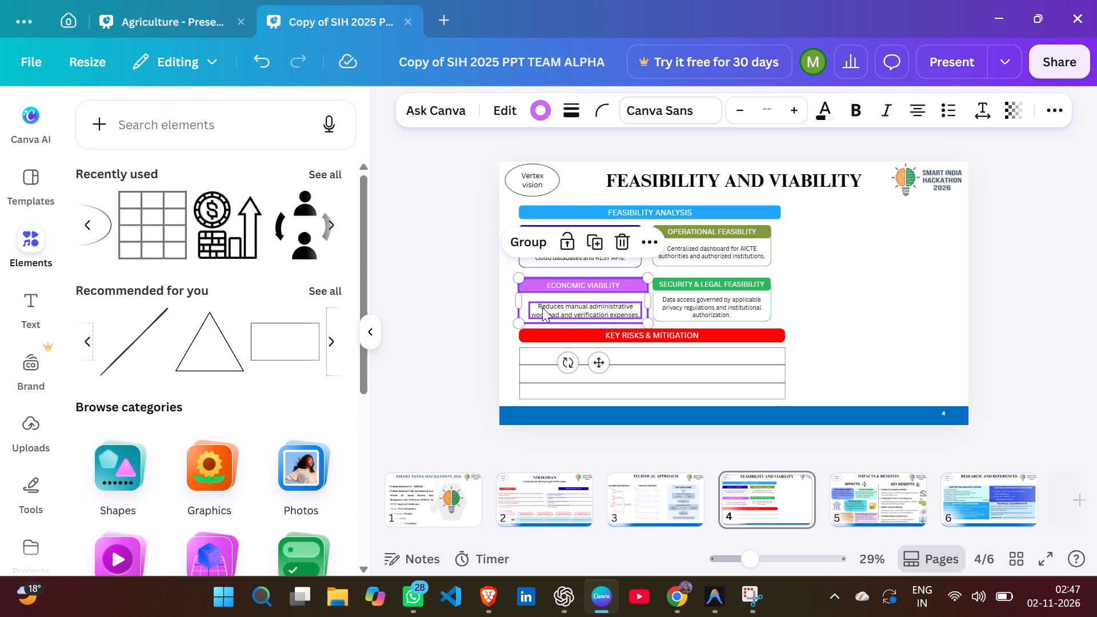
left_click_drag(525, 317, 535, 312)
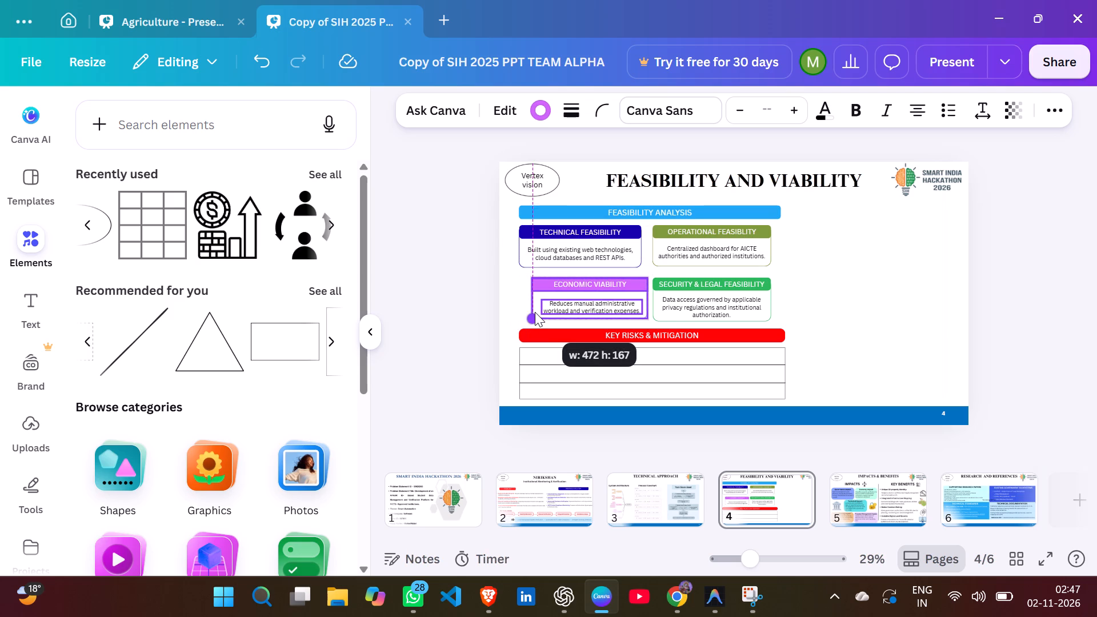
left_click_drag(535, 312, 533, 312)
left_click_drag(560, 298, 553, 299)
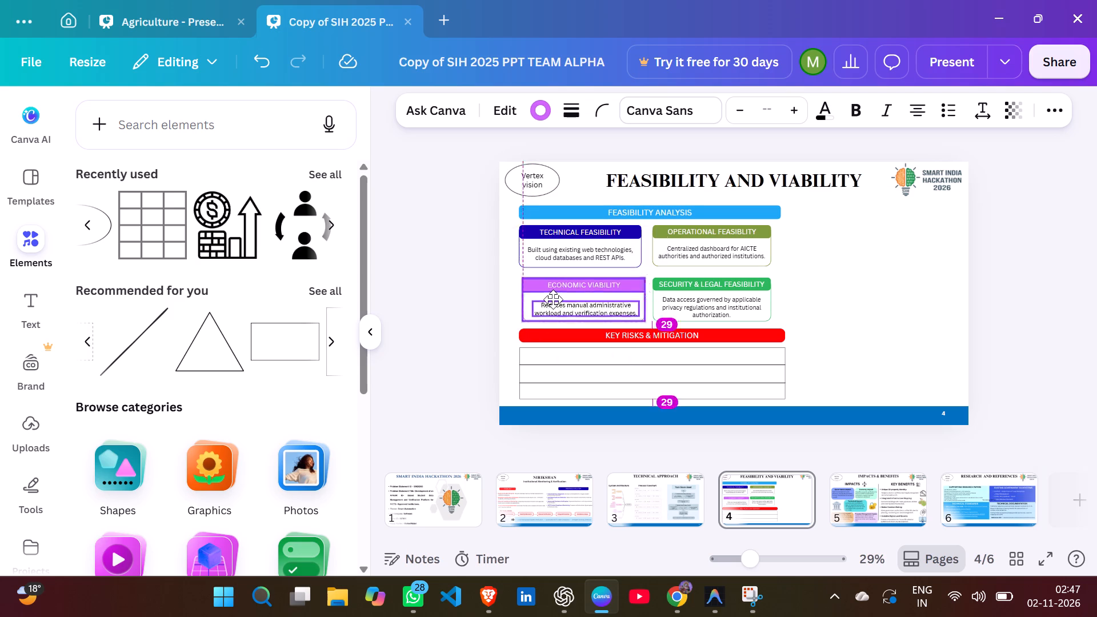
left_click_drag(553, 299, 554, 300)
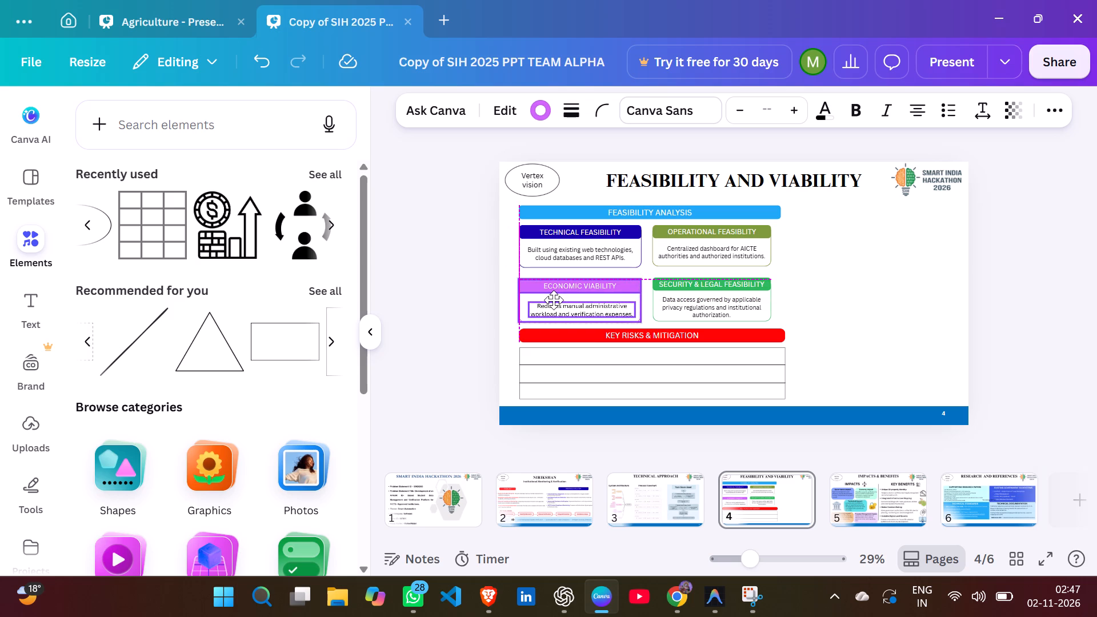
left_click_drag(554, 300, 554, 301)
left_click_drag(554, 301, 554, 297)
left_click(807, 270)
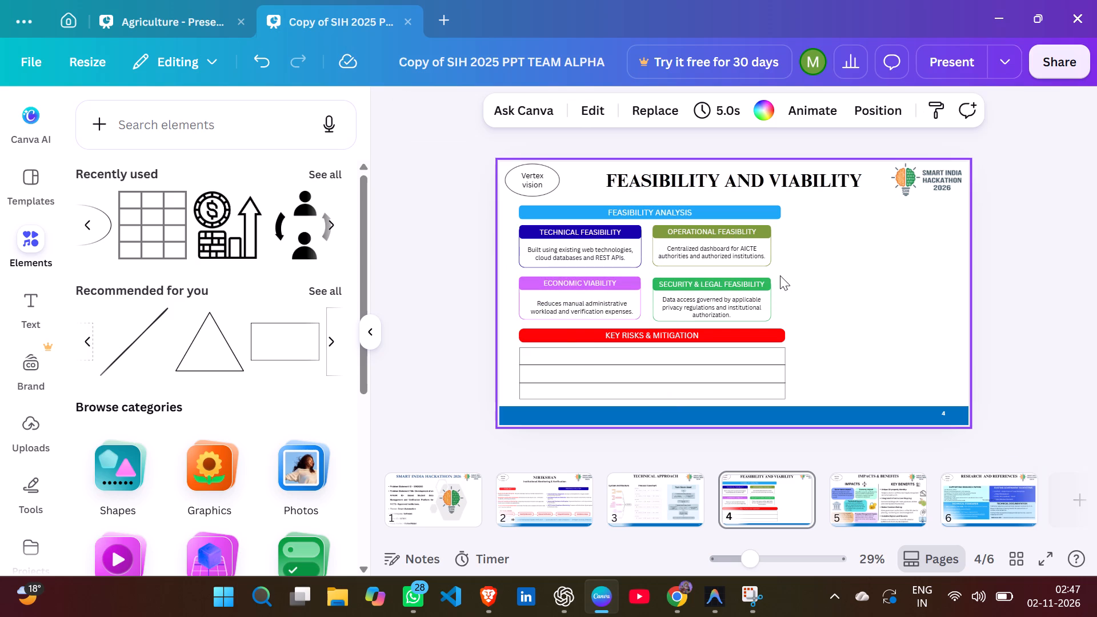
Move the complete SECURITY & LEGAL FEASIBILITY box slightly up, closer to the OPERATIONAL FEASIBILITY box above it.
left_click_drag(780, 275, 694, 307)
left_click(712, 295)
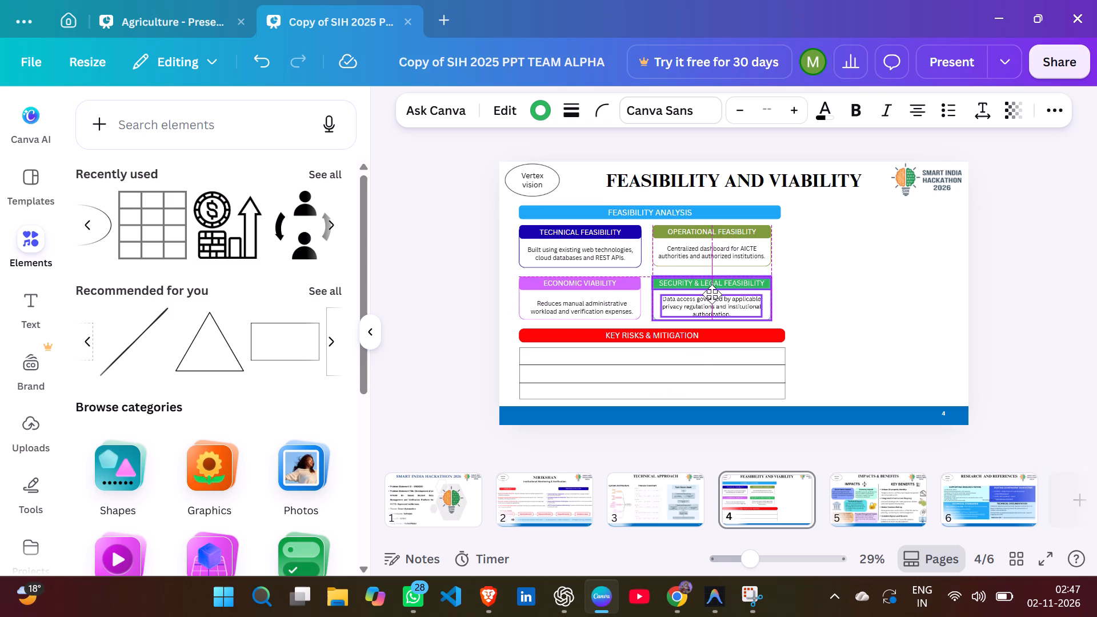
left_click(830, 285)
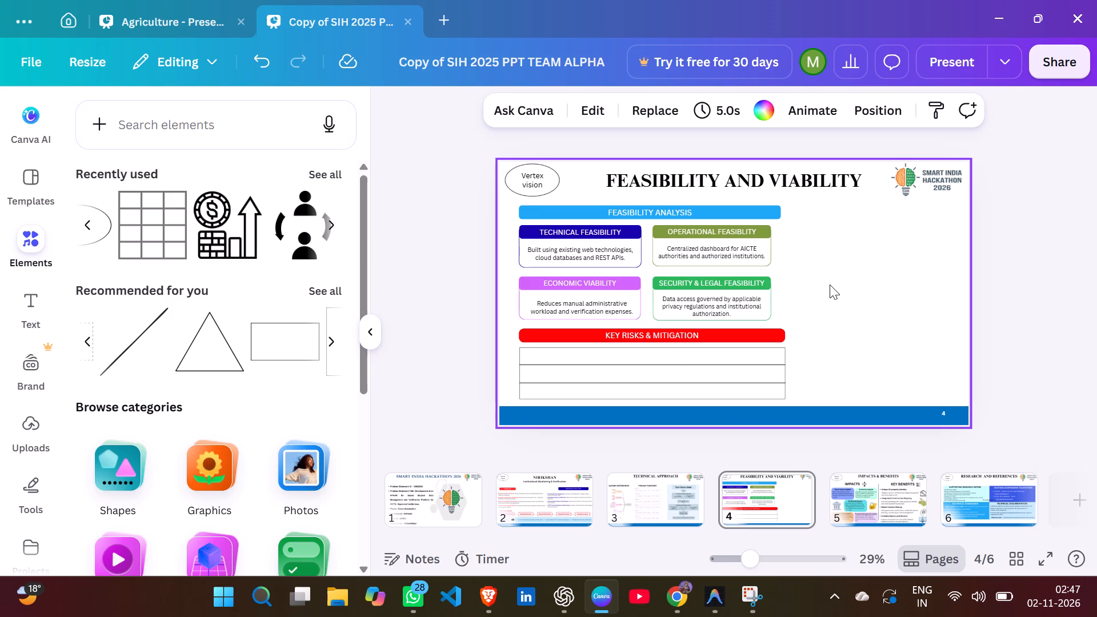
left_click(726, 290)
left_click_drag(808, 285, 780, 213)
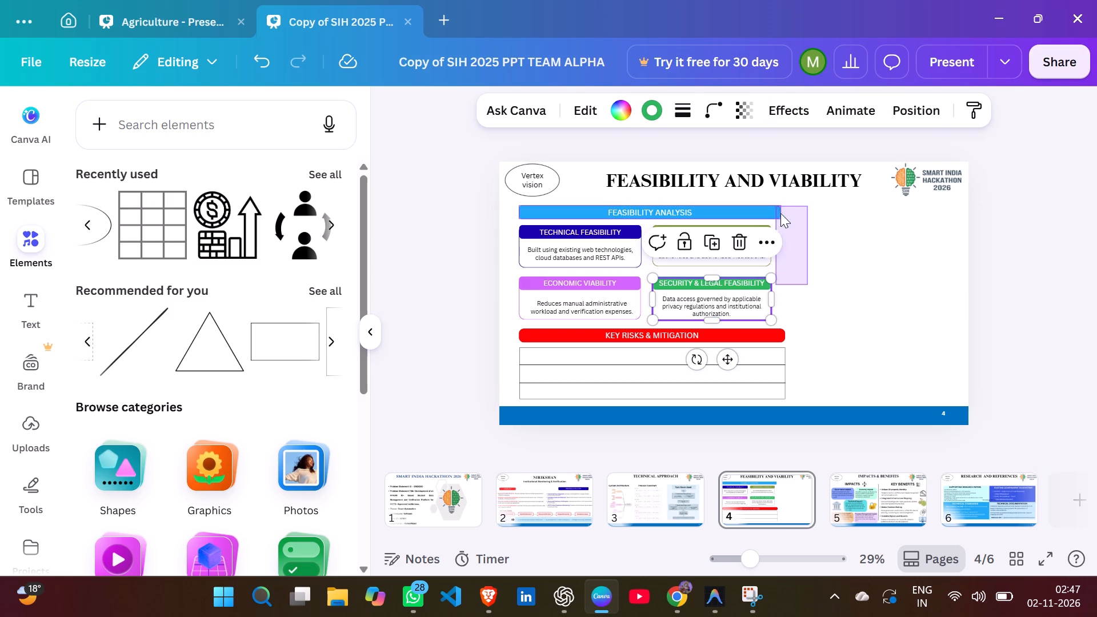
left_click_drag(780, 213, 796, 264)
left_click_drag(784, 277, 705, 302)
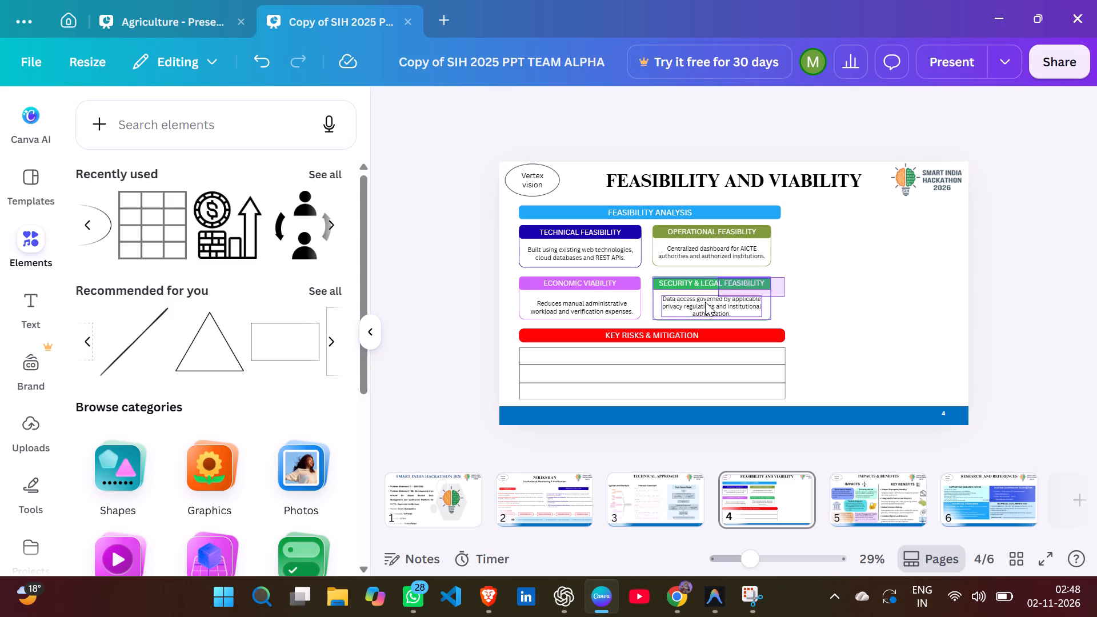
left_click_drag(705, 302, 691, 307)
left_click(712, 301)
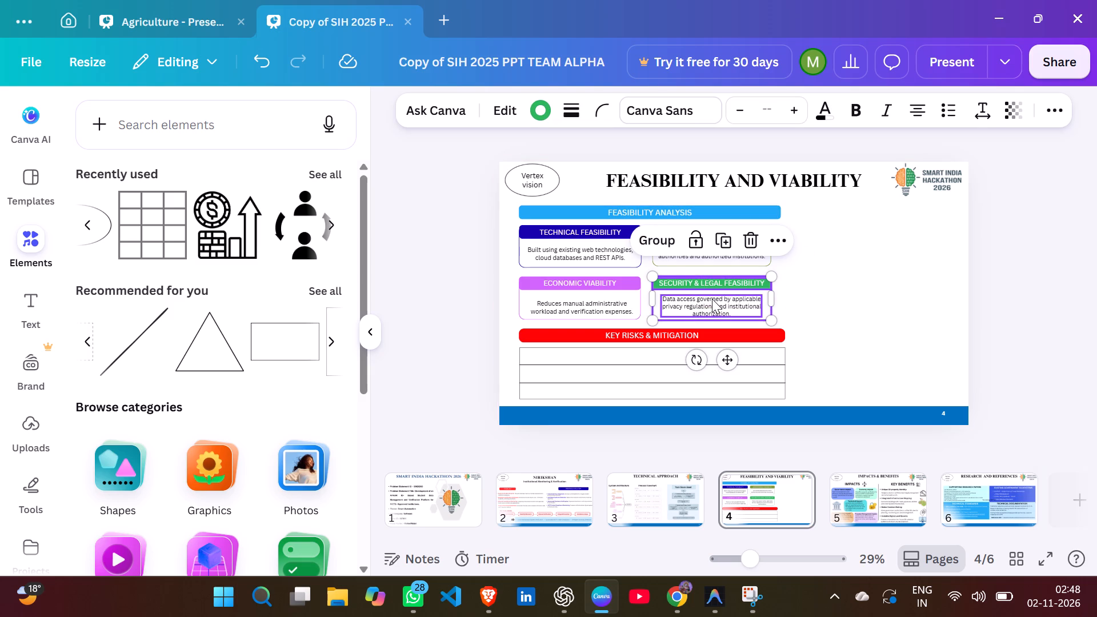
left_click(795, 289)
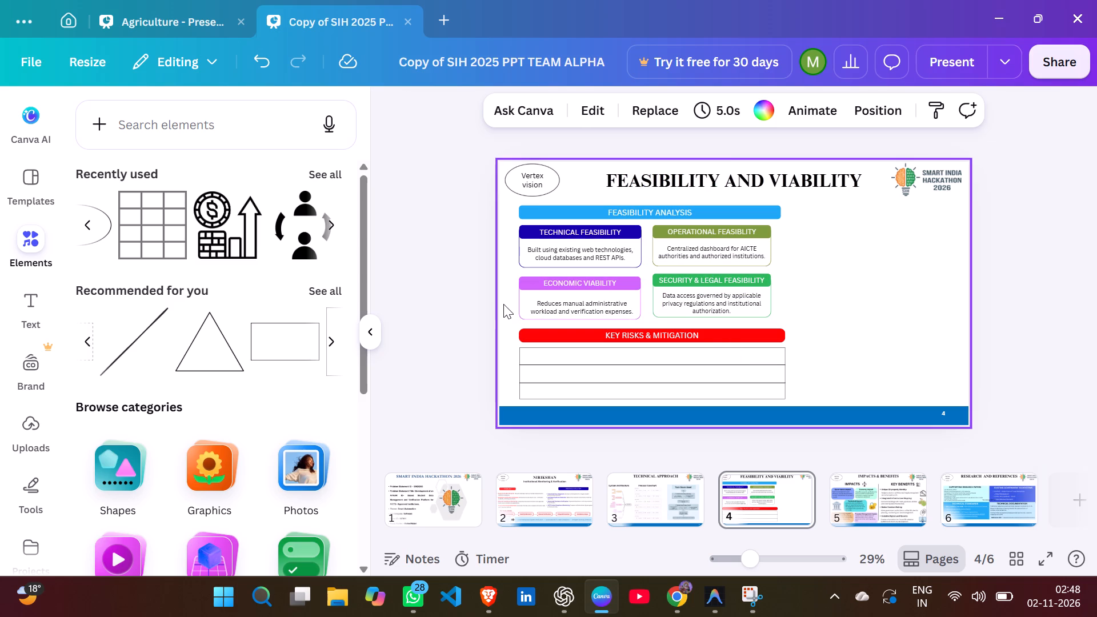
Nudge the complete ECONOMIC VIABILITY box so it lines up with the TECHNICAL FEASIBILITY box above.
left_click_drag(503, 304, 631, 282)
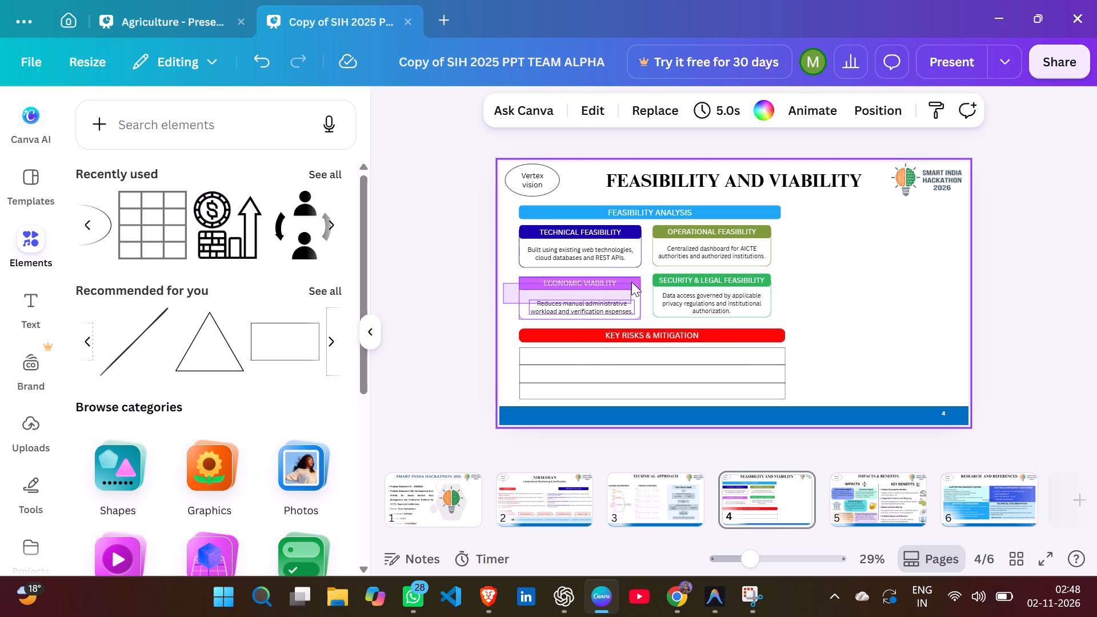
left_click(612, 294)
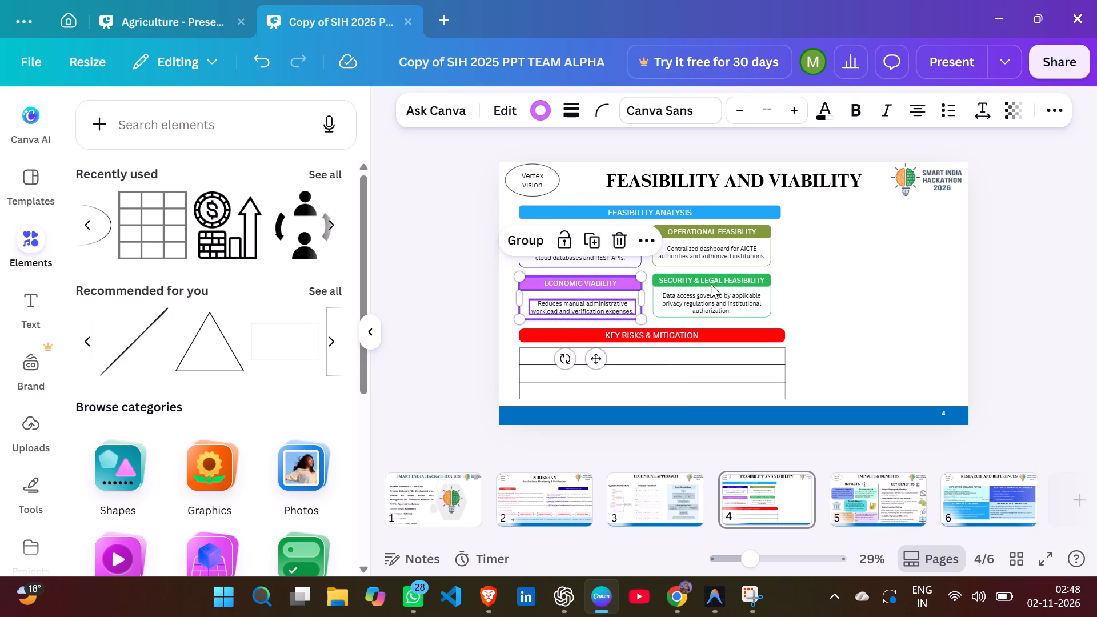
left_click(787, 275)
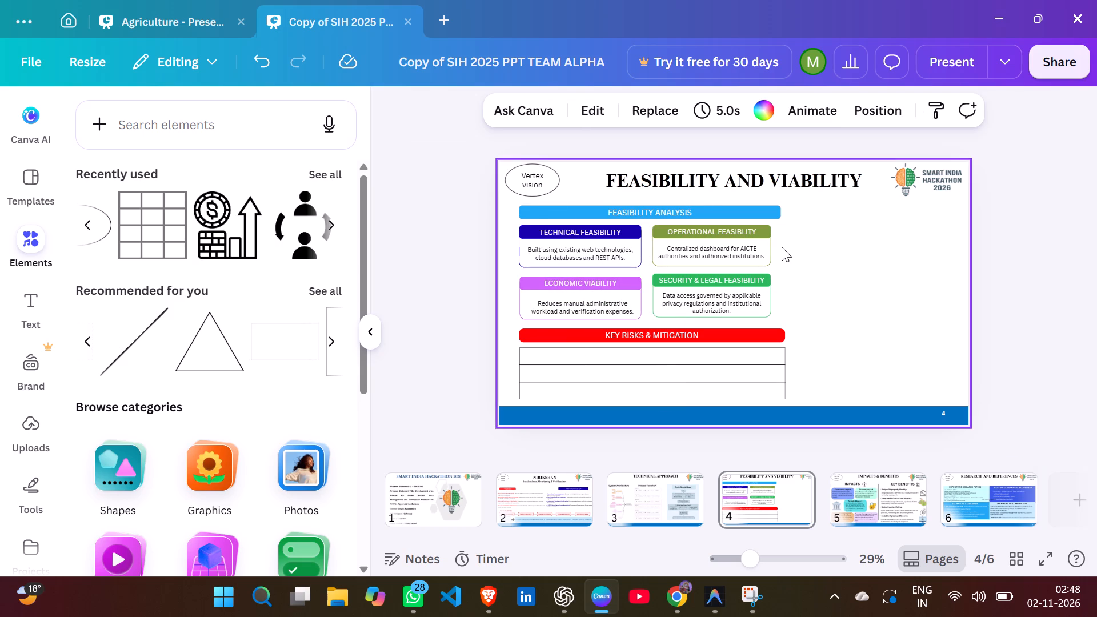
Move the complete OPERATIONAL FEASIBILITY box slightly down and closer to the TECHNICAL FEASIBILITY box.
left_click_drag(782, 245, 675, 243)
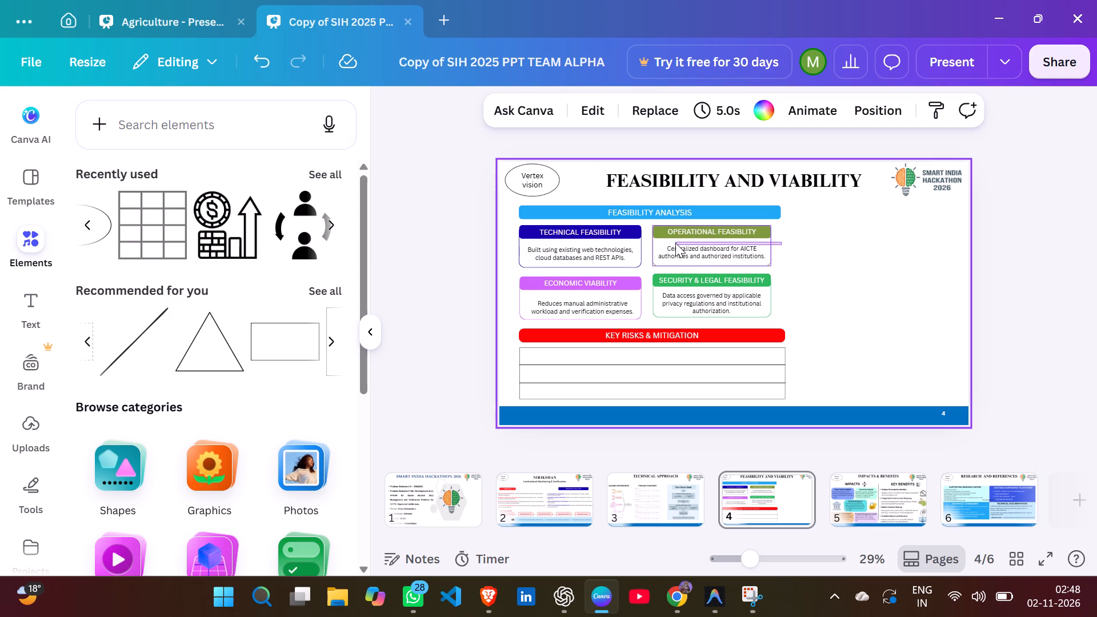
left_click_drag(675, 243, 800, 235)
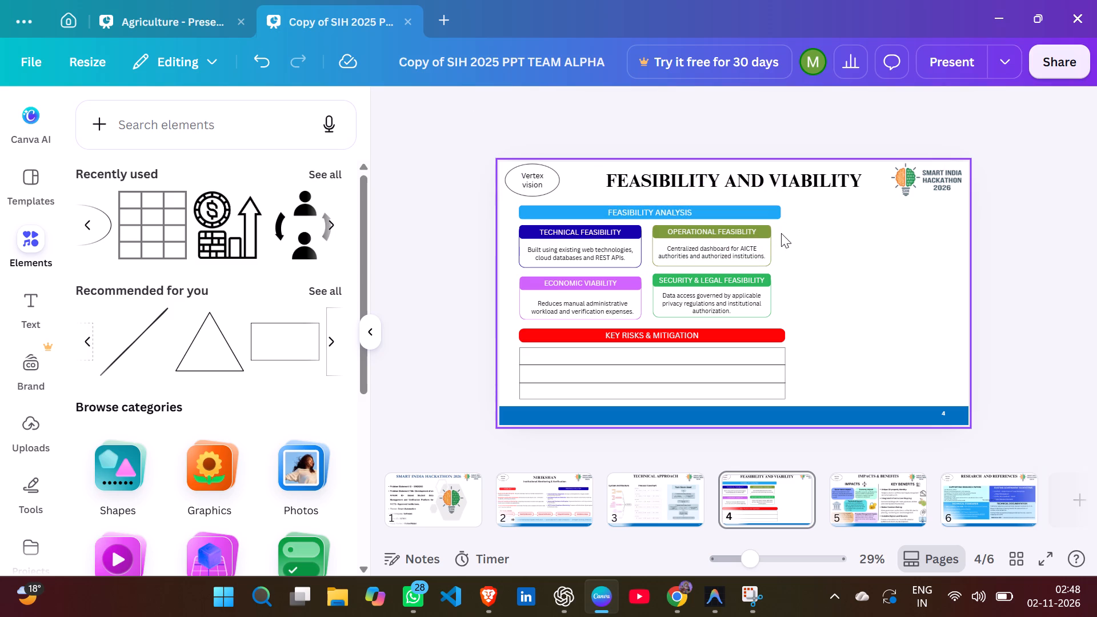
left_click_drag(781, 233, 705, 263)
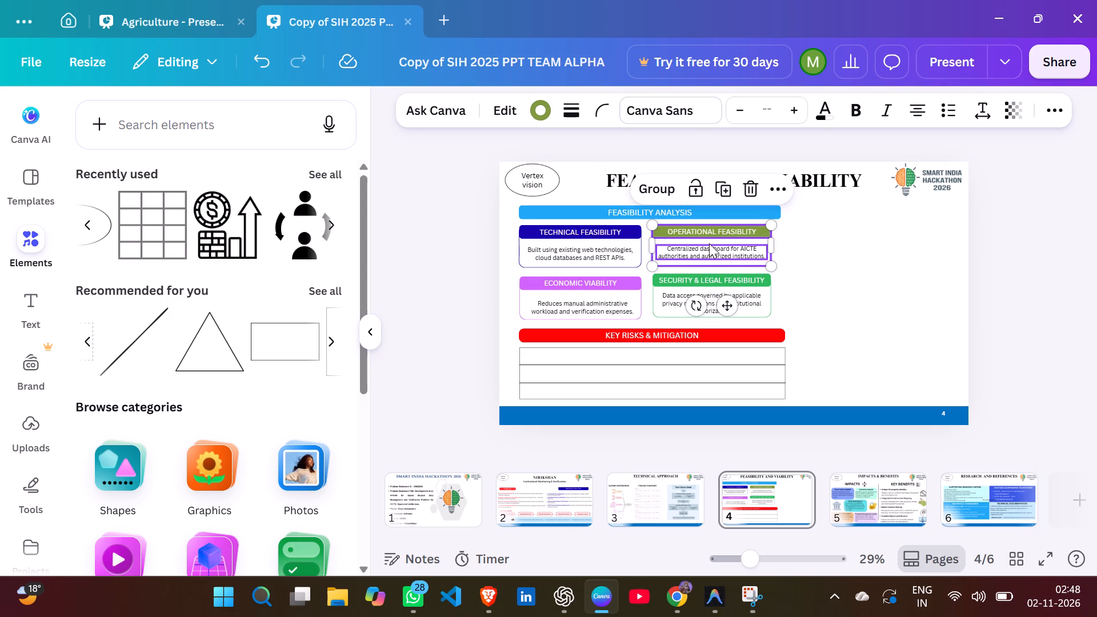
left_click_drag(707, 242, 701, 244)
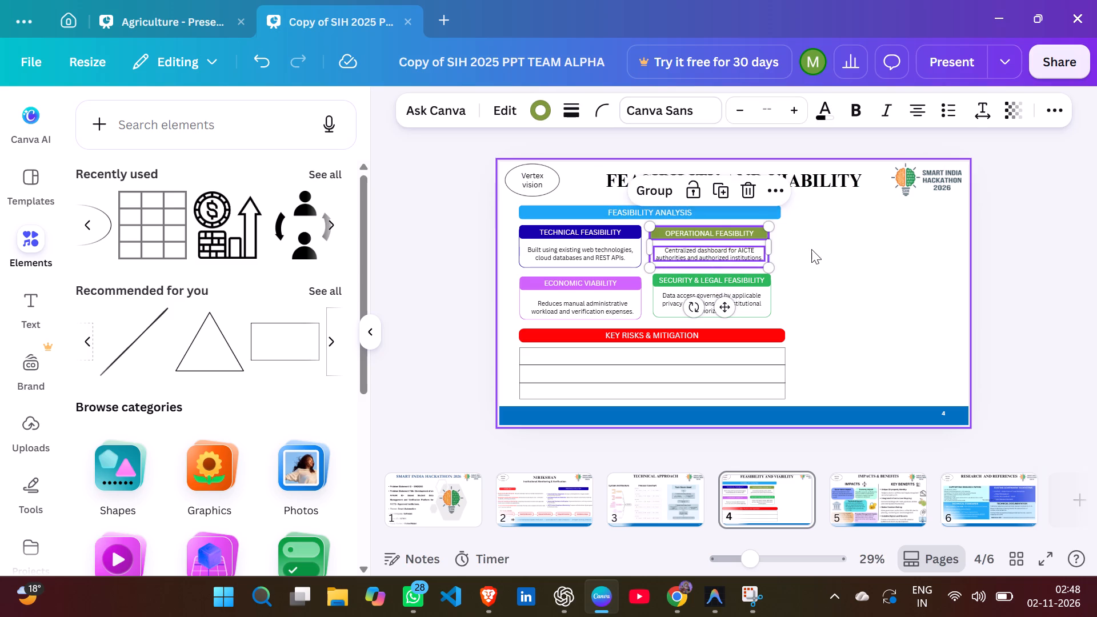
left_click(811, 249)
Move the complete SECURITY & LEGAL FEASIBILITY box close beside the ECONOMIC VIABILITY box, with both headers at the same height.
left_click_drag(798, 277, 702, 304)
left_click_drag(712, 294, 705, 295)
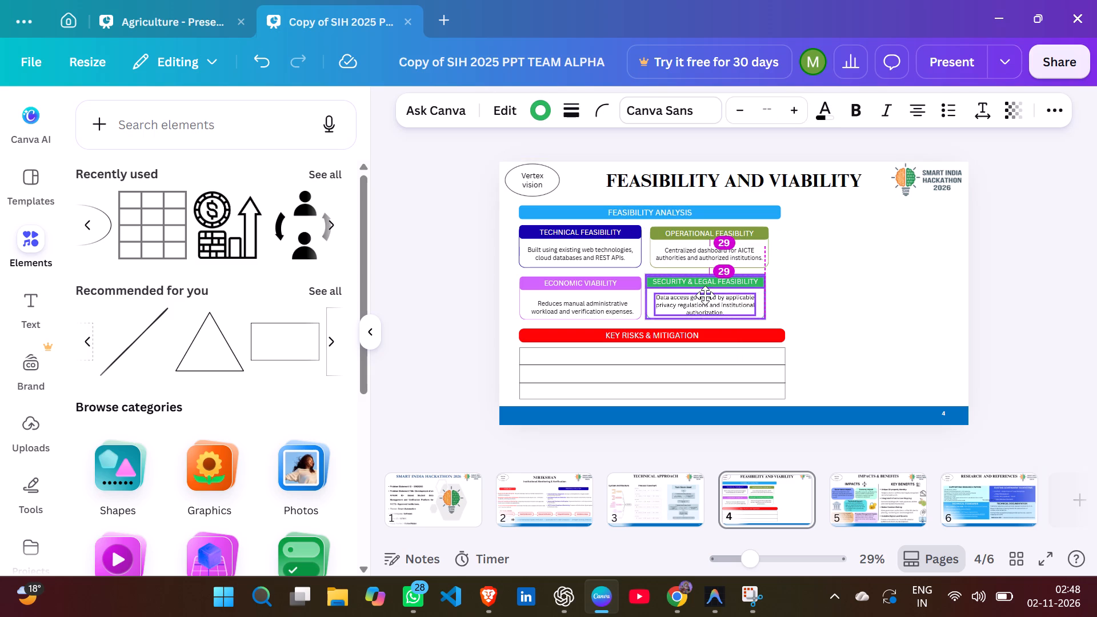
left_click_drag(705, 295, 706, 297)
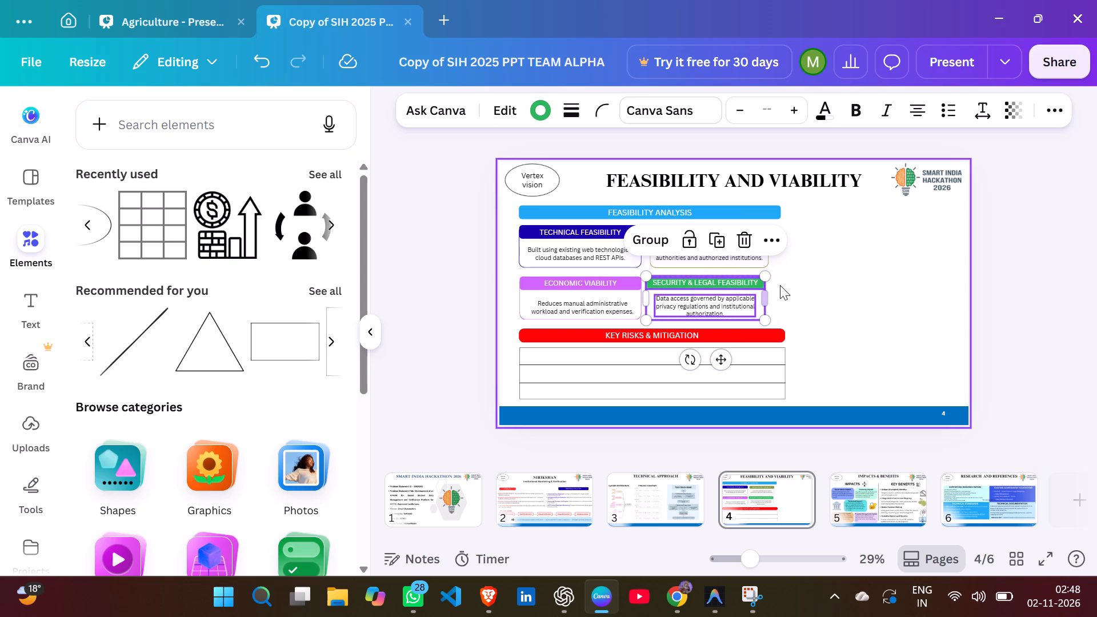
left_click(780, 285)
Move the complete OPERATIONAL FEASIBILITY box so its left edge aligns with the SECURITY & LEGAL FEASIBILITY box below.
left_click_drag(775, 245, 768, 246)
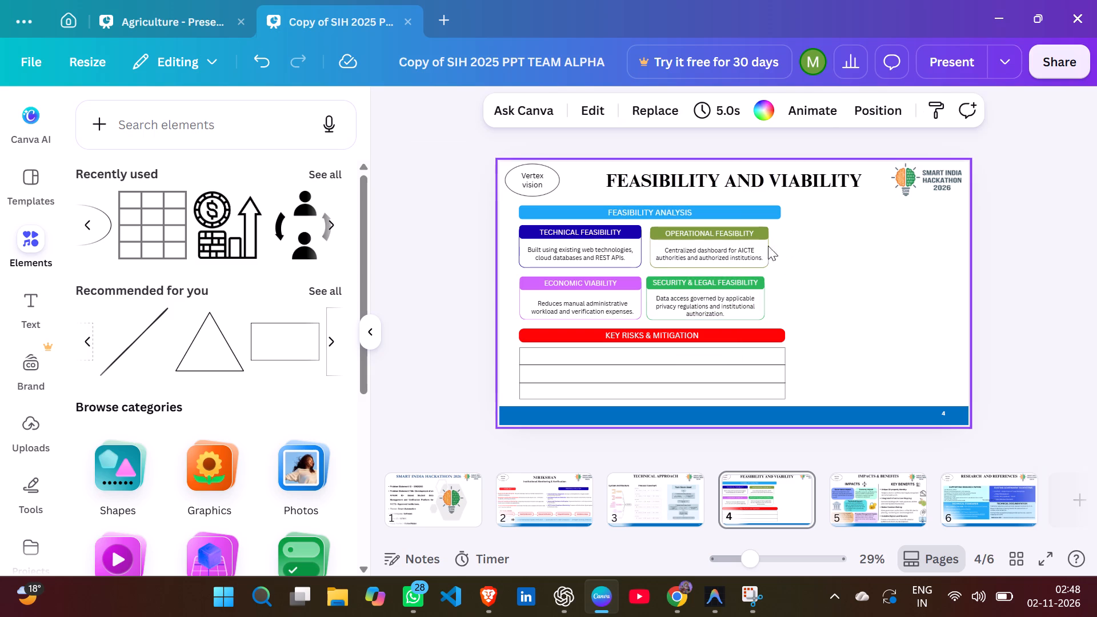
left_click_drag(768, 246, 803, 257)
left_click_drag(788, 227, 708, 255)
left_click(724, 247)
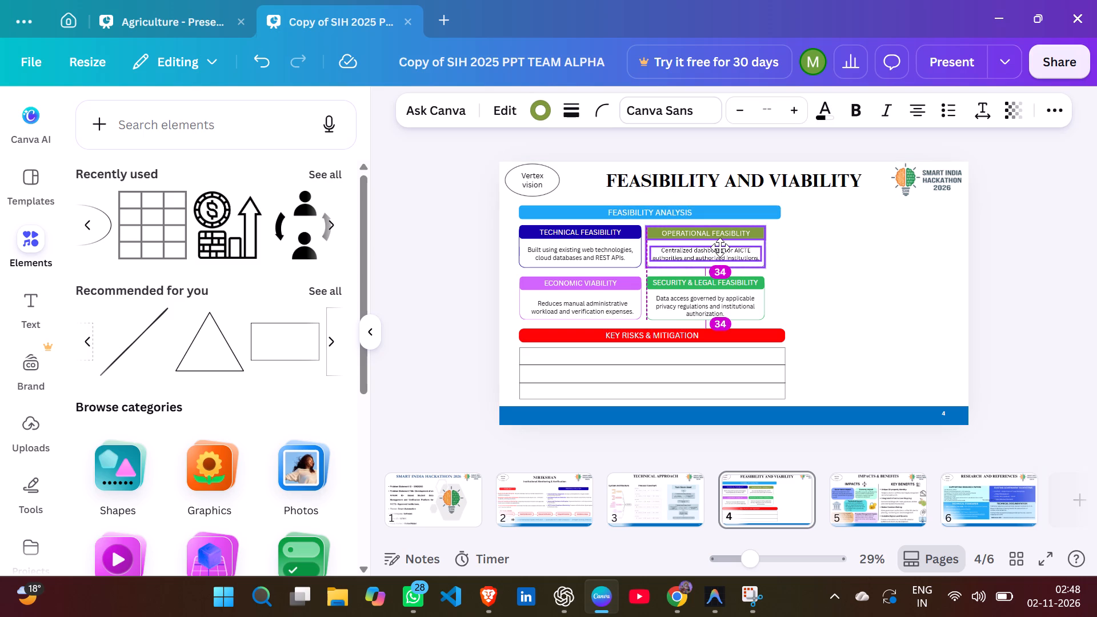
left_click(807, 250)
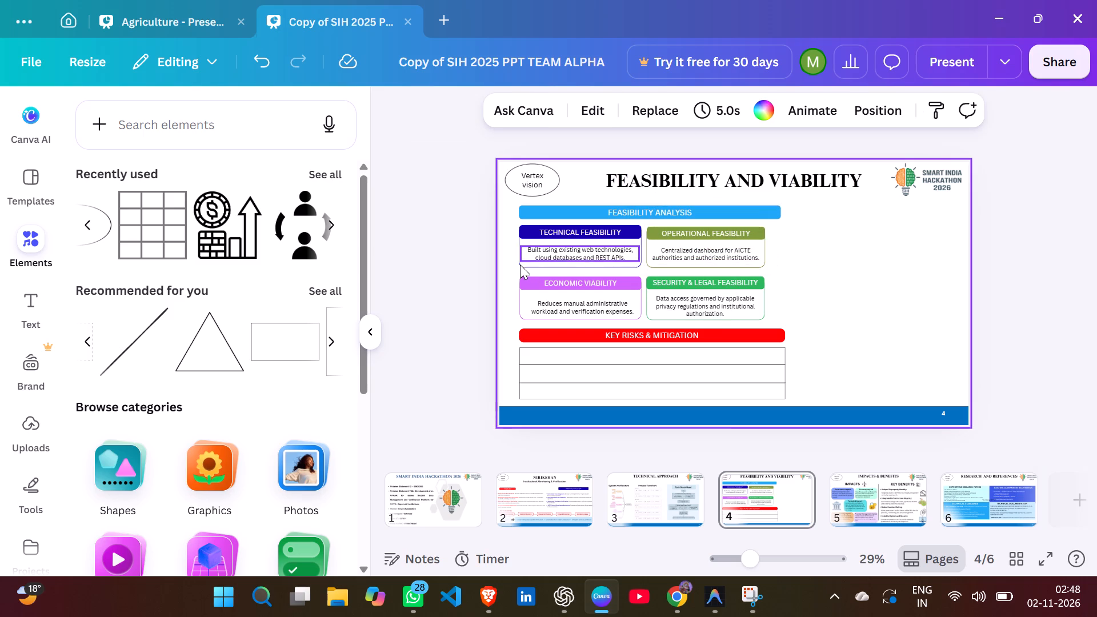
Move the complete TECHNICAL FEASIBILITY box slightly left and down, so its left edge sits just outside the FEASIBILITY ANALYSIS bar.
left_click_drag(516, 265, 571, 233)
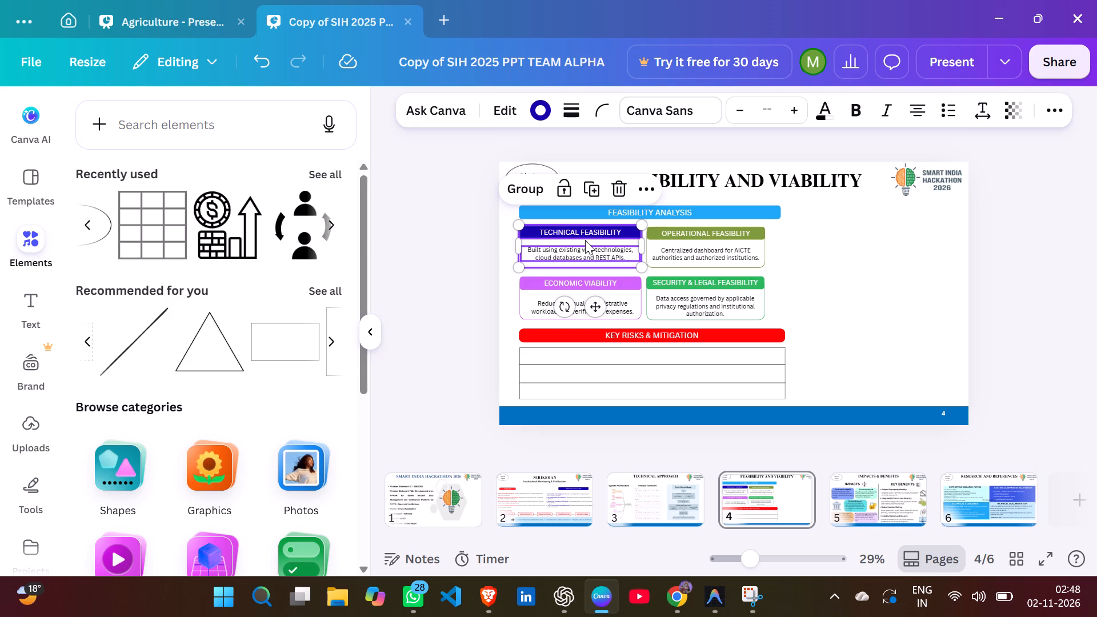
left_click_drag(585, 240, 578, 242)
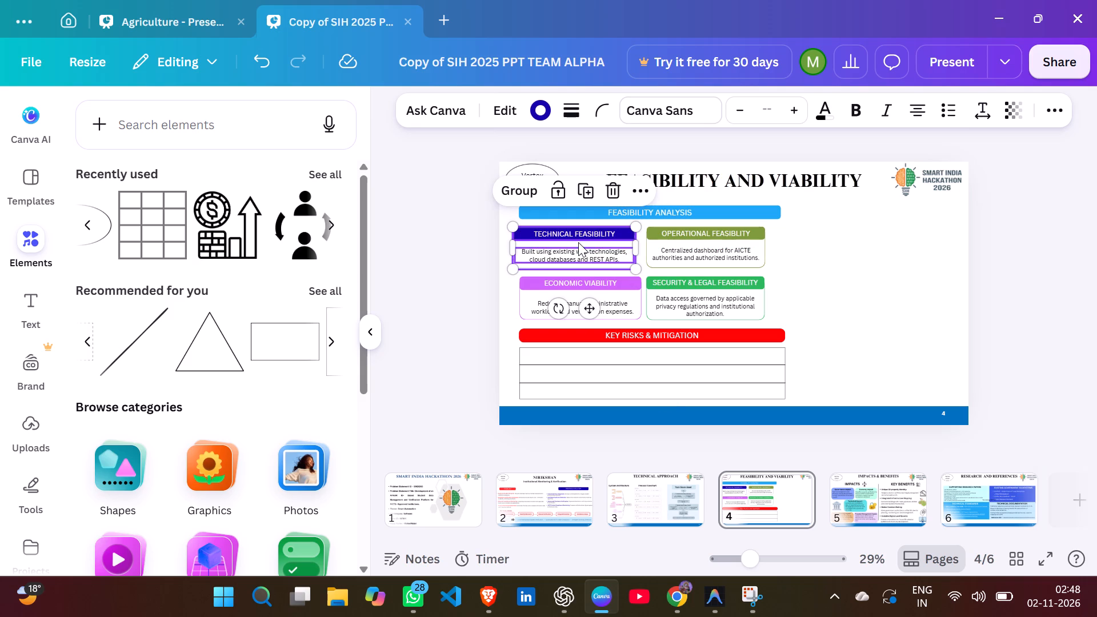
left_click(789, 232)
Move the complete OPERATIONAL FEASIBILITY box left, close beside the TECHNICAL FEASIBILITY box, at nearly the same height.
left_click_drag(775, 234, 722, 250)
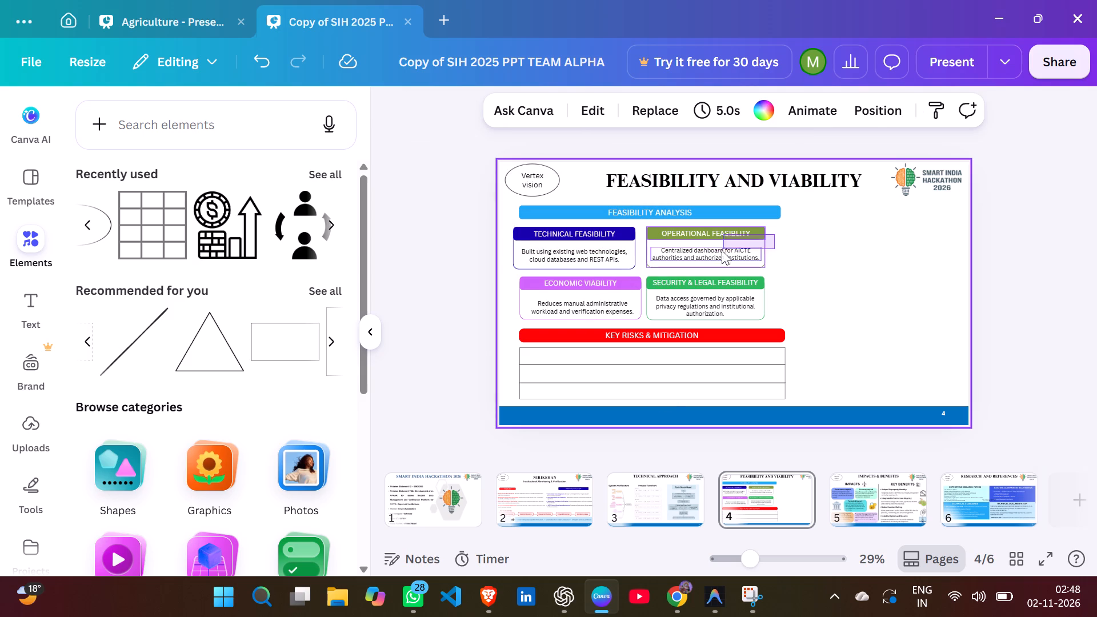
left_click_drag(722, 250, 706, 261)
left_click_drag(711, 251, 710, 251)
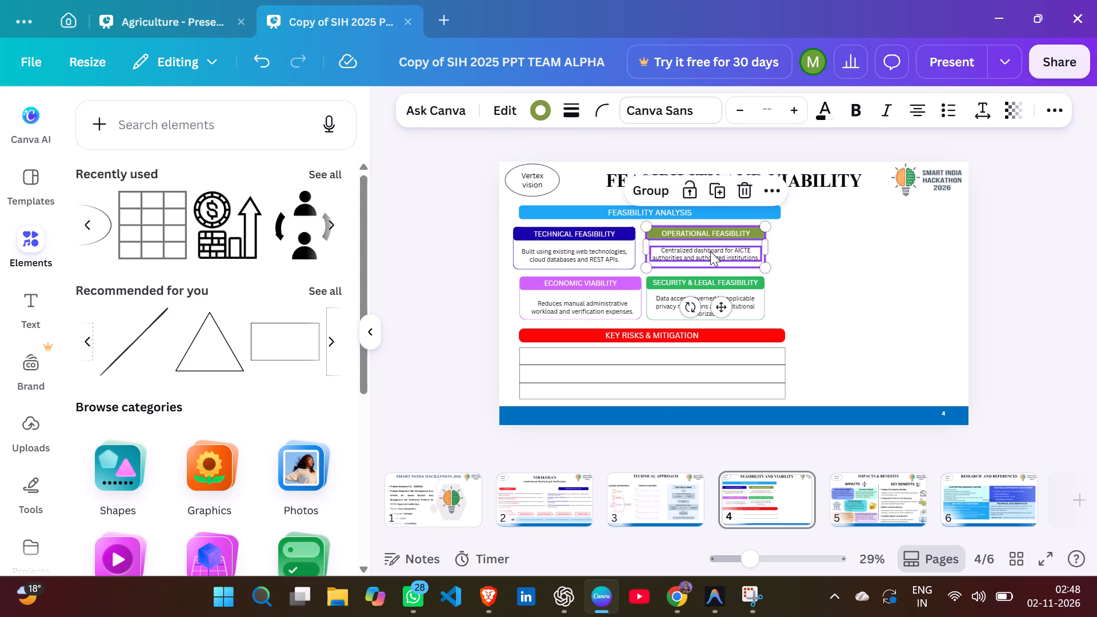
left_click_drag(710, 251, 706, 250)
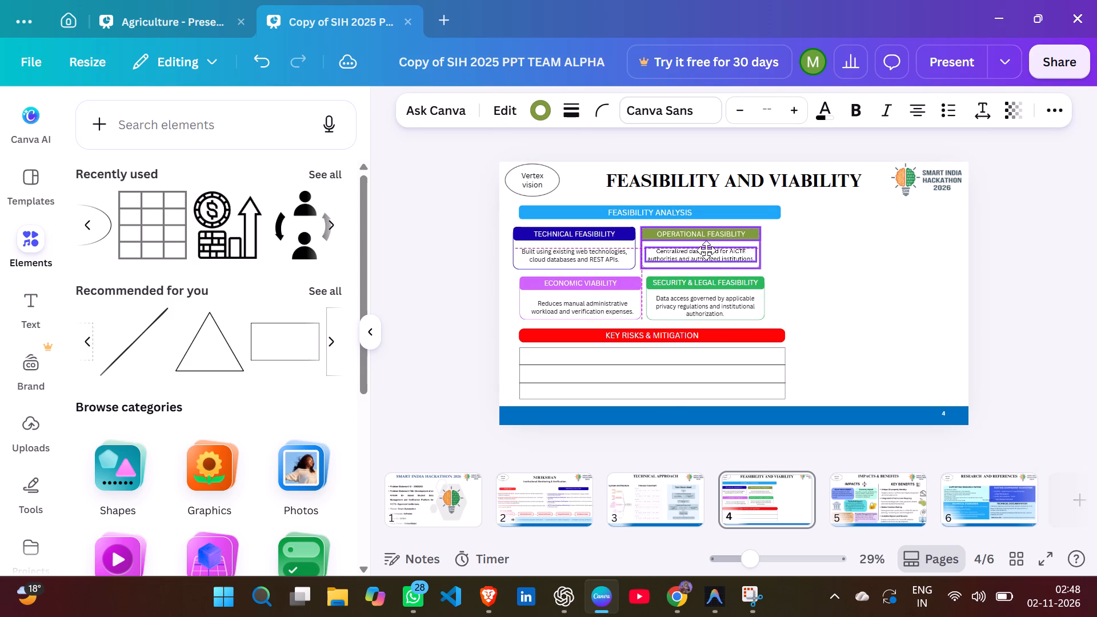
left_click_drag(706, 250, 706, 252)
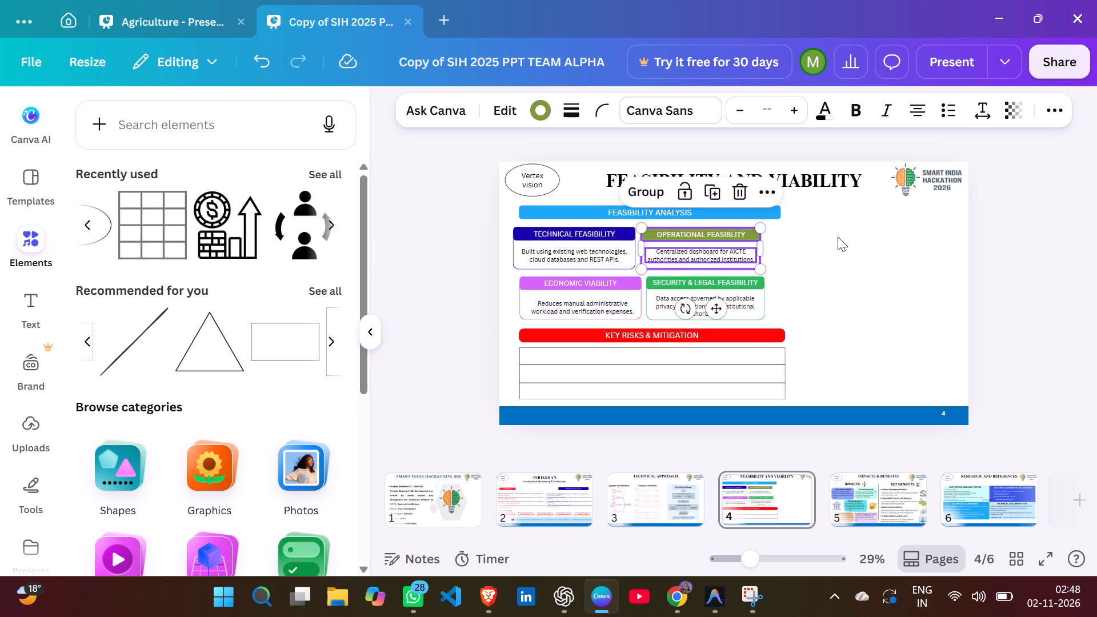
left_click(838, 237)
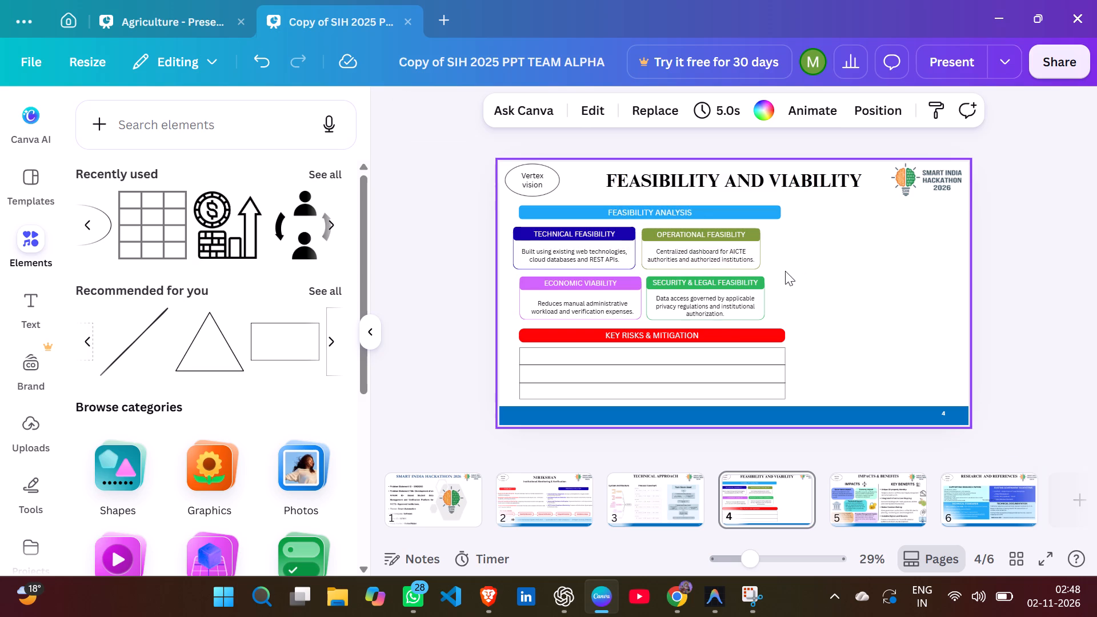
Move the complete SECURITY & LEGAL FEASIBILITY box slightly left, so its left edge aligns with the OPERATIONAL FEASIBILITY box above.
left_click_drag(785, 271, 698, 308)
left_click_drag(708, 301, 705, 301)
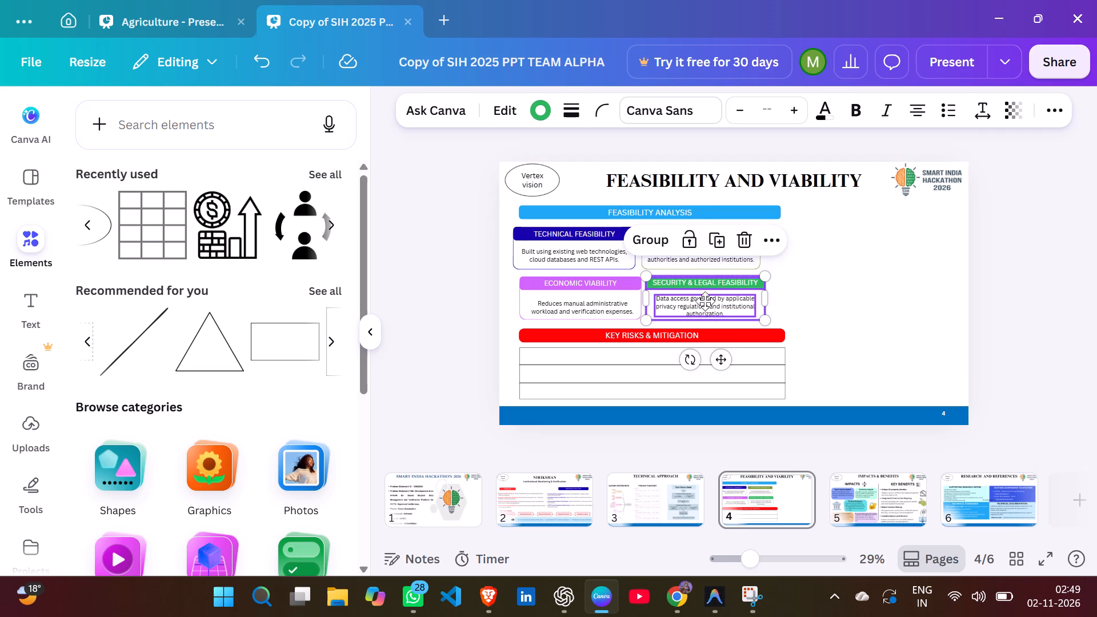
left_click_drag(705, 301, 706, 301)
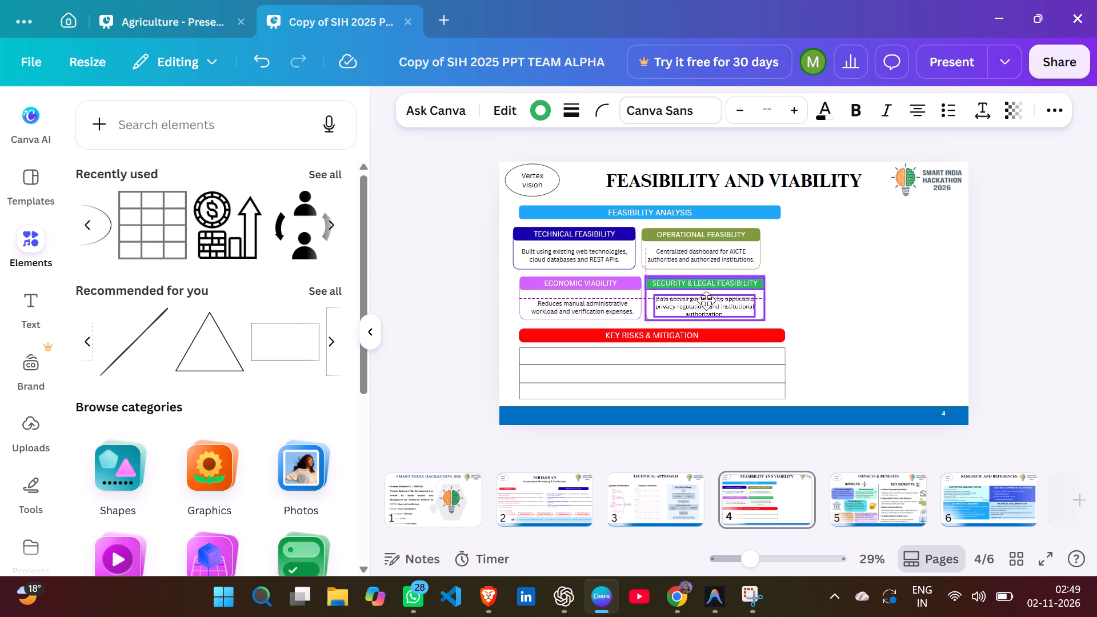
left_click_drag(706, 301, 703, 301)
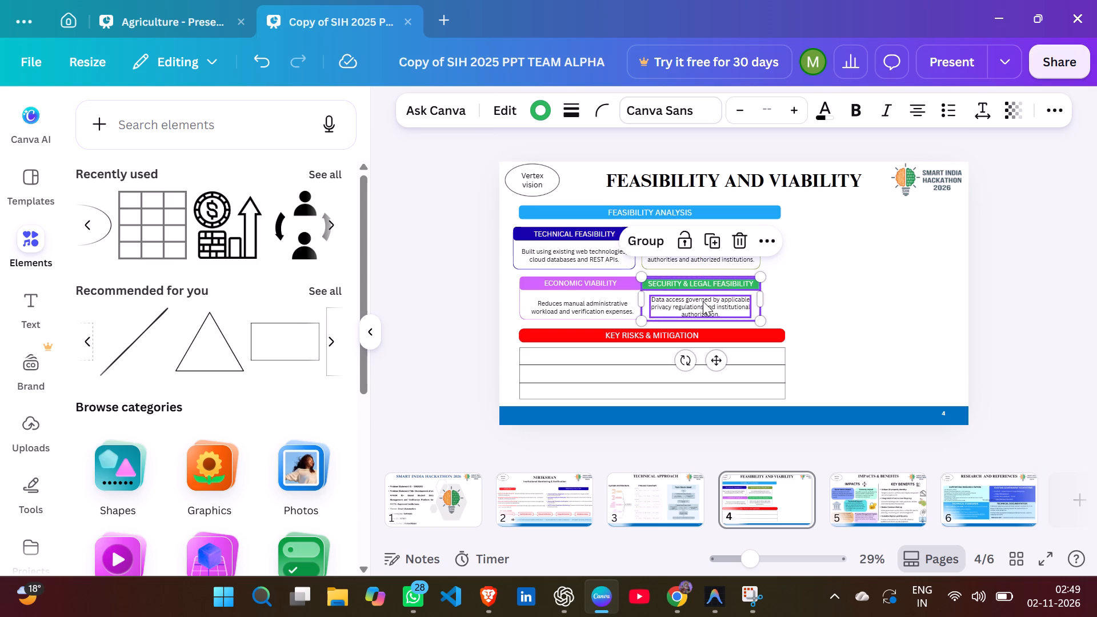
left_click(778, 285)
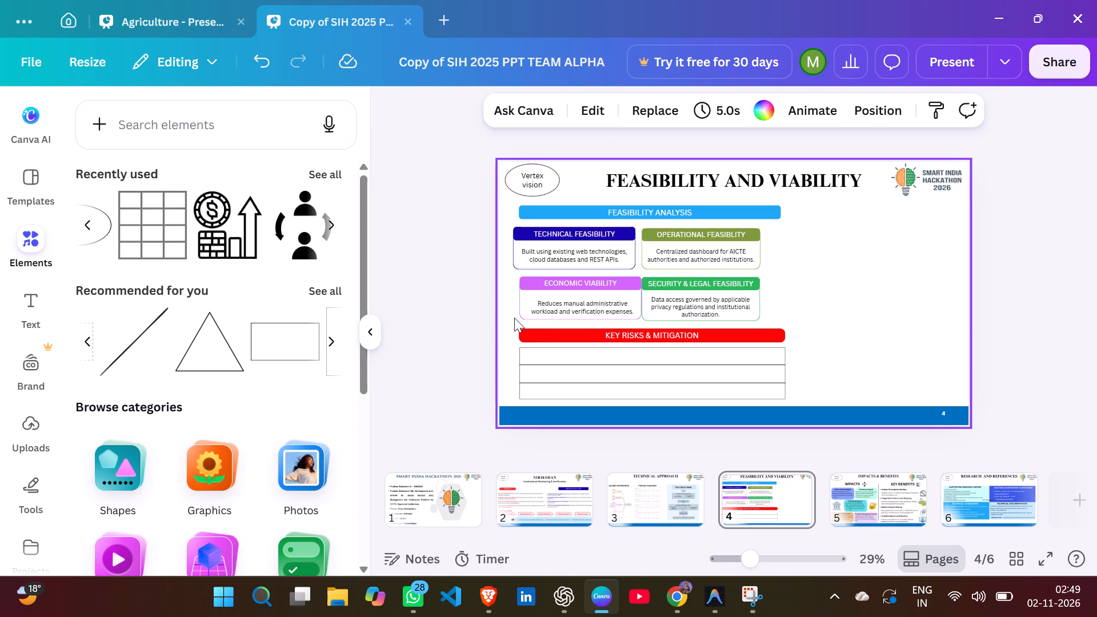
Move the complete ECONOMIC VIABILITY box left, so its edges align with the TECHNICAL FEASIBILITY box above.
left_click_drag(514, 318, 588, 278)
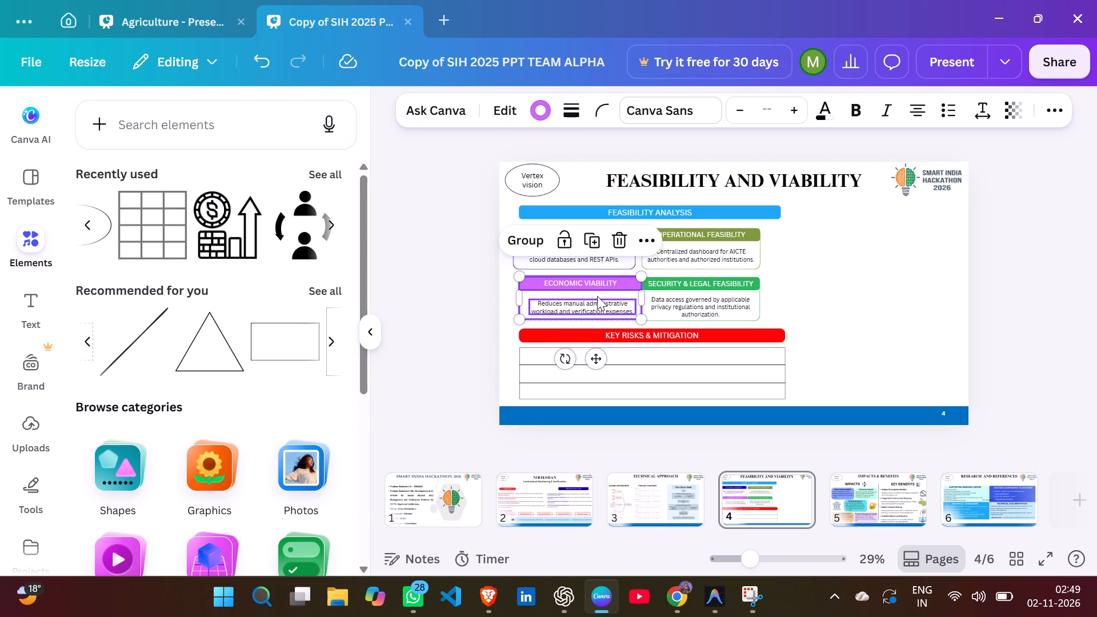
left_click_drag(597, 298, 589, 298)
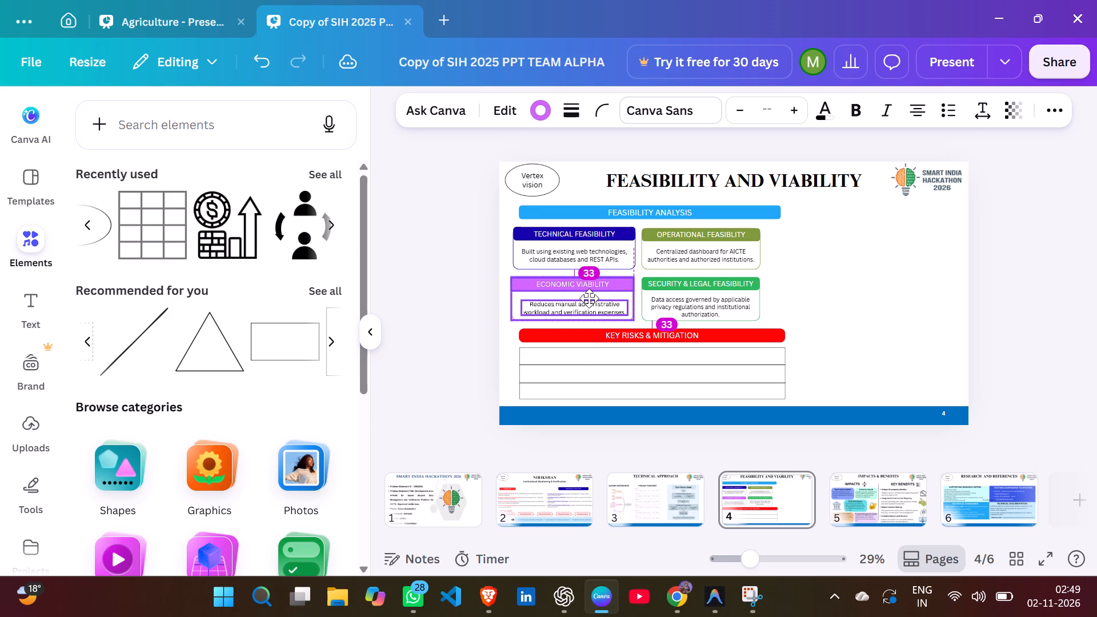
left_click_drag(589, 298, 590, 298)
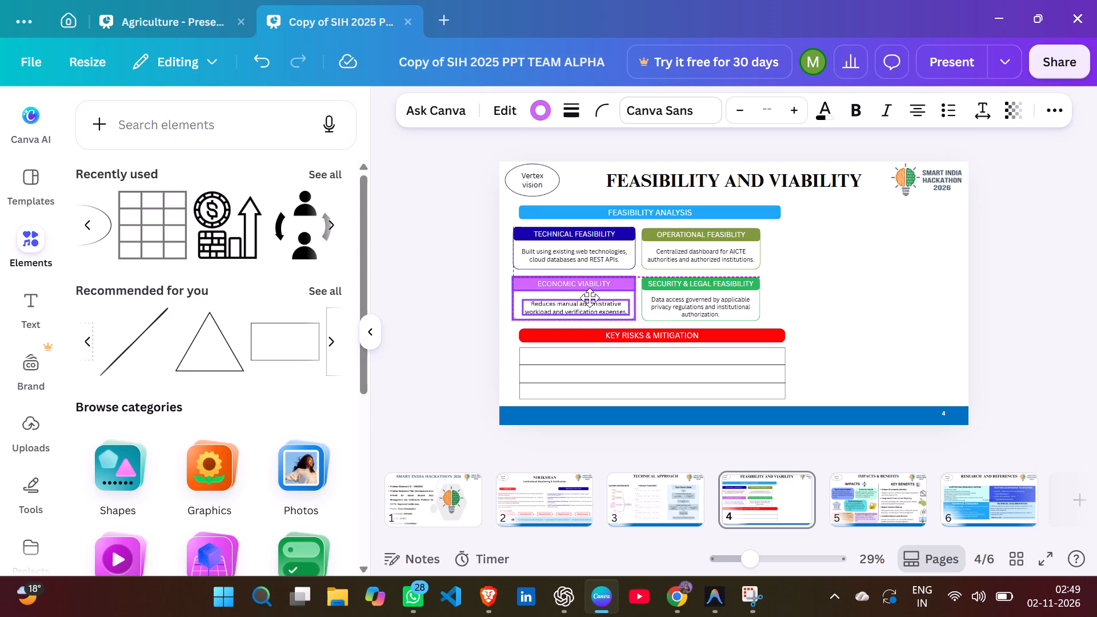
left_click_drag(590, 298, 590, 298)
left_click(804, 287)
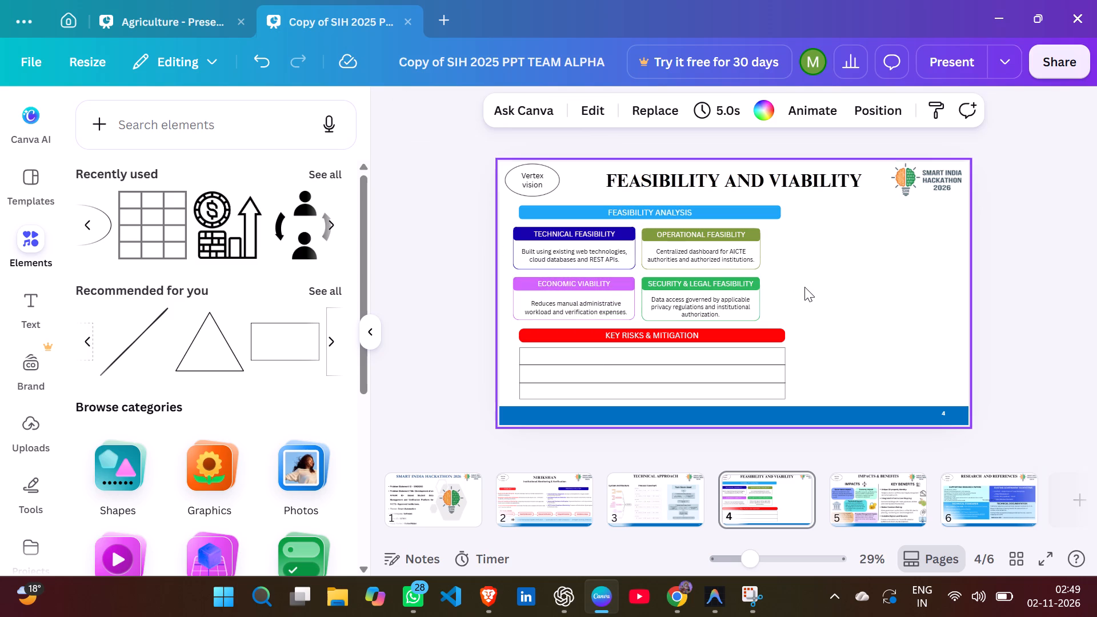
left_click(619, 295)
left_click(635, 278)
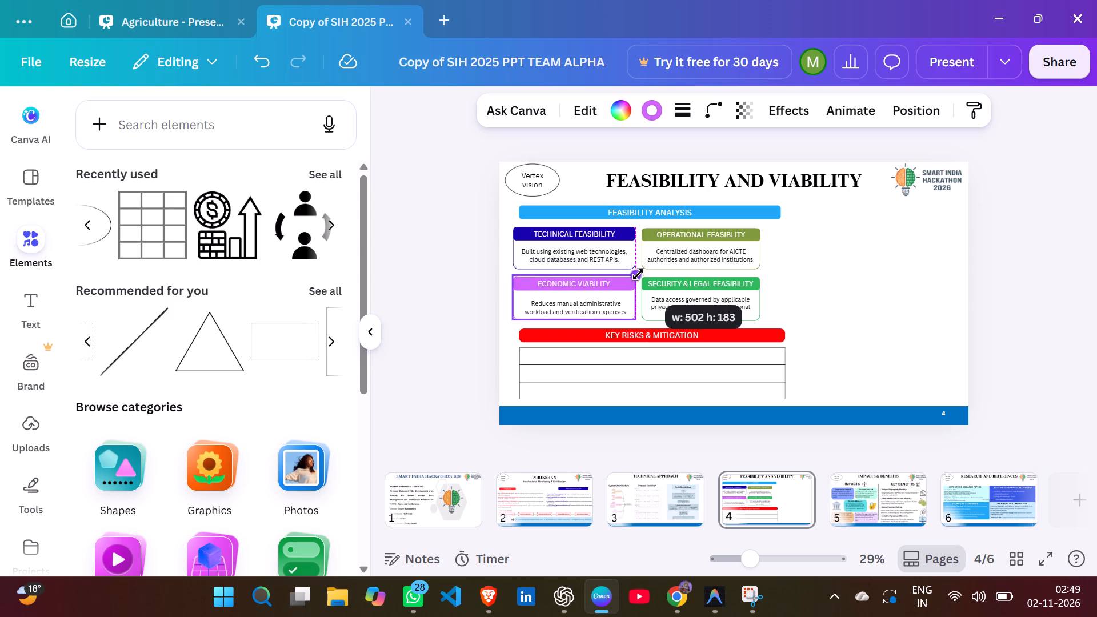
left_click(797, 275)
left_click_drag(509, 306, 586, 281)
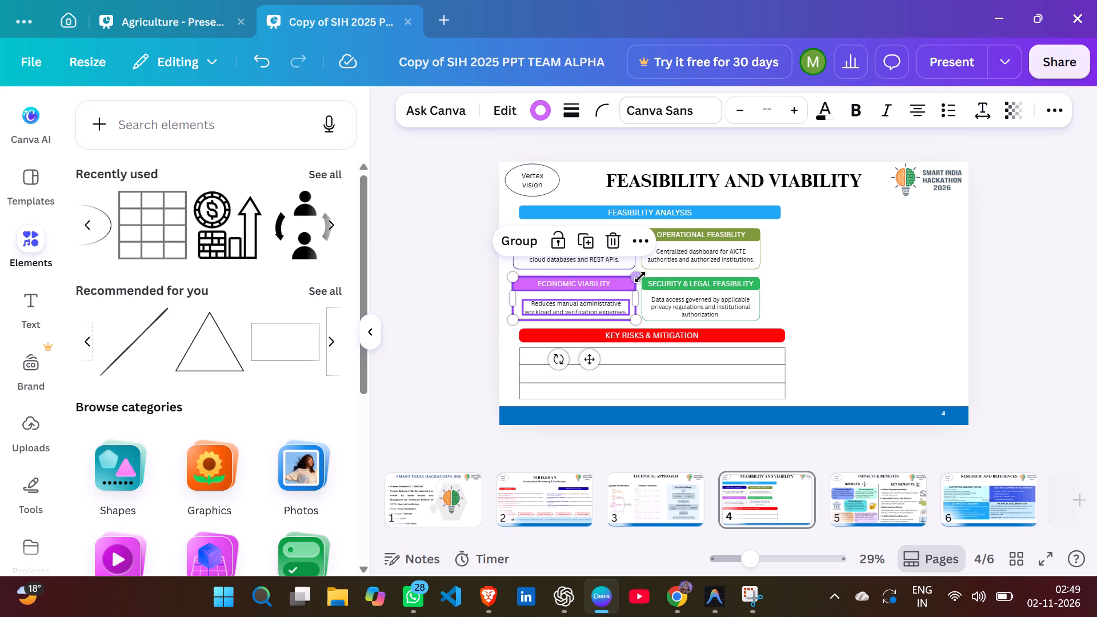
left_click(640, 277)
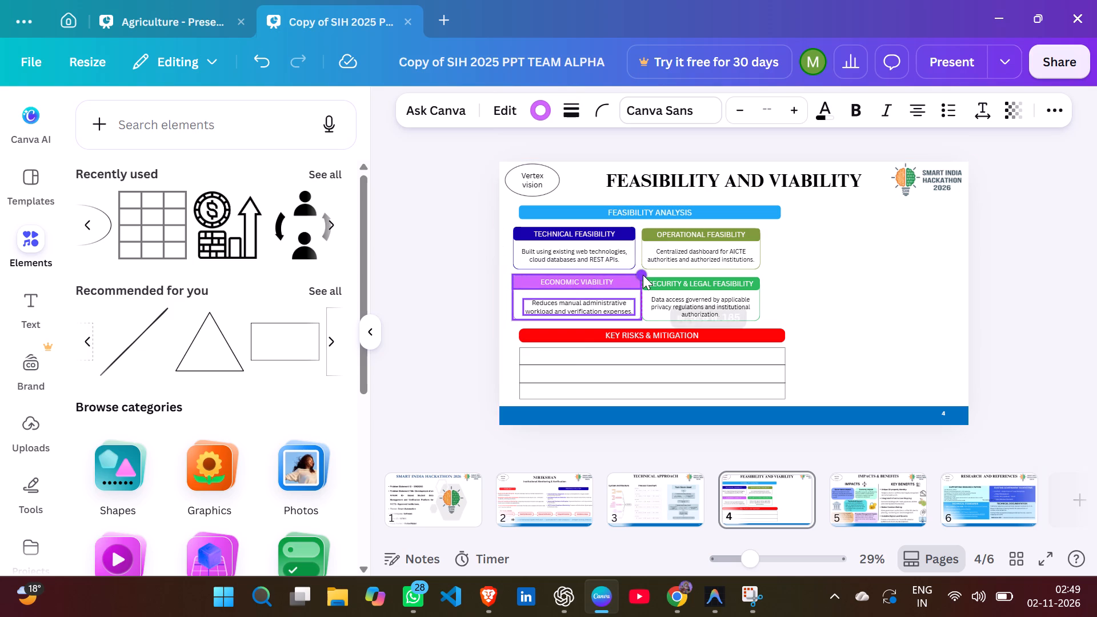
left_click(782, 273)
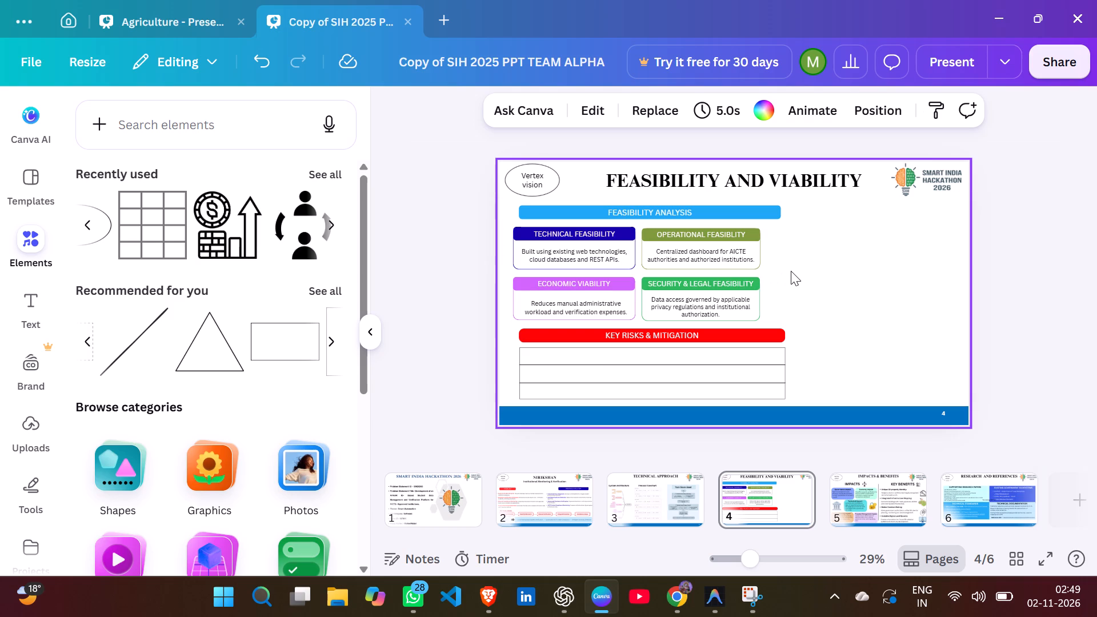
Move the complete SECURITY & LEGAL FEASIBILITY box marginally up, so its bottom edge lines up with the ECONOMIC VIABILITY box.
left_click_drag(791, 271, 706, 312)
left_click(716, 295)
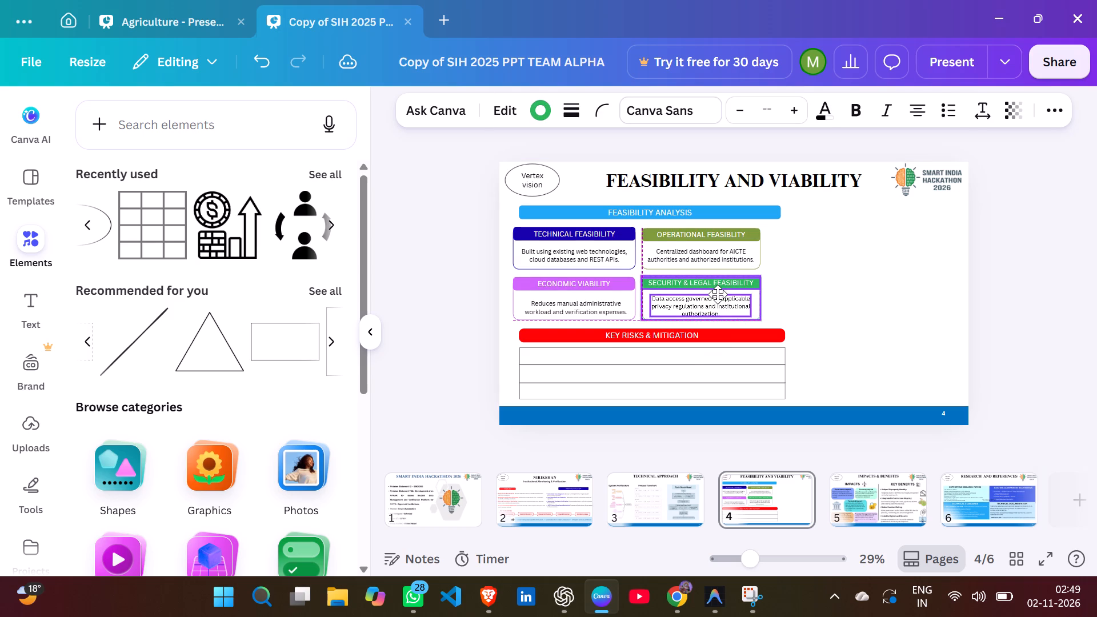
left_click(781, 294)
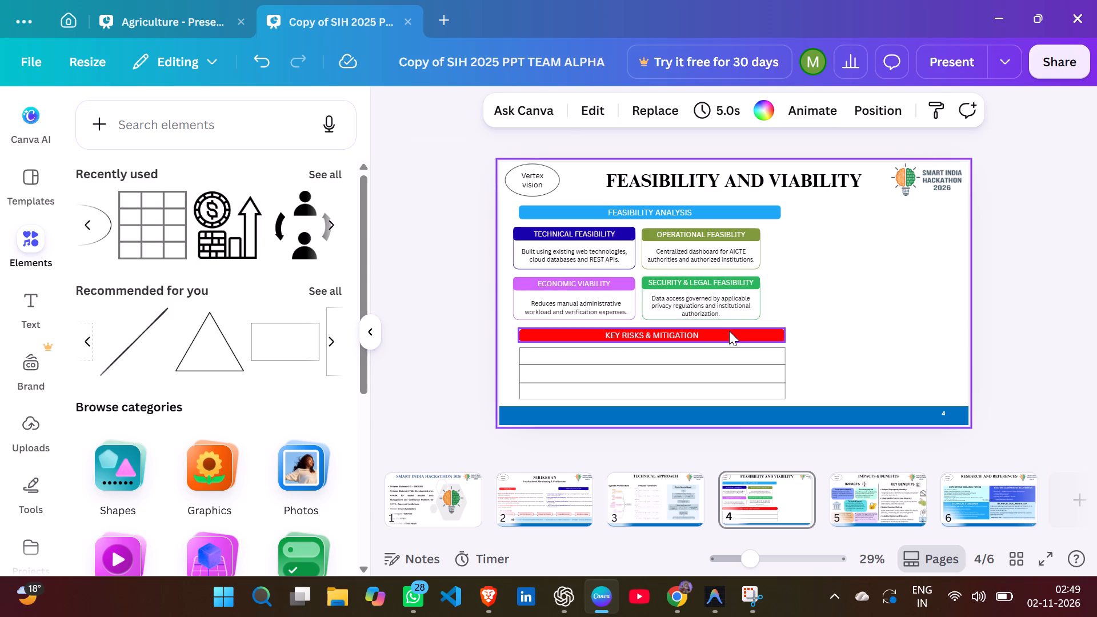
Move the KEY RISKS & MITIGATION bar slightly up and left, so its left edge aligns with the feasibility boxes above.
left_click_drag(728, 331, 724, 328)
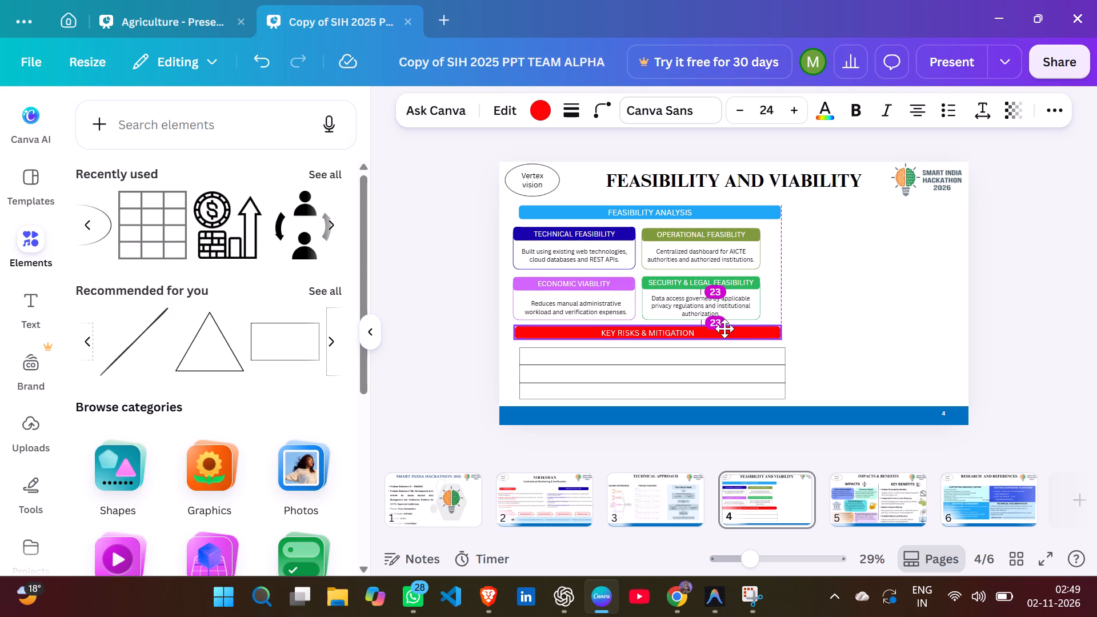
left_click_drag(724, 328, 723, 328)
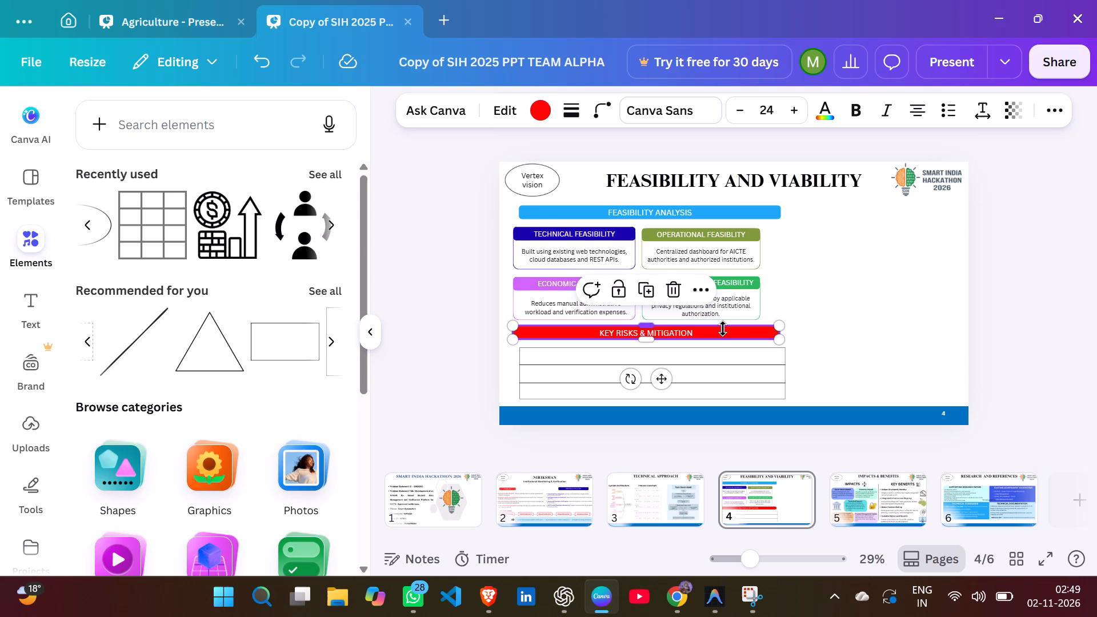
left_click(814, 303)
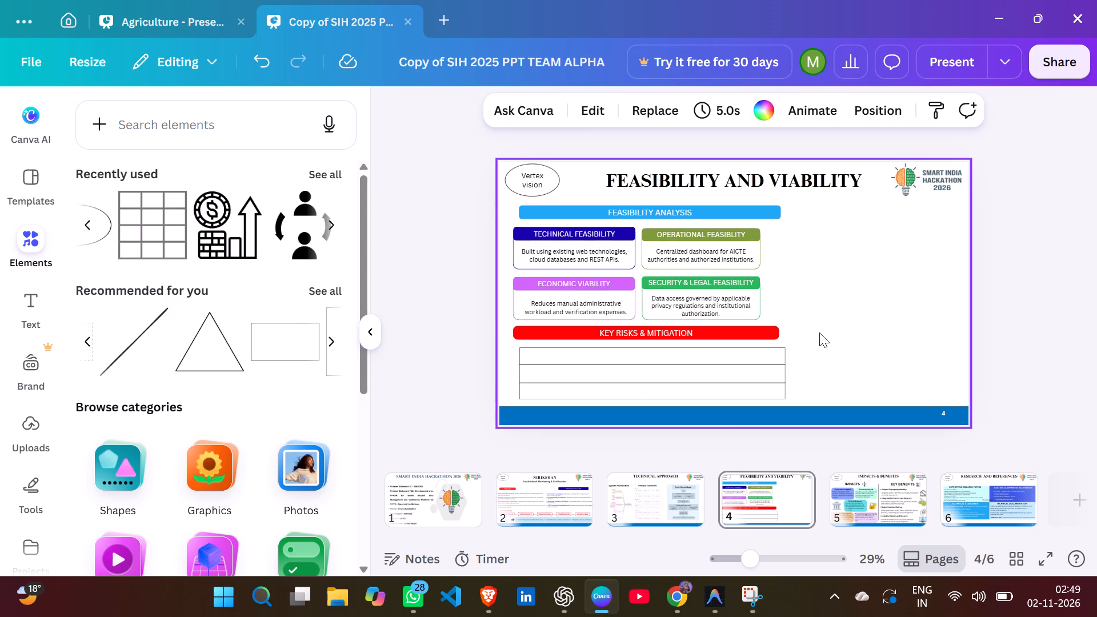
Move the complete risks table, frame and both divider lines, slightly up and left beneath the KEY RISKS & MITIGATION bar.
left_click_drag(819, 332, 699, 396)
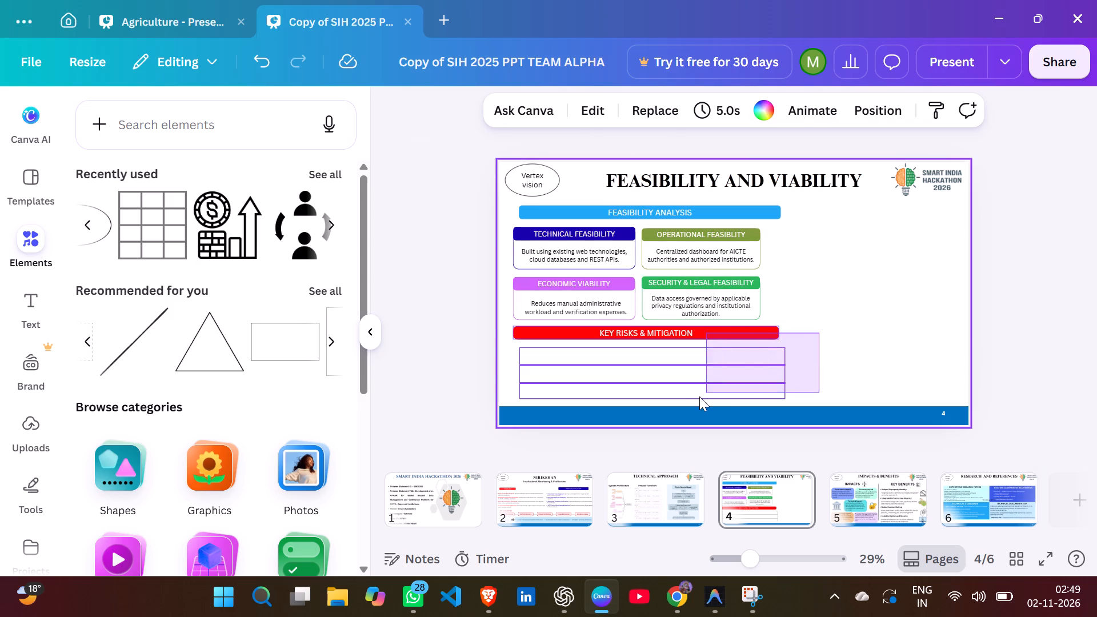
left_click_drag(699, 396, 827, 368)
left_click_drag(800, 363, 723, 390)
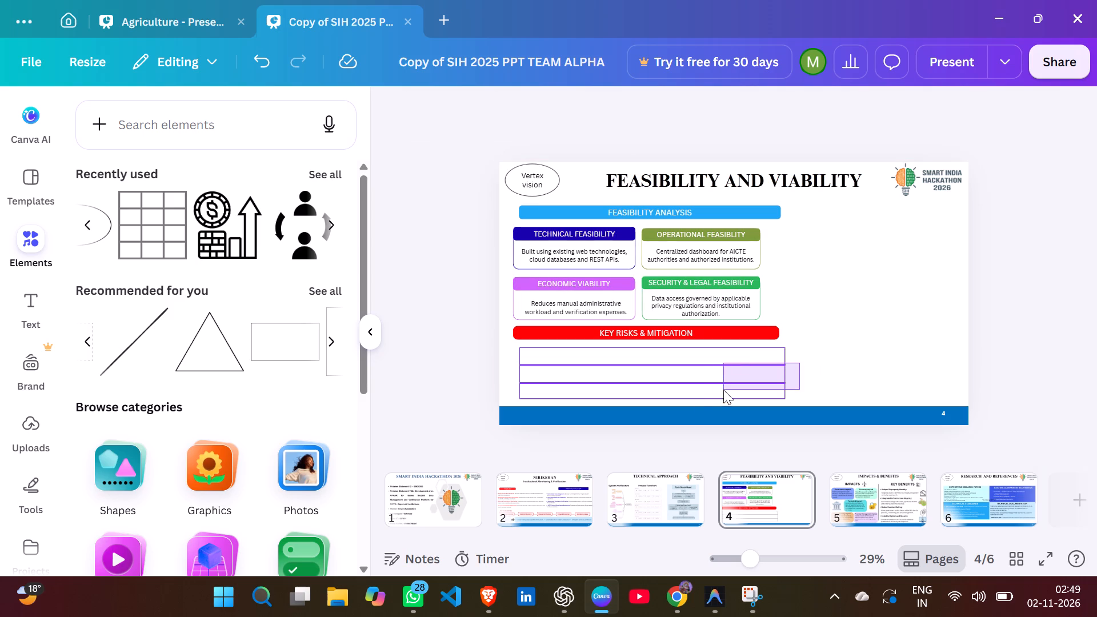
left_click_drag(723, 390, 710, 396)
left_click(710, 382)
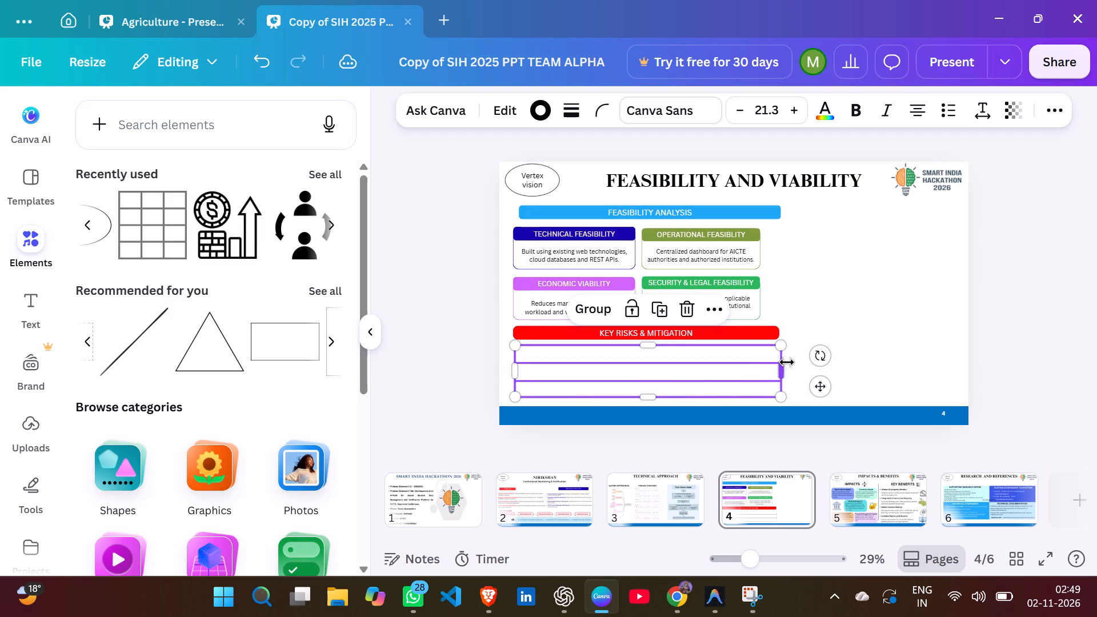
left_click(824, 303)
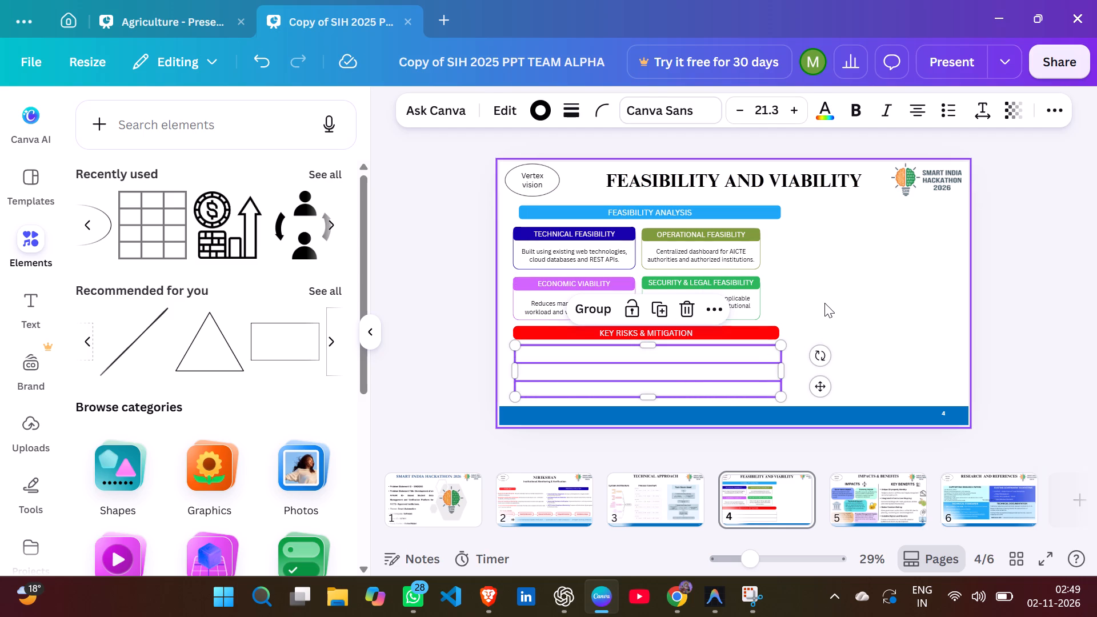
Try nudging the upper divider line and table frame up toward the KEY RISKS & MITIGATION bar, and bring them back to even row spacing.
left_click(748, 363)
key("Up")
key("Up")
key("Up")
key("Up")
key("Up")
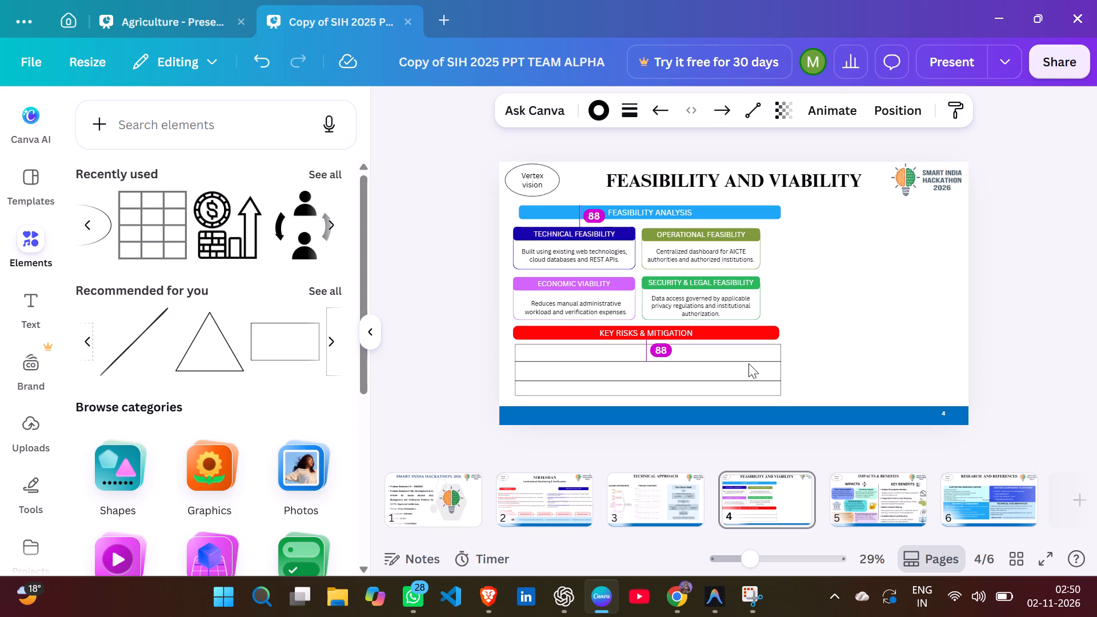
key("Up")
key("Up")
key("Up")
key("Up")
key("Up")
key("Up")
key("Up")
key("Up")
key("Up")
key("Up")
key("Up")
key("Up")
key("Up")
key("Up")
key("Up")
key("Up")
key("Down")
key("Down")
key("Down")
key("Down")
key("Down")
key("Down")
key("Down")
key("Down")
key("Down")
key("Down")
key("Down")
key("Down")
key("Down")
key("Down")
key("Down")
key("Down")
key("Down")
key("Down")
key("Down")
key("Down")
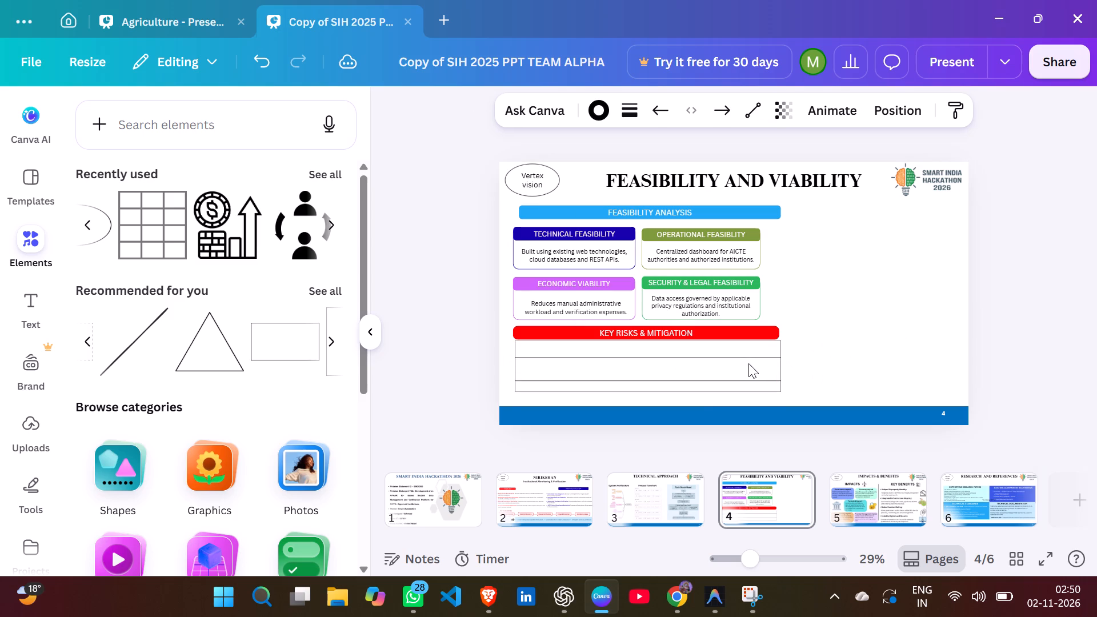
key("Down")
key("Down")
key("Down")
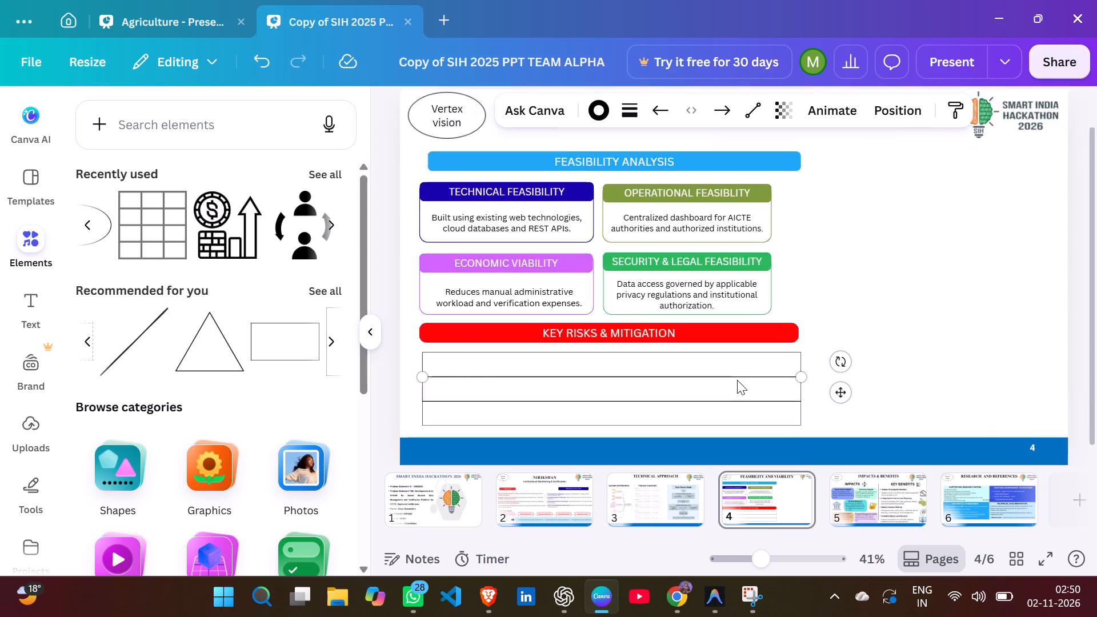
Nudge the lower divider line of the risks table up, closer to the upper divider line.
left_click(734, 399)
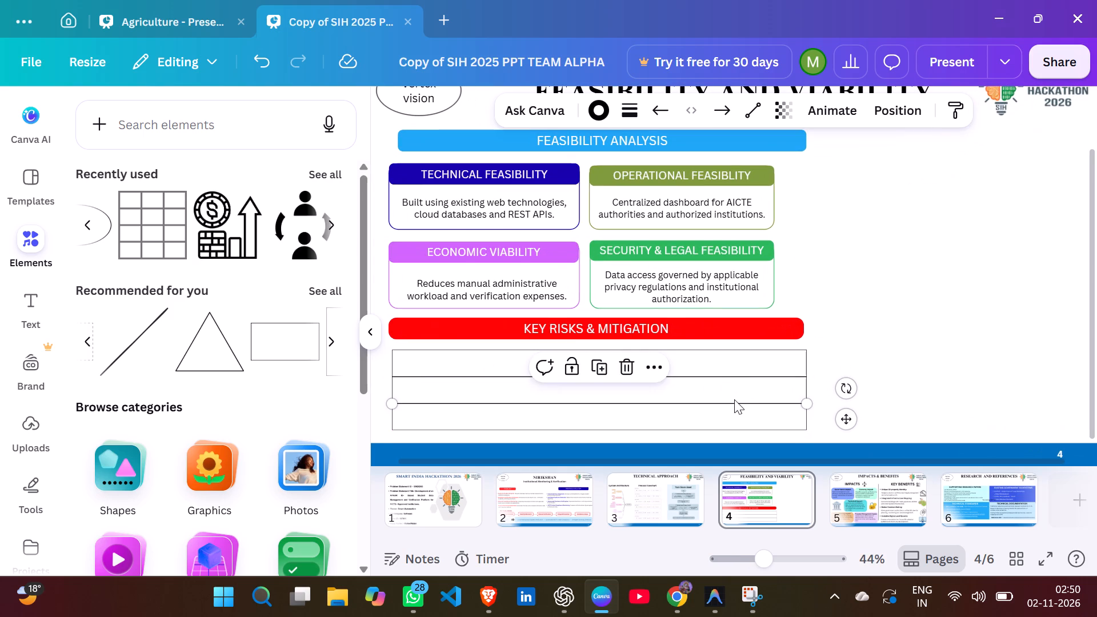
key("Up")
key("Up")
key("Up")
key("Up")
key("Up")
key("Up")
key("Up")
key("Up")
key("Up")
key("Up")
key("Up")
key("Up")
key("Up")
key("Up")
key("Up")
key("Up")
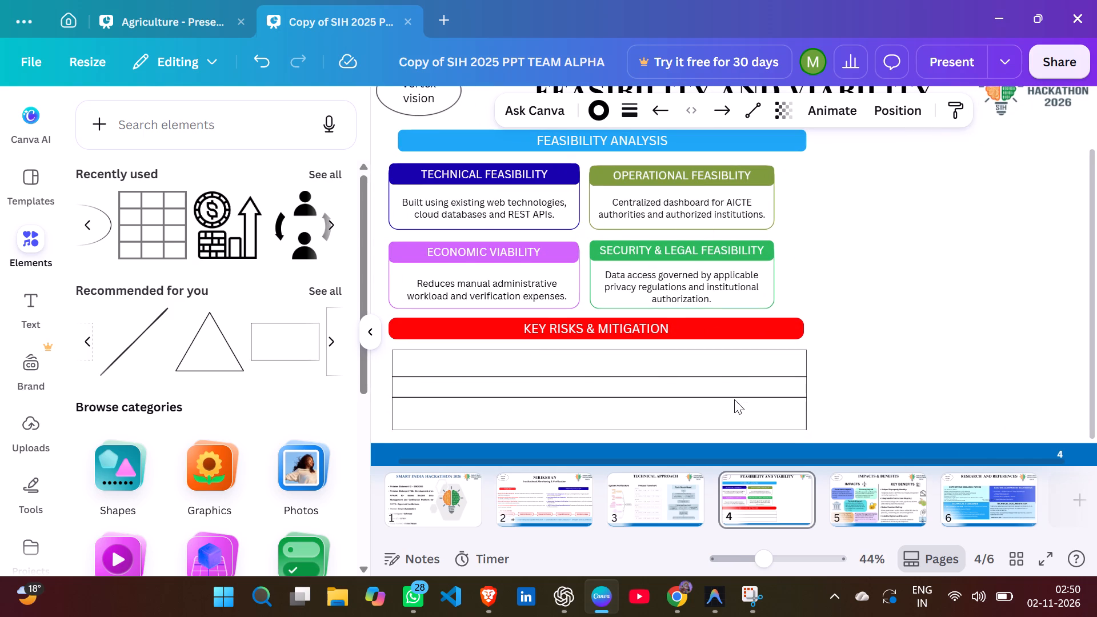
Nudge the upper divider line and table frame slightly up, closer to the KEY RISKS & MITIGATION bar.
left_click(738, 375)
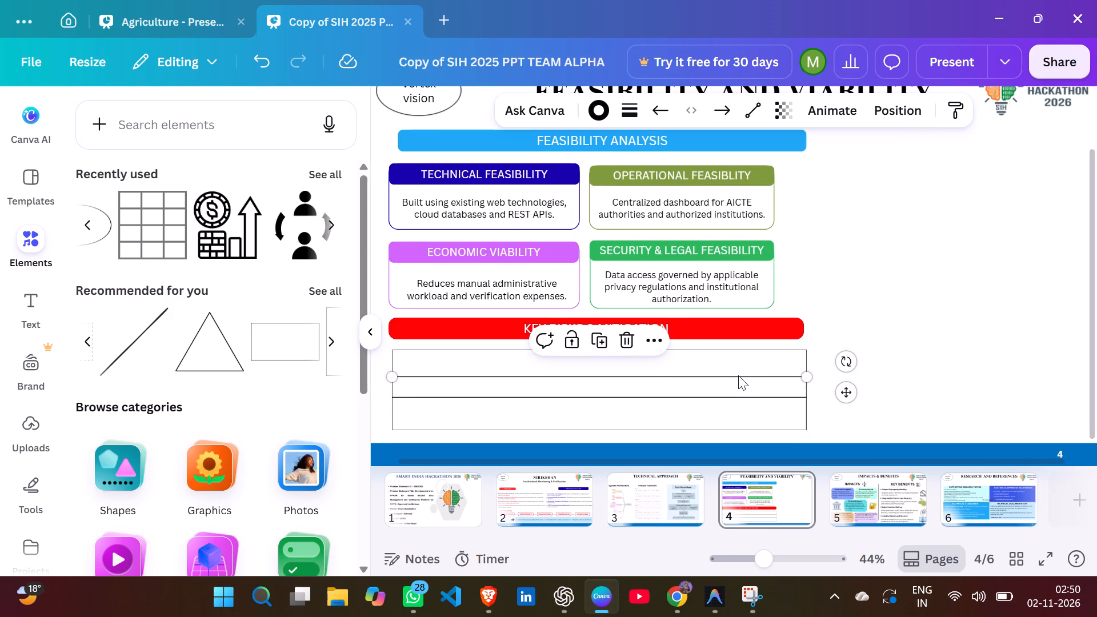
key("Up")
key("Up")
key("Up")
key("Up")
key("Up")
key("Up")
key("Up")
key("Up")
key("Up")
key("Up")
key("Up")
key("Up")
key("Up")
key("Up")
key("Up")
key("Up")
key("Down")
key("Down")
key("Down")
key("Down")
key("Down")
key("Down")
key("Down")
key("Down")
key("Down")
key("Down")
key("Down")
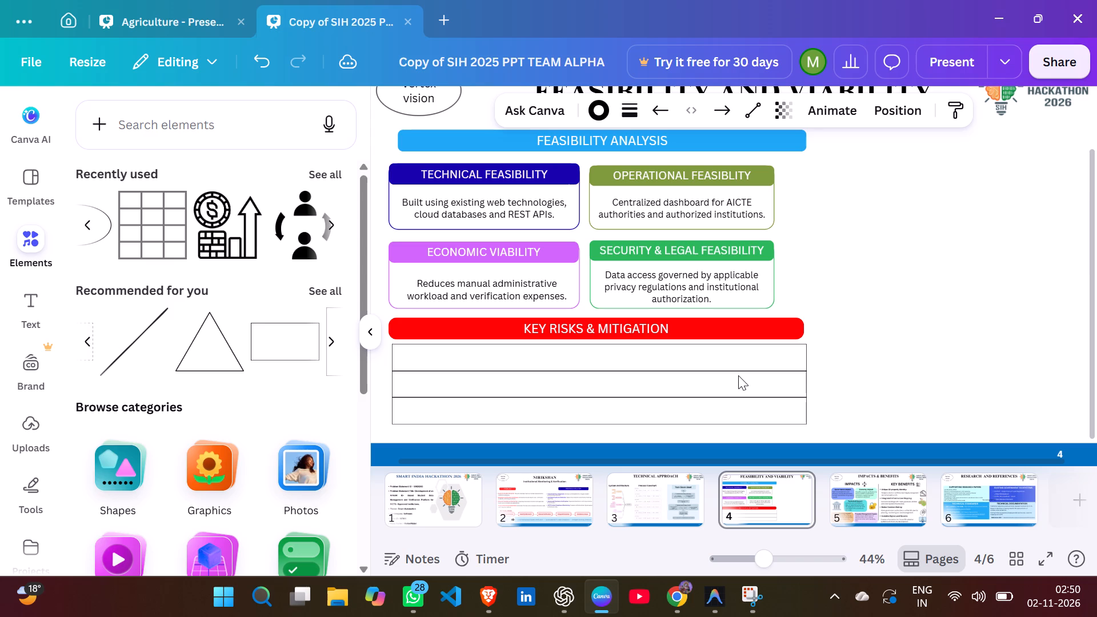
Nudge the lower divider line of the risks table down, making the middle row taller than the bottom row.
left_click(731, 398)
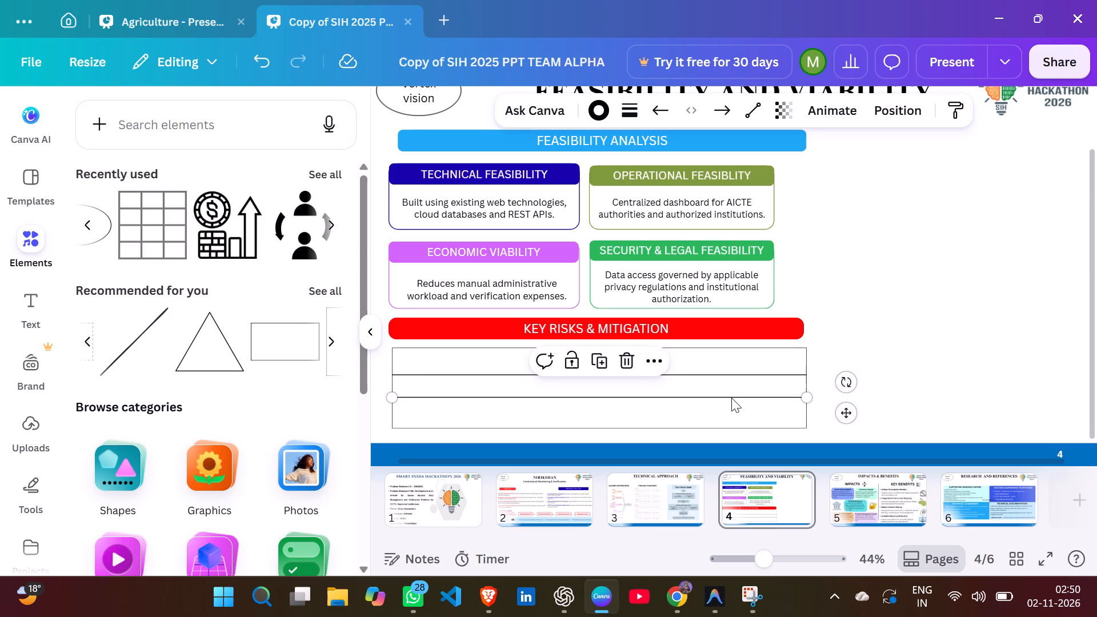
key("Down")
key("Down")
key("Down")
key("Down")
key("Down")
key("Down")
key("Down")
key("Down")
key("Down")
key("Down")
key("Down")
key("Down")
key("Down")
key("Down")
key("Down")
key("Down")
key("Down")
key("Down")
key("Down")
key("Down")
key("Down")
key("Down")
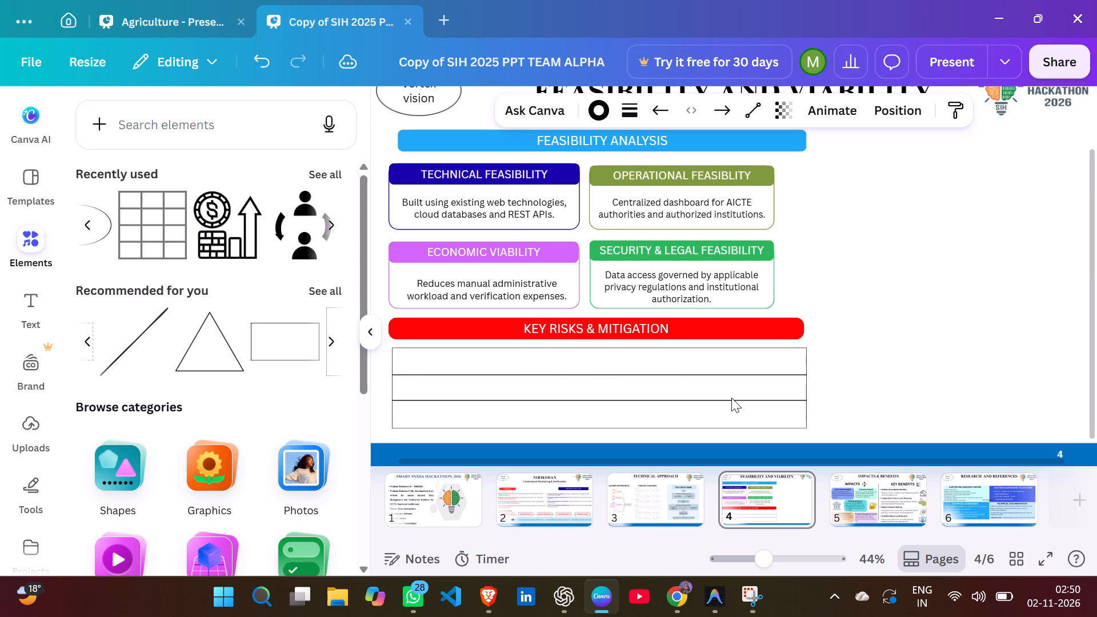
key("Down")
key("Down")
key("Down")
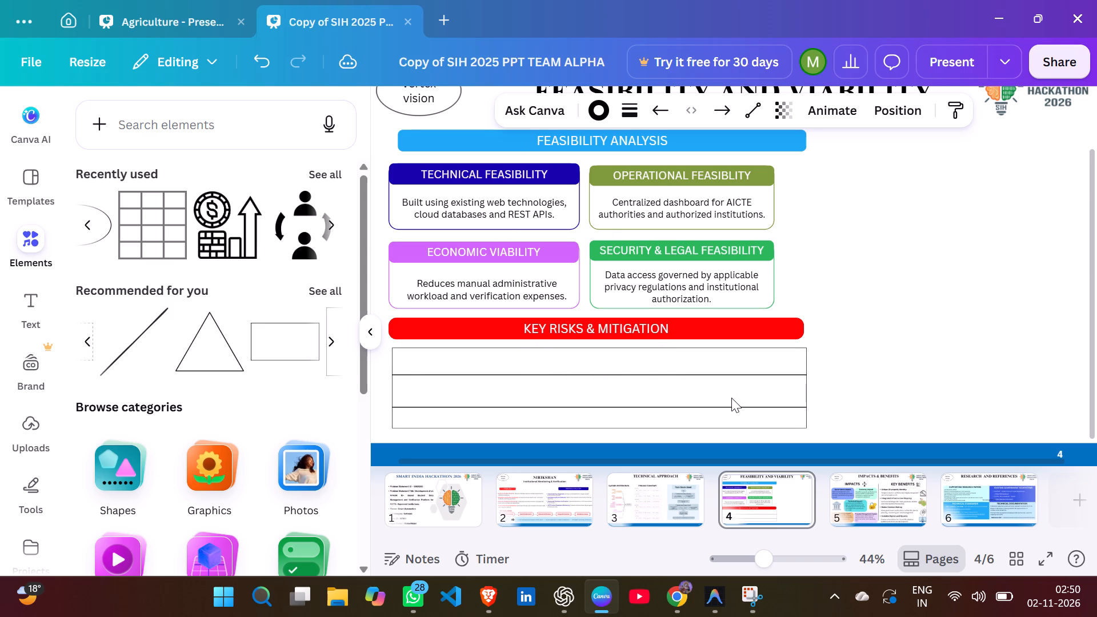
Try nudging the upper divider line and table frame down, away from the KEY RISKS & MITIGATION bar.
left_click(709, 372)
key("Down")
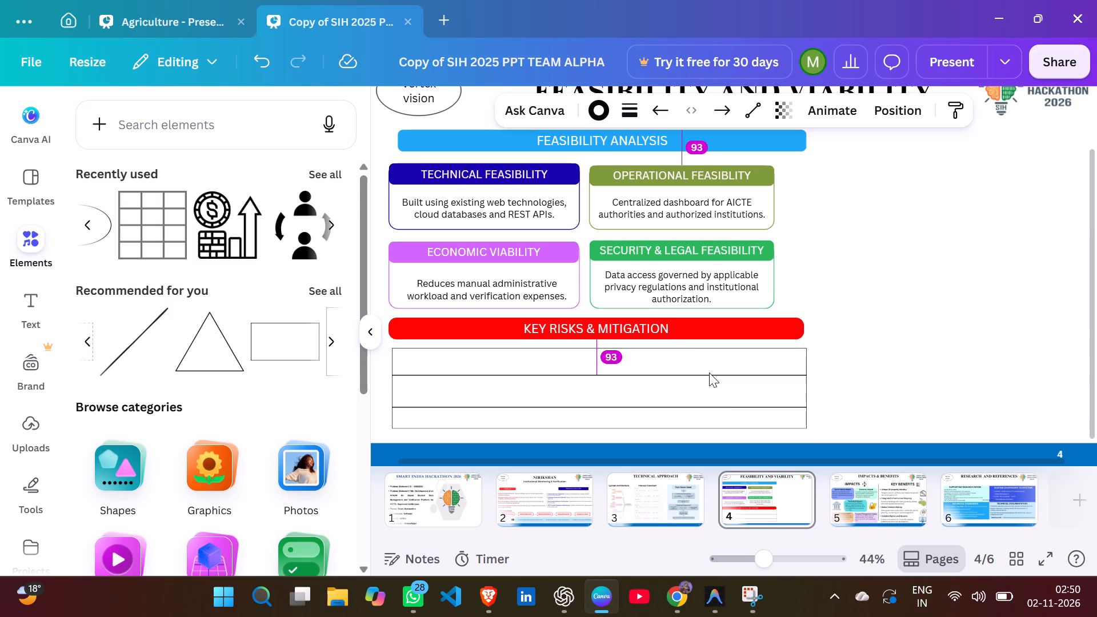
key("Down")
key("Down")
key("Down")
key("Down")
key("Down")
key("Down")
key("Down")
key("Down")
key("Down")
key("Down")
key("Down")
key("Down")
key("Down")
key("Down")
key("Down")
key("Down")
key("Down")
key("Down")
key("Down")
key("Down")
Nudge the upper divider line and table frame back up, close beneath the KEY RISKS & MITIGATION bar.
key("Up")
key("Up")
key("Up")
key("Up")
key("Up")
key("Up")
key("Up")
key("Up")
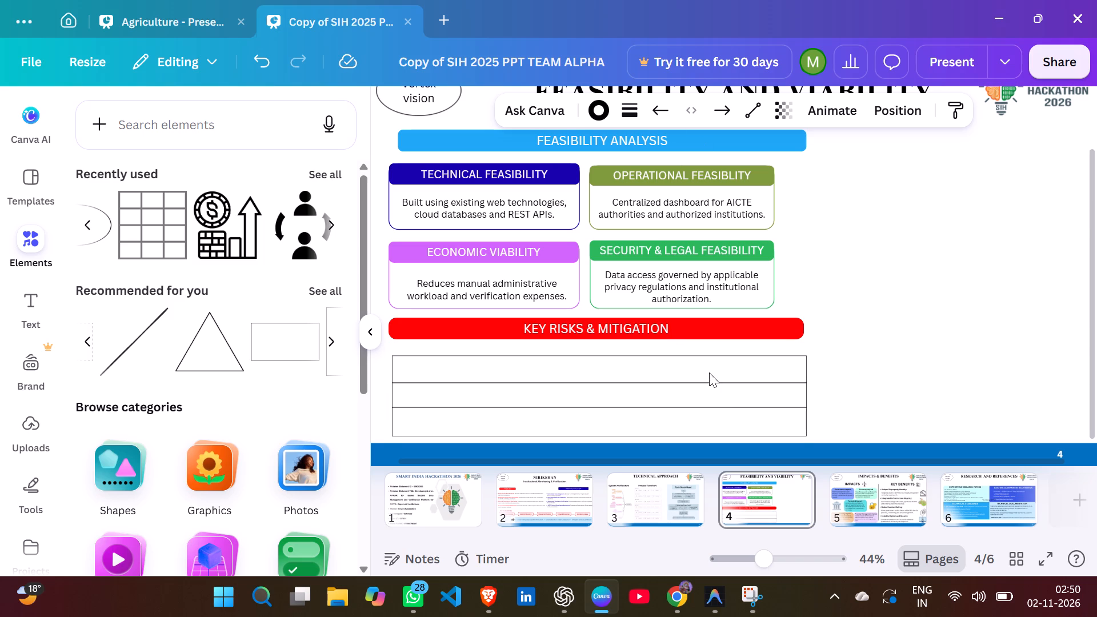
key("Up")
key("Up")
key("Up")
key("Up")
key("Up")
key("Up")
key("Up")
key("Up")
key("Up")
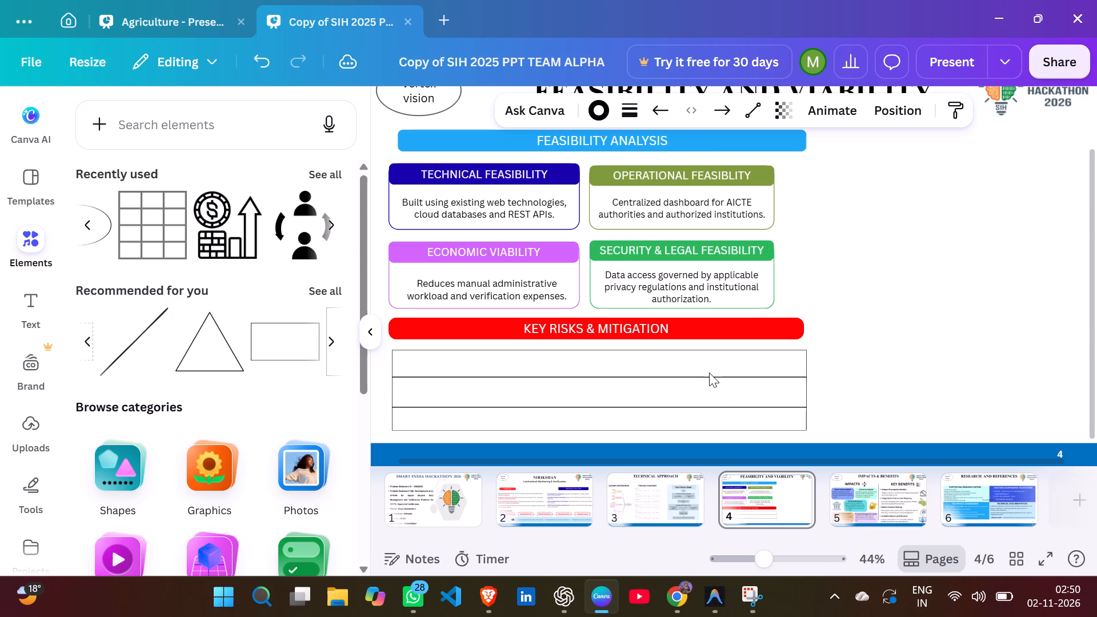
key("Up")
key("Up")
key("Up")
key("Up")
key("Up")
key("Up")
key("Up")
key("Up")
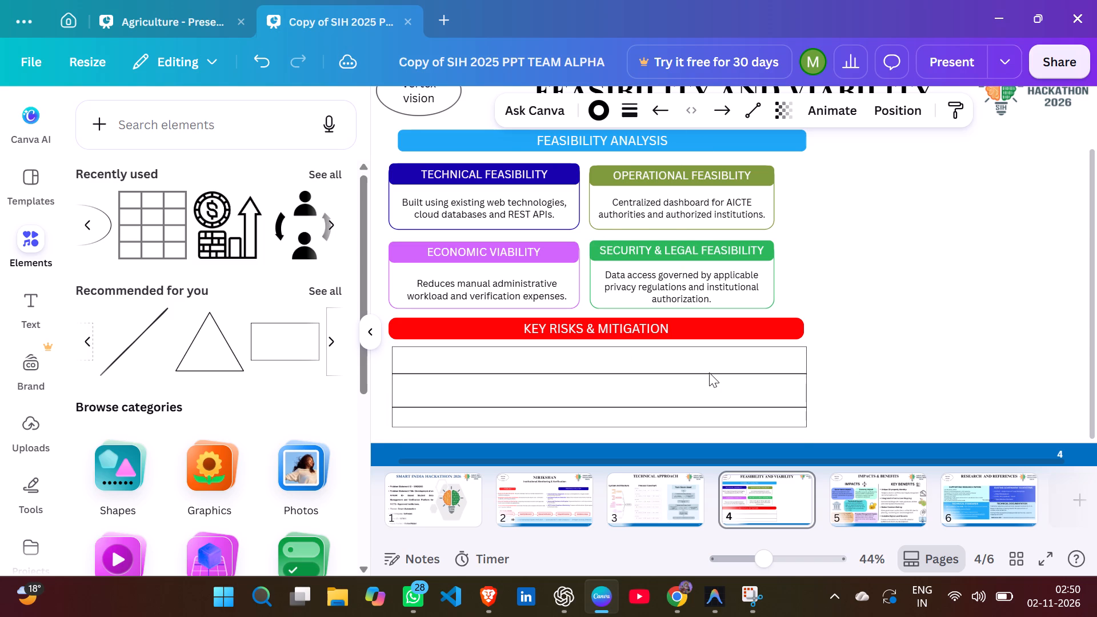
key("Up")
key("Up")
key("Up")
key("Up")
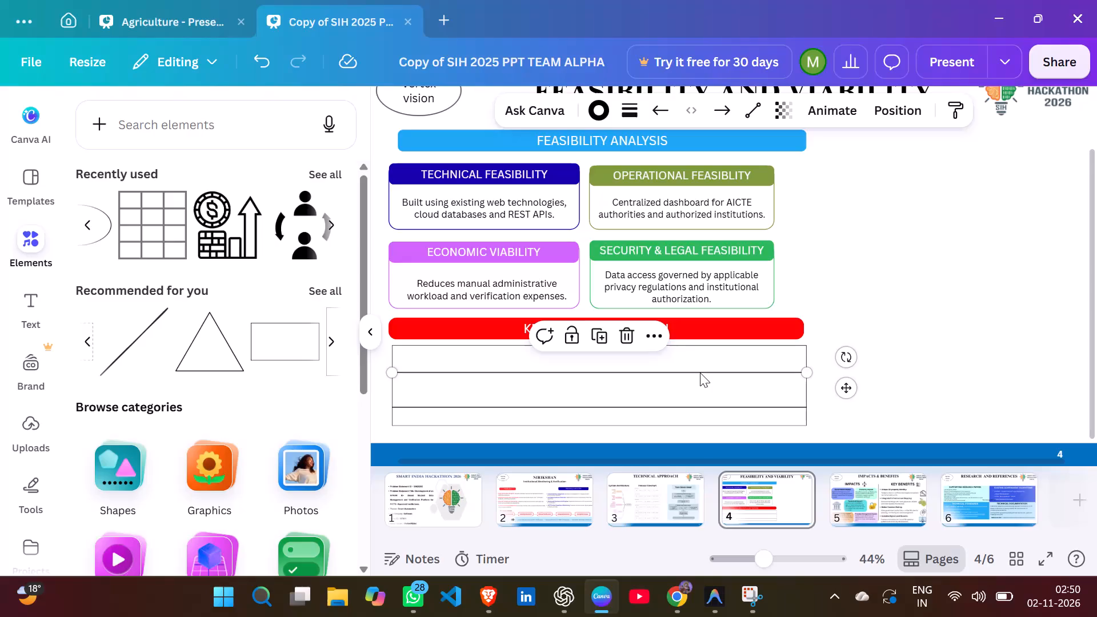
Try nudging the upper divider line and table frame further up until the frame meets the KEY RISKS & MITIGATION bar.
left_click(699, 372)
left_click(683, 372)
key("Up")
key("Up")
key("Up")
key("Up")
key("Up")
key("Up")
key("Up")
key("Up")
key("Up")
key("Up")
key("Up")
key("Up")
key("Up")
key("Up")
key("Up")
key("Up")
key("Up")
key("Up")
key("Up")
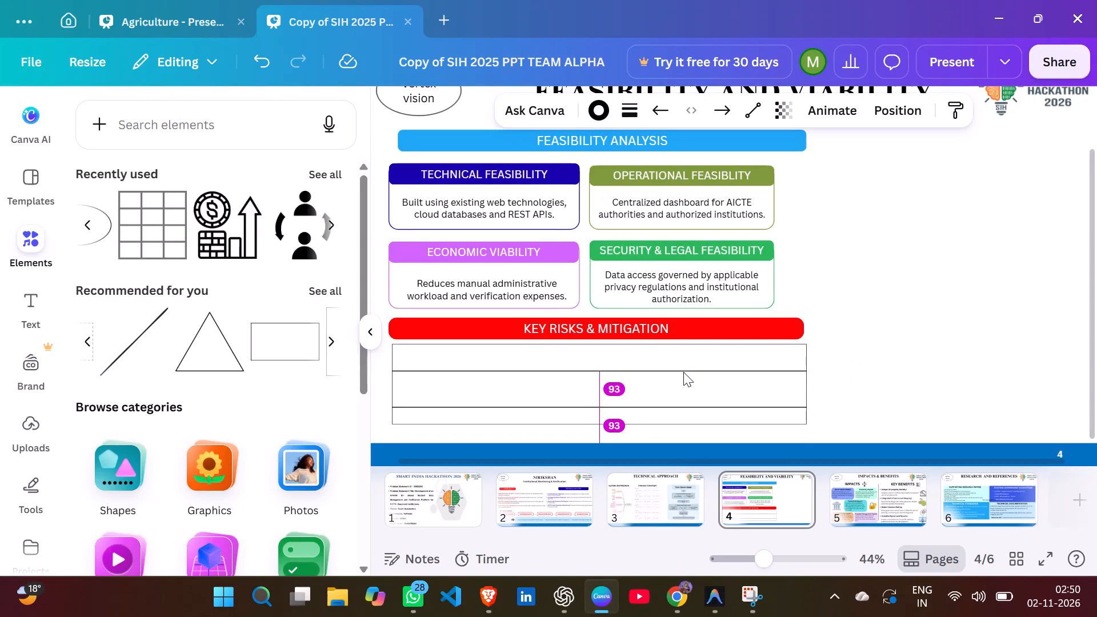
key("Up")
Nudge the upper divider line and table frame down, narrowing the middle row and making the bottom row taller.
key("Down")
key("Down")
key("Down")
key("Down")
key("Down")
key("Down")
key("Down")
key("Down")
key("Down")
key("Down")
key("Down")
key("Down")
key("Down")
key("Down")
key("Down")
key("Down")
key("Down")
key("Down")
key("Down")
key("Down")
key("Down")
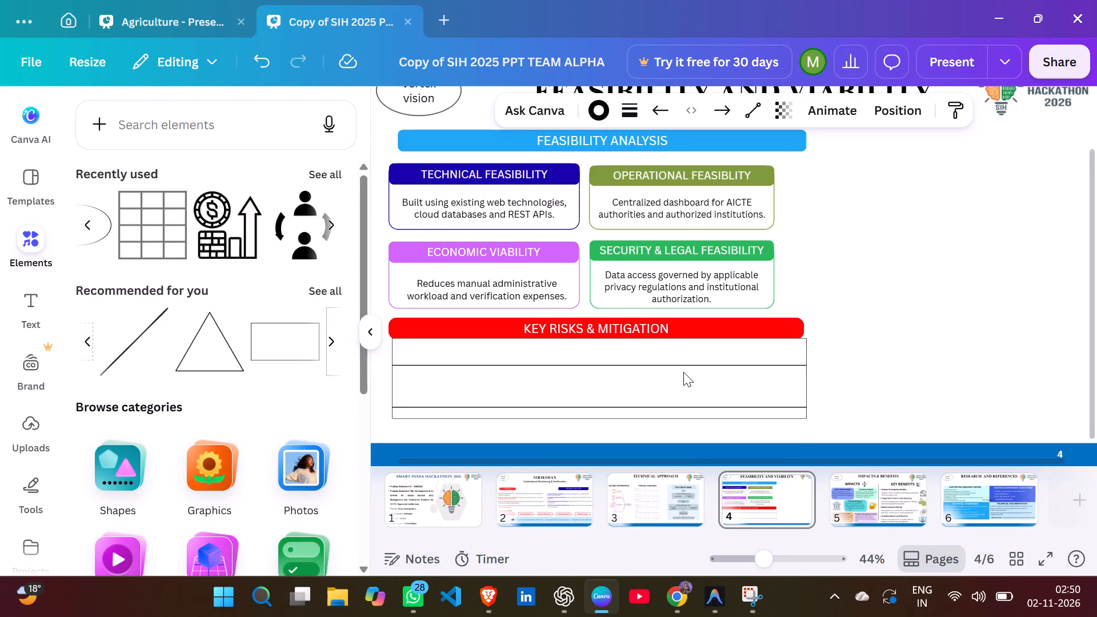
key("Down")
key("Down")
key("Down")
key("Down")
key("Down")
key("Down")
key("Down")
key("Down")
key("Down")
key("Down")
key("Down")
key("Down")
key("Down")
key("Down")
key("Down")
key("Down")
key("Down")
key("Down")
key("Down")
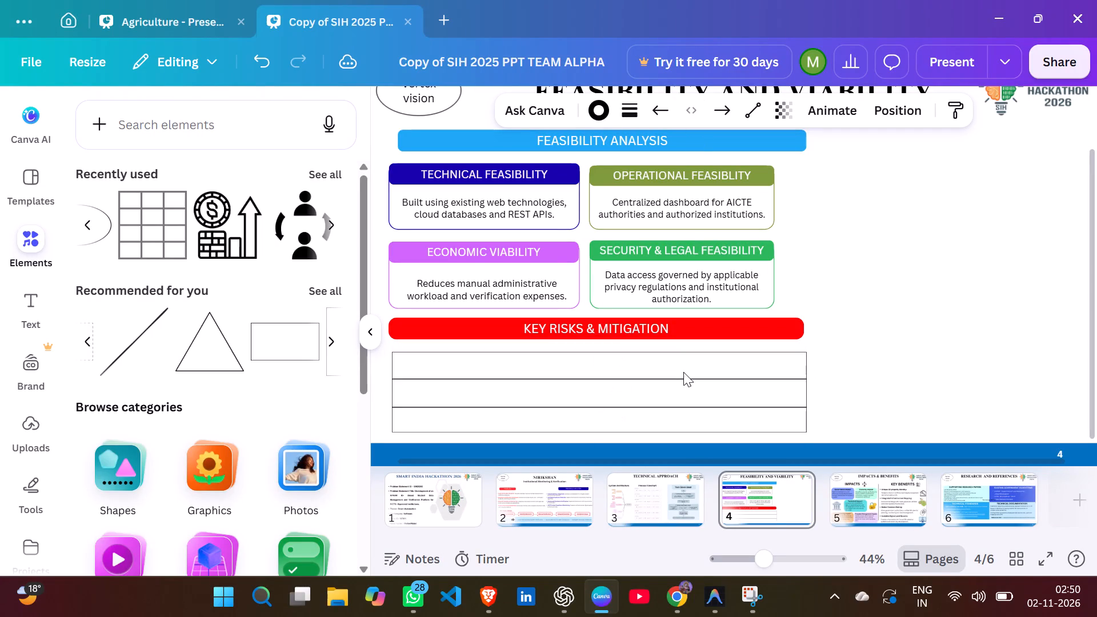
key("Down")
key("Down")
key("Down")
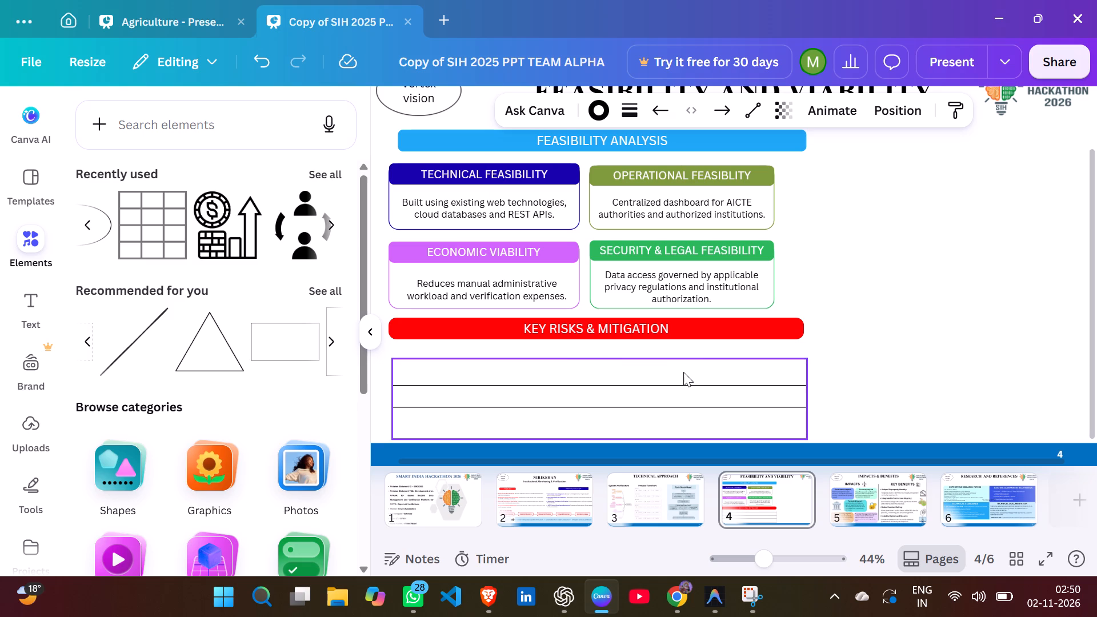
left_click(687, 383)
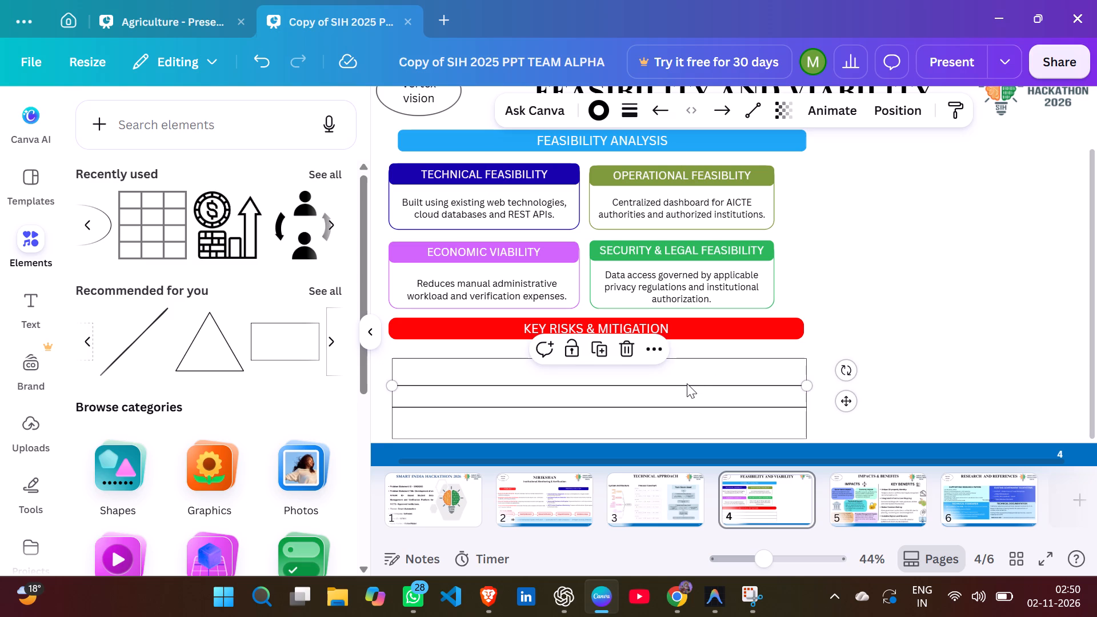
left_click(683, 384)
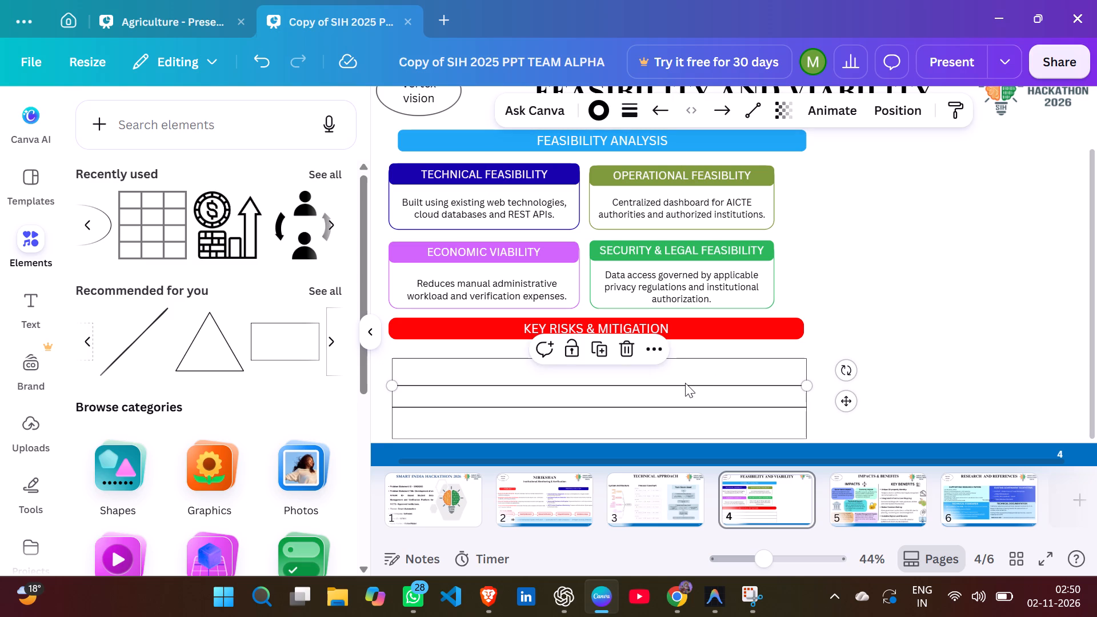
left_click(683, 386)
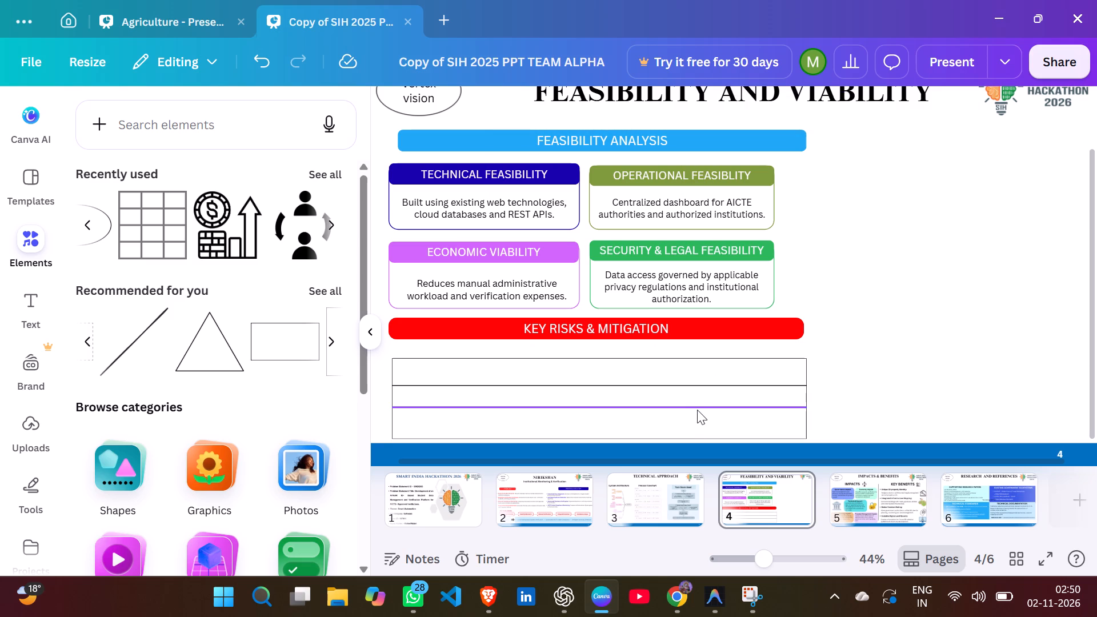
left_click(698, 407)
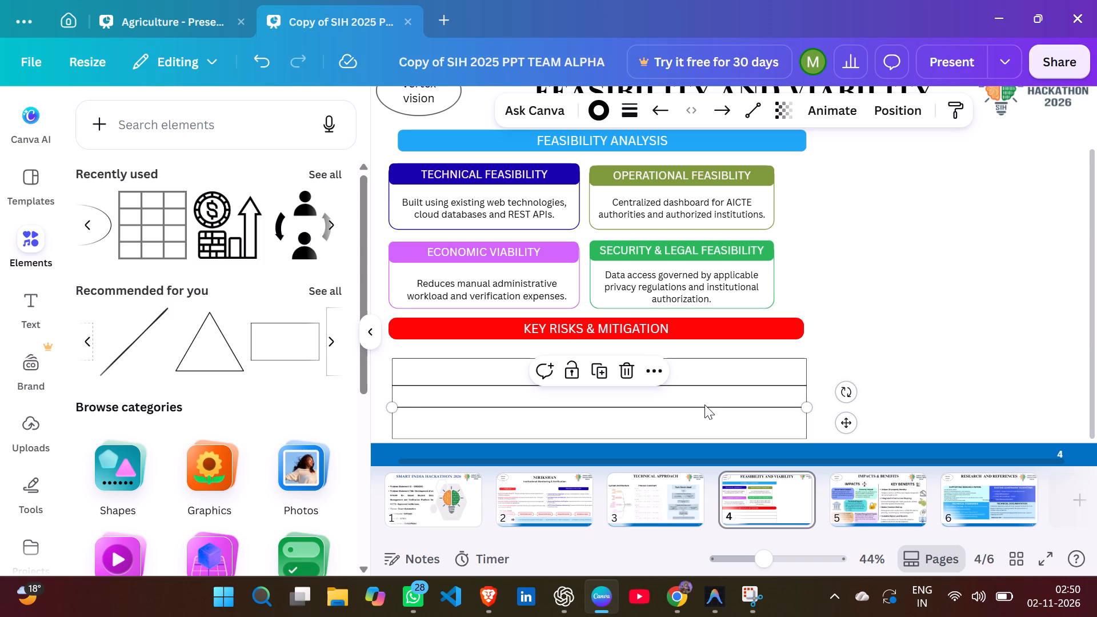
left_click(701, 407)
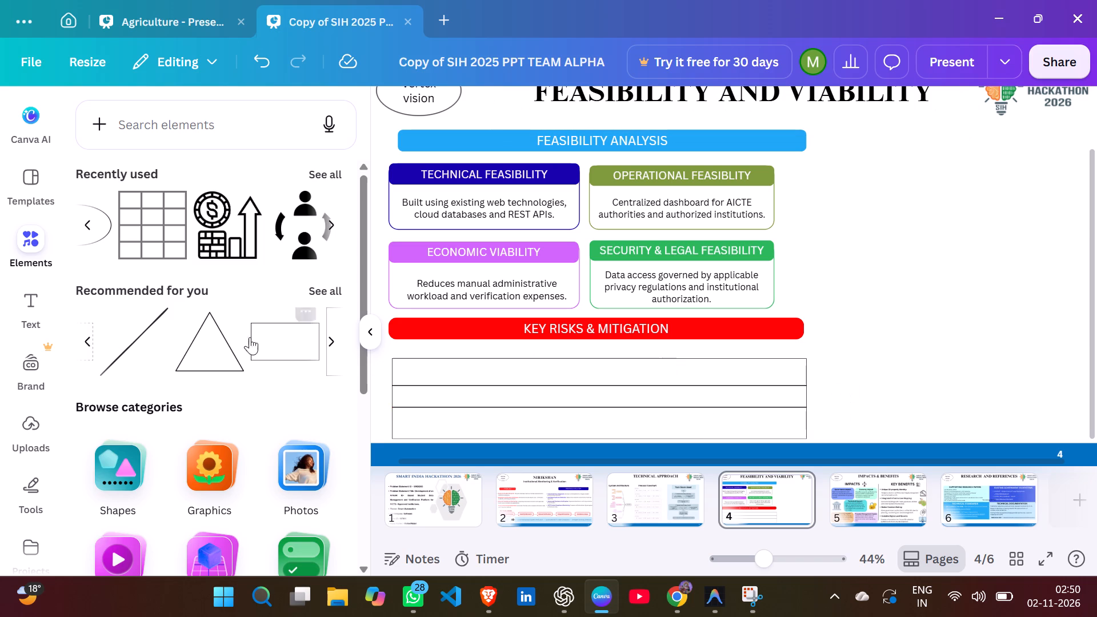
Duplicate the upper divider line and place the copy inside the bottom row, aligned with the other dividers.
left_click(608, 386)
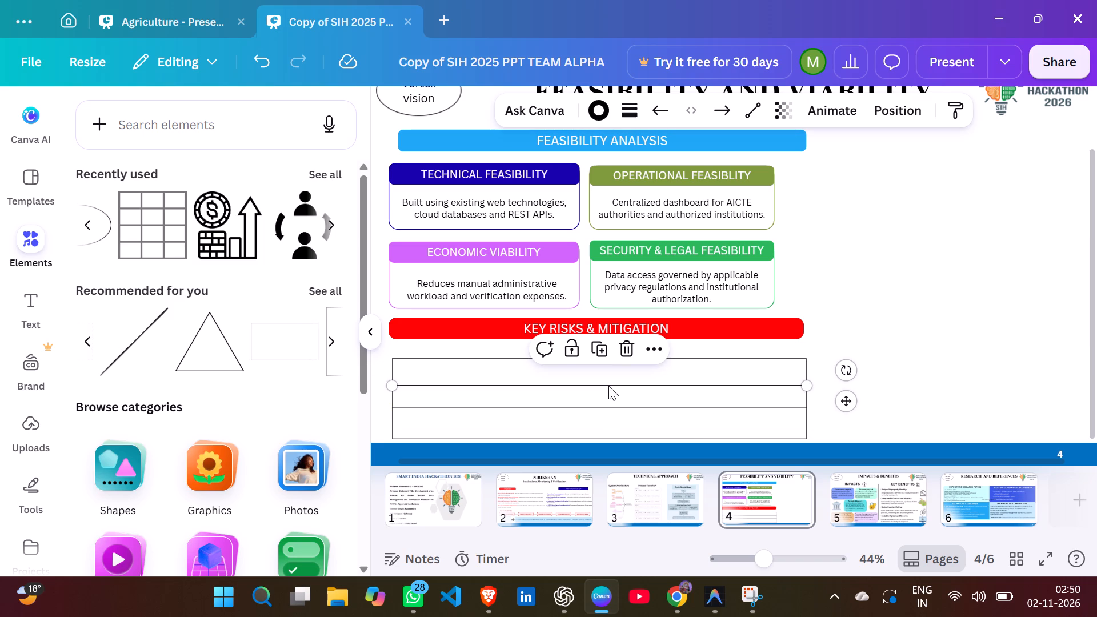
left_click(610, 385)
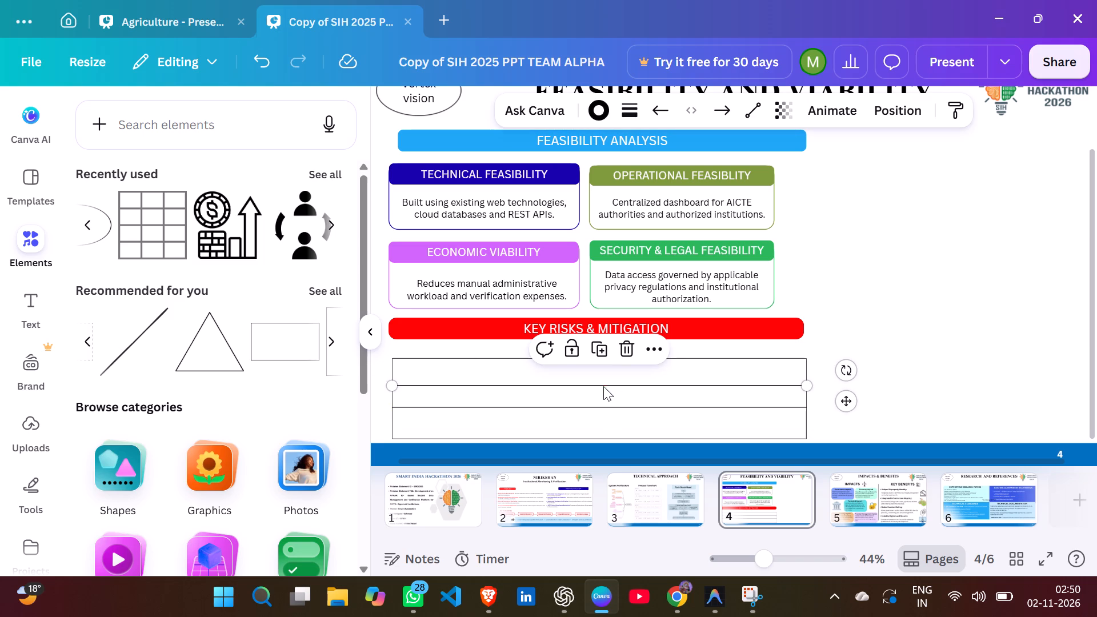
left_click(599, 383)
key("ctrl+c")
key("ctrl+v")
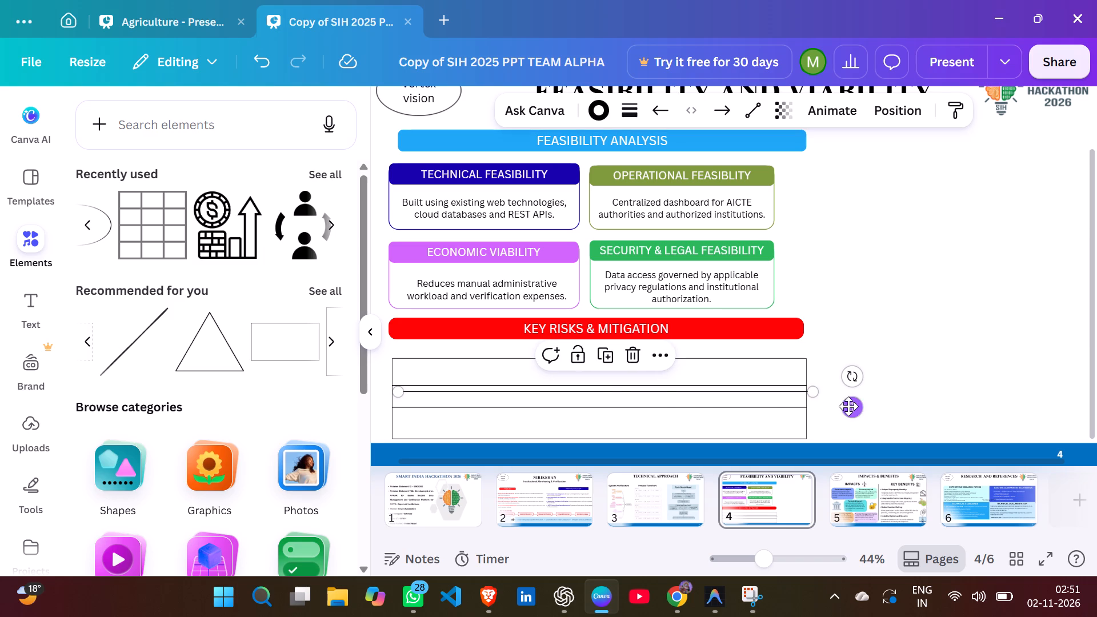
left_click_drag(848, 406, 844, 442)
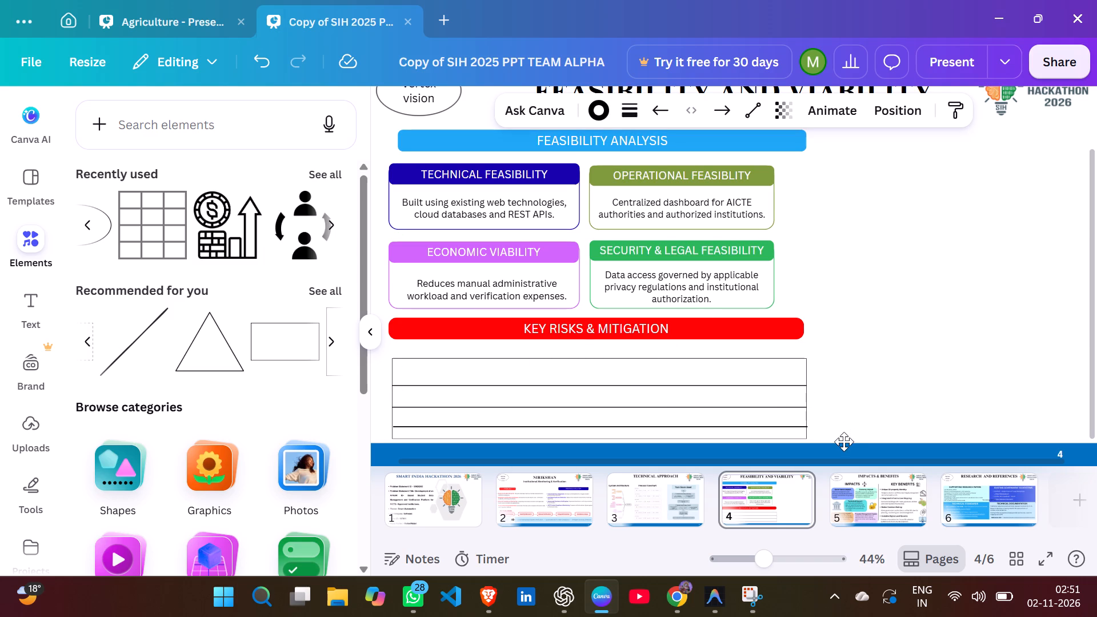
left_click_drag(844, 442, 843, 442)
left_click(876, 367)
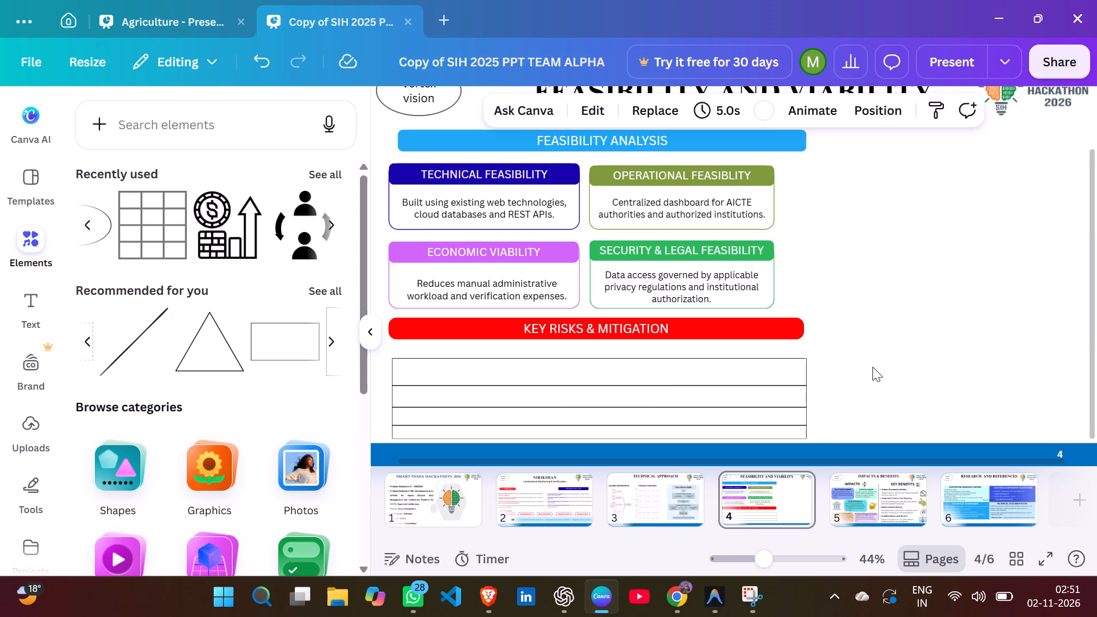
Move the table frame slightly up and left to line up beneath the KEY RISKS & MITIGATION bar, about 36 below it.
left_click_drag(756, 370, 742, 370)
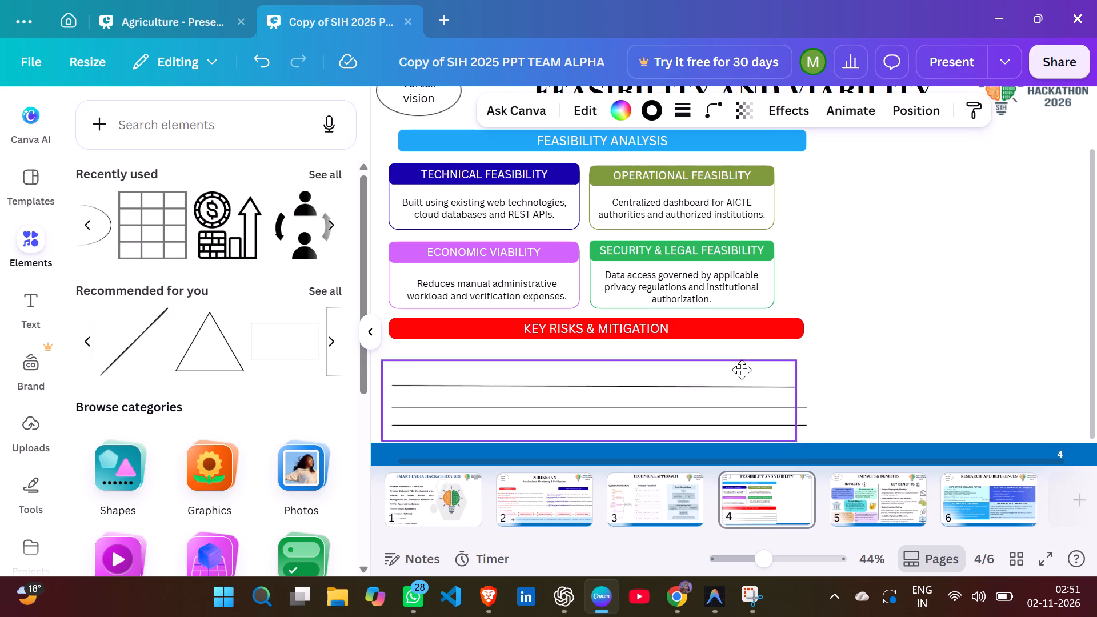
left_click_drag(742, 370, 750, 366)
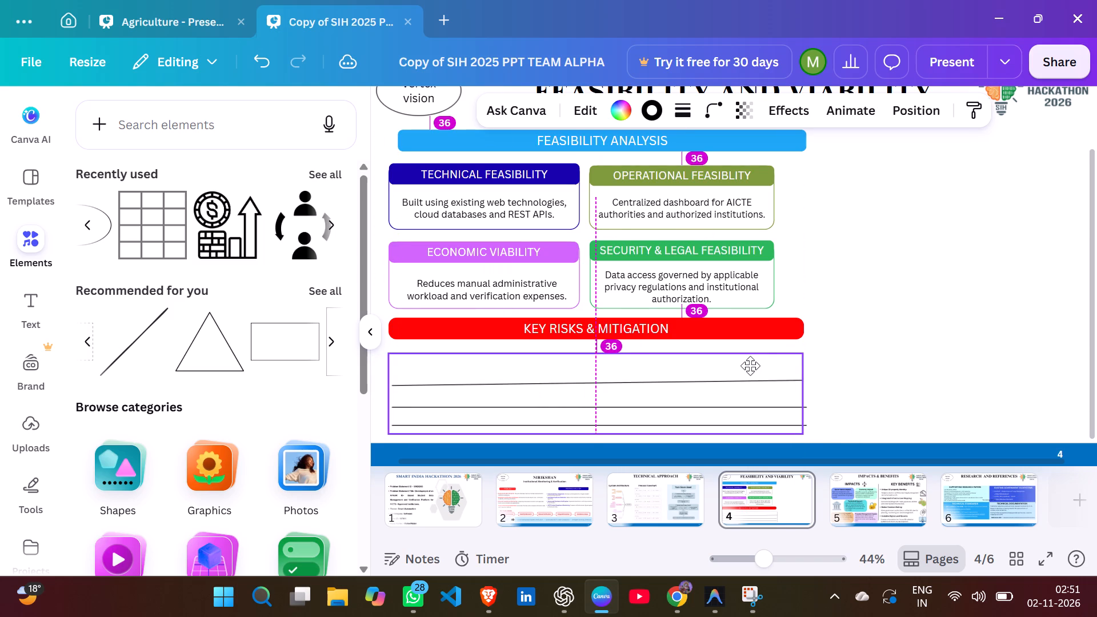
left_click_drag(750, 366, 750, 364)
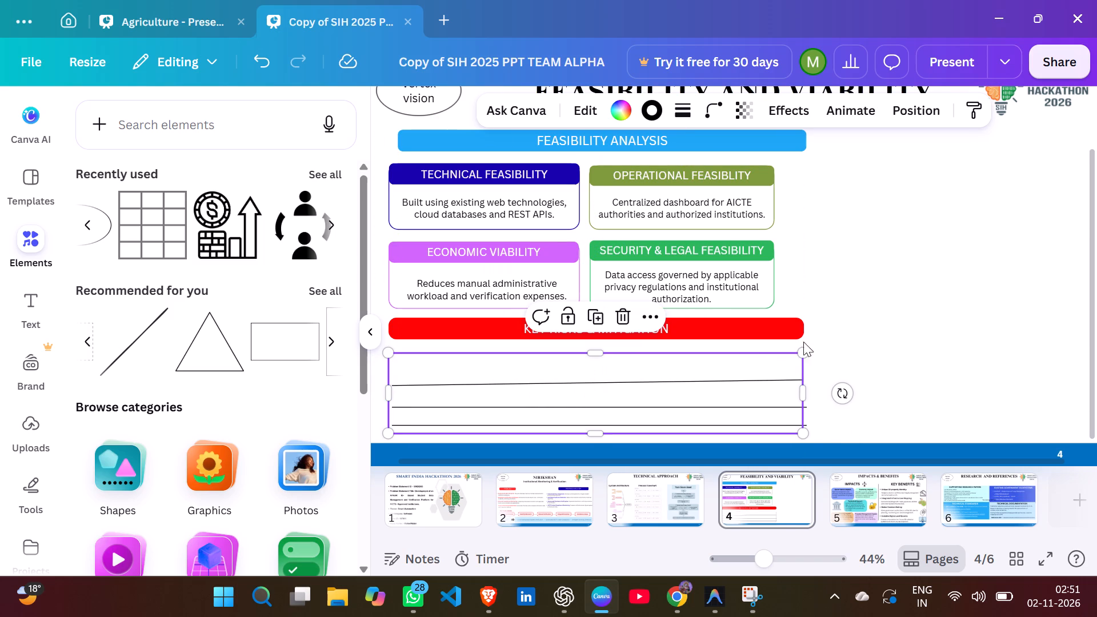
left_click(869, 302)
Nudge the slanted upper divider line and table frame slightly up toward the KEY RISKS & MITIGATION bar.
left_click(778, 377)
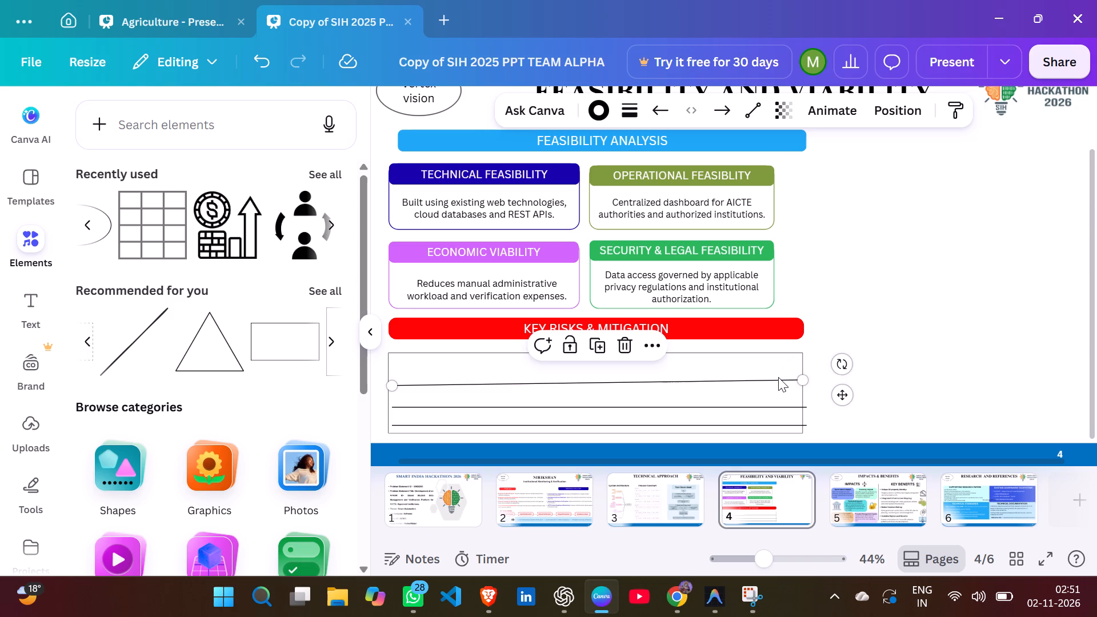
key("Up")
key("Up")
key("Up")
key("Up")
key("Up")
key("Up")
key("Up")
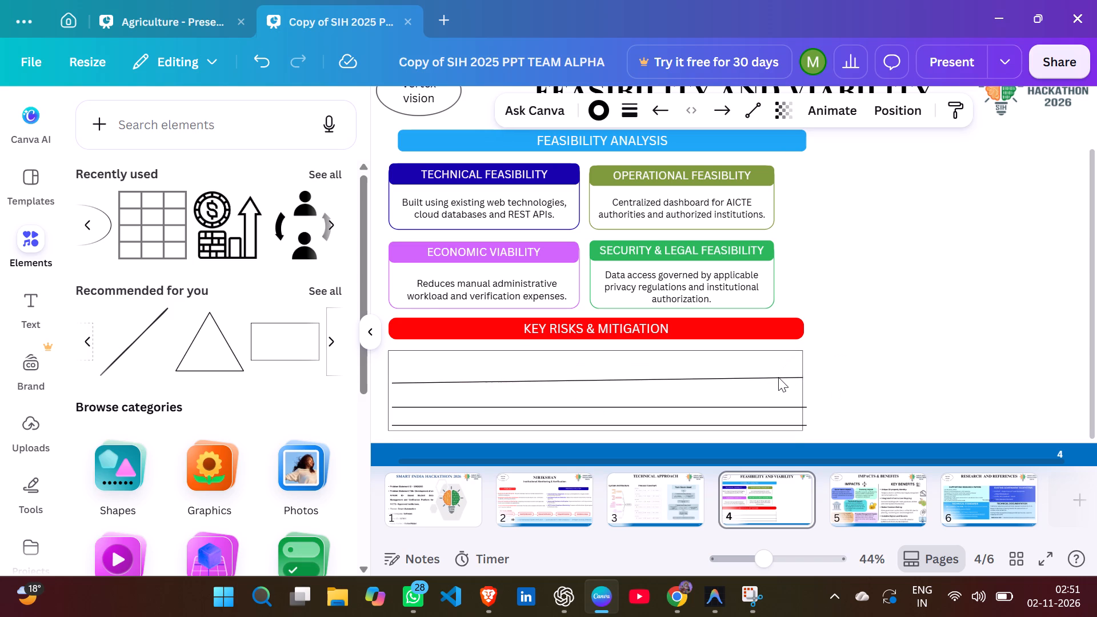
key("Up")
Try levelling the slanted upper divider line by its right end, and delete that line from the risks table.
scroll(778, 377, "left", 1)
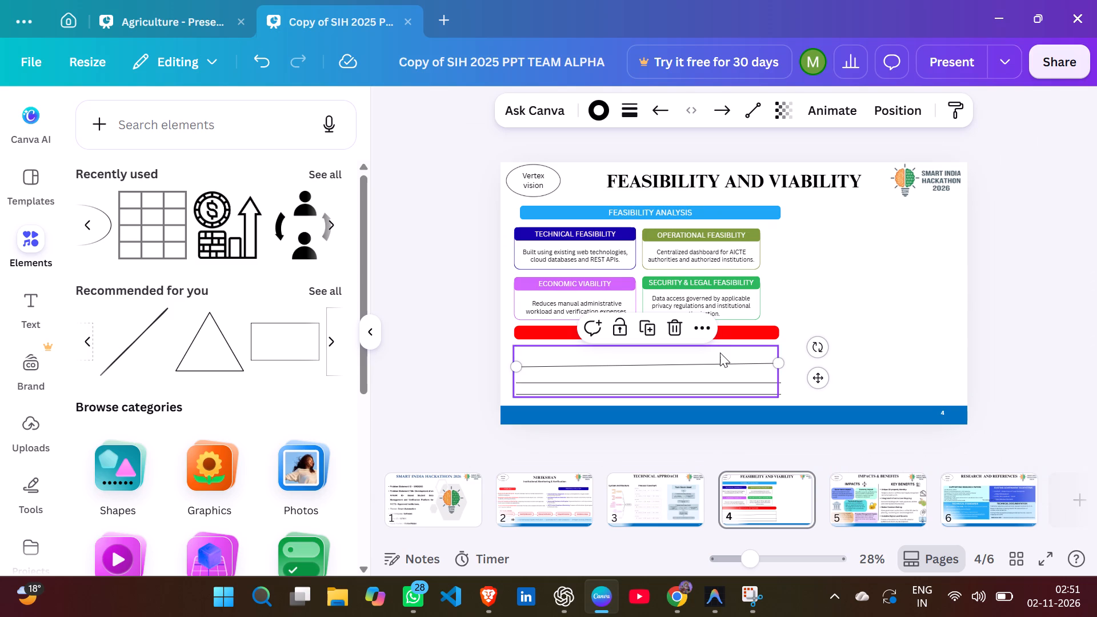
left_click(777, 364)
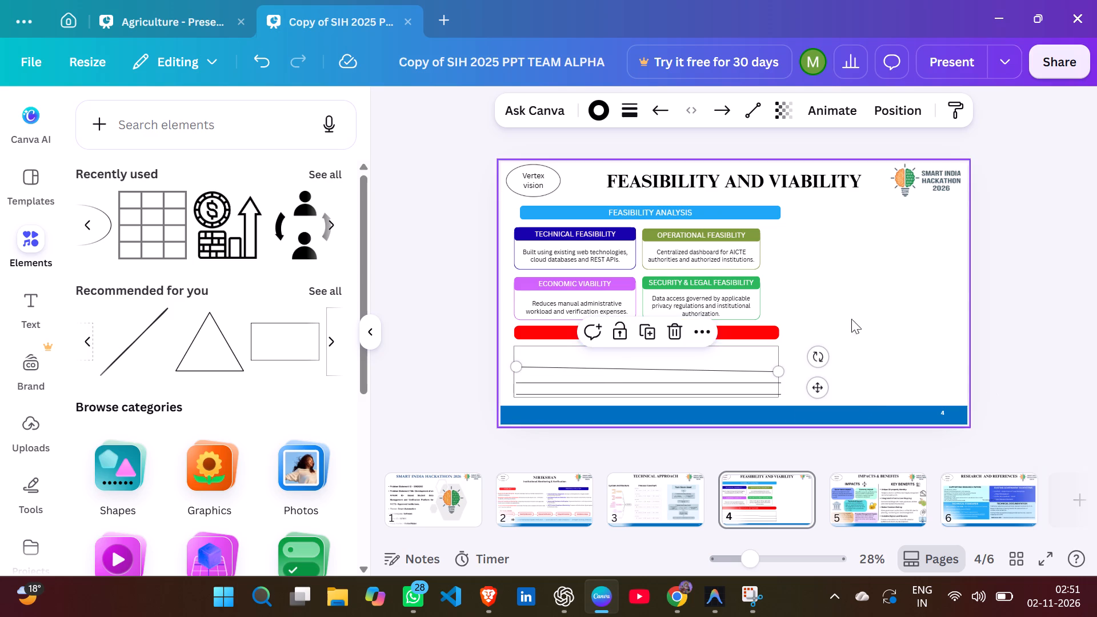
left_click(767, 367)
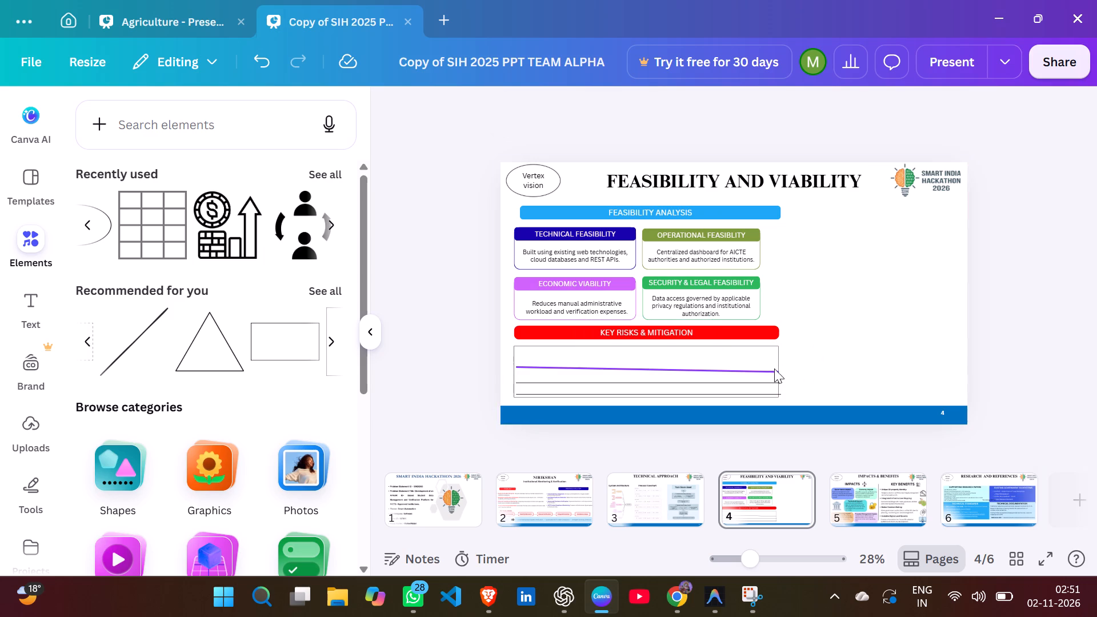
left_click(768, 370)
key("BackSpace")
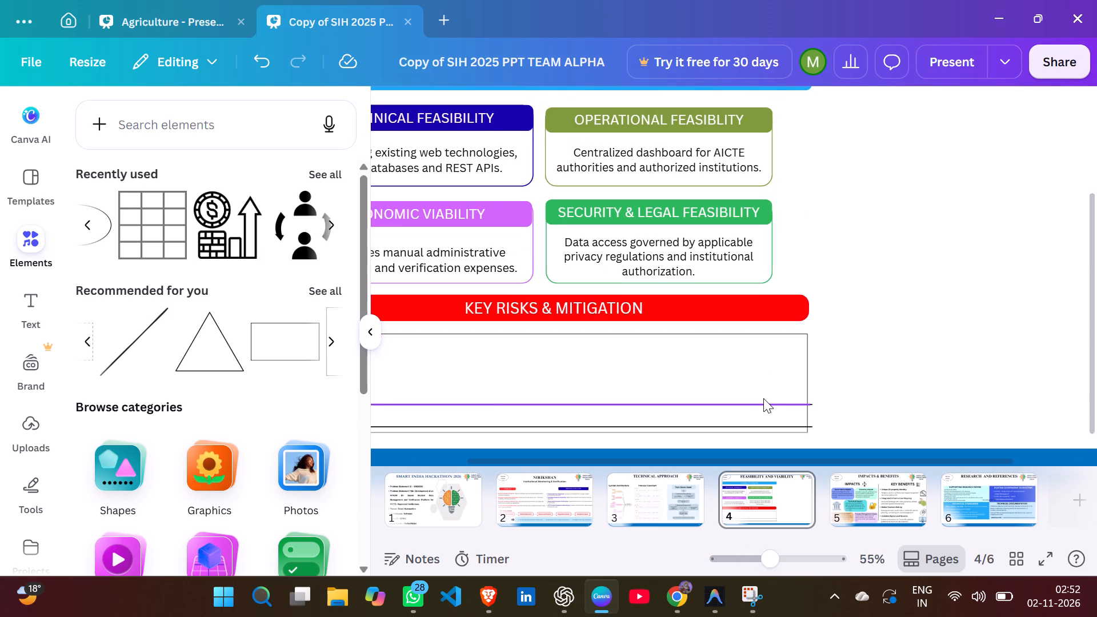
Shorten the right end of the higher remaining divider line so it stops at the table frame's edge.
left_click(763, 398)
left_click_drag(811, 403, 812, 401)
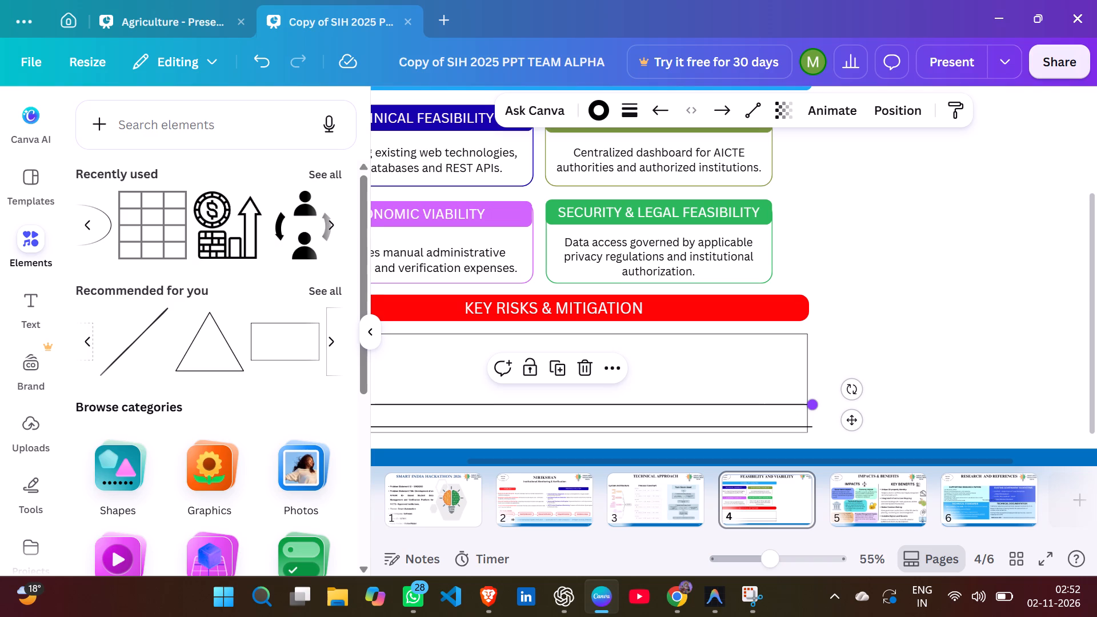
left_click_drag(812, 401, 811, 398)
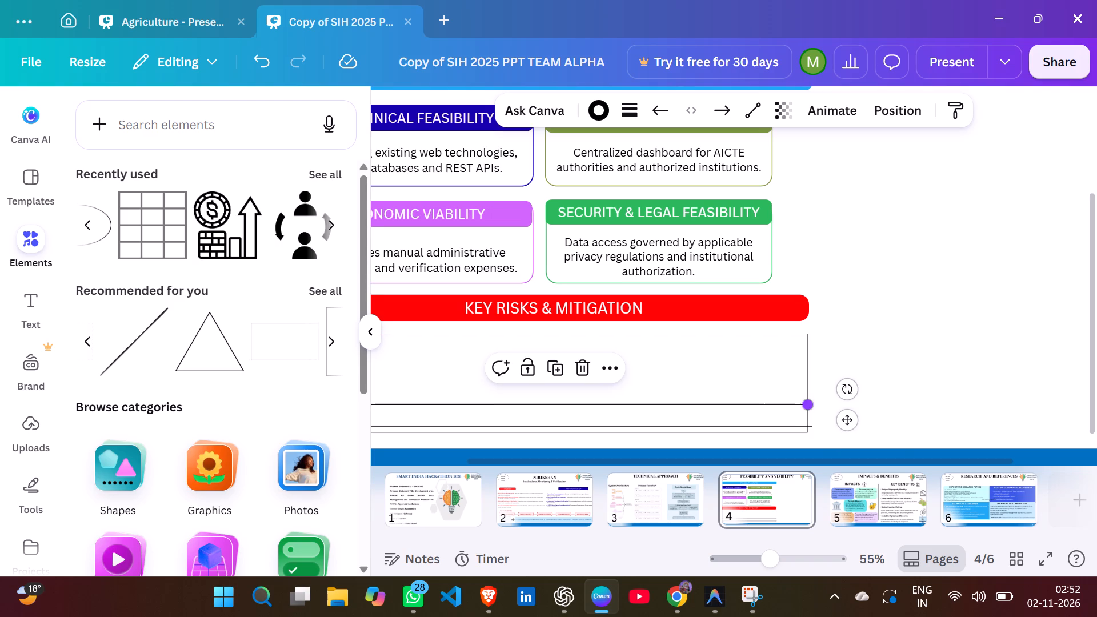
left_click(890, 363)
Shift the higher divider line and table frame slightly right so the frame's sides line up with the bottom divider's ends.
scroll(890, 363, "right", 1)
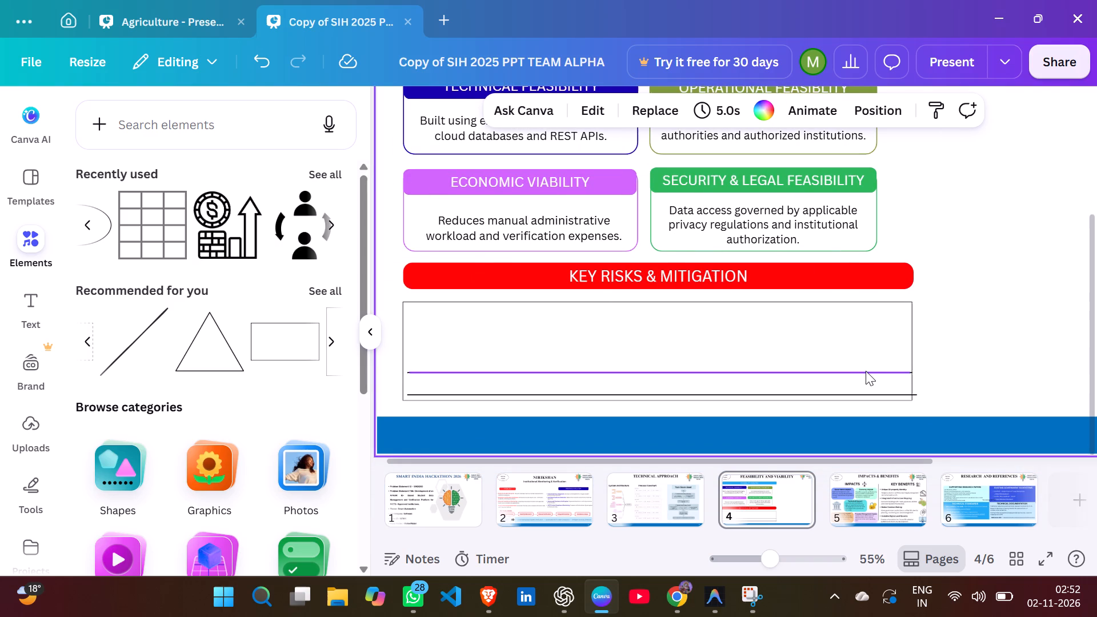
left_click(866, 371)
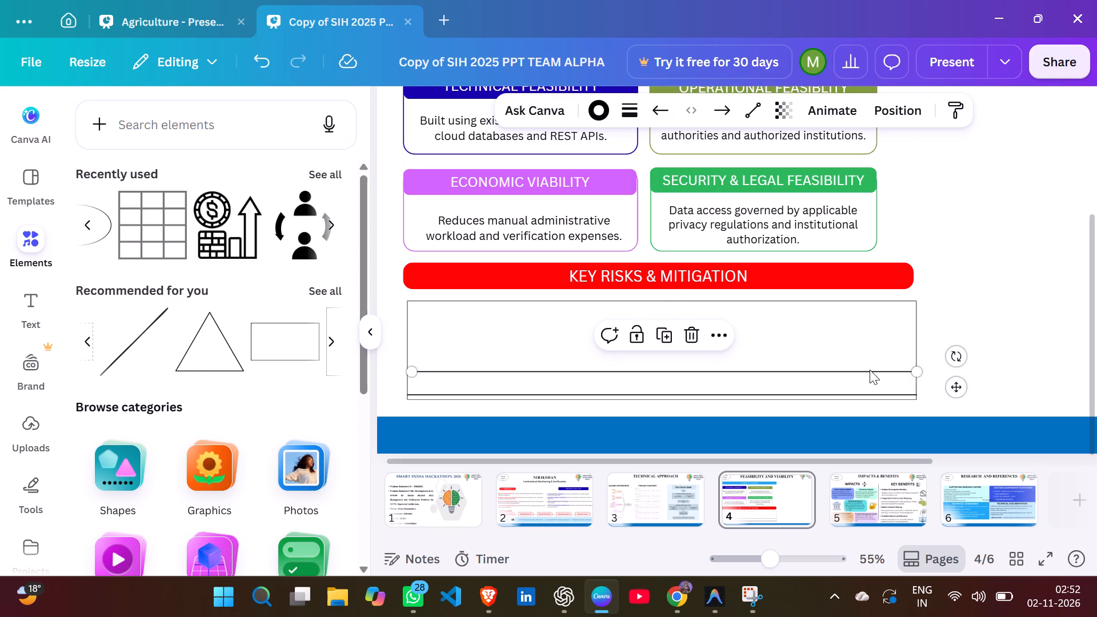
left_click(963, 336)
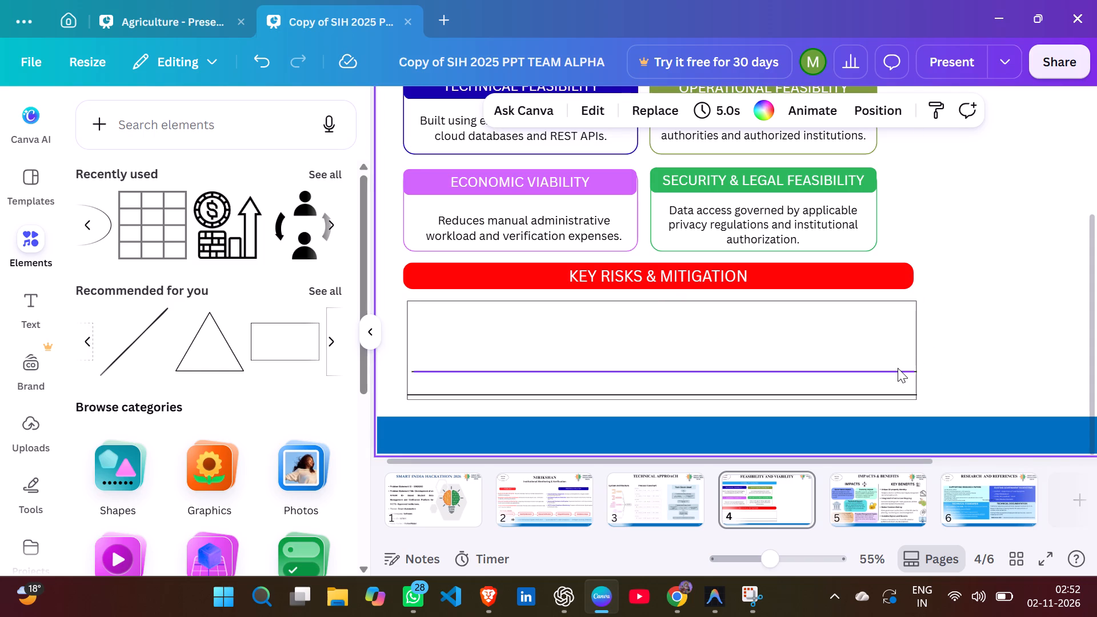
Extend the left end of the higher divider line to the table frame's left edge, keeping it level.
left_click(898, 368)
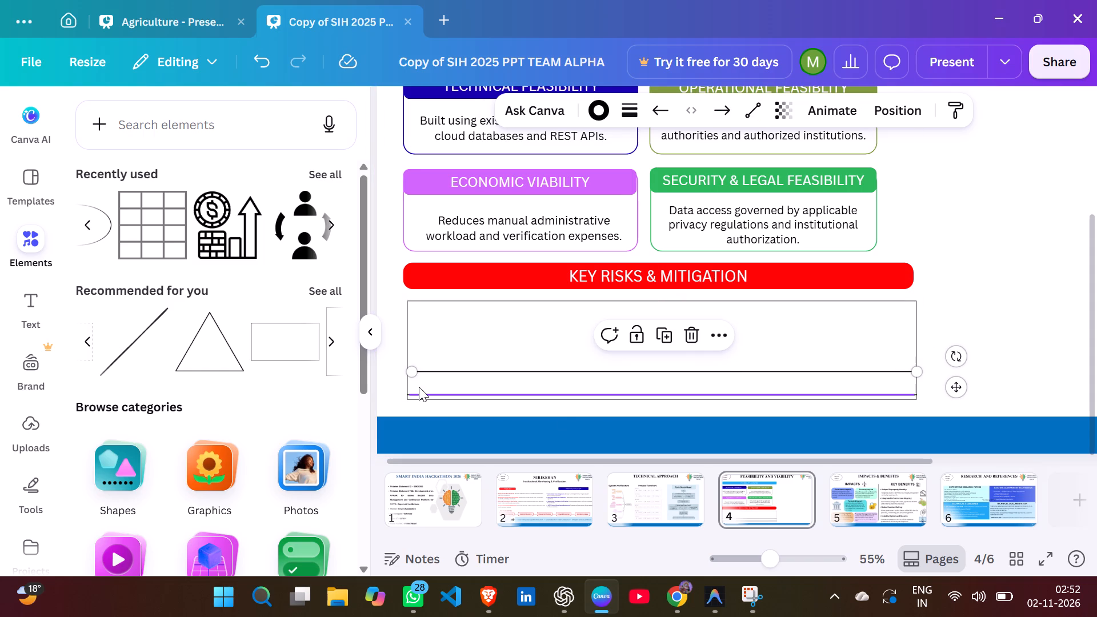
left_click(410, 372)
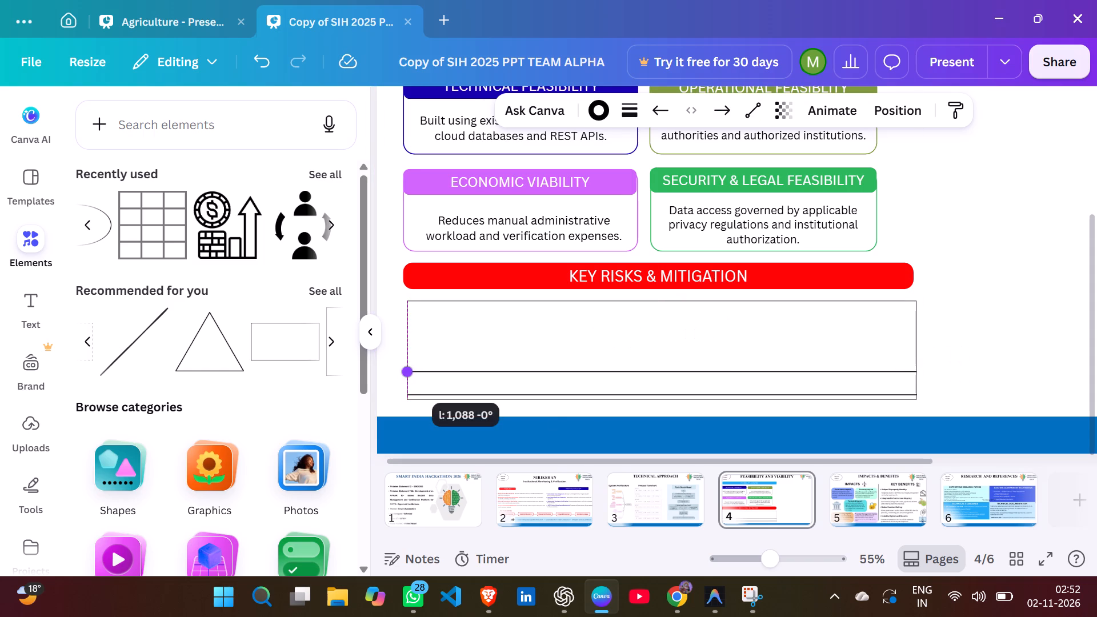
left_click(940, 216)
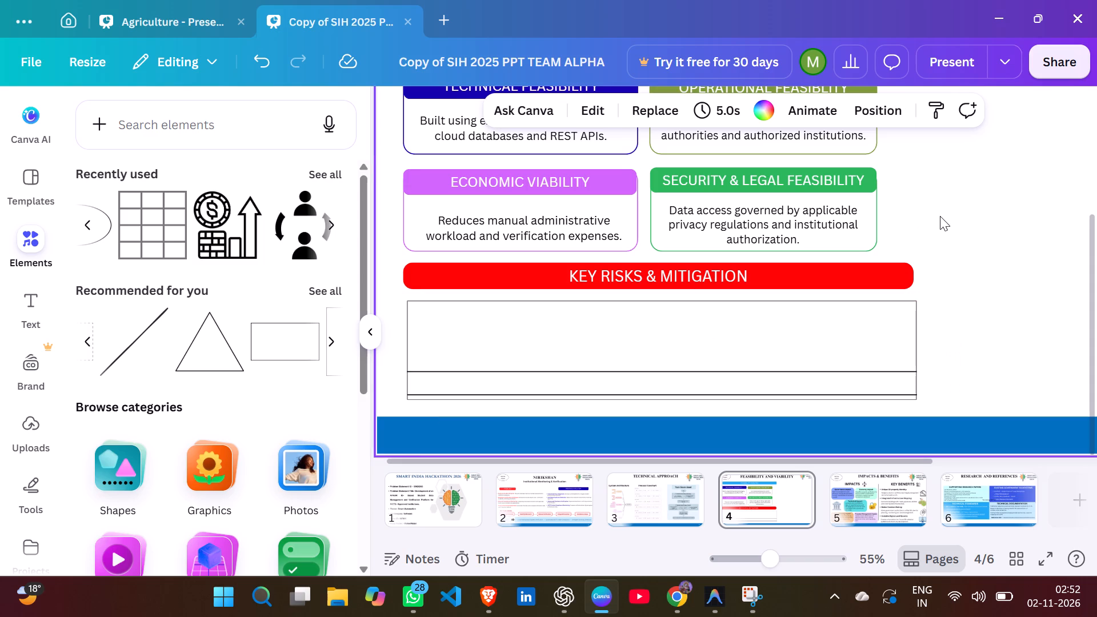
Move the bottom divider line up to about 95 above the other divider, with its ends flush with the frame's sides.
left_click_drag(760, 395, 749, 366)
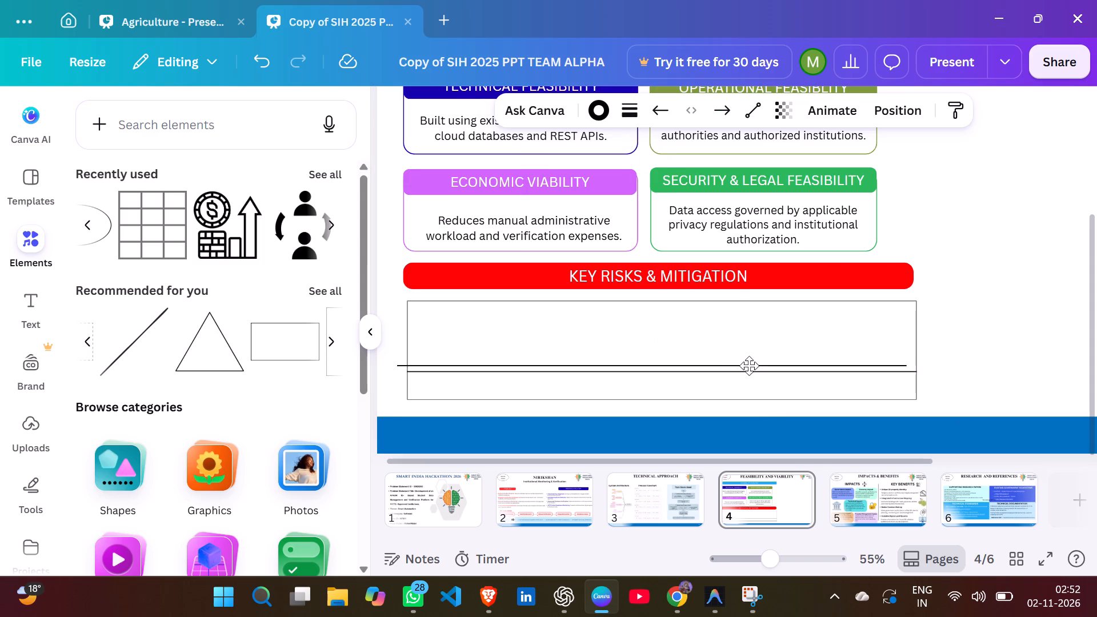
left_click_drag(749, 366, 762, 343)
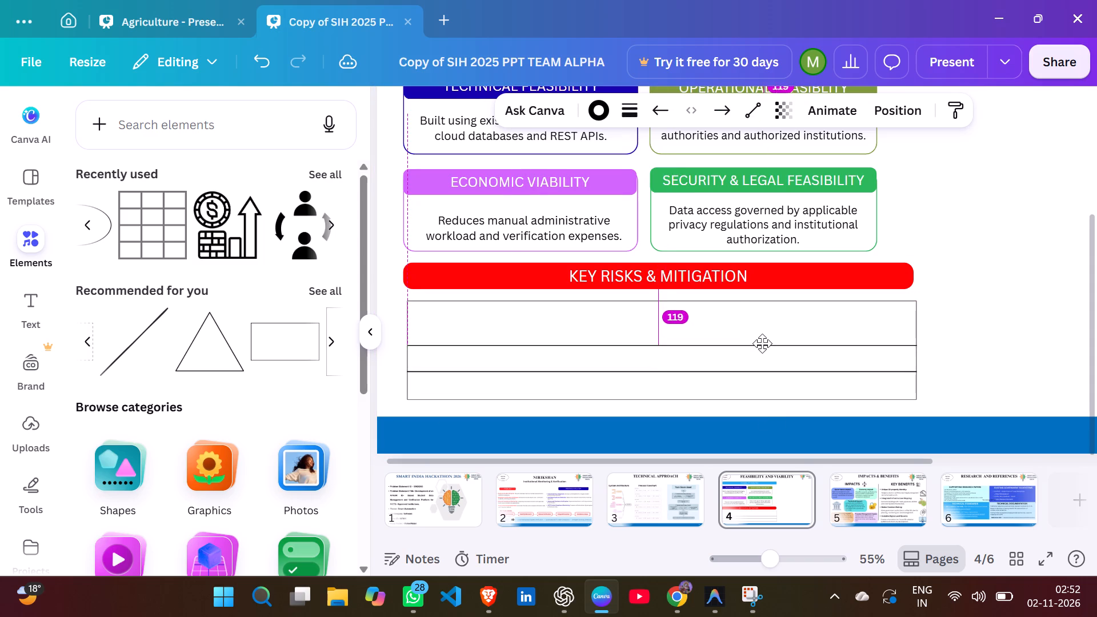
left_click_drag(762, 343, 760, 328)
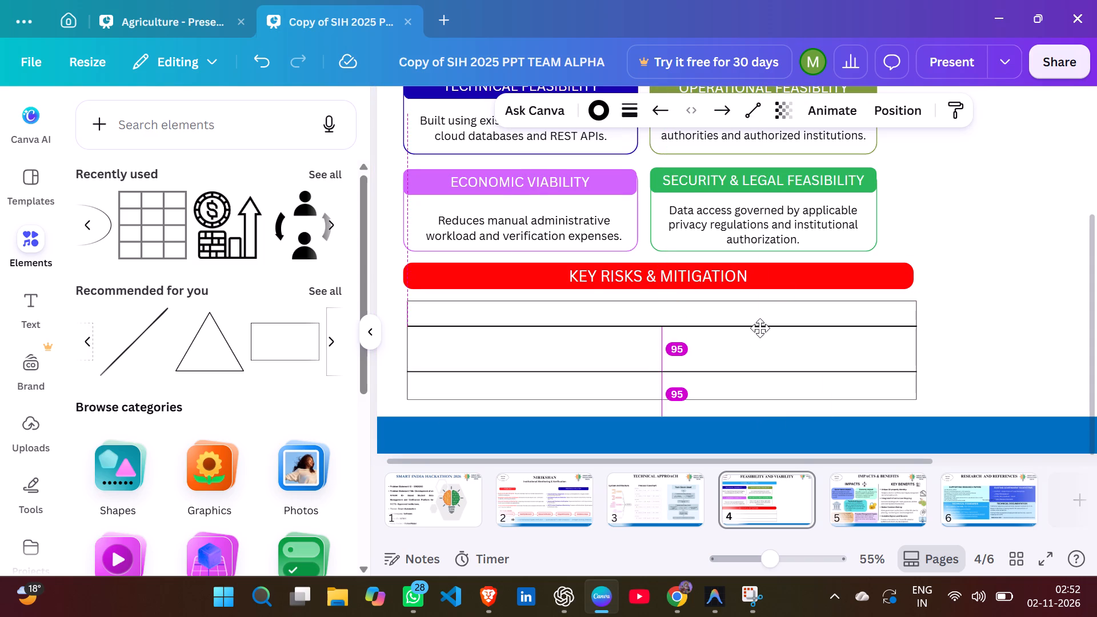
left_click_drag(760, 328, 760, 328)
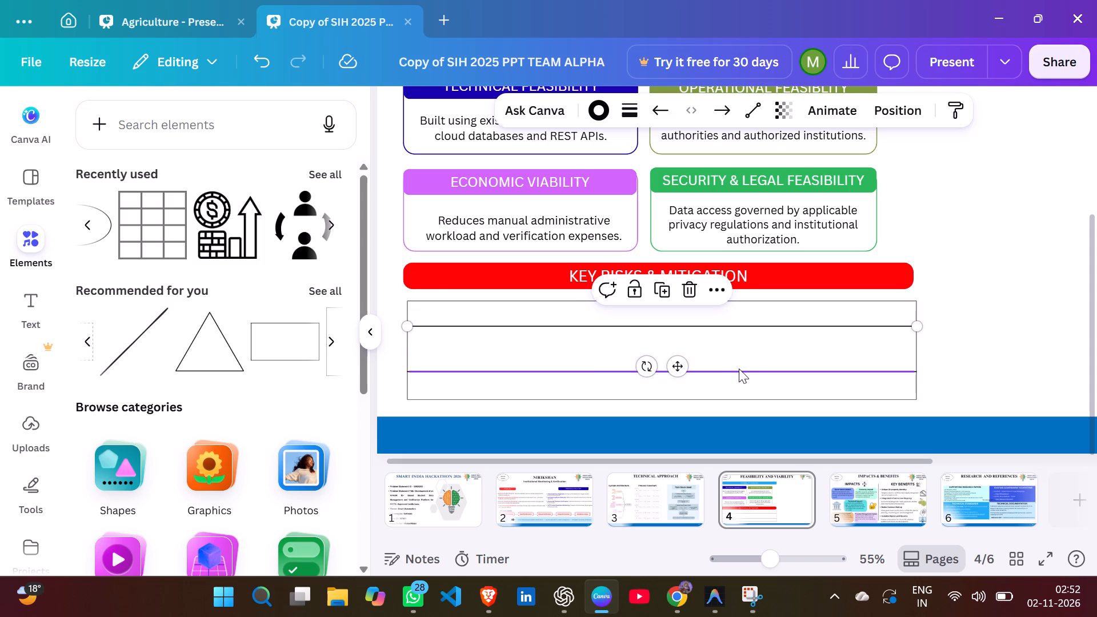
Shift the table frame with its lower divider down to just above the blue footer, with its sides aligned to the KEY RISKS & MITIGATION bar.
left_click_drag(739, 368, 736, 373)
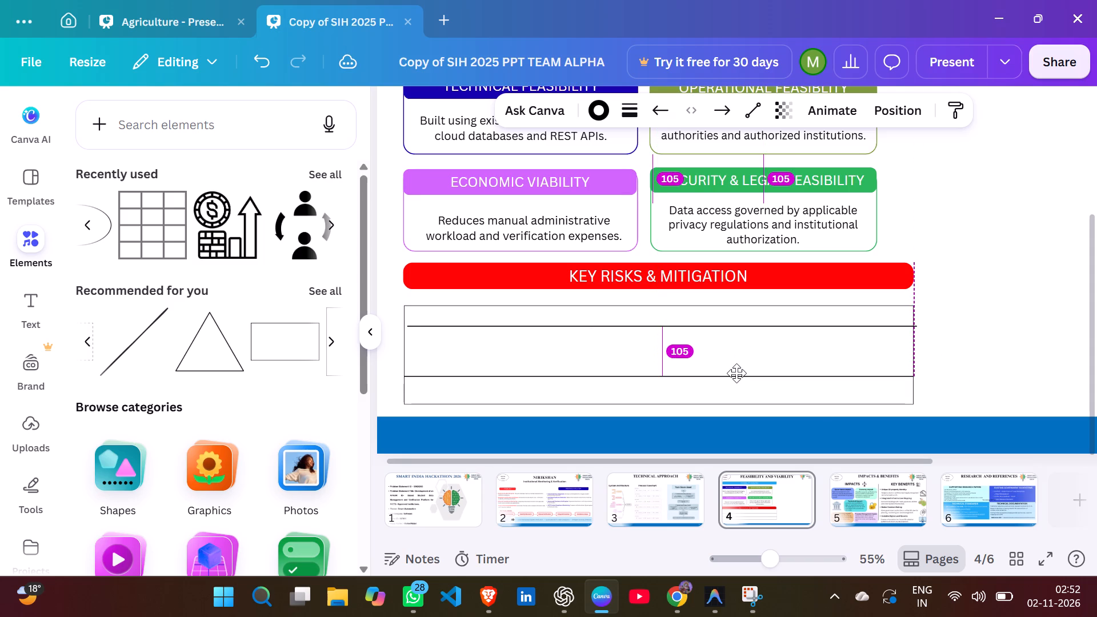
left_click_drag(736, 373, 736, 383)
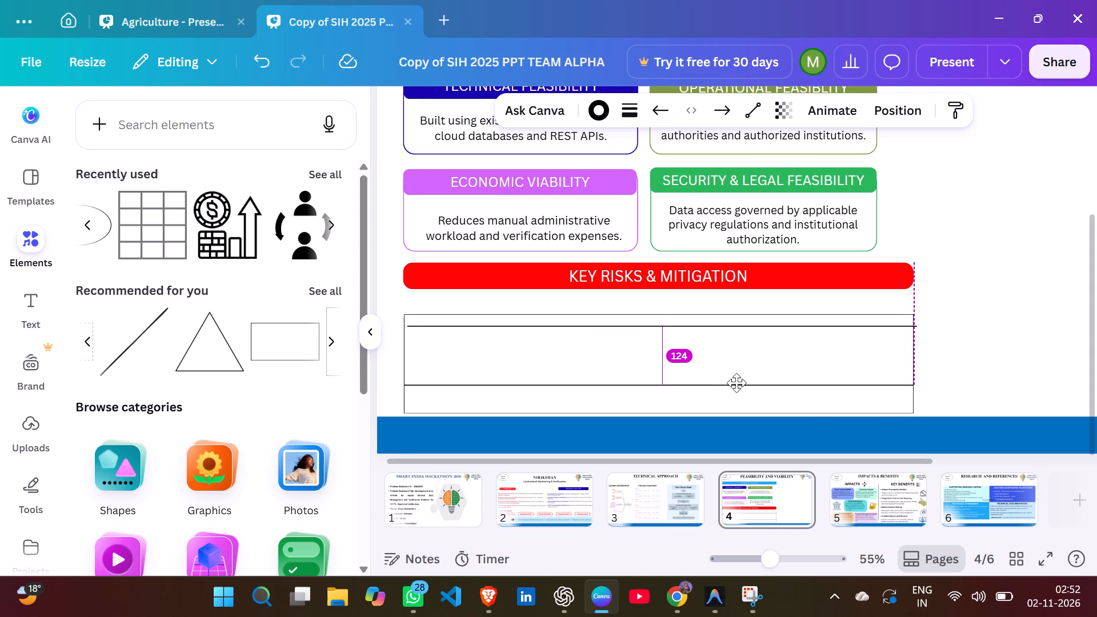
left_click_drag(736, 383, 736, 384)
Reposition the upper divider line about 118 below the KEY RISKS & MITIGATION bar, with its ends meeting the frame's sides.
left_click_drag(755, 331, 750, 376)
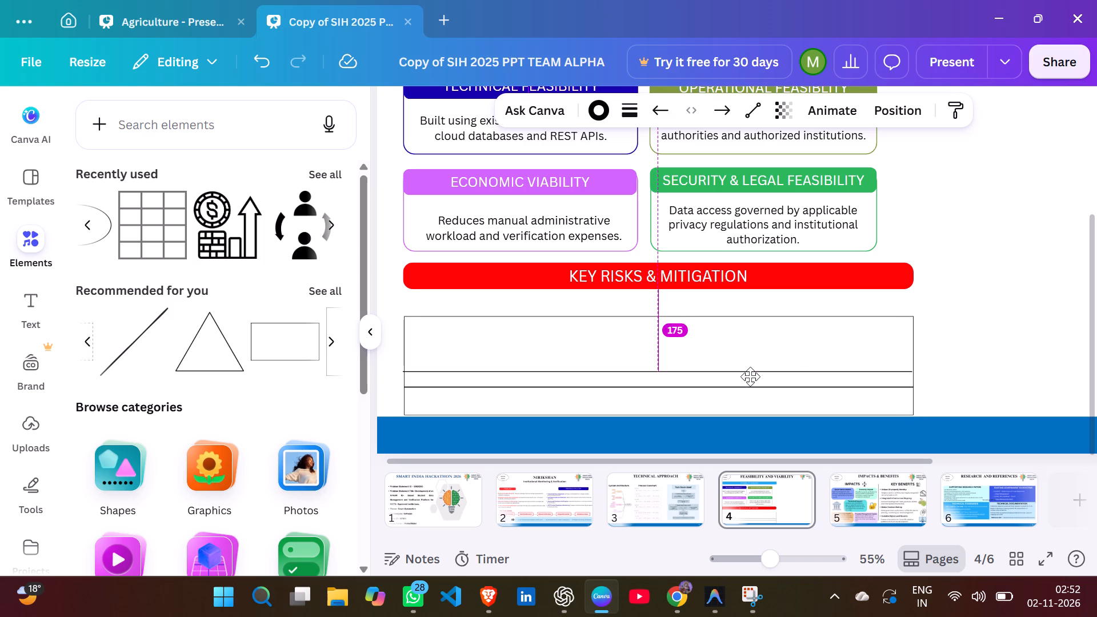
left_click_drag(750, 376, 754, 358)
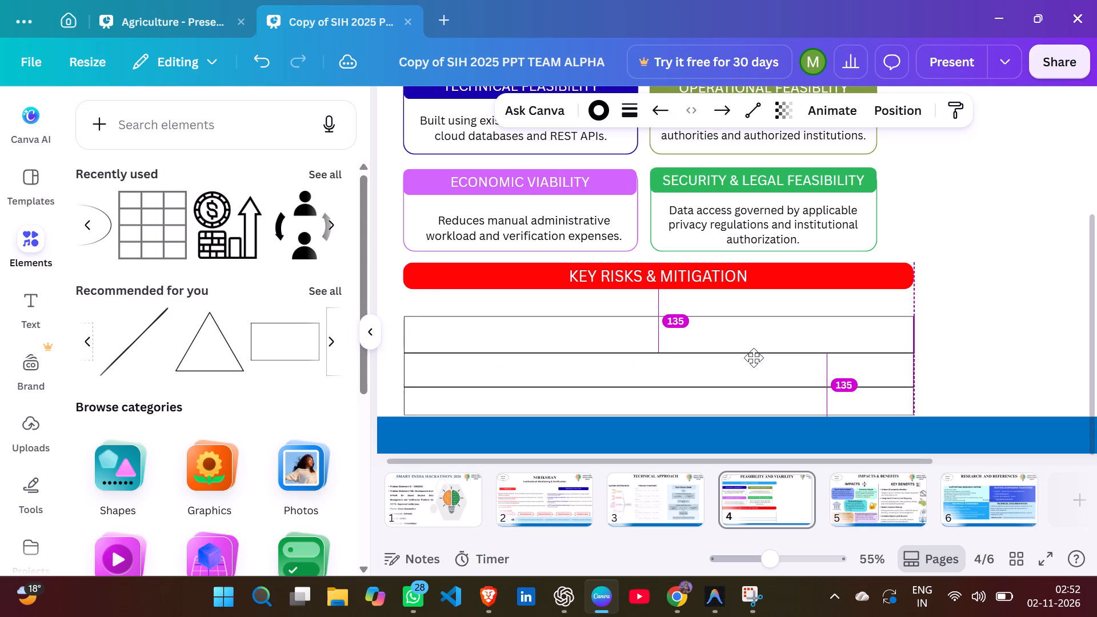
left_click_drag(754, 358, 754, 346)
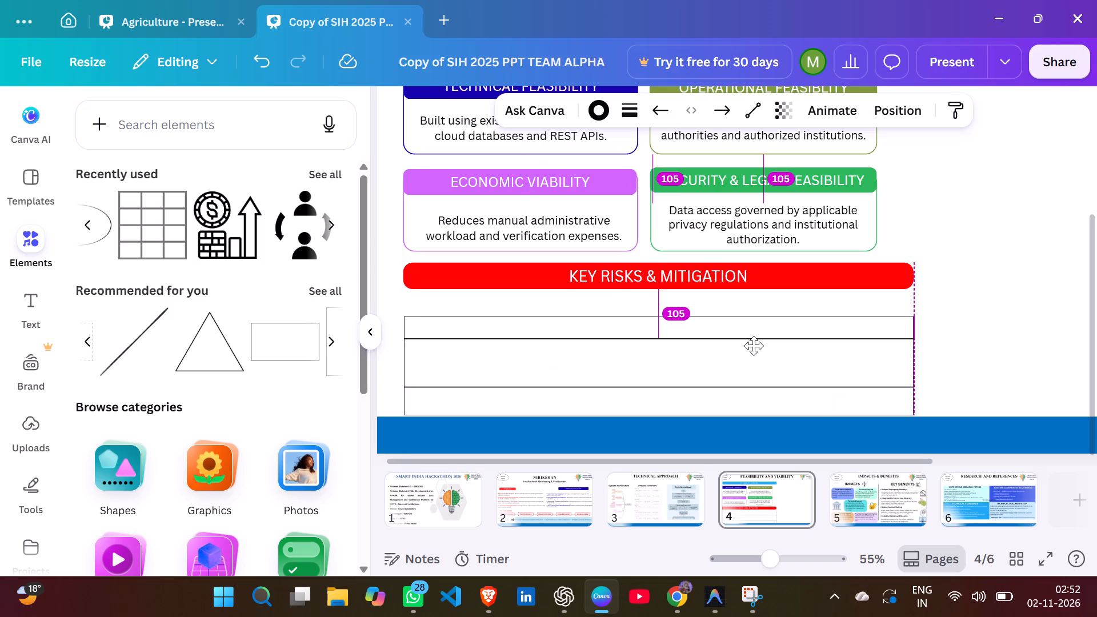
left_click_drag(754, 346, 754, 349)
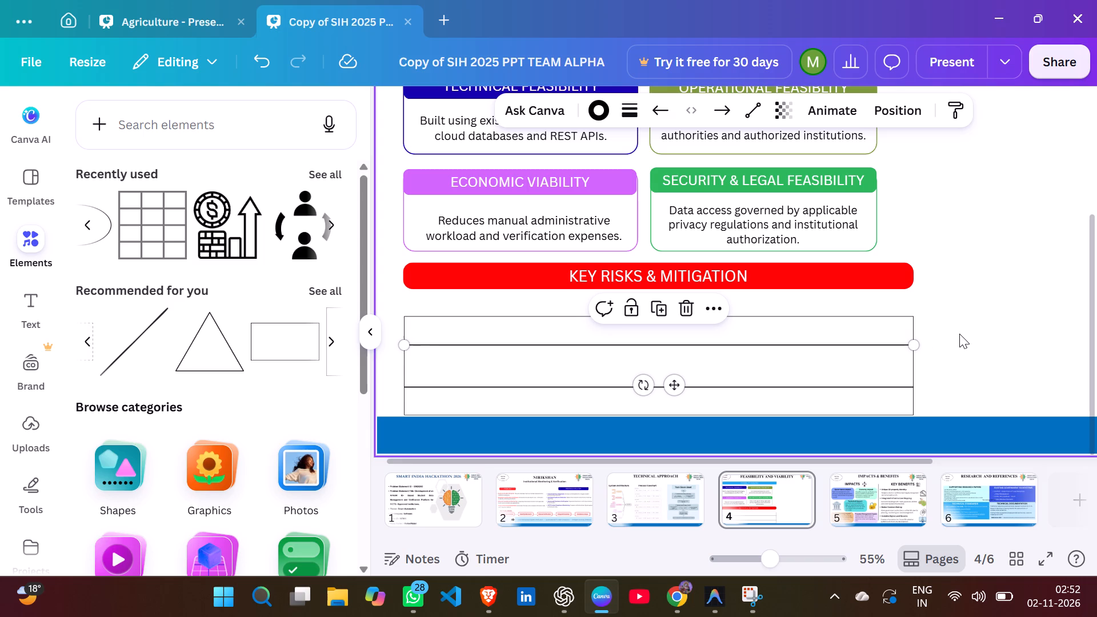
left_click(959, 334)
Duplicate the upper divider line and place the copy about 54 below it, flush with the table frame's sides.
left_click(886, 347)
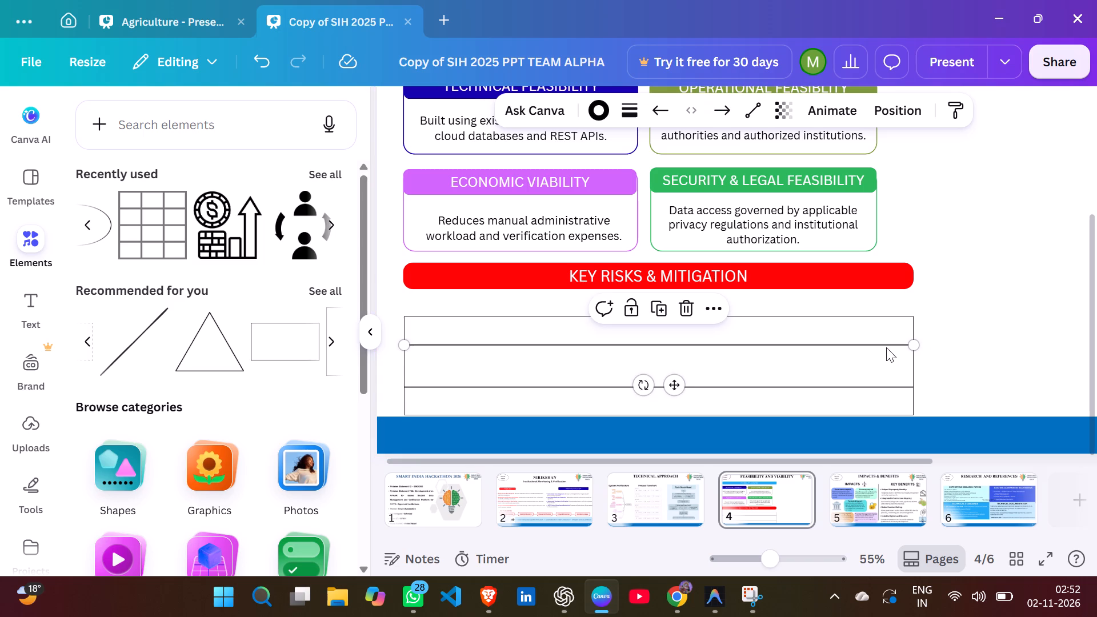
key("ctrl+c")
key("ctrl+v")
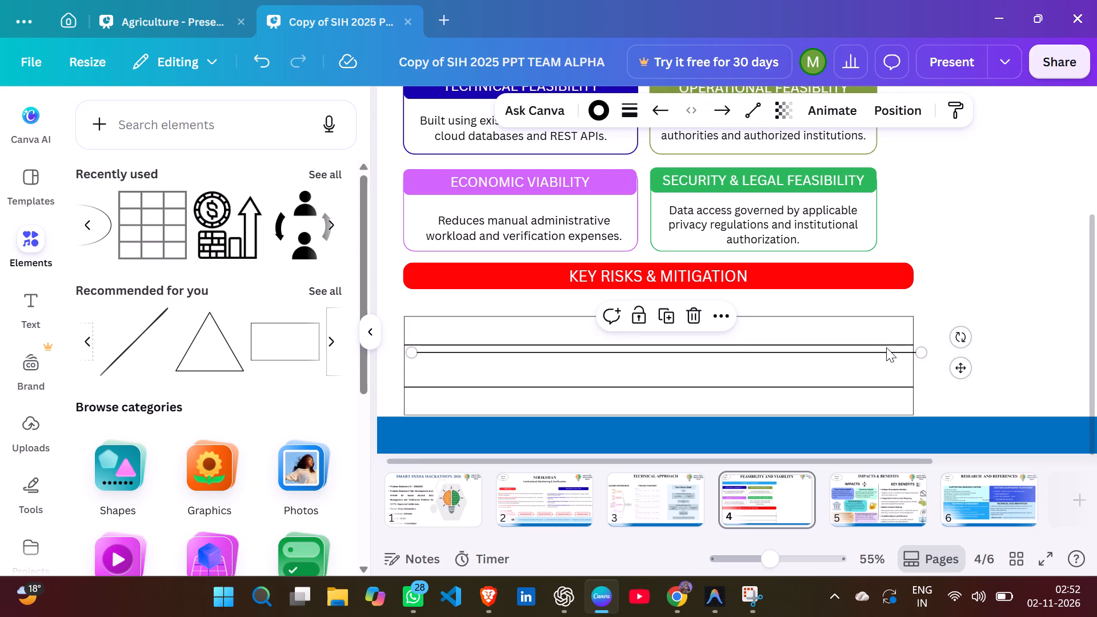
left_click_drag(959, 369, 956, 371)
left_click_drag(956, 371, 952, 377)
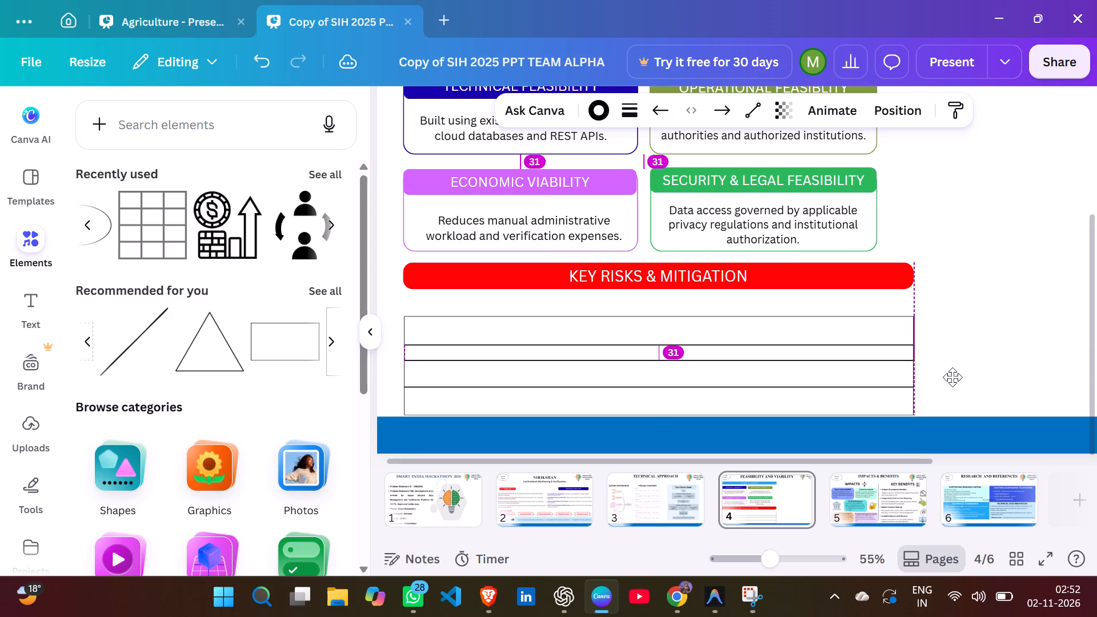
left_click_drag(952, 377, 954, 386)
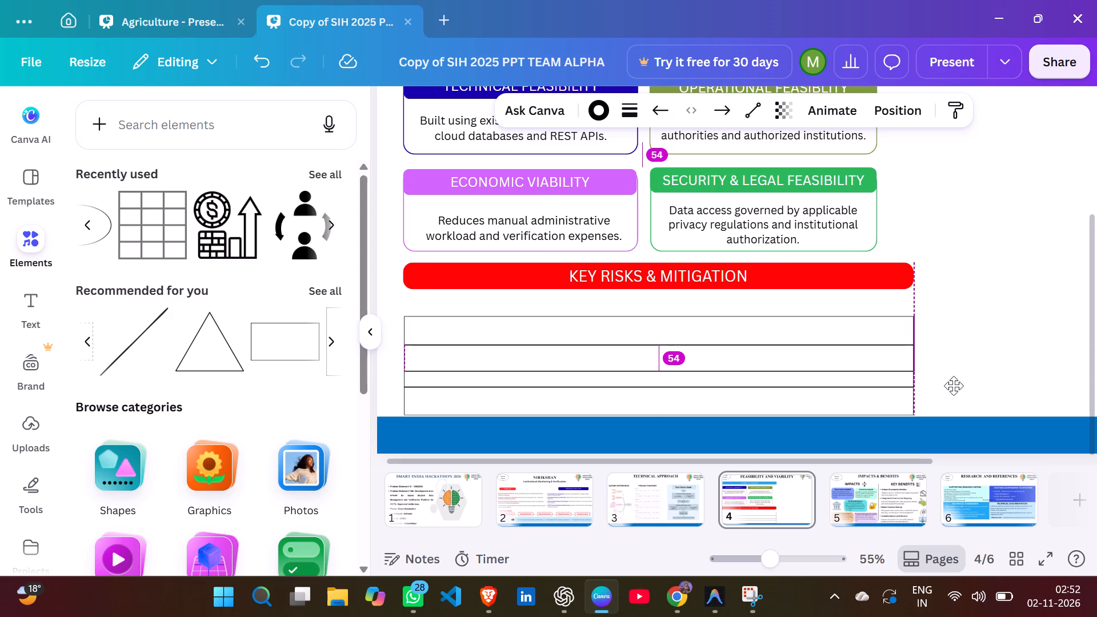
left_click_drag(954, 386, 954, 390)
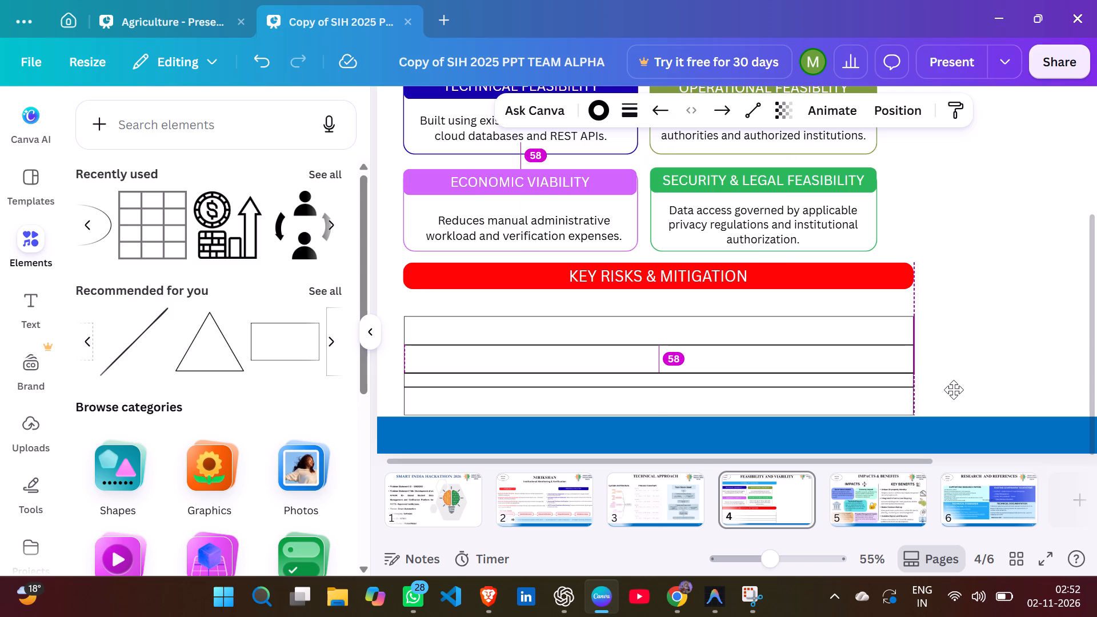
left_click_drag(954, 390, 954, 388)
left_click(1041, 311)
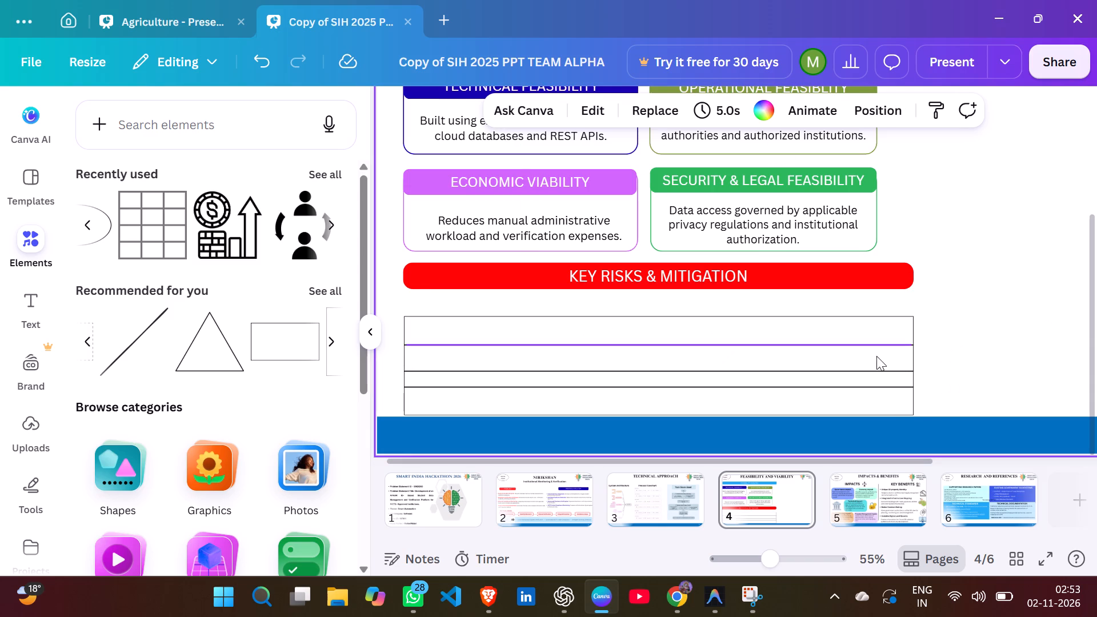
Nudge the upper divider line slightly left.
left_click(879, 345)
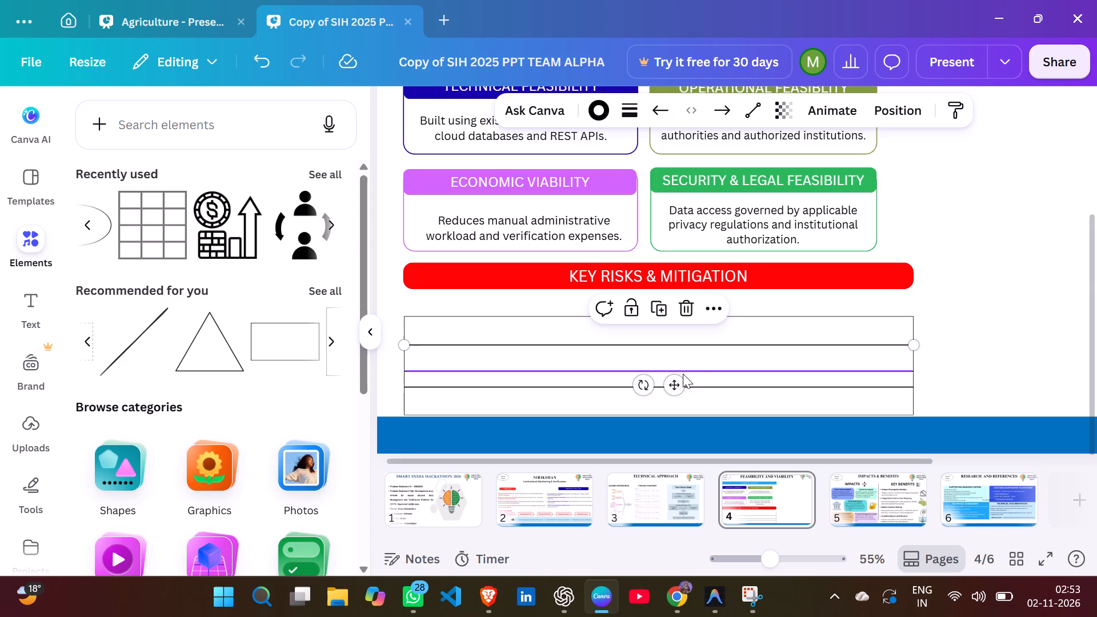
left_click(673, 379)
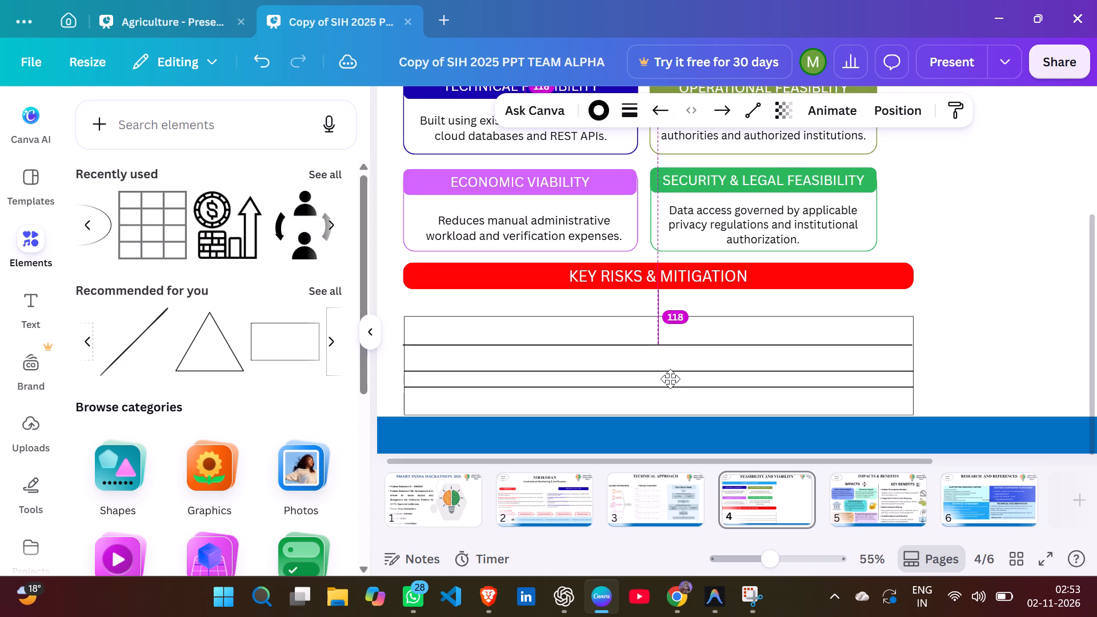
Adjust the middle divider line to about 58 below the upper divider, with its ends flush with the table frame's sides.
left_click(687, 370)
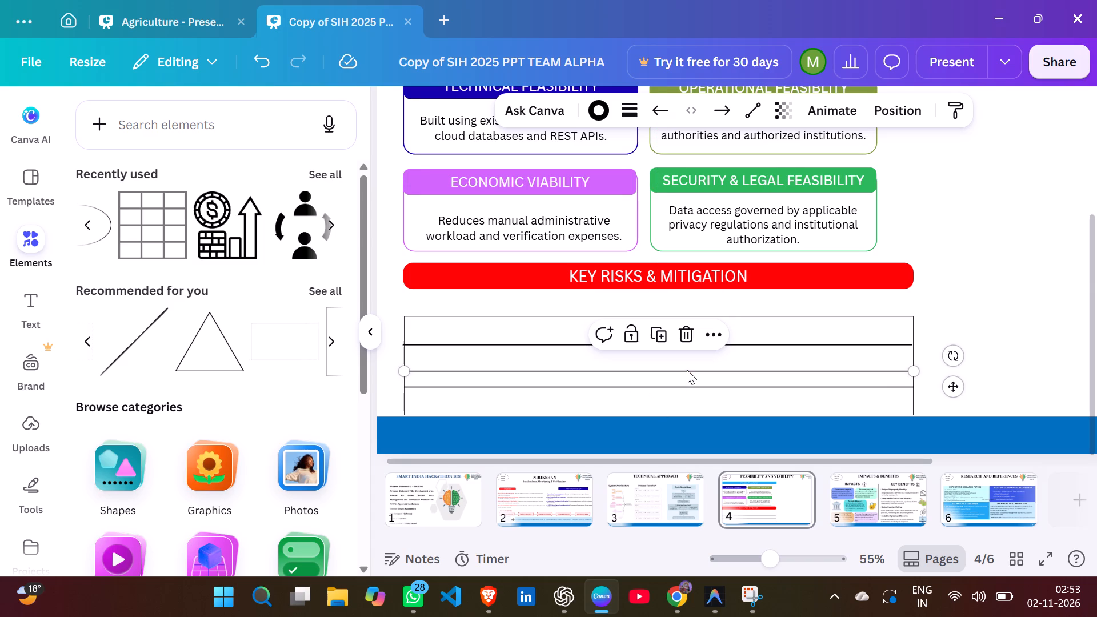
left_click(816, 369)
left_click(958, 294)
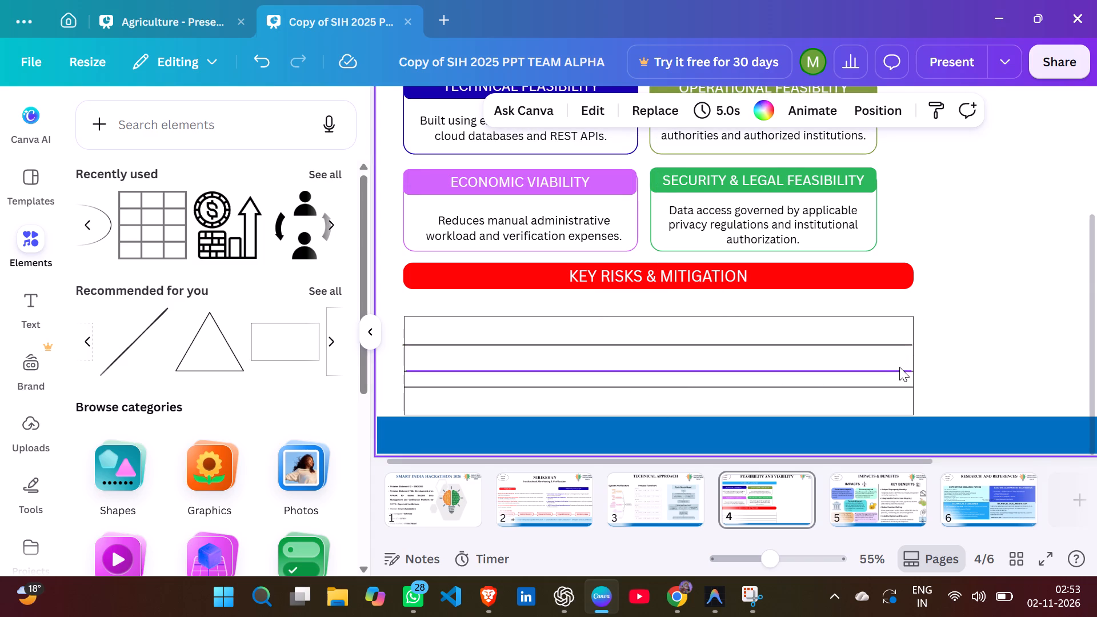
left_click(899, 367)
left_click_drag(960, 384, 960, 383)
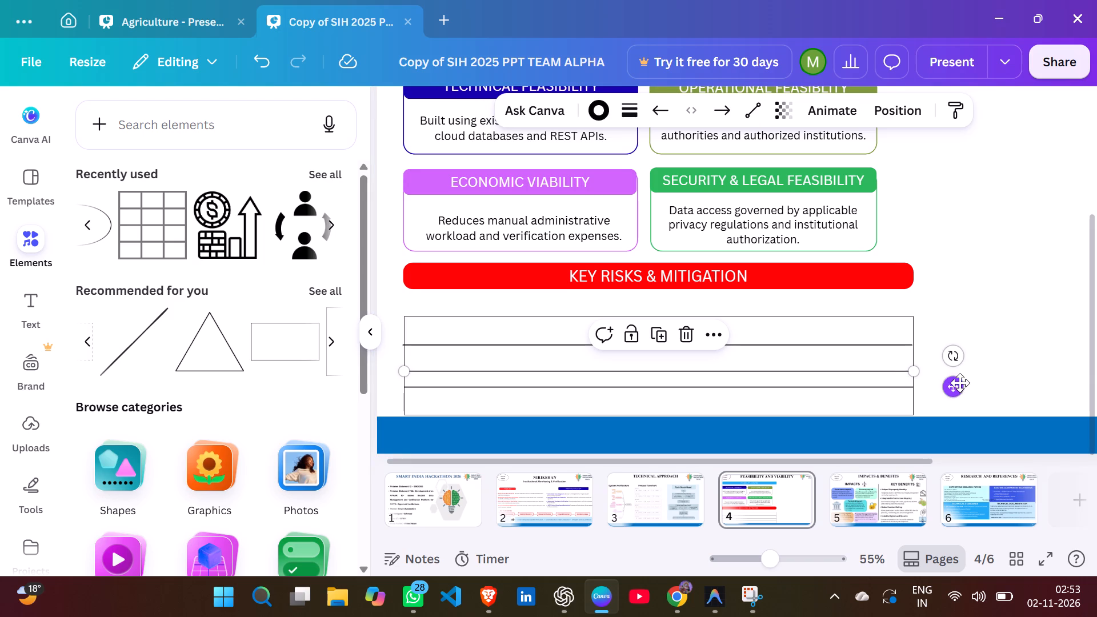
left_click_drag(960, 383, 955, 384)
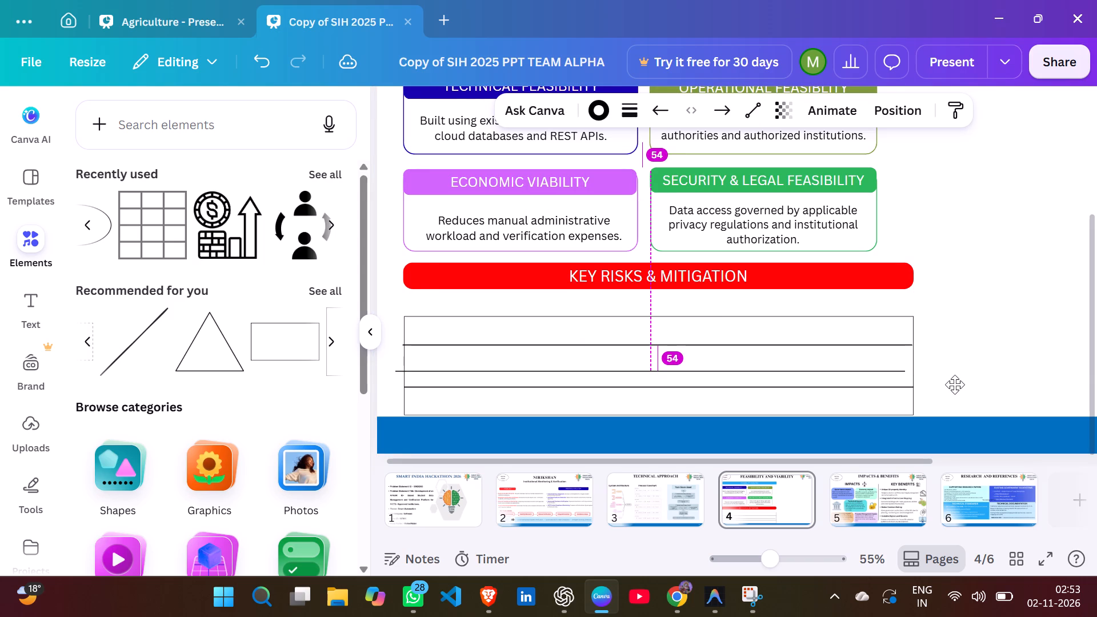
left_click_drag(955, 384, 954, 387)
left_click(974, 332)
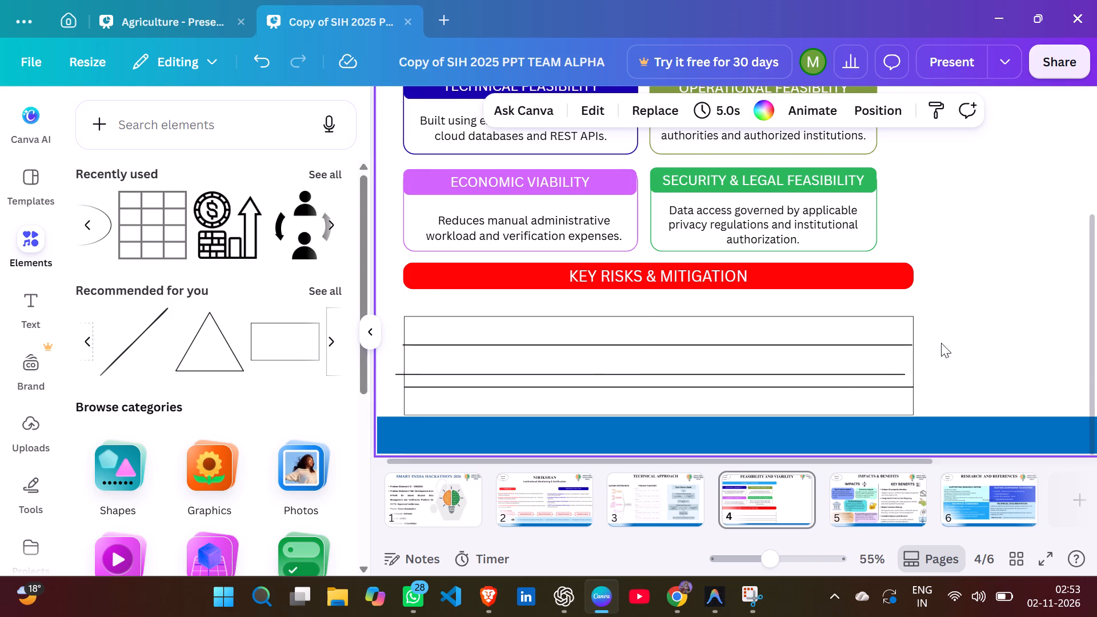
left_click(894, 372)
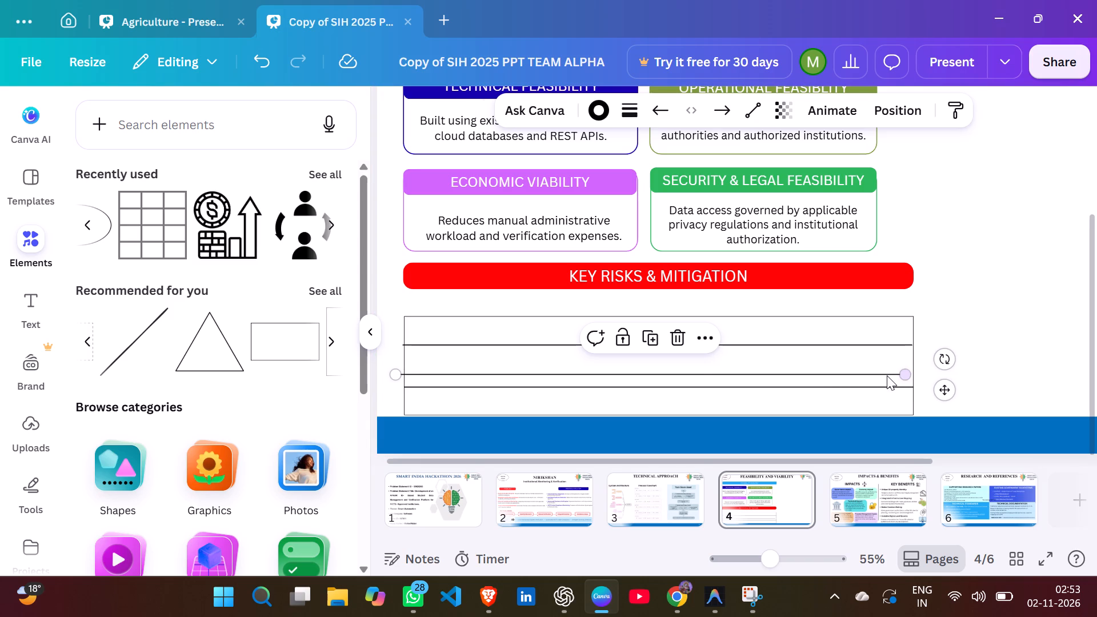
left_click_drag(940, 387, 949, 387)
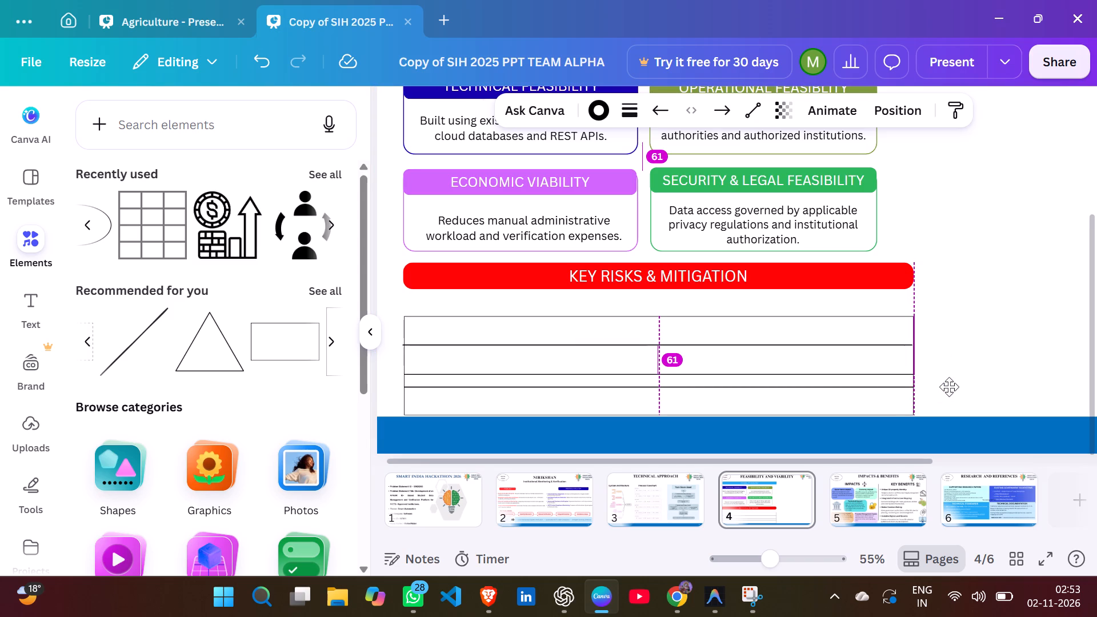
left_click_drag(949, 387, 950, 385)
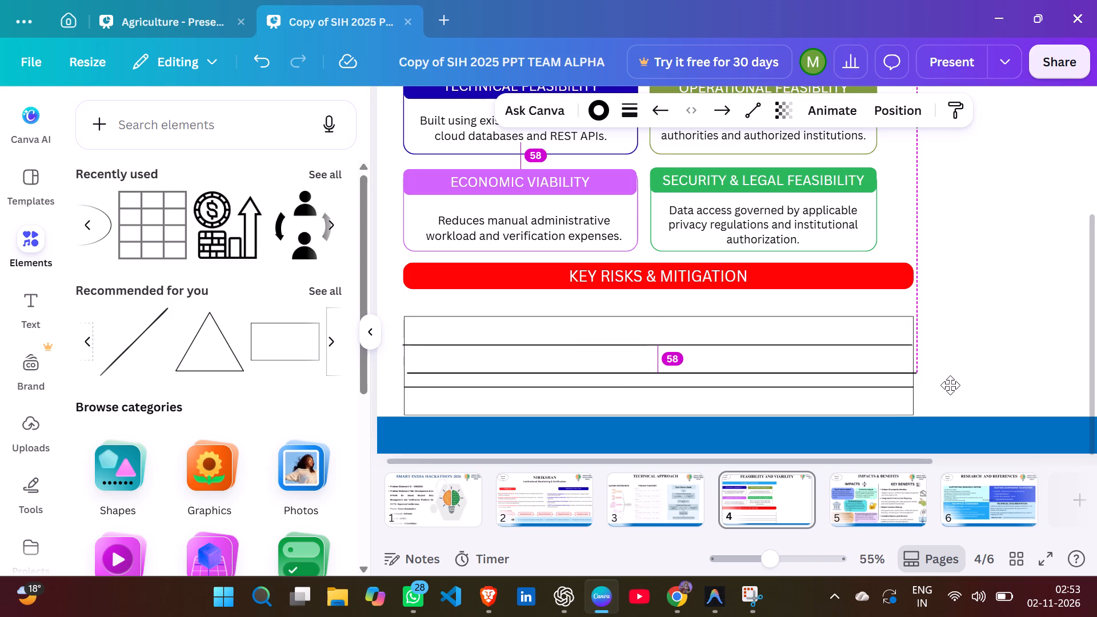
left_click_drag(950, 385, 948, 386)
left_click(955, 288)
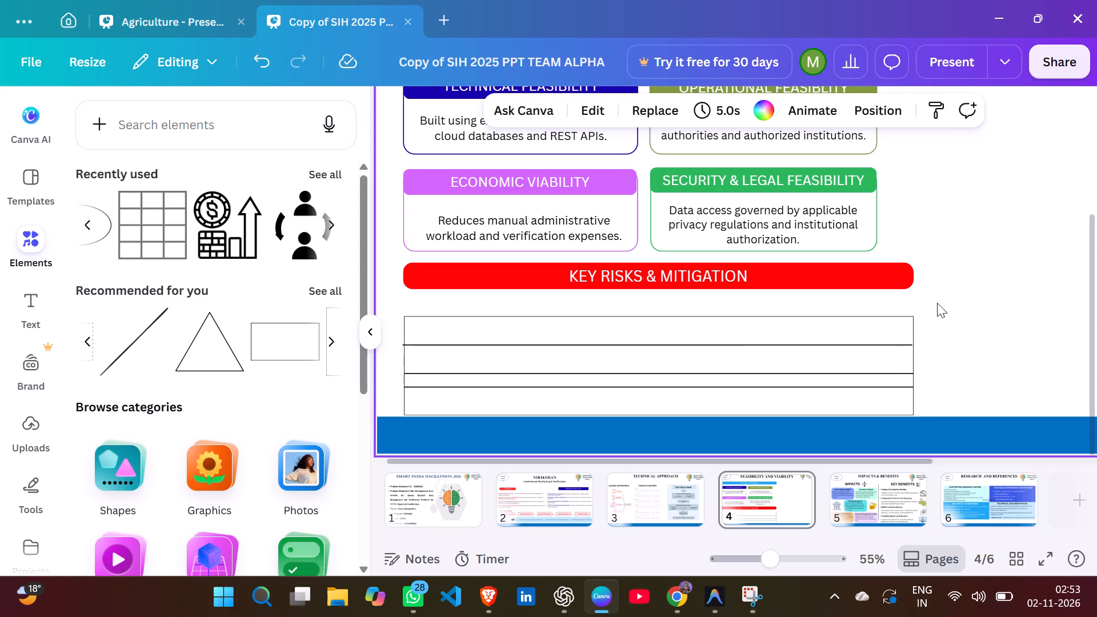
Realign the upper divider line with the table frame's sides, about 118 below the KEY RISKS & MITIGATION bar.
left_click(905, 345)
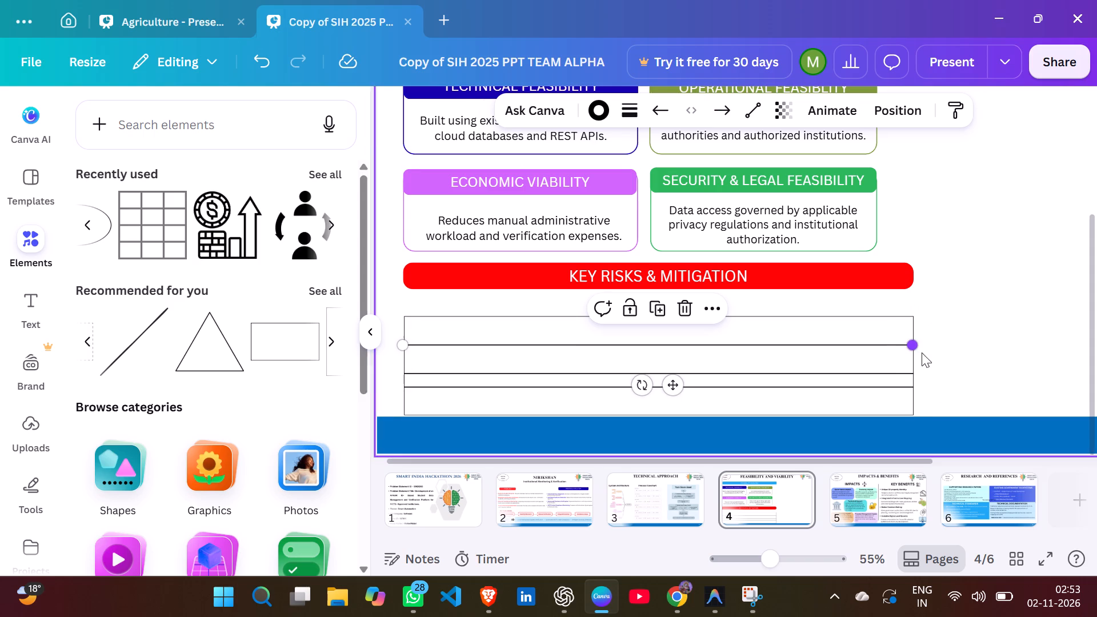
left_click(674, 380)
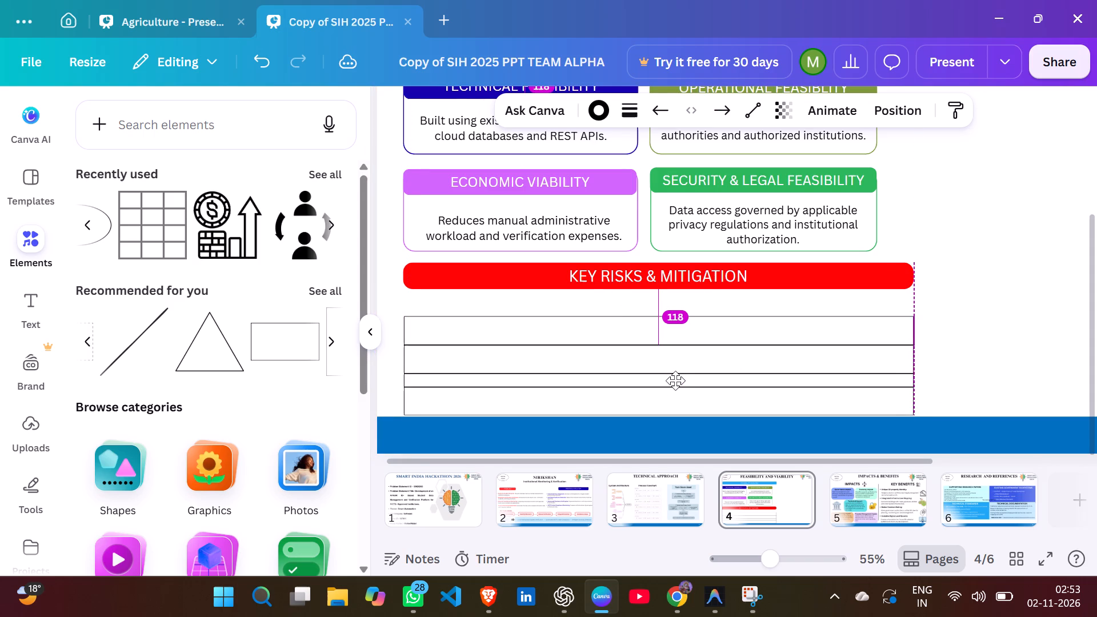
left_click(863, 285)
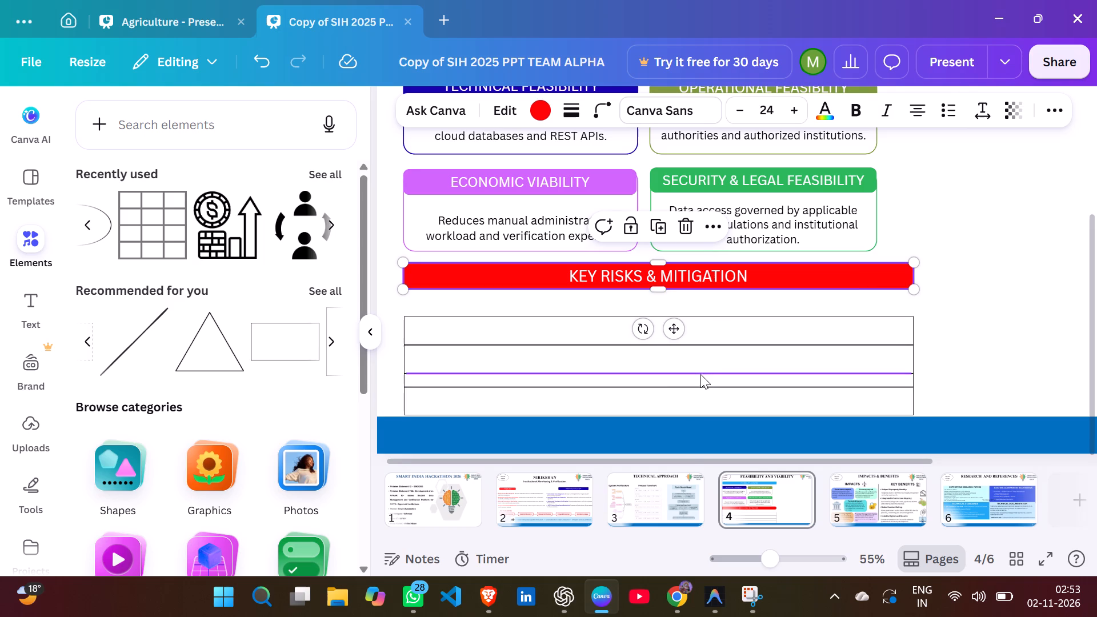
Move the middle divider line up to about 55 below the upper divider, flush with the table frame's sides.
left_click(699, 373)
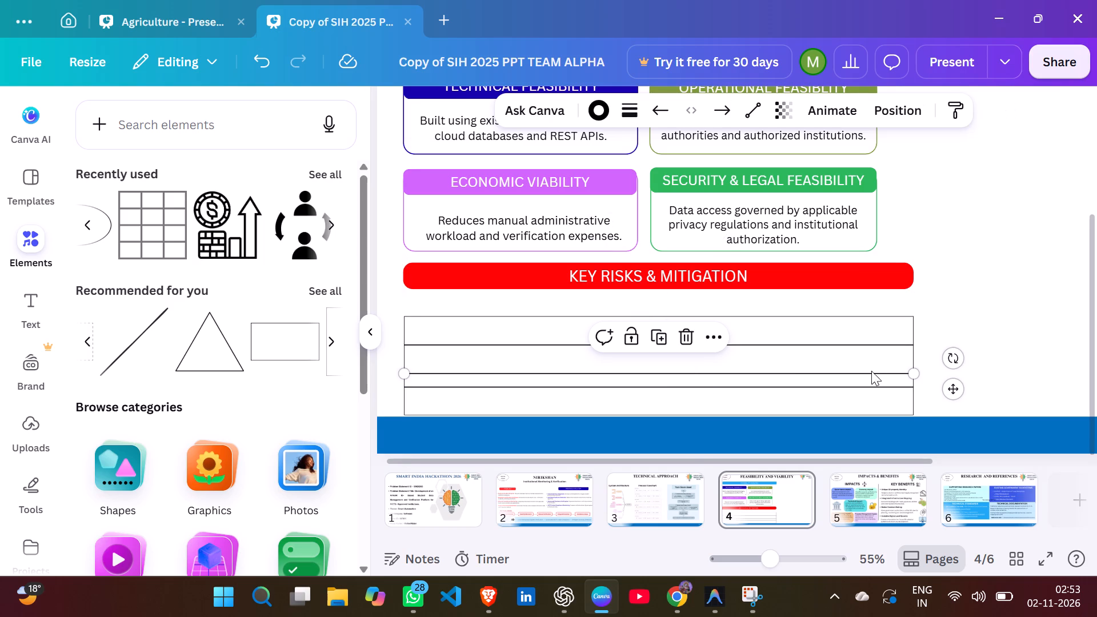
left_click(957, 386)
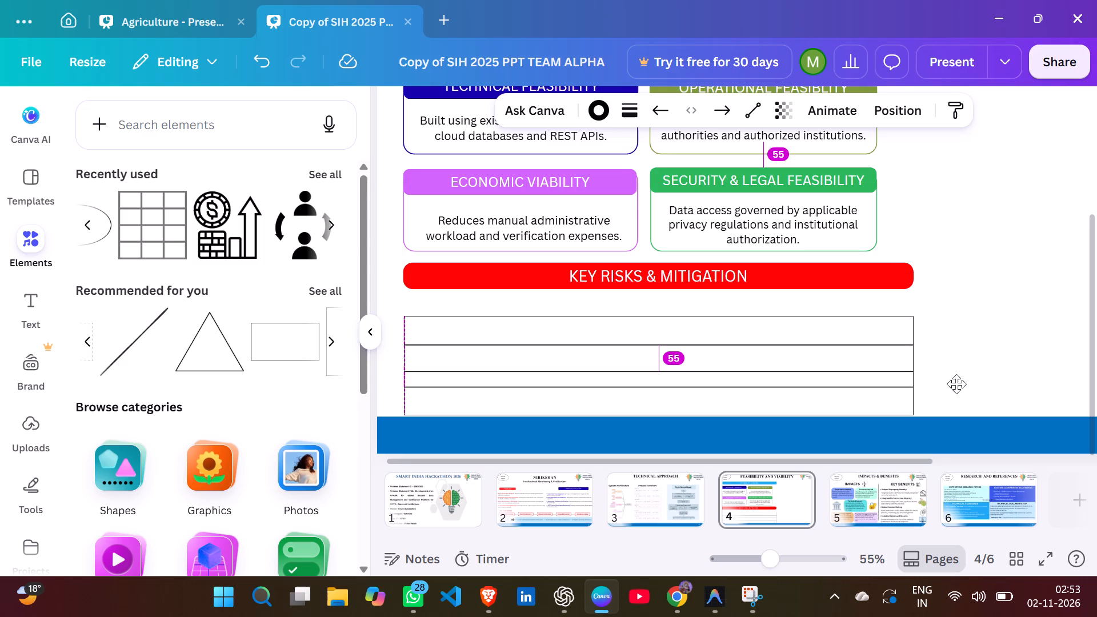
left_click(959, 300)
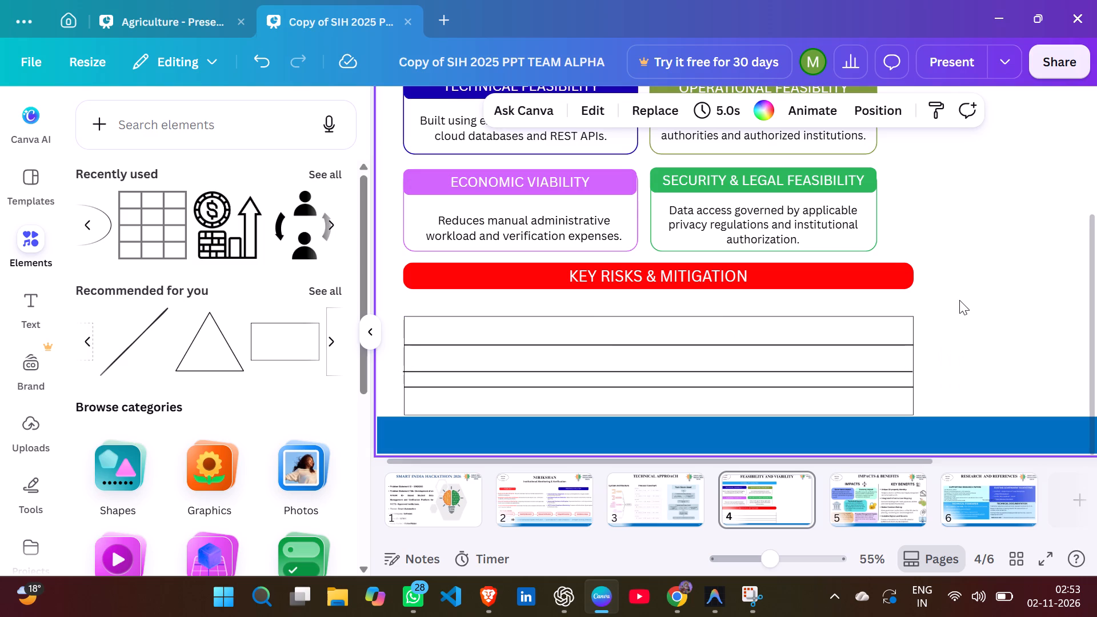
Move the lower divider line and the table frame slightly upward, clear of the blue footer band.
scroll(959, 300, "down", 1)
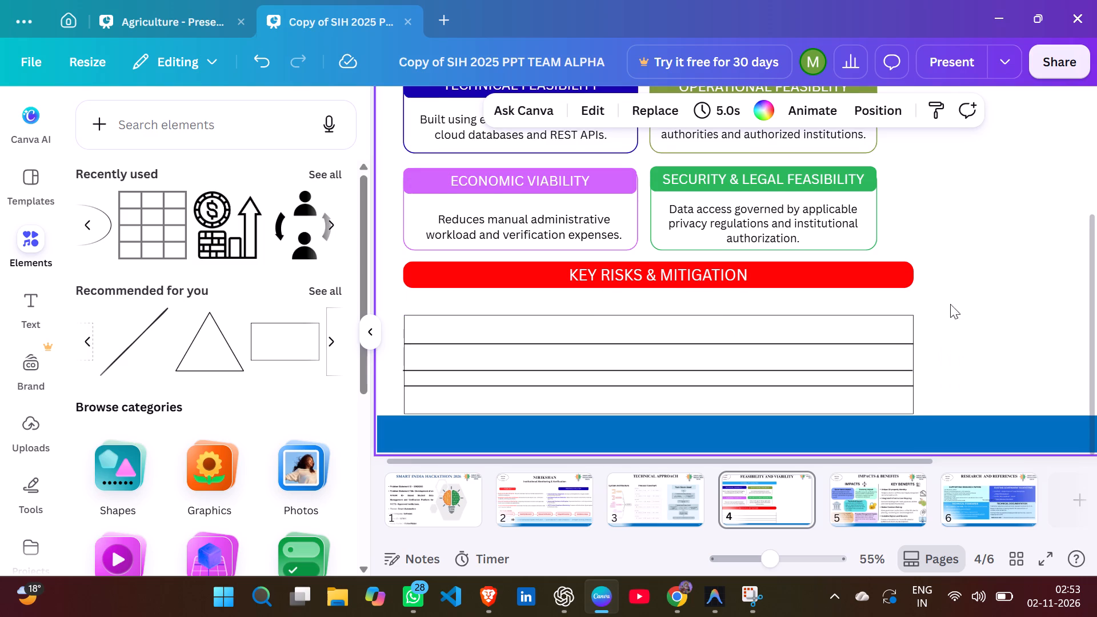
left_click(847, 386)
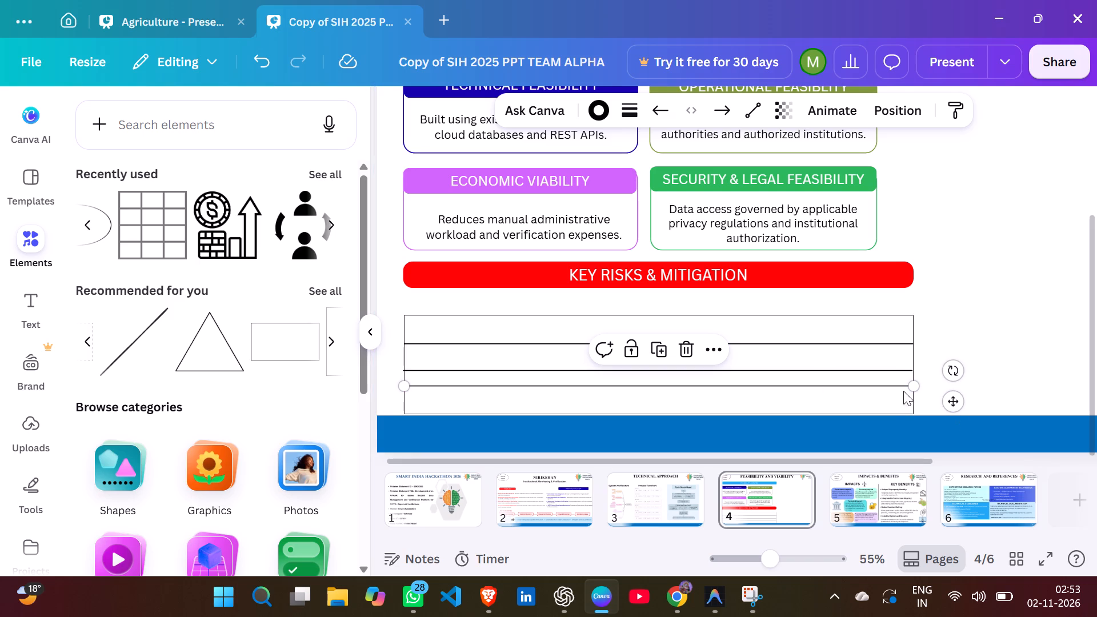
left_click(950, 399)
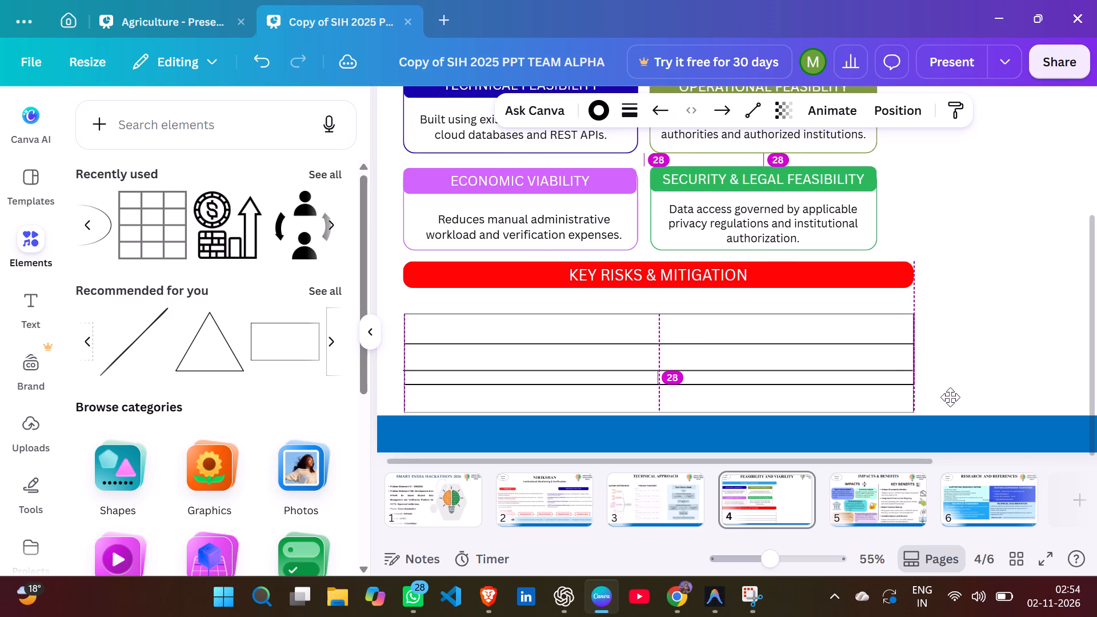
left_click(978, 323)
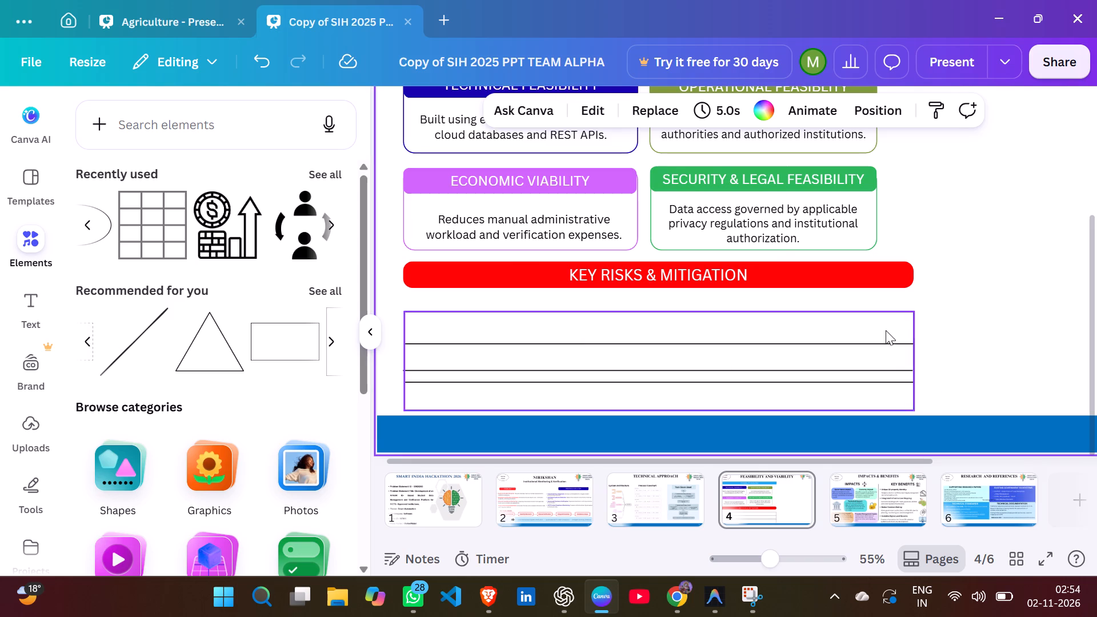
Move the middle divider line up to about 44 below the upper divider.
left_click(764, 369)
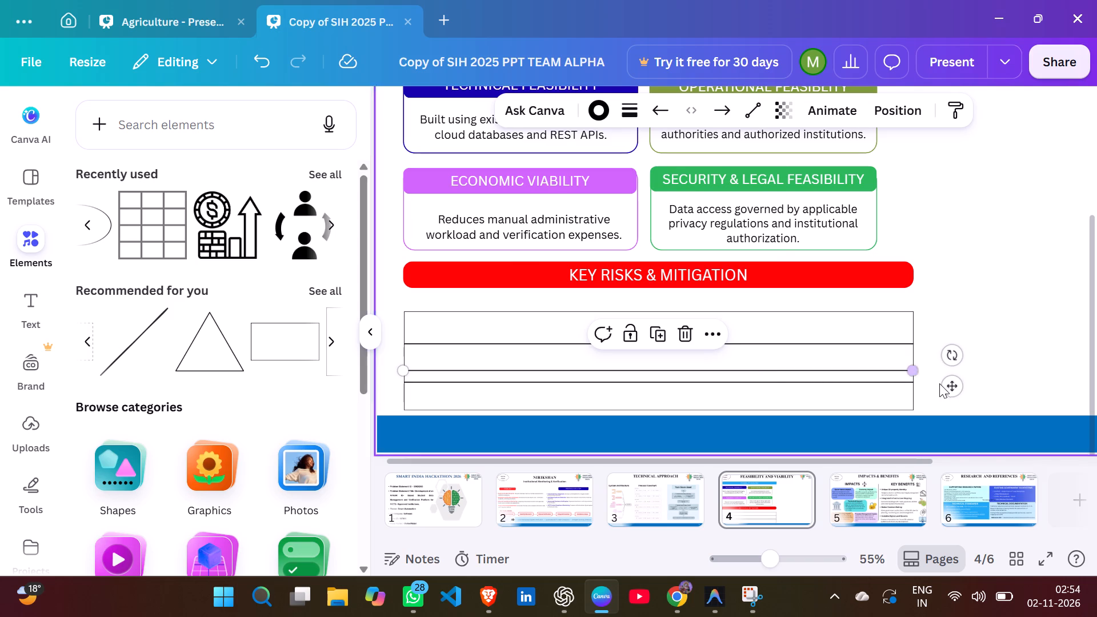
left_click_drag(956, 383, 956, 378)
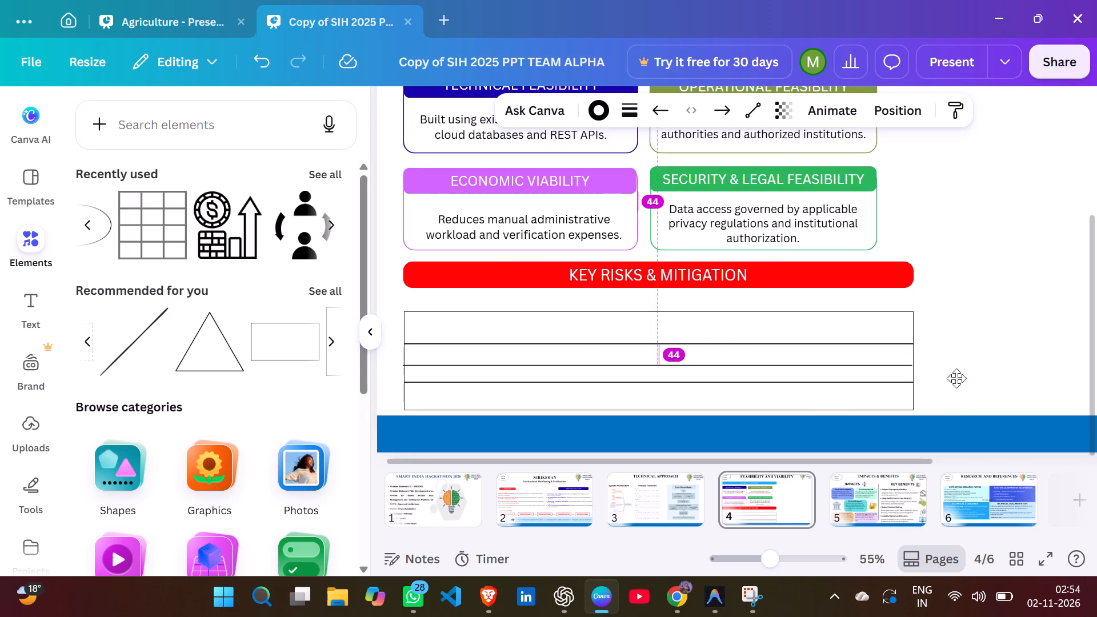
left_click_drag(956, 378, 959, 378)
Delete the lower divider line from the table.
left_click(905, 384)
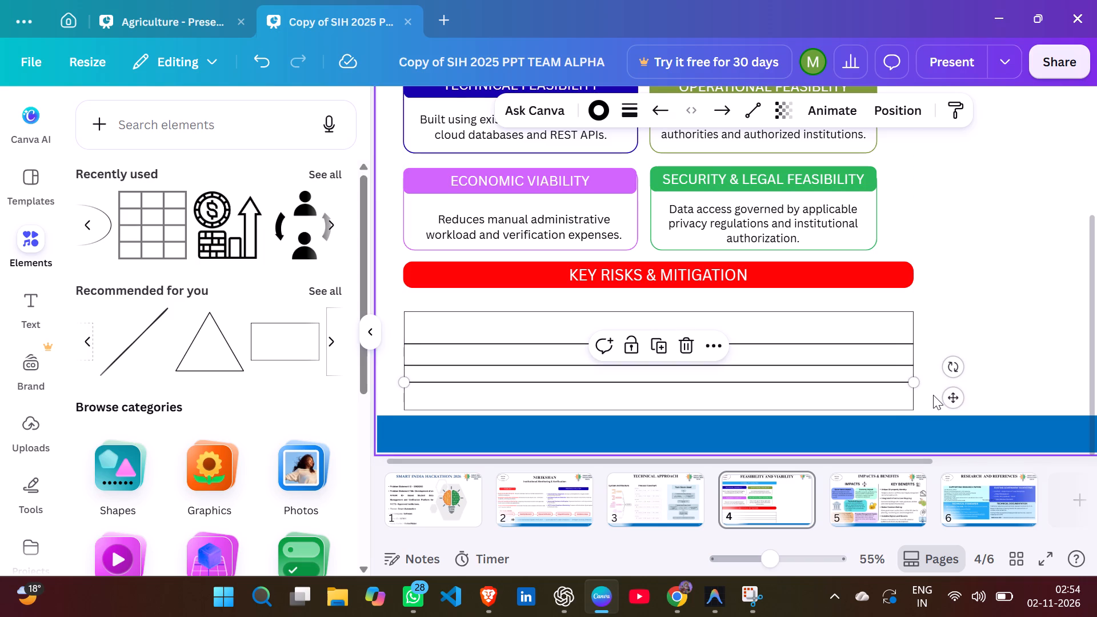
key("BackSpace")
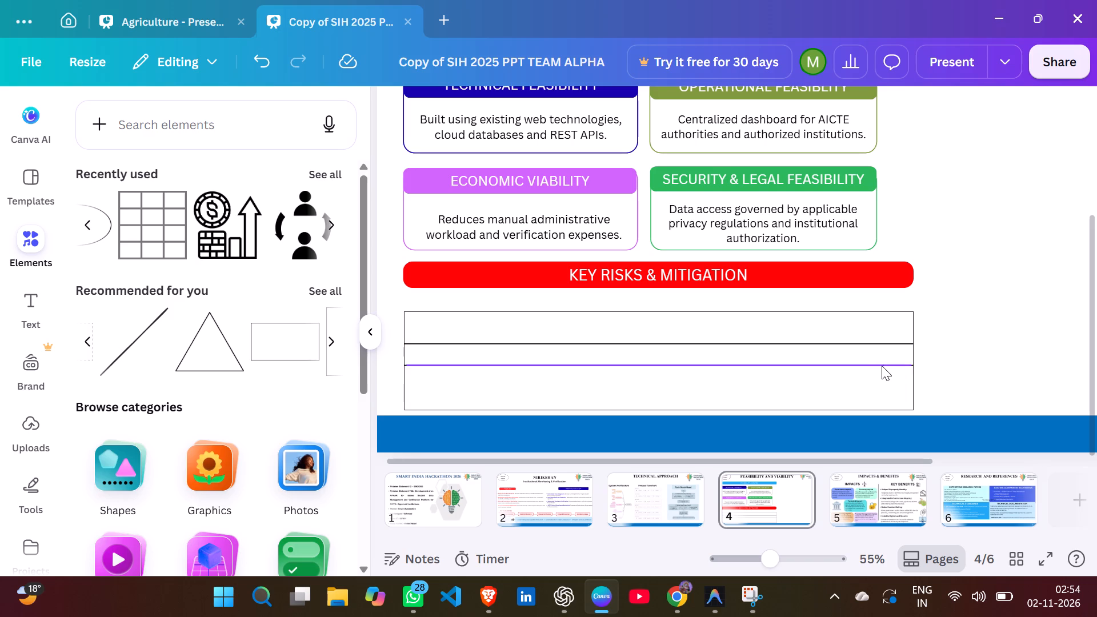
Raise the upper divider line slightly to narrow the table's first row, keeping its ends flush with the frame's sides.
left_click(883, 364)
left_click(879, 344)
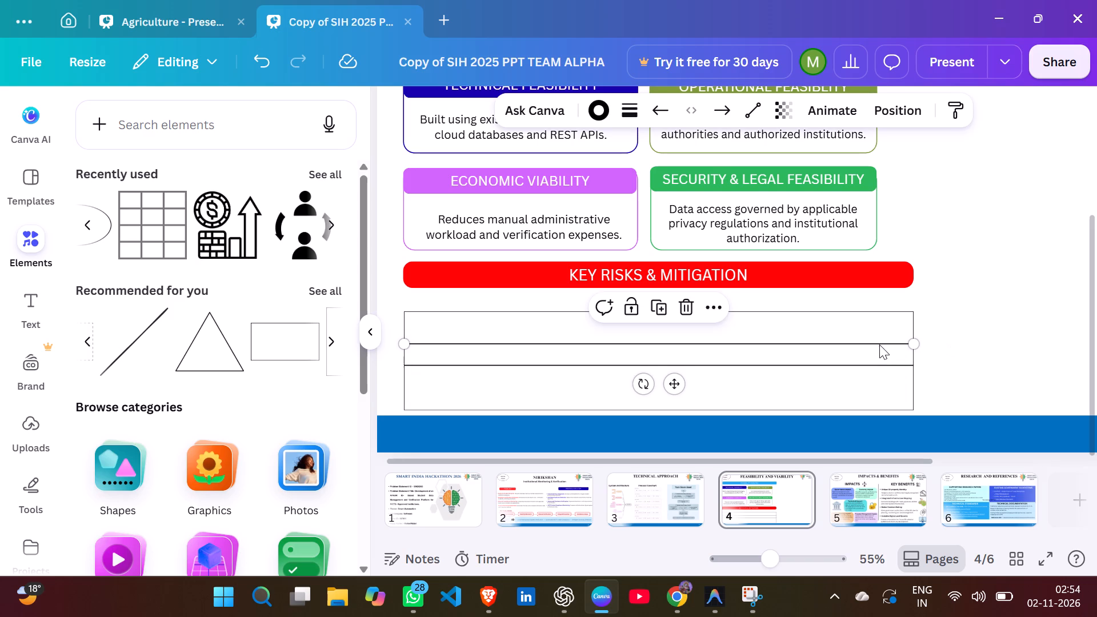
left_click_drag(673, 382, 673, 380)
left_click_drag(673, 380, 675, 372)
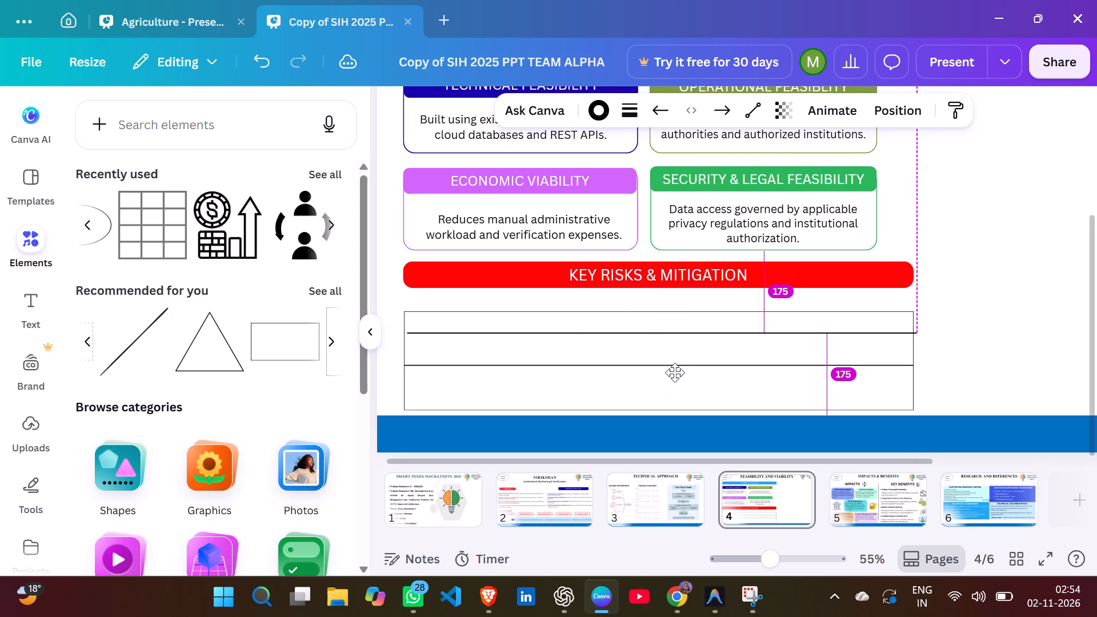
left_click_drag(675, 372, 674, 376)
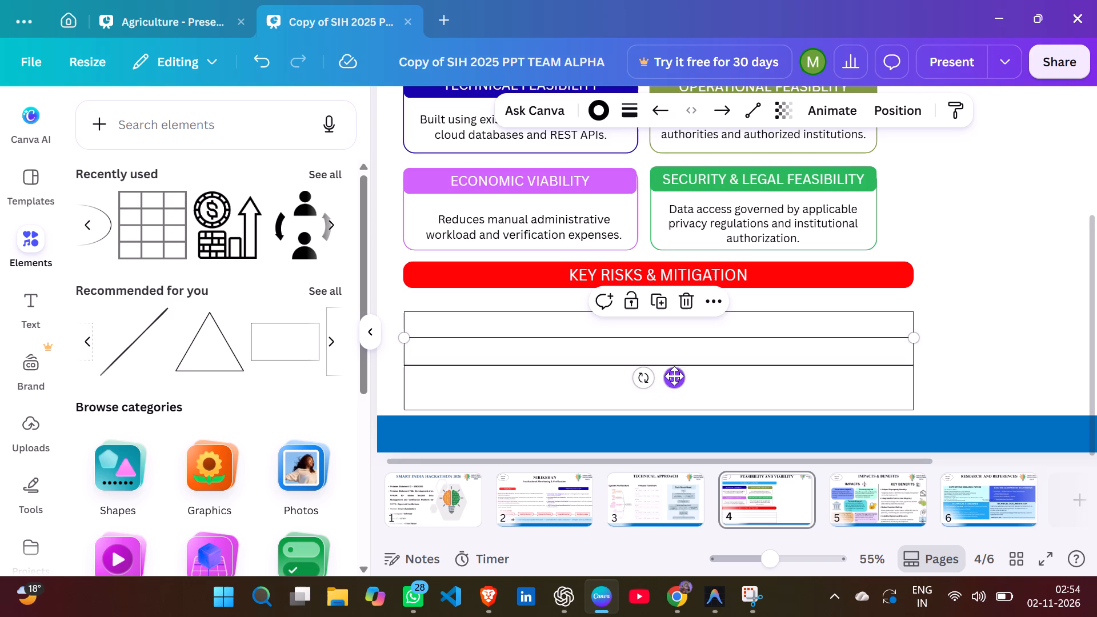
Adjust the middle divider line to about 58 below the upper divider, flush with the table frame's sides.
left_click(715, 363)
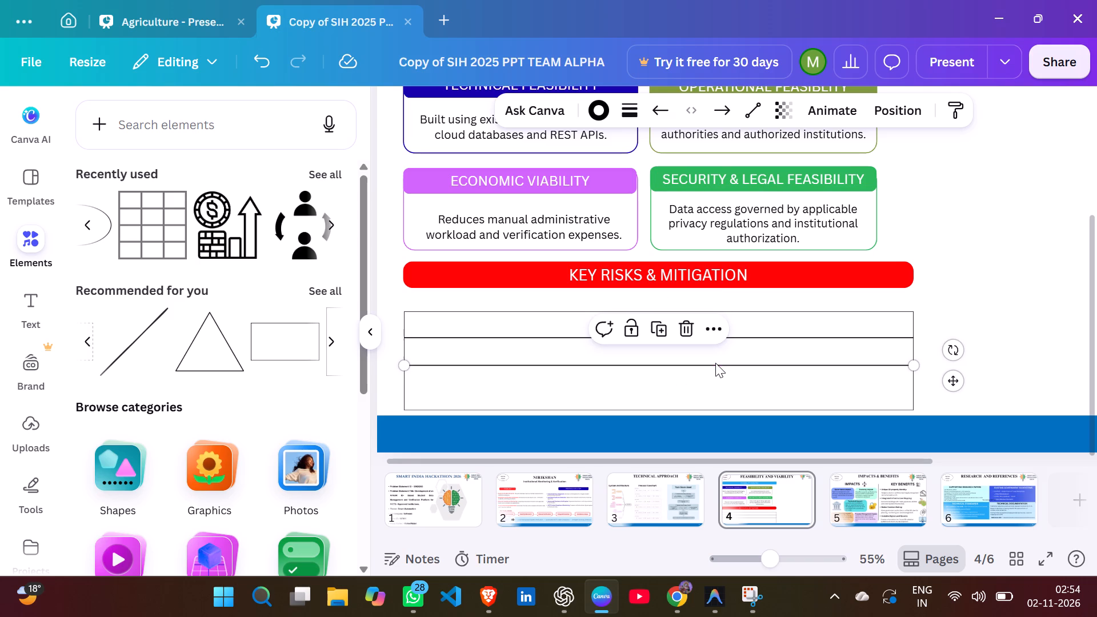
left_click(959, 380)
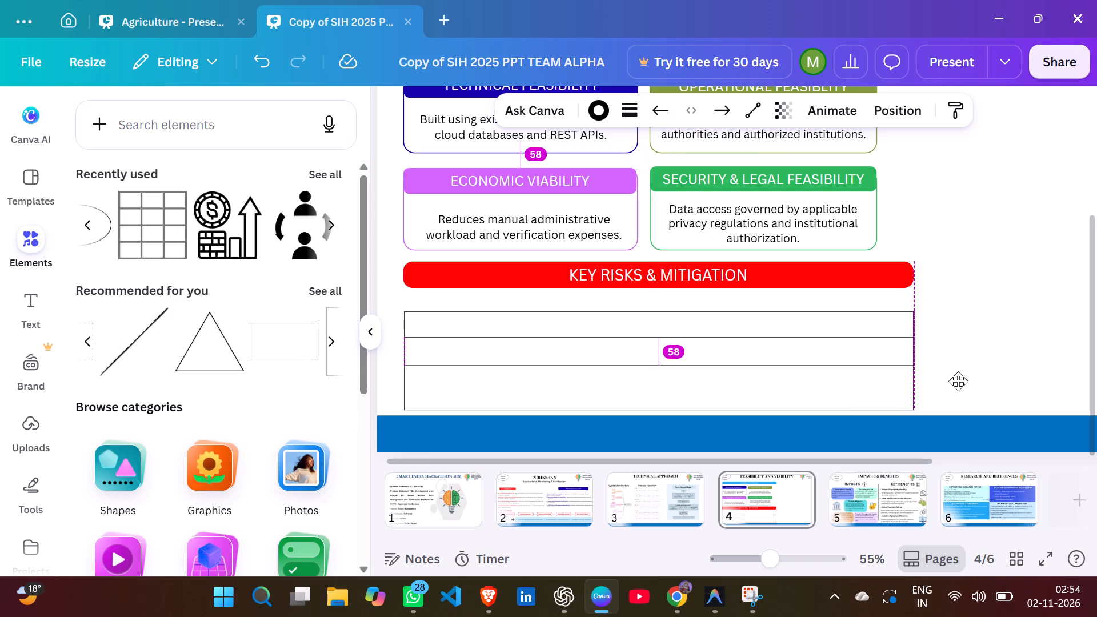
left_click(977, 319)
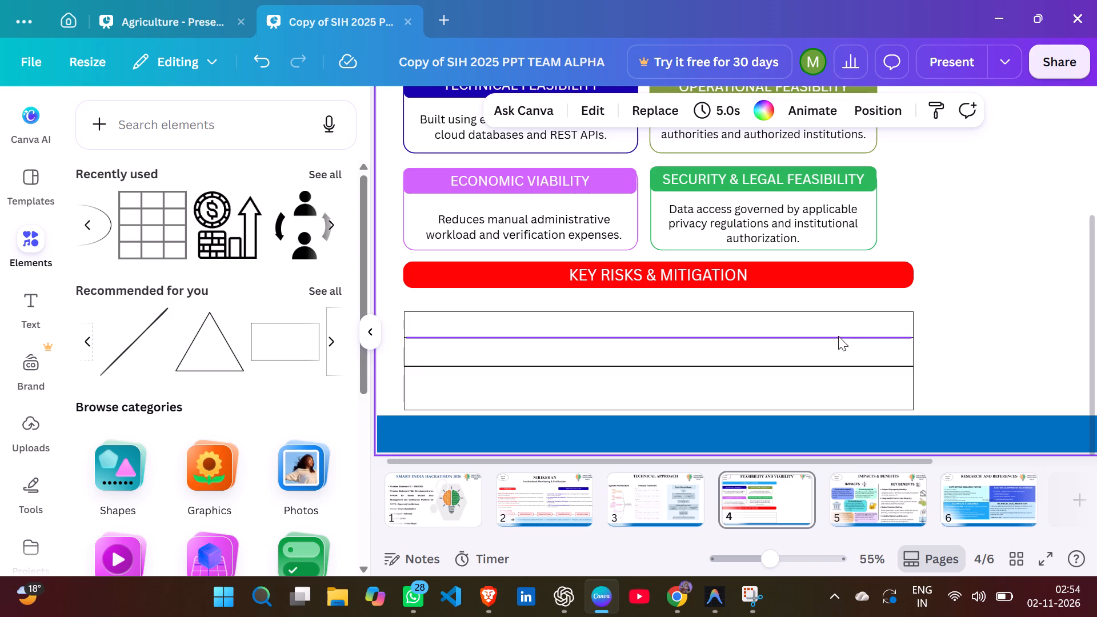
Extend the table frame's bottom edge downward to a height of about 235, keeping the width at 1,088.
left_click(883, 307)
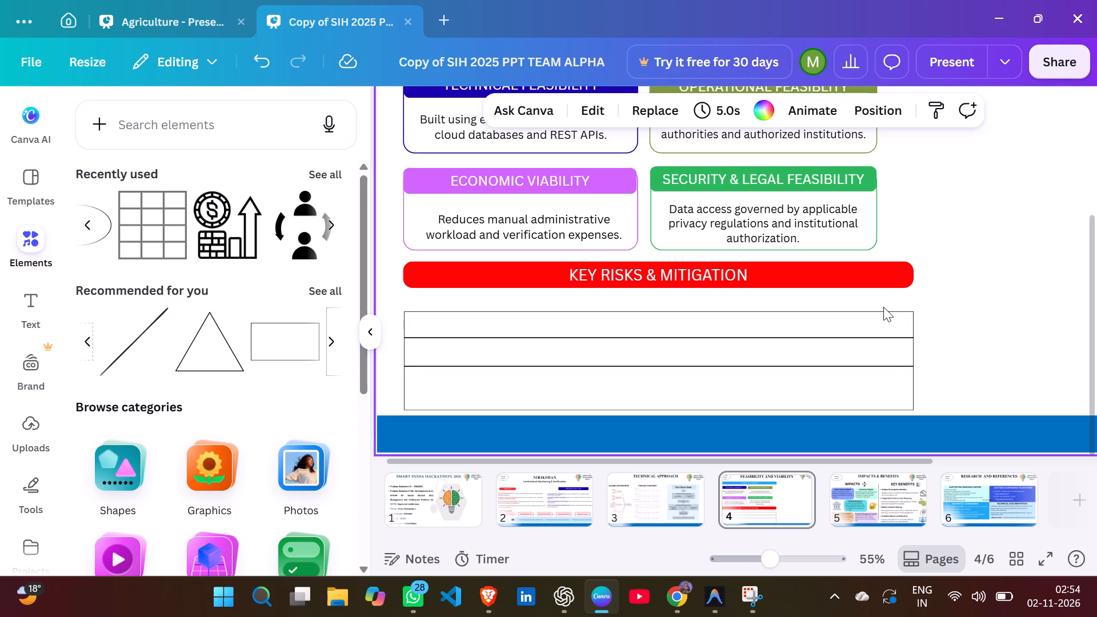
left_click(855, 318)
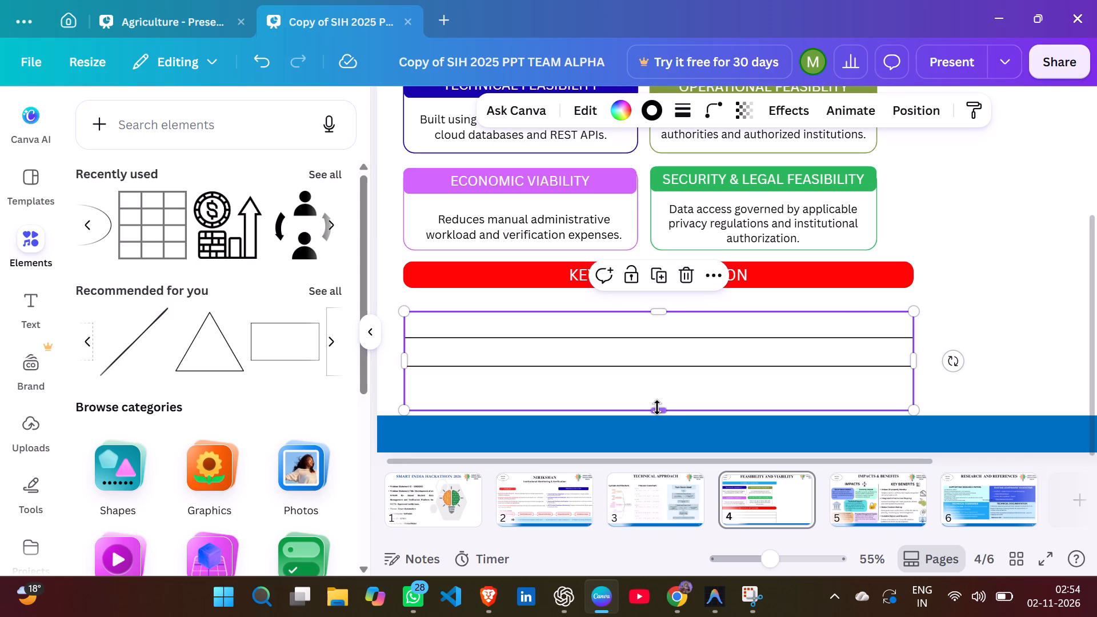
left_click_drag(657, 407, 657, 418)
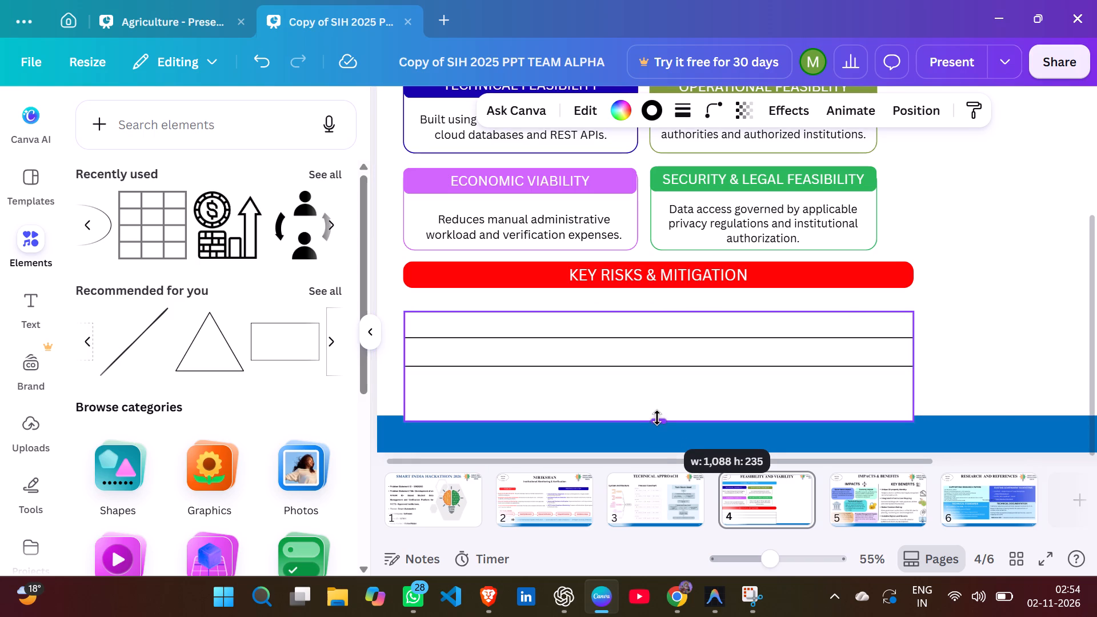
left_click_drag(657, 418, 658, 420)
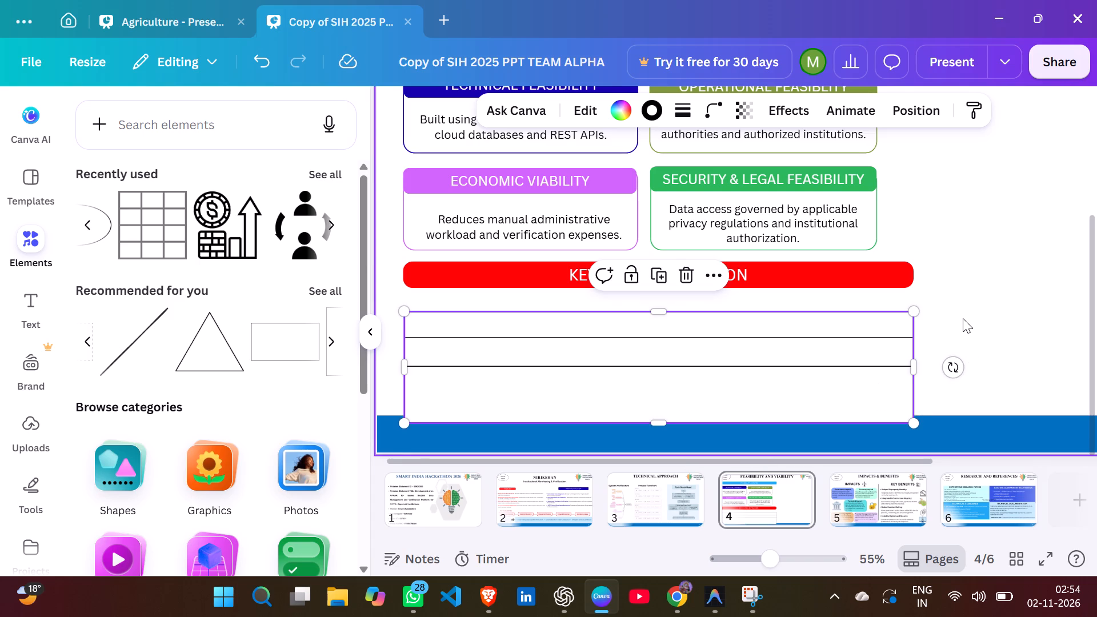
left_click(963, 318)
Duplicate the middle divider line and place the copy about 58 below it, flush with the table frame's sides.
left_click(883, 366)
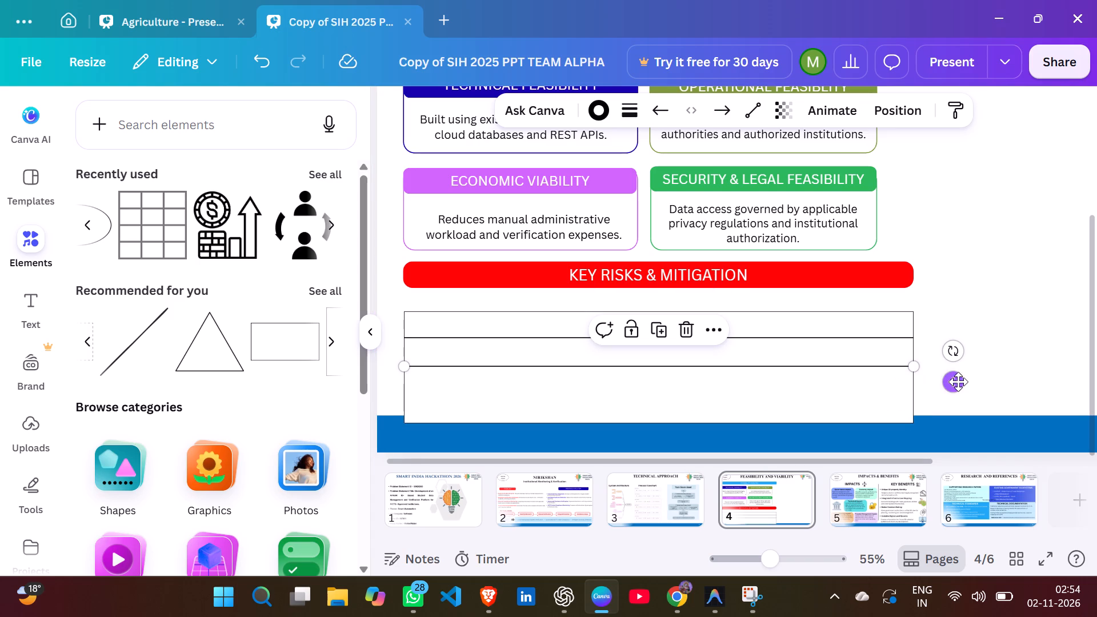
key("ctrl+c")
key("ctrl+v")
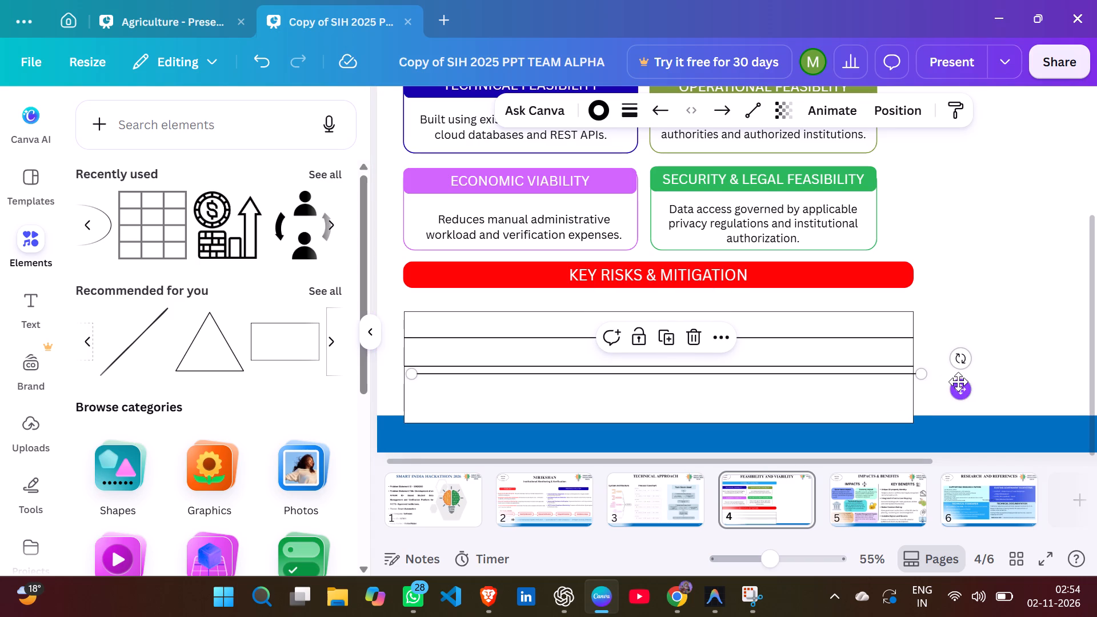
left_click_drag(963, 395, 959, 414)
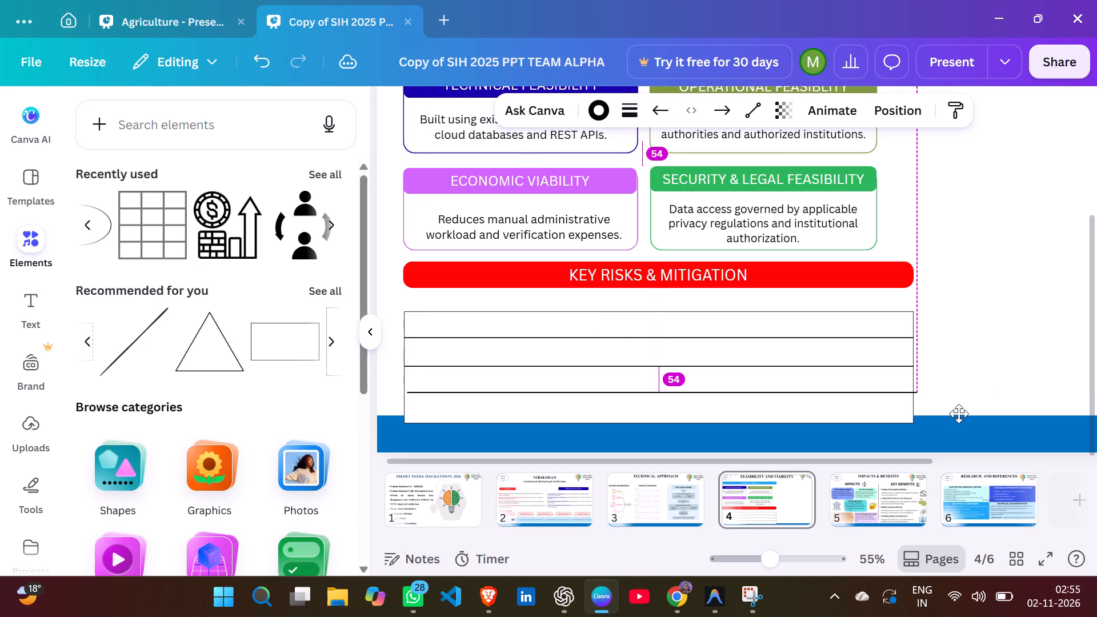
left_click_drag(959, 414, 958, 415)
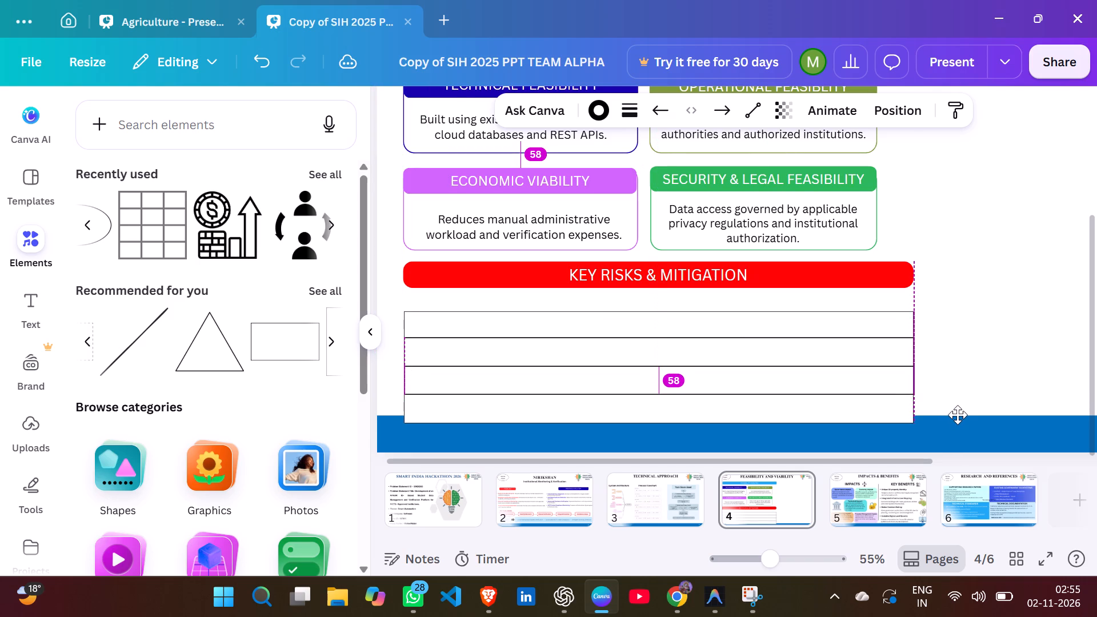
left_click_drag(958, 415, 958, 416)
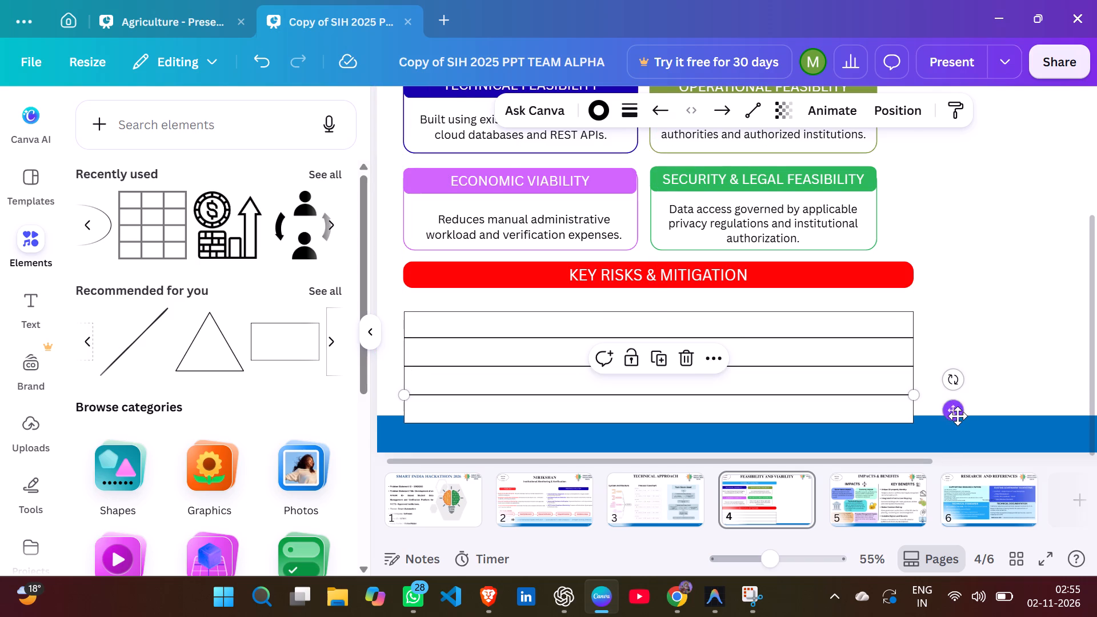
left_click(1003, 322)
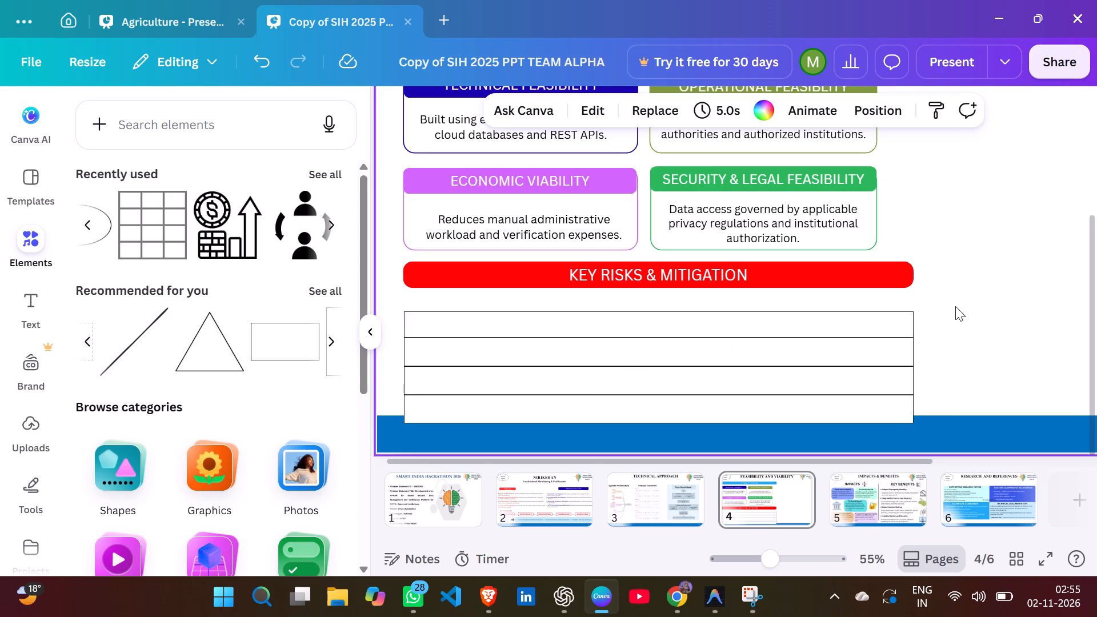
Move the whole table, frame and three dividers together, up to about 28 below the KEY RISKS & MITIGATION bar.
left_click_drag(948, 310, 835, 406)
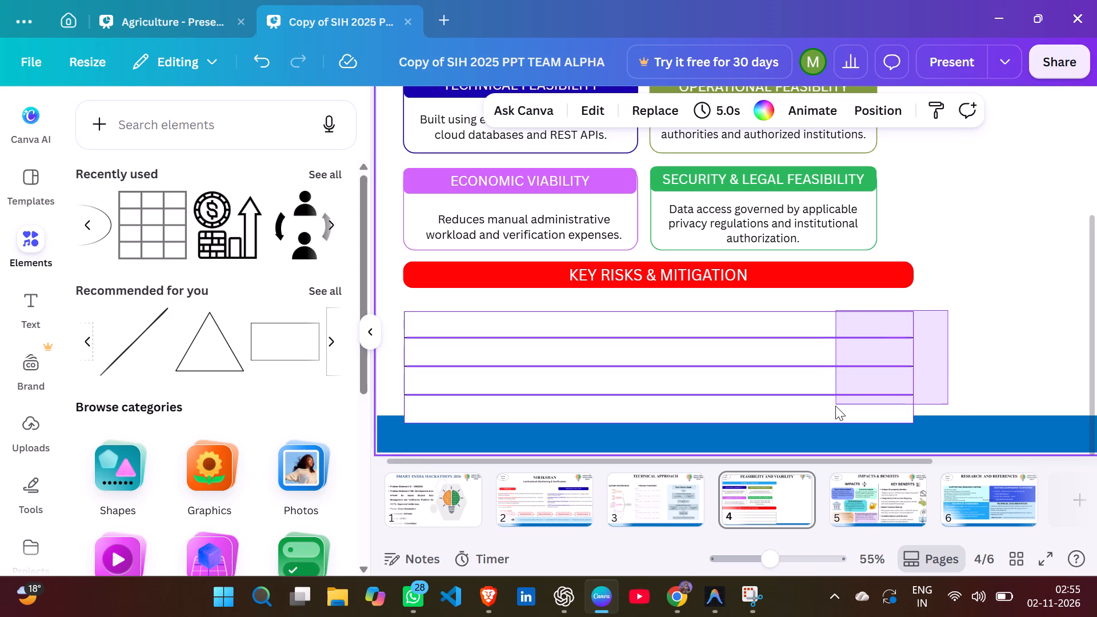
left_click_drag(835, 406, 835, 407)
left_click_drag(854, 370, 854, 366)
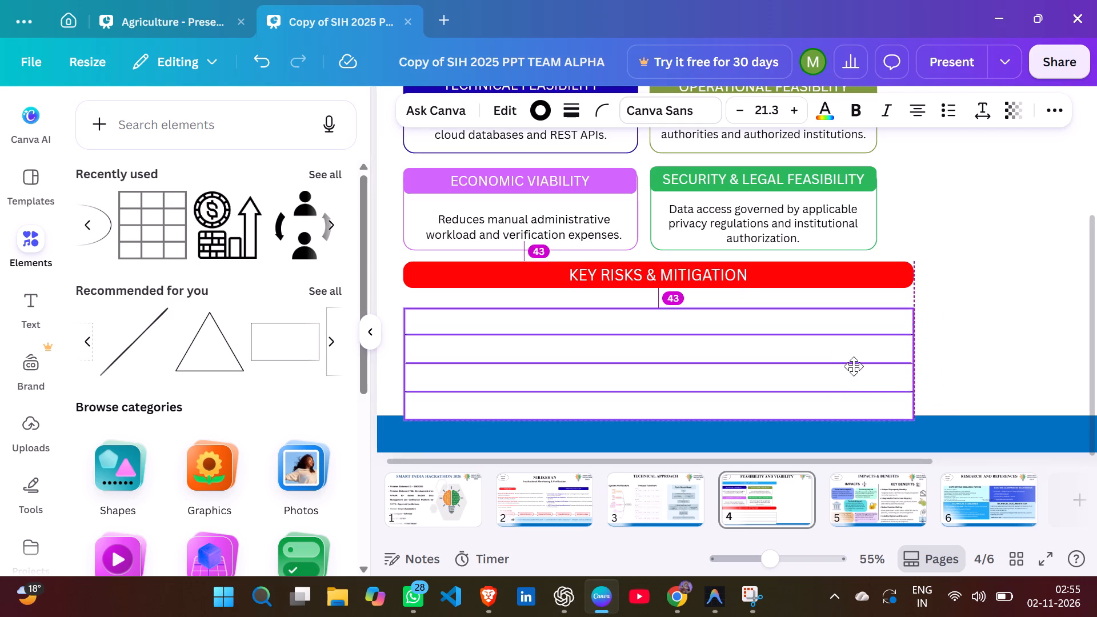
left_click_drag(854, 366, 852, 360)
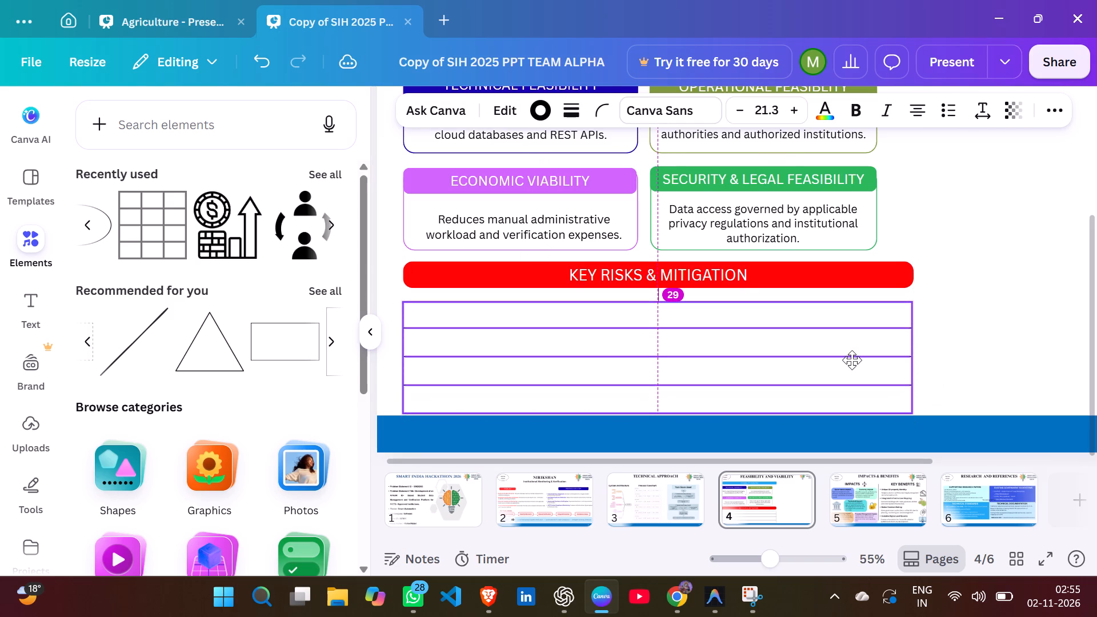
left_click_drag(852, 360, 849, 359)
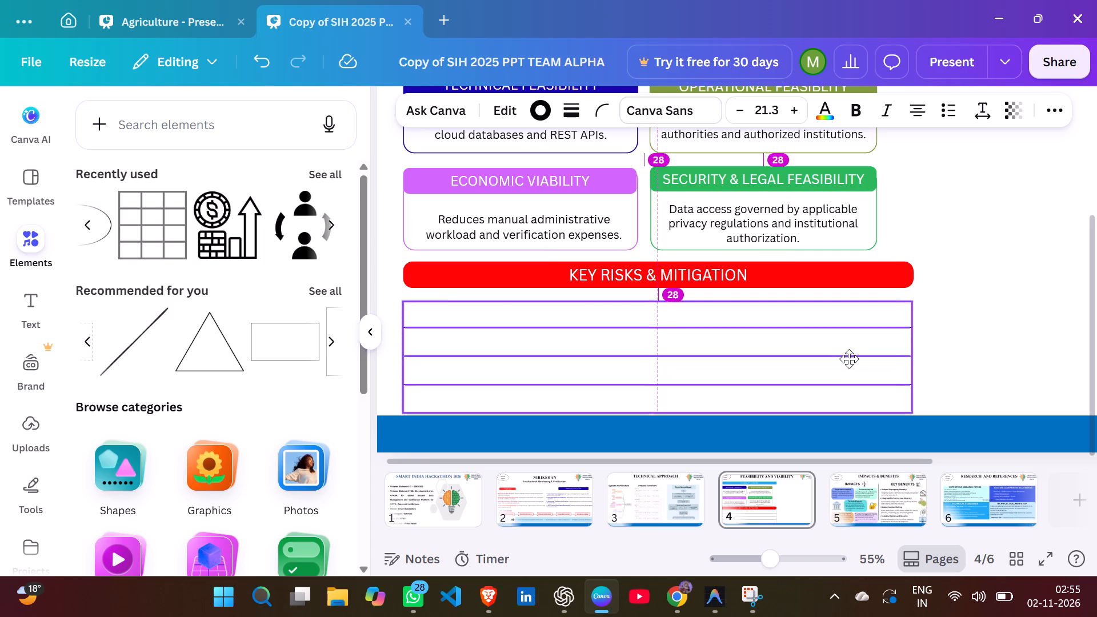
left_click_drag(849, 359, 852, 357)
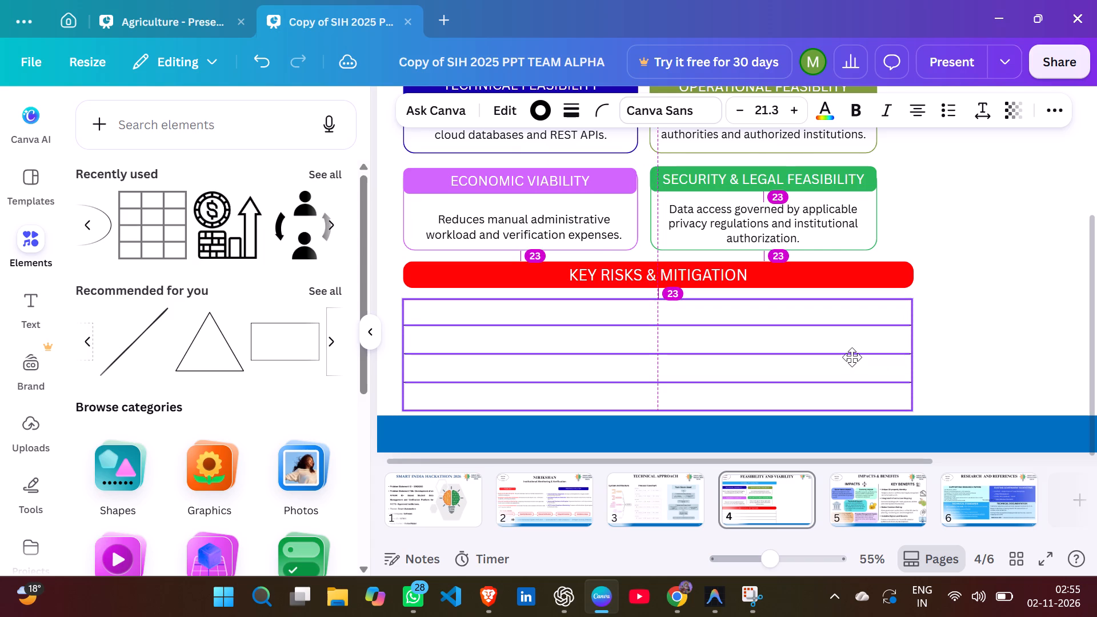
left_click_drag(852, 357, 850, 359)
left_click(939, 305)
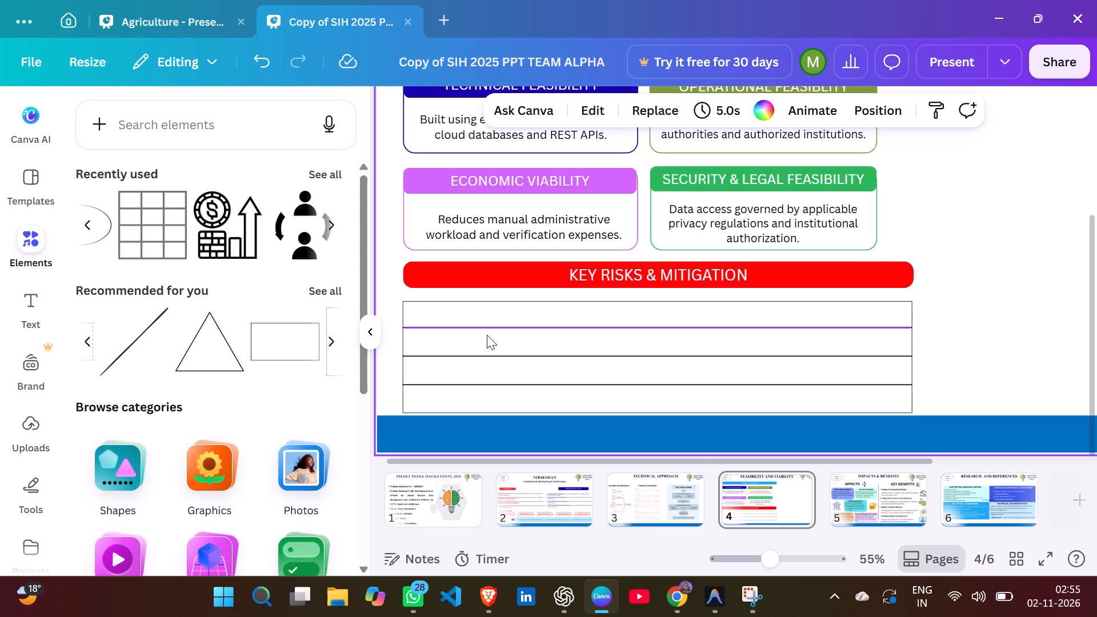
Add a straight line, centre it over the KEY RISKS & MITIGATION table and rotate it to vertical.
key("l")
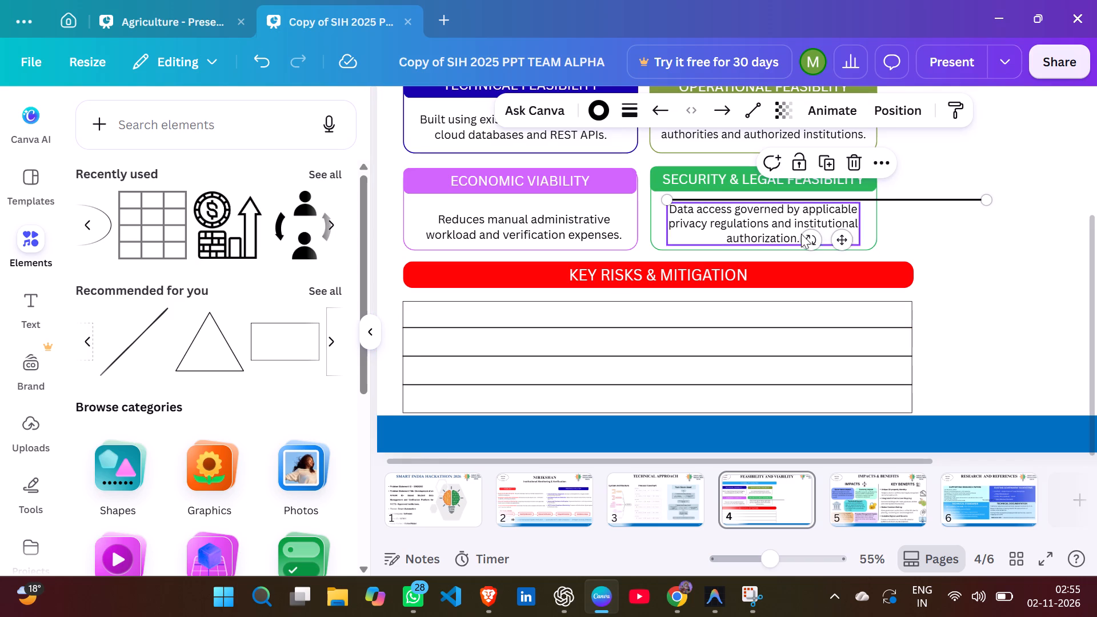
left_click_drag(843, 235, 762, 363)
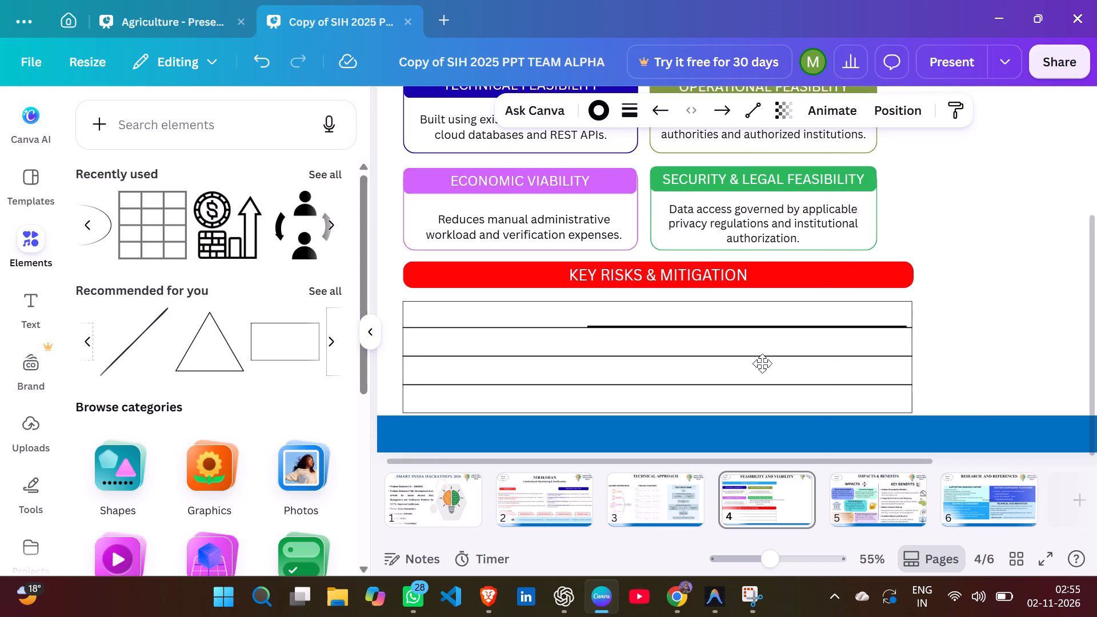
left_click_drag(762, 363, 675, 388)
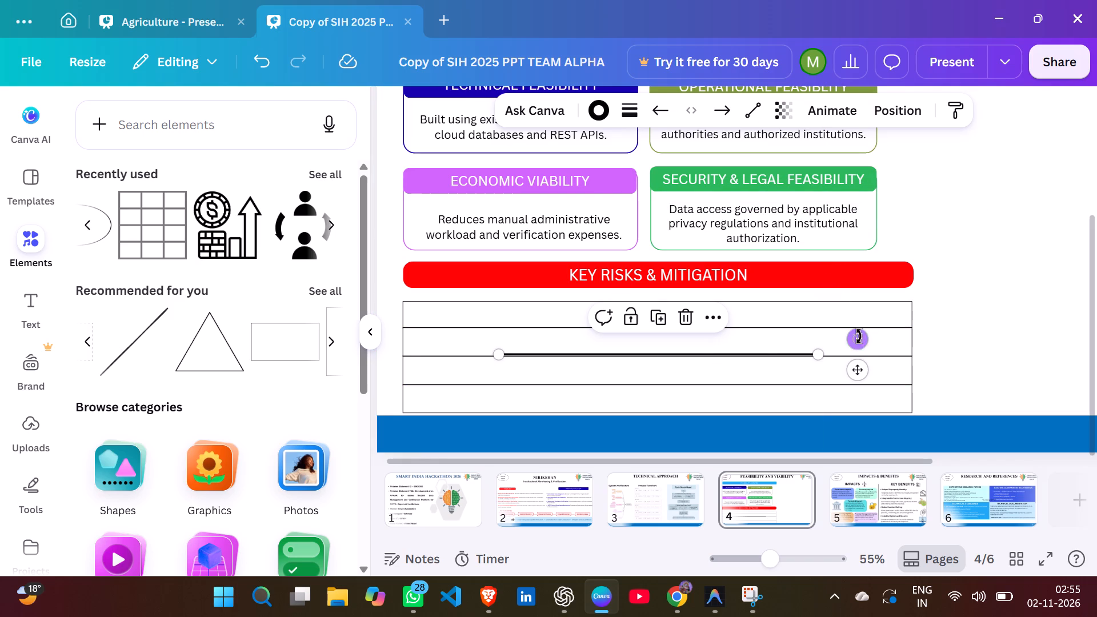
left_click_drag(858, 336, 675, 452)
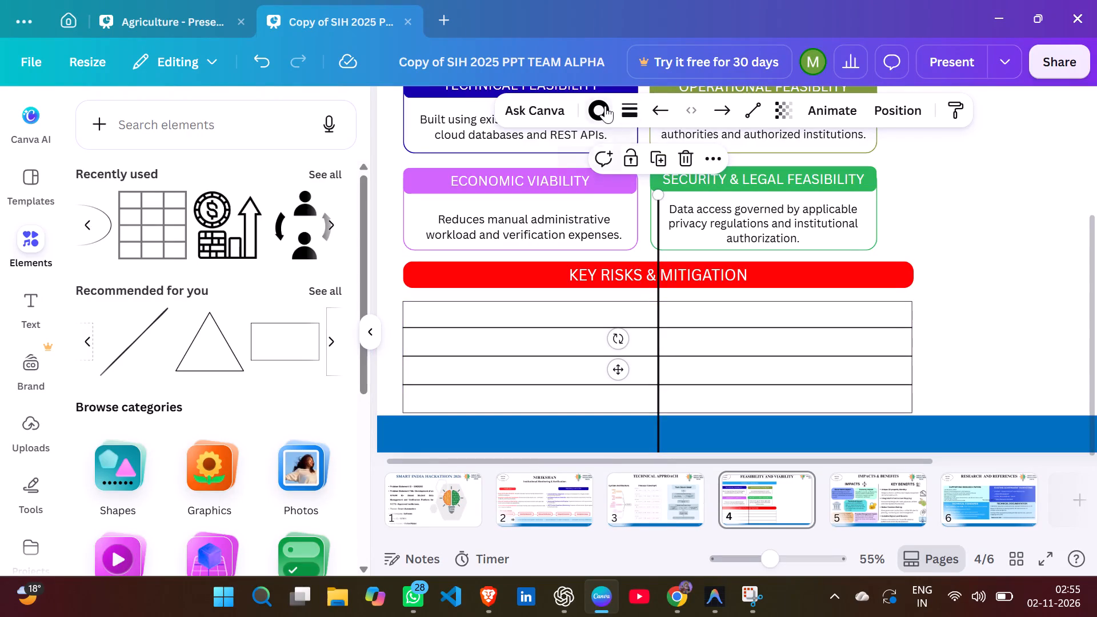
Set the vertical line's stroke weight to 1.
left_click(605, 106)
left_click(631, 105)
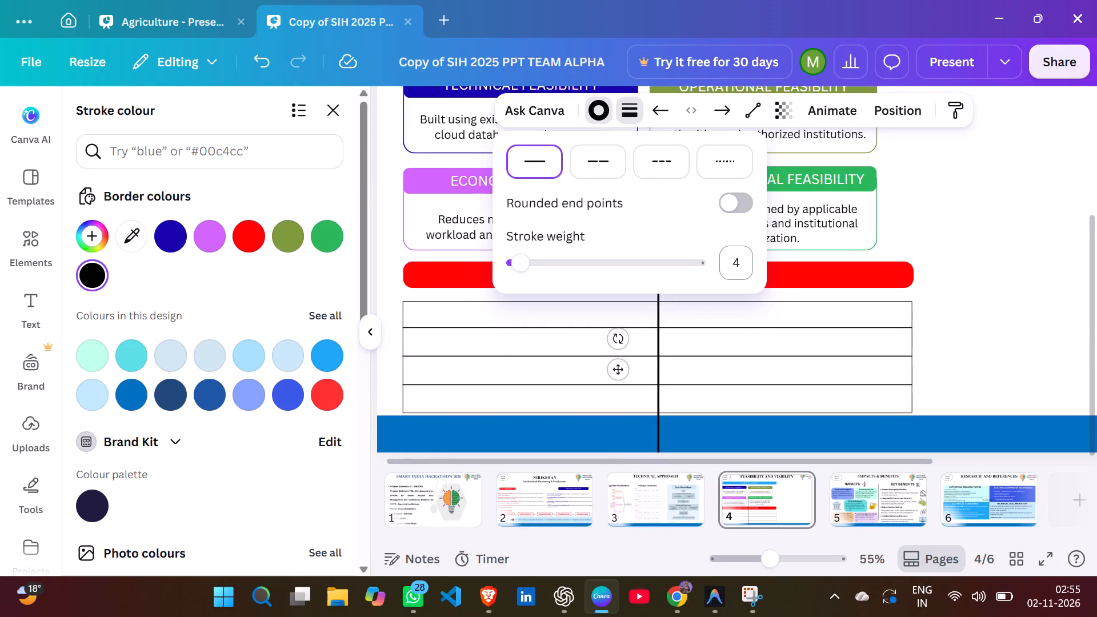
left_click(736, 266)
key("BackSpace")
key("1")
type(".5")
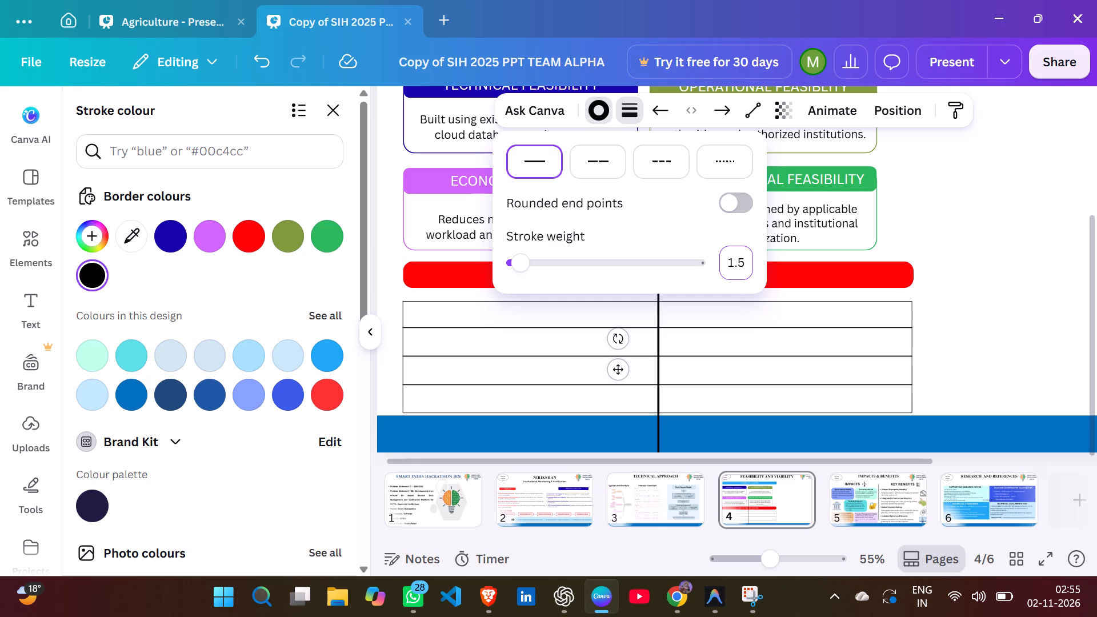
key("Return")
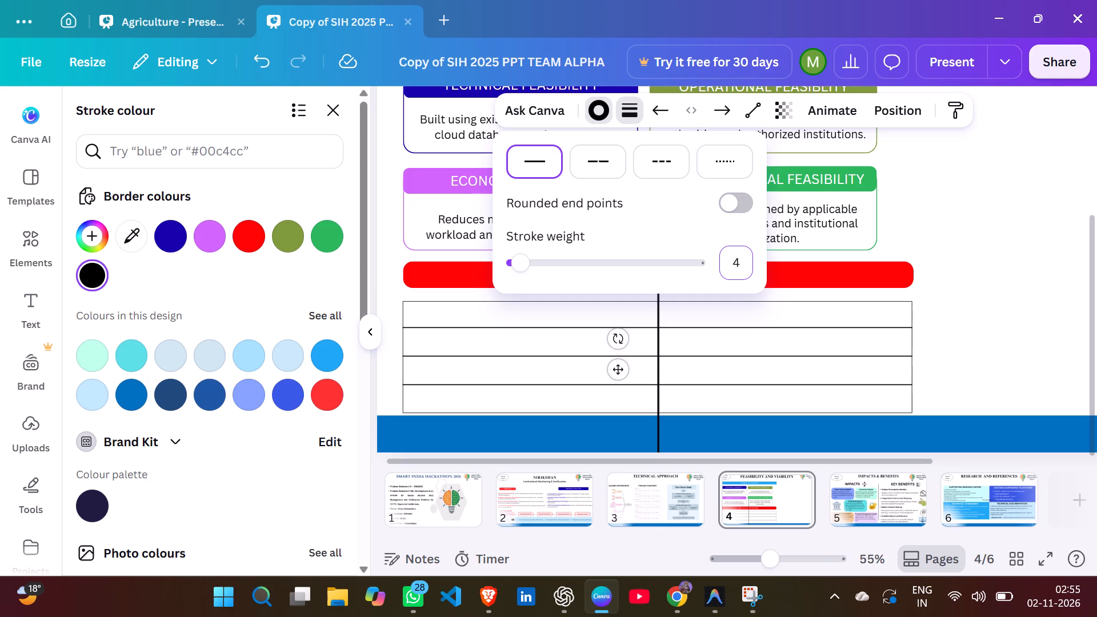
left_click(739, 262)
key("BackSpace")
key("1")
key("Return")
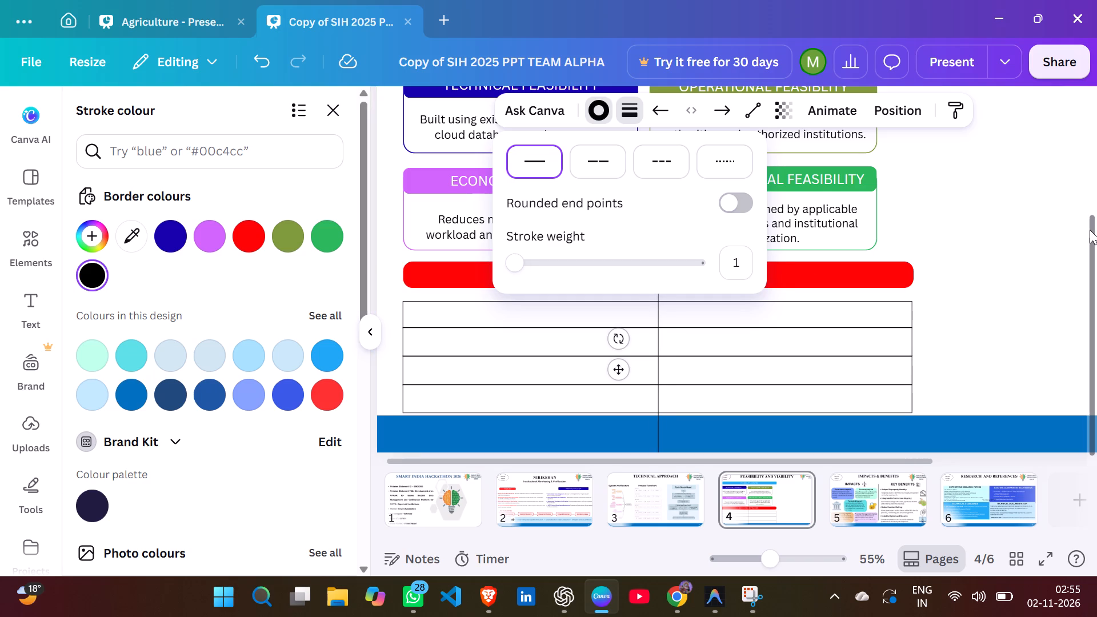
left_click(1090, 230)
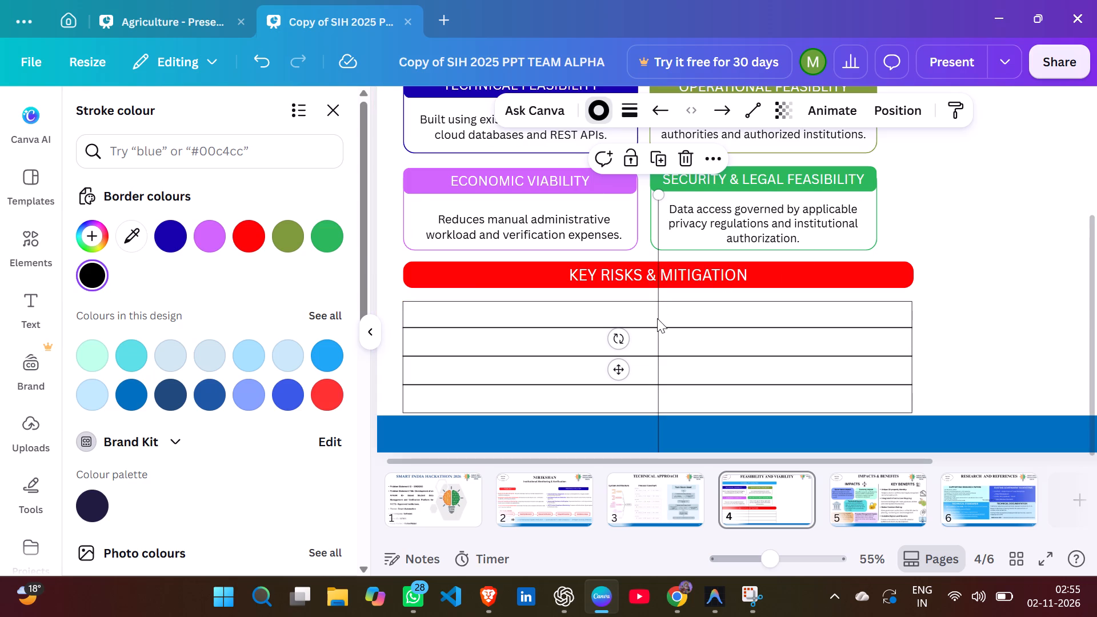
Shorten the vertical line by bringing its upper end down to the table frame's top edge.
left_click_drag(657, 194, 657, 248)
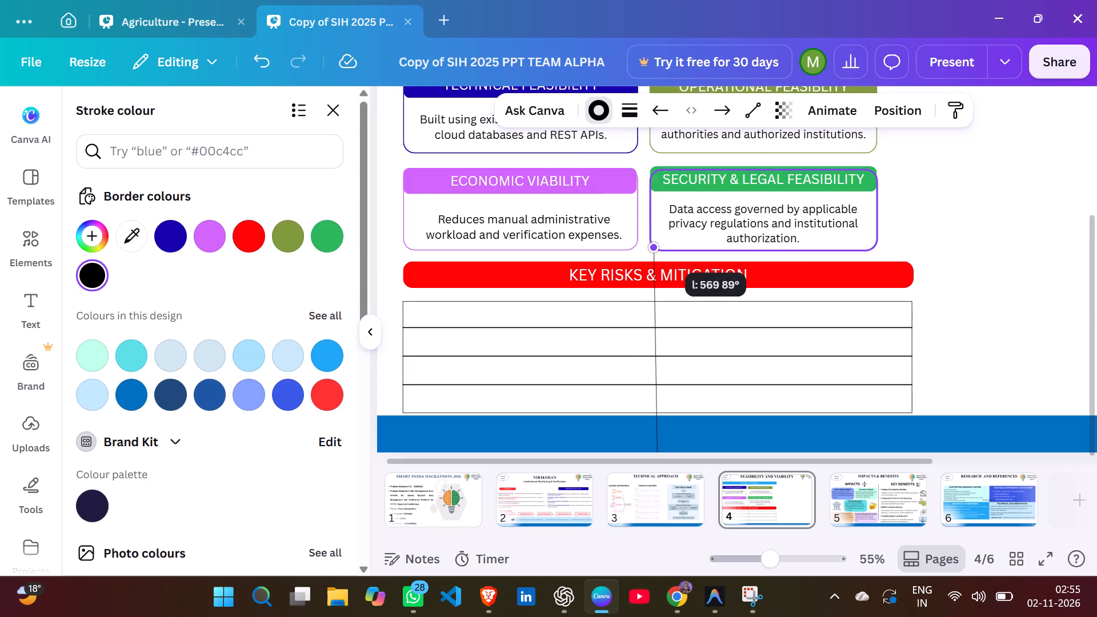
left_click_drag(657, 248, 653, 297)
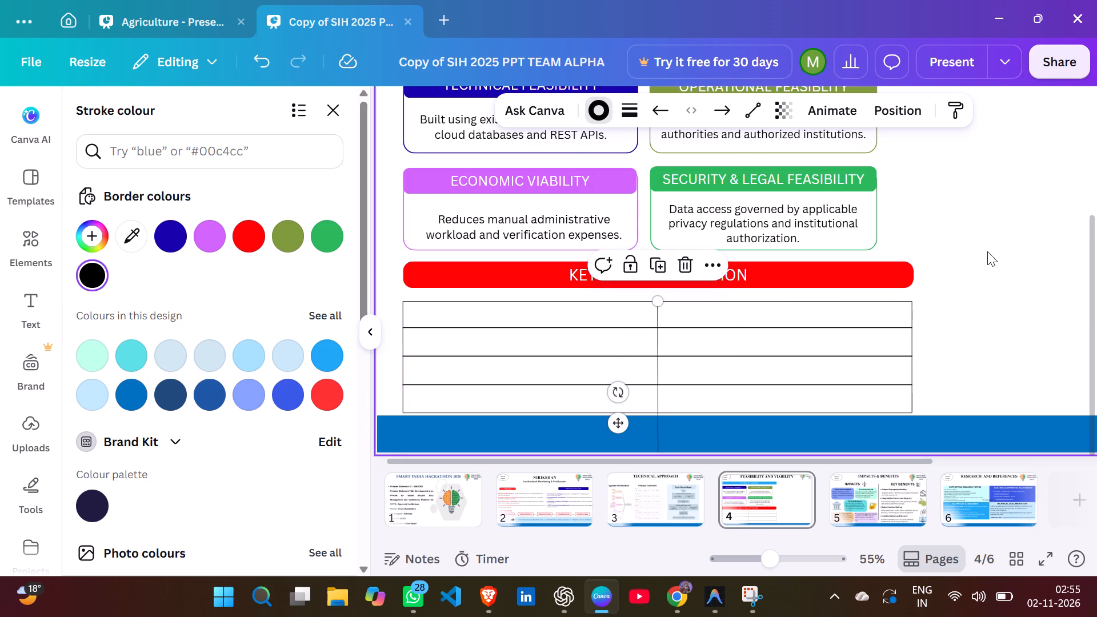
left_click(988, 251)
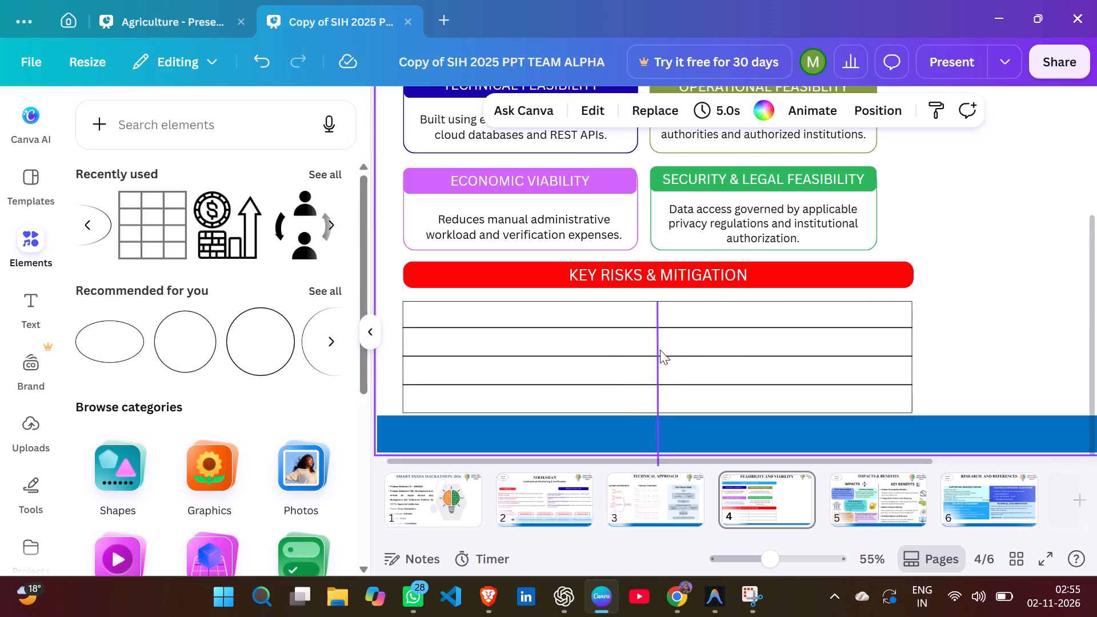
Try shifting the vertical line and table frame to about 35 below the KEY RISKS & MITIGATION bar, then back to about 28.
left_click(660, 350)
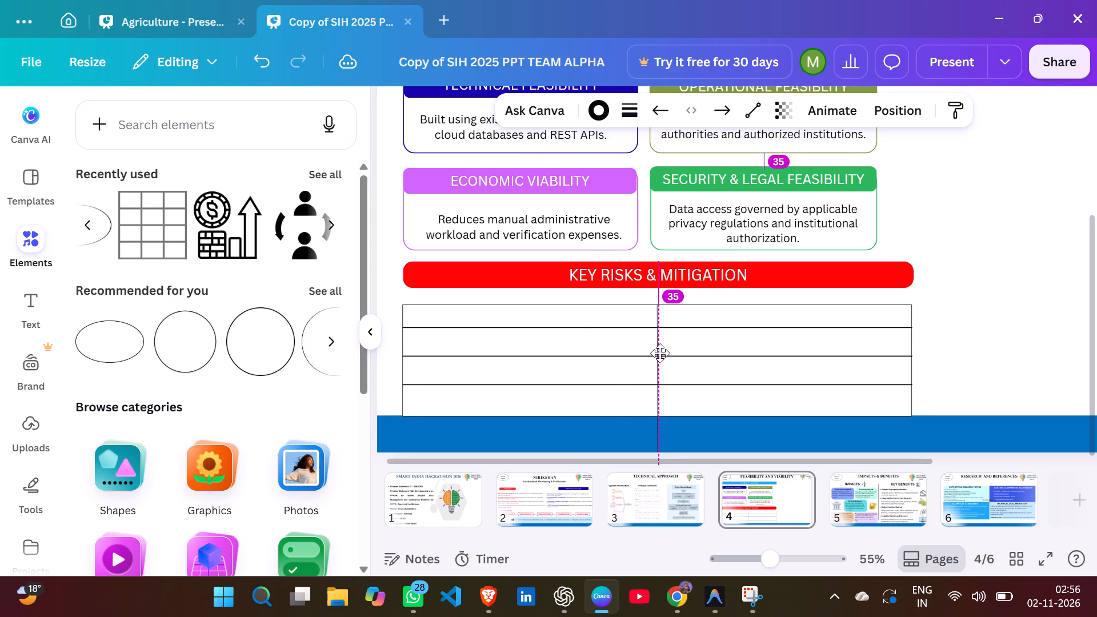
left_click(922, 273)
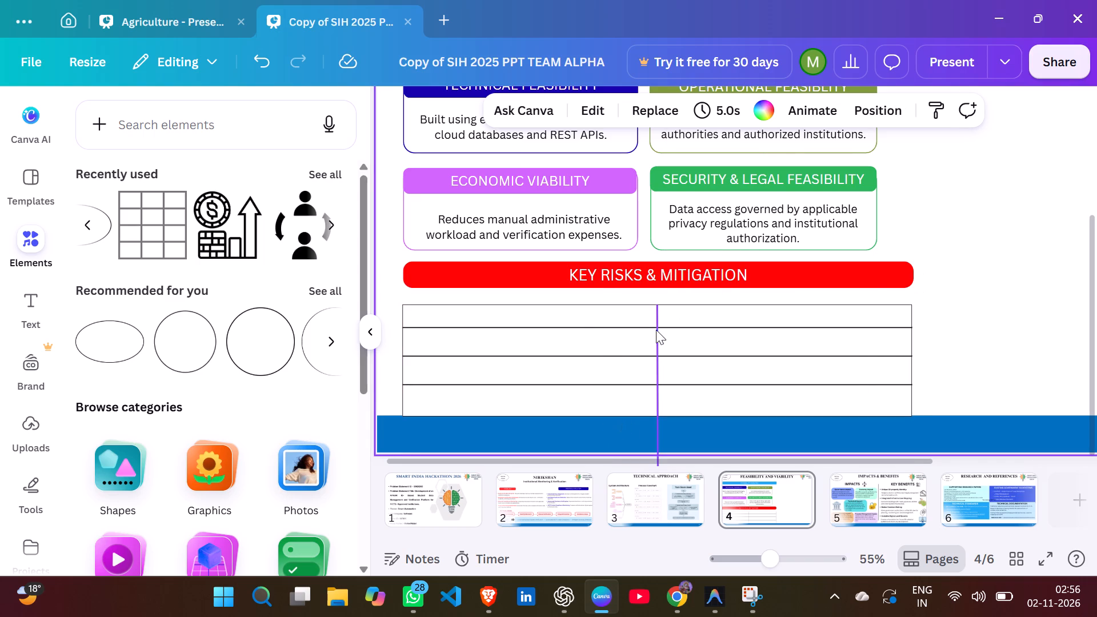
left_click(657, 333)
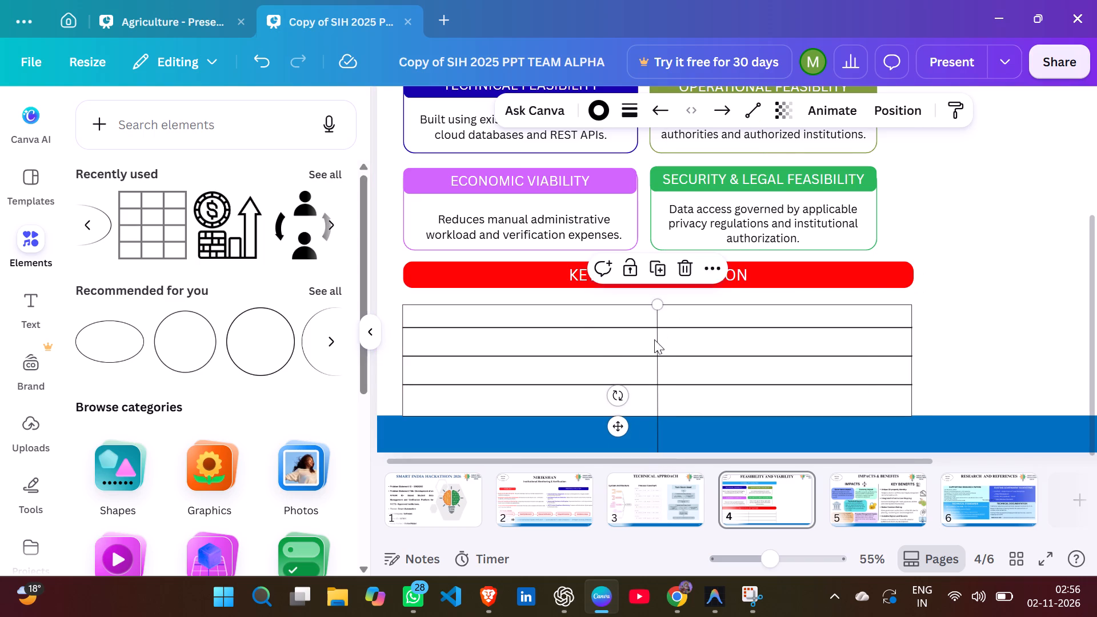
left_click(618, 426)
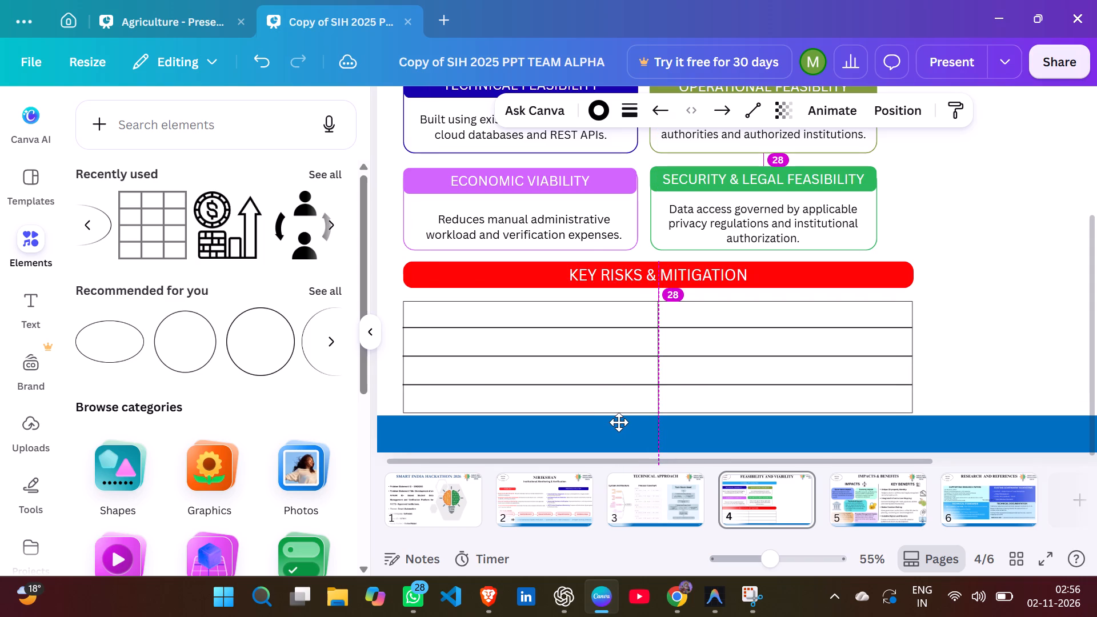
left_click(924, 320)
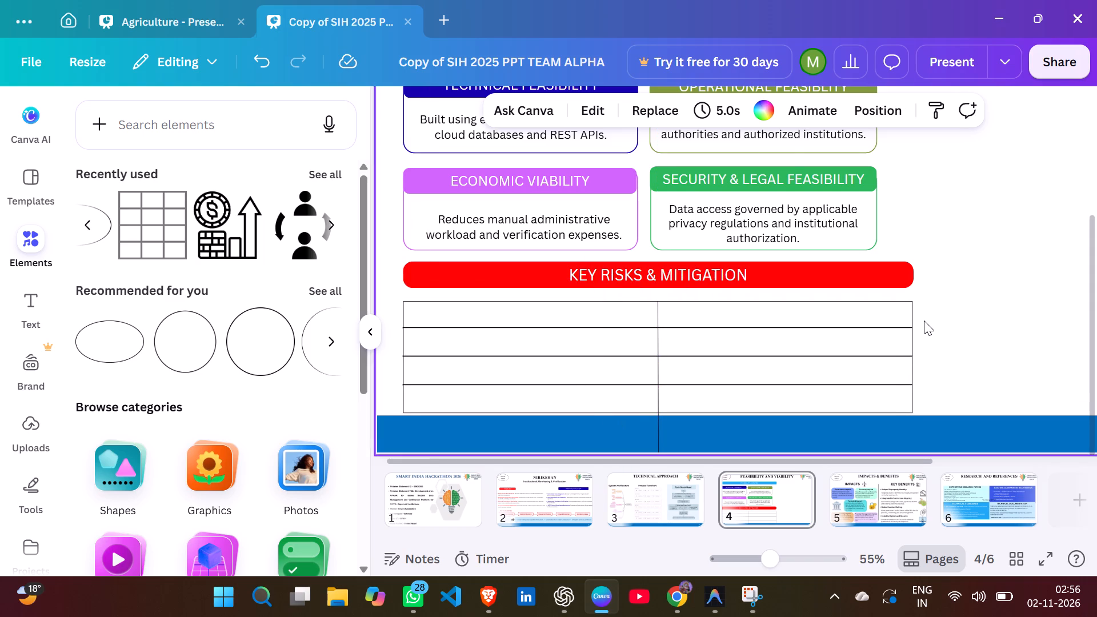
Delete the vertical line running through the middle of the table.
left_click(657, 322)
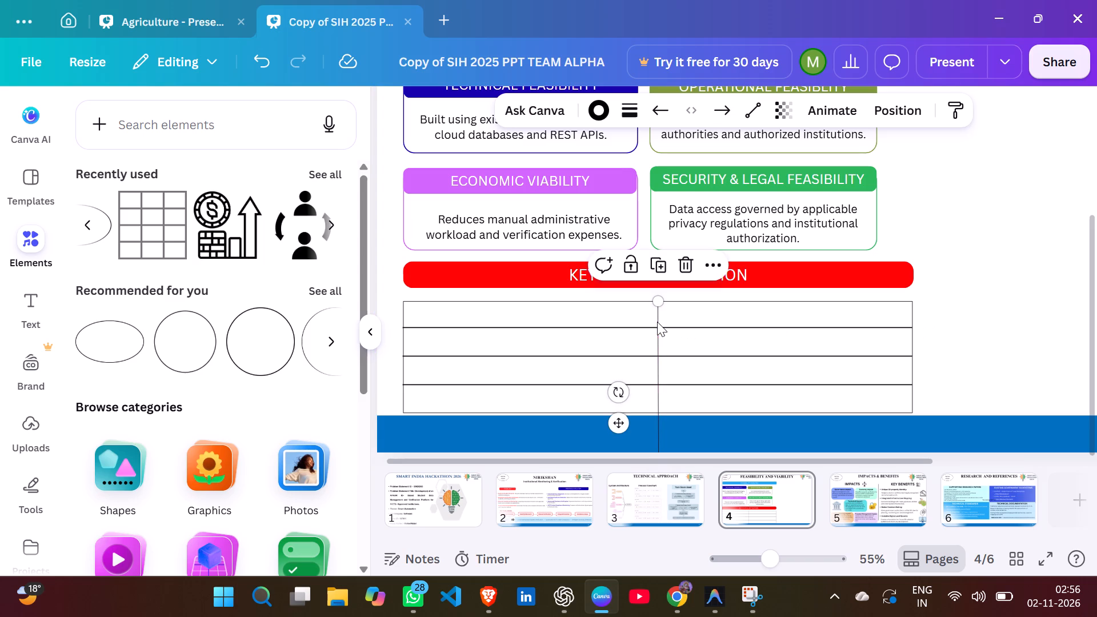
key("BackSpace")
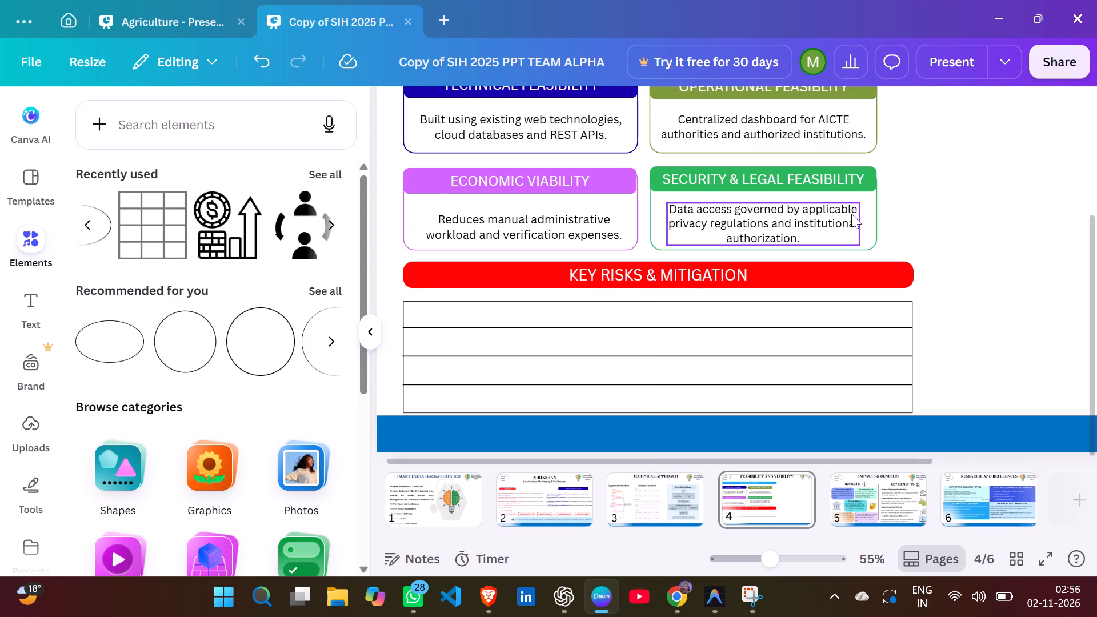
Add a new straight line to the slide and rotate it to vertical.
key("l")
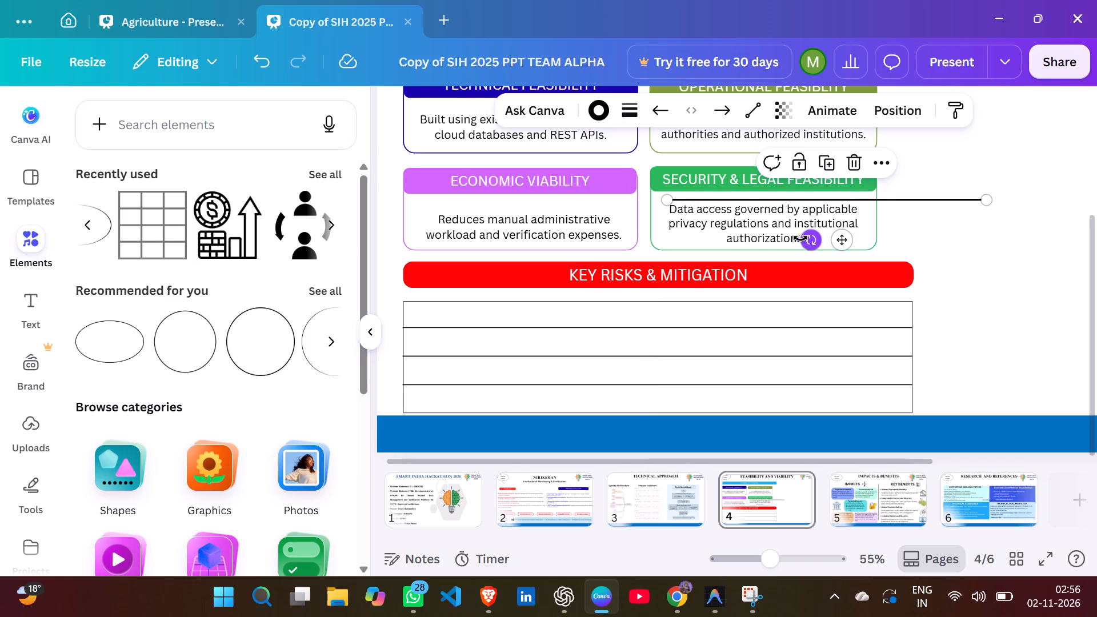
left_click_drag(806, 240, 806, 472)
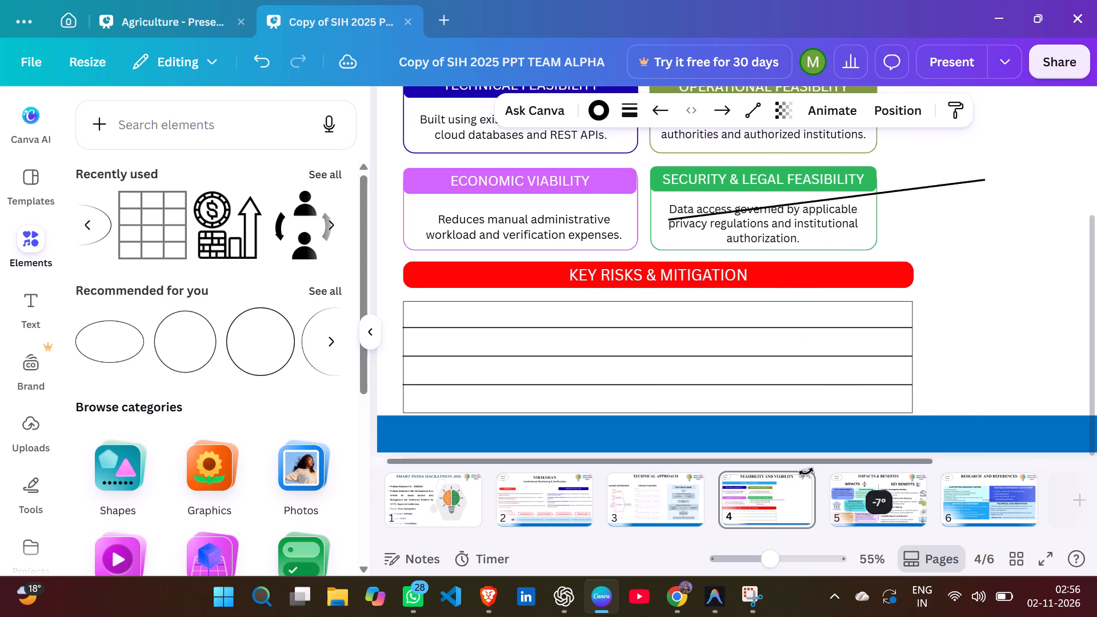
left_click_drag(806, 472, 522, 255)
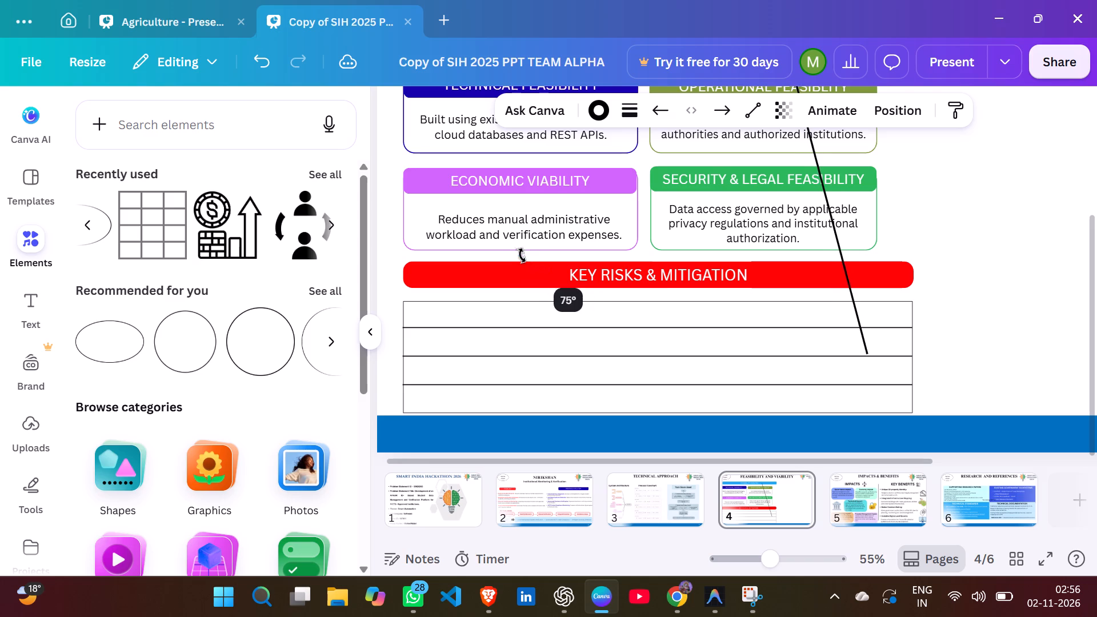
left_click_drag(522, 255, 527, 190)
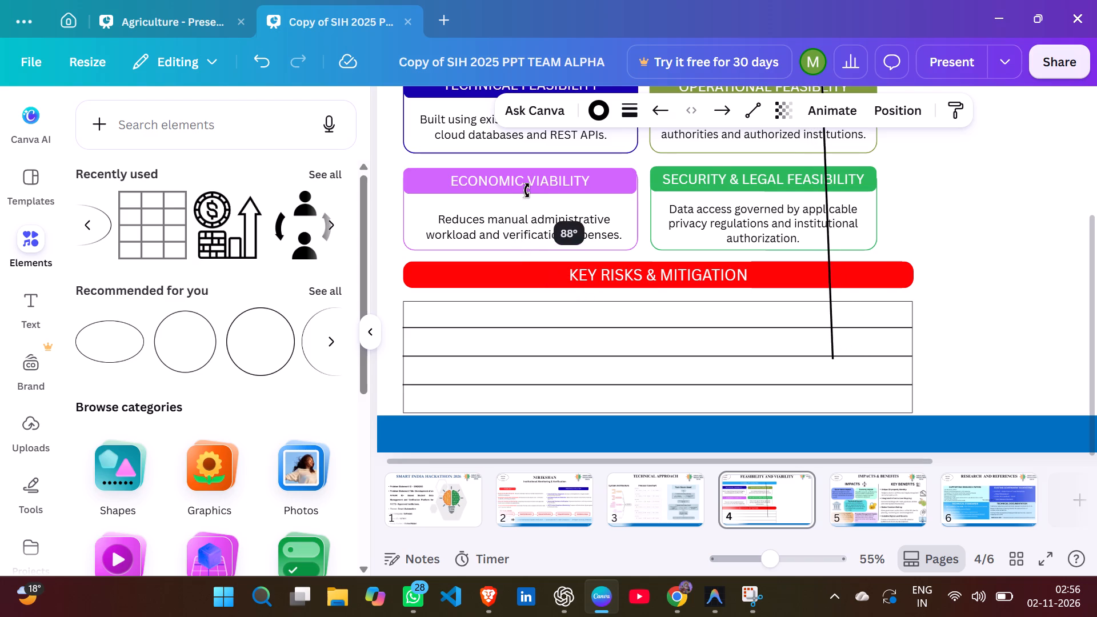
left_click_drag(527, 190, 532, 175)
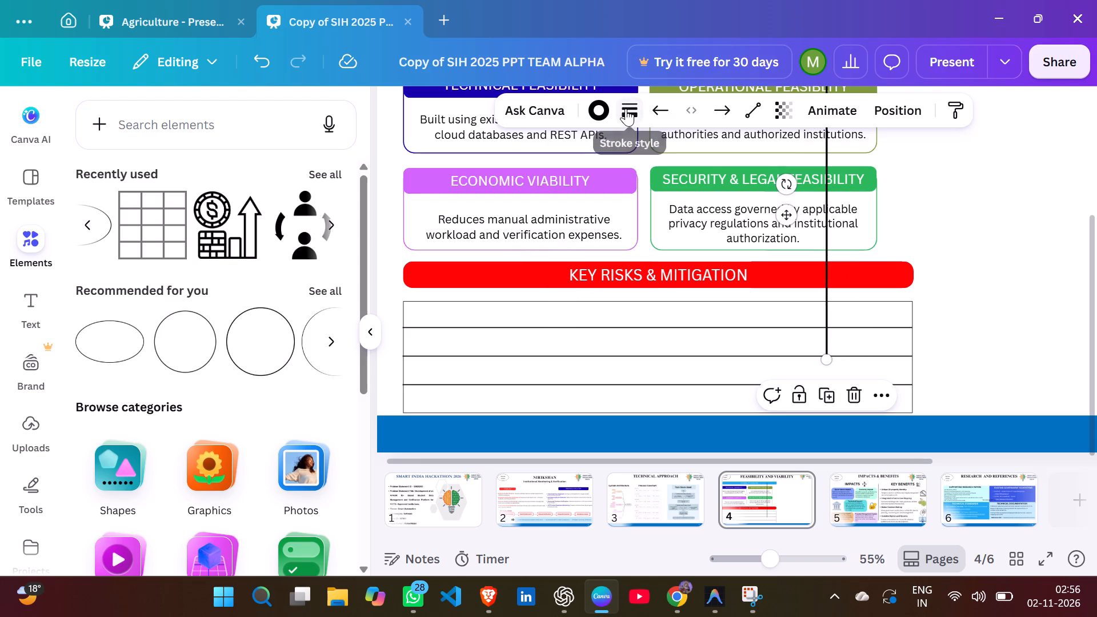
Set the new vertical line's stroke weight to 1.
left_click(626, 109)
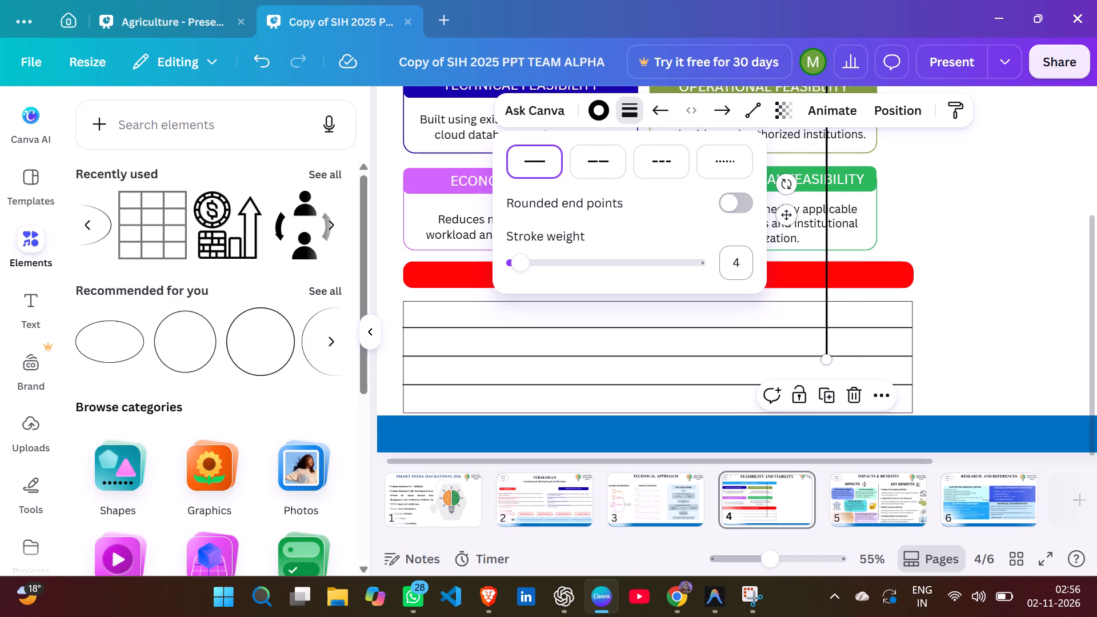
left_click(744, 274)
key("BackSpace")
right_click(744, 274)
key("1")
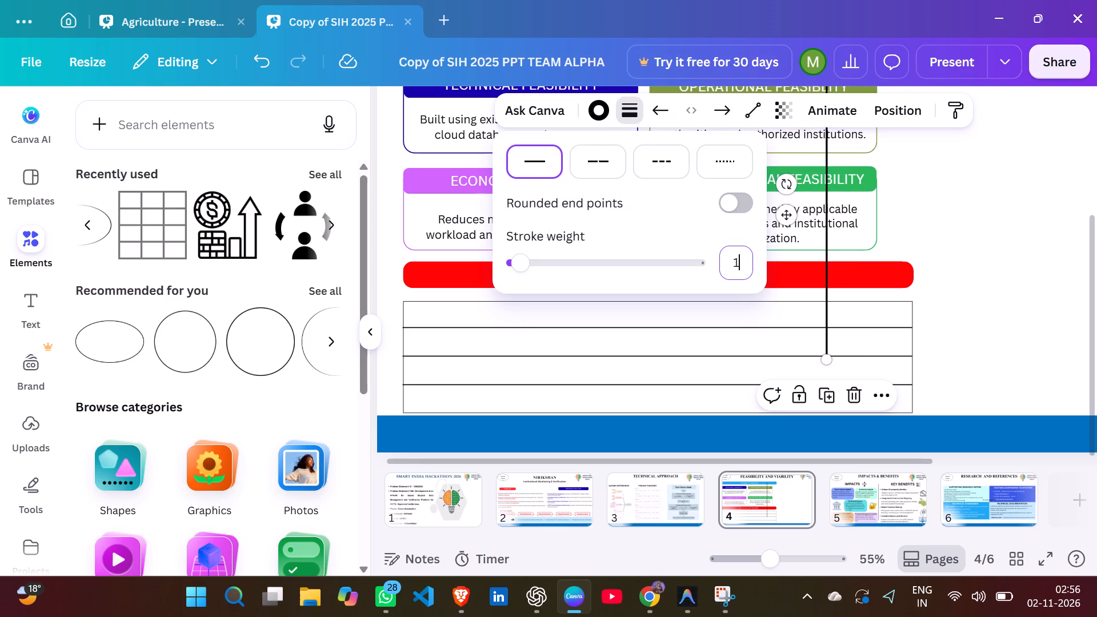
key("Return")
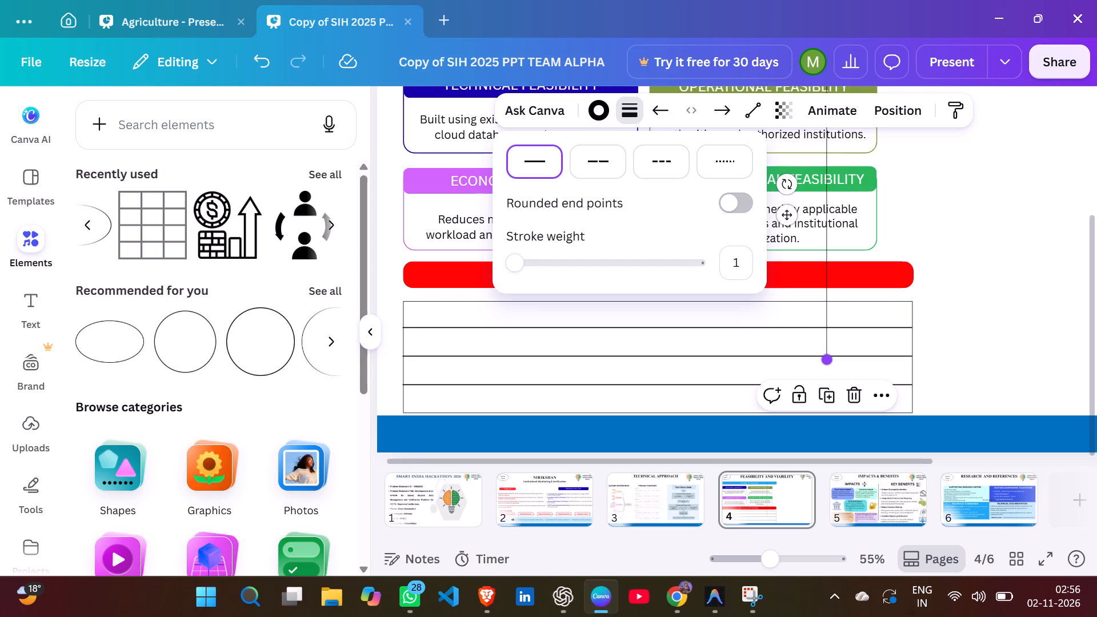
Shorten the vertical line from its lower end to a length of about 296, keeping it at 90°.
left_click_drag(826, 363, 824, 281)
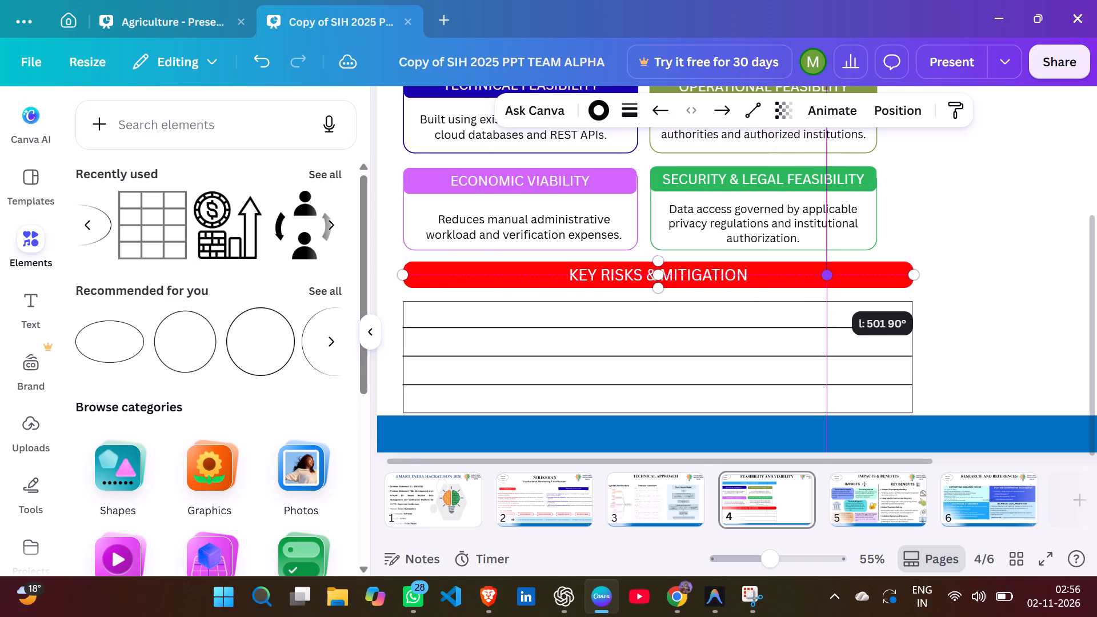
left_click_drag(824, 281, 824, 280)
scroll(824, 280, "up", 1)
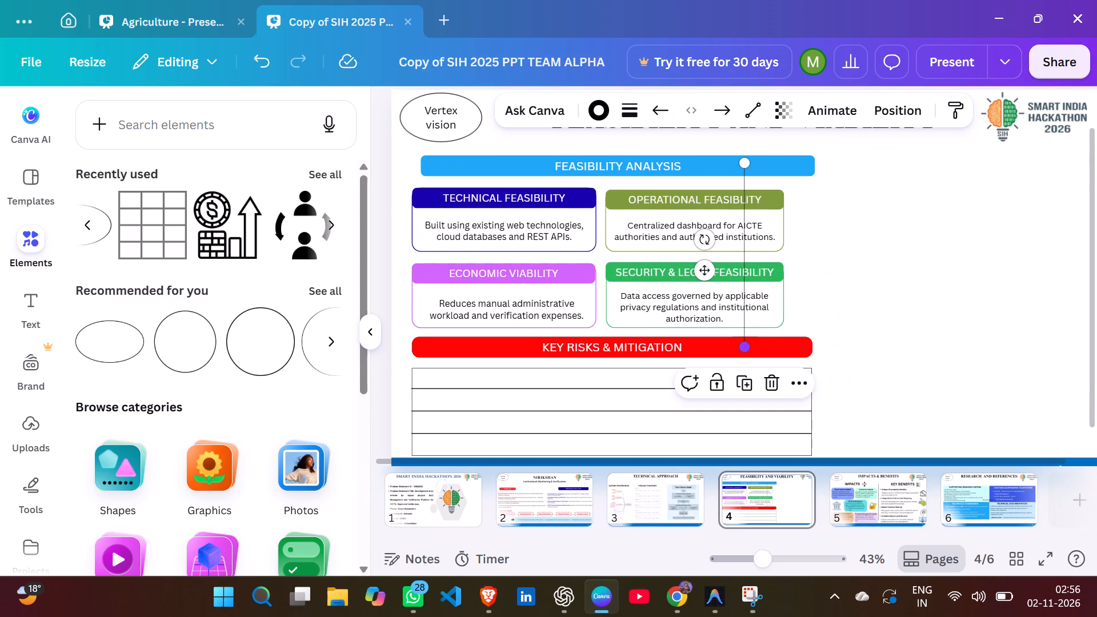
left_click_drag(743, 344, 742, 269)
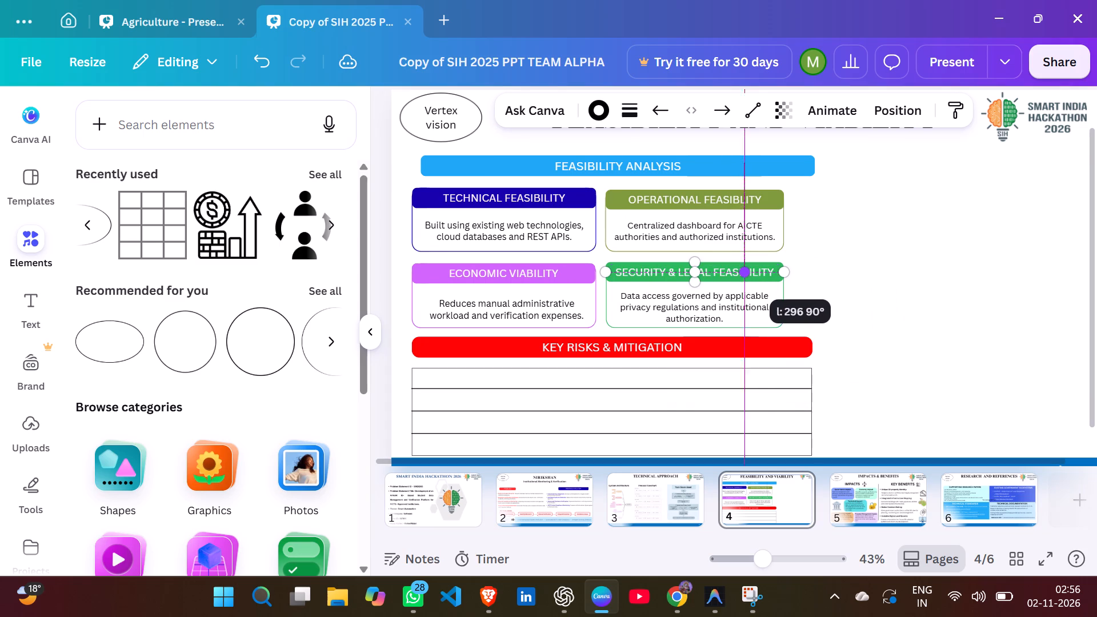
left_click_drag(742, 269, 741, 269)
left_click(859, 241)
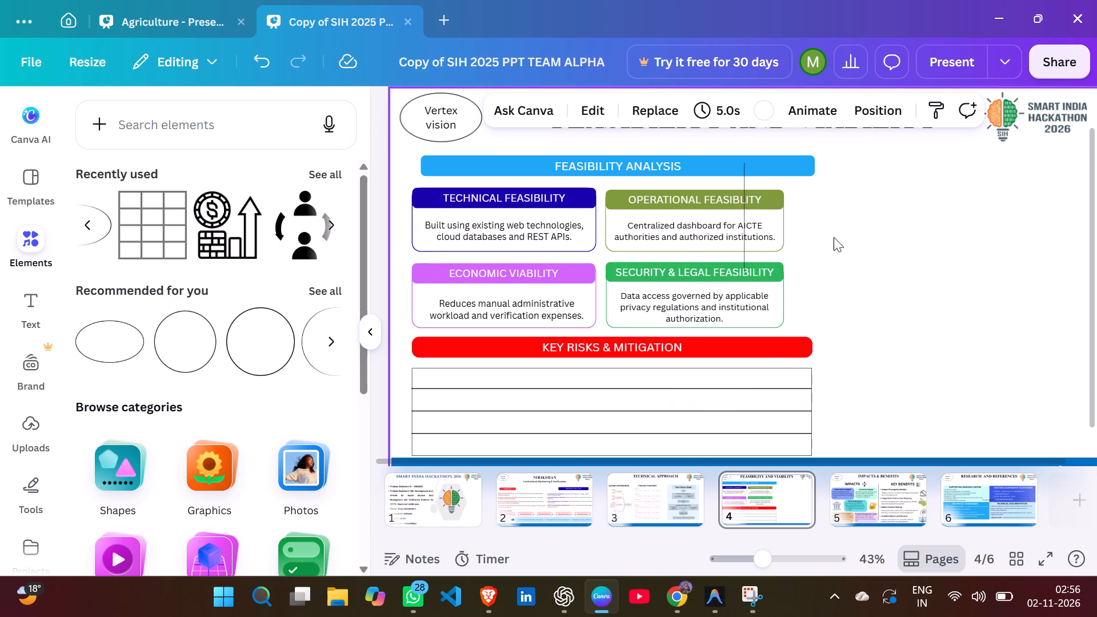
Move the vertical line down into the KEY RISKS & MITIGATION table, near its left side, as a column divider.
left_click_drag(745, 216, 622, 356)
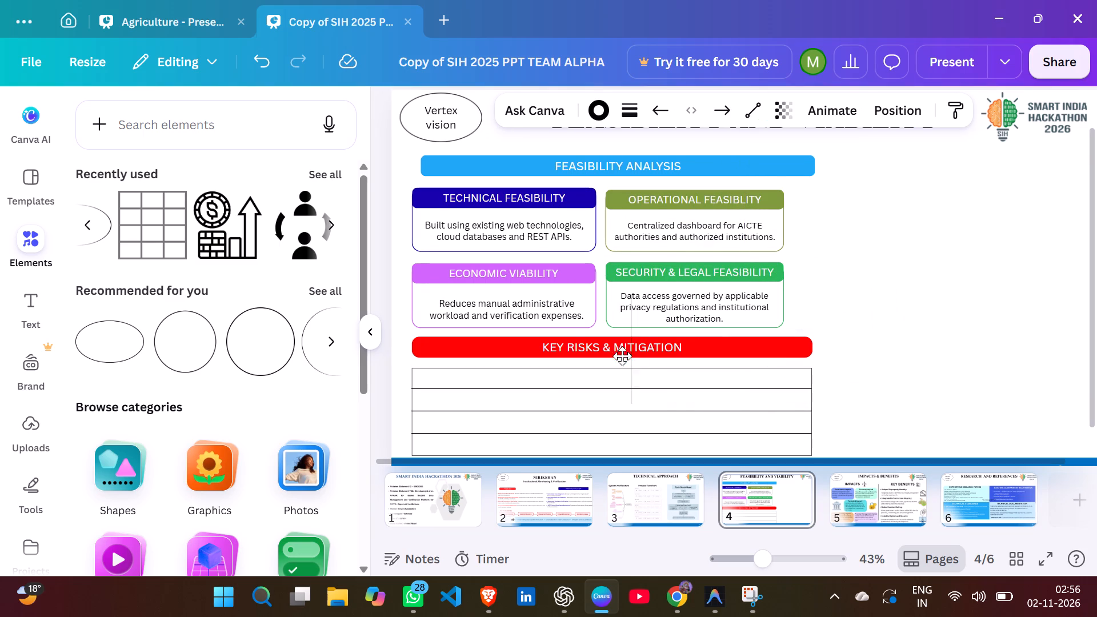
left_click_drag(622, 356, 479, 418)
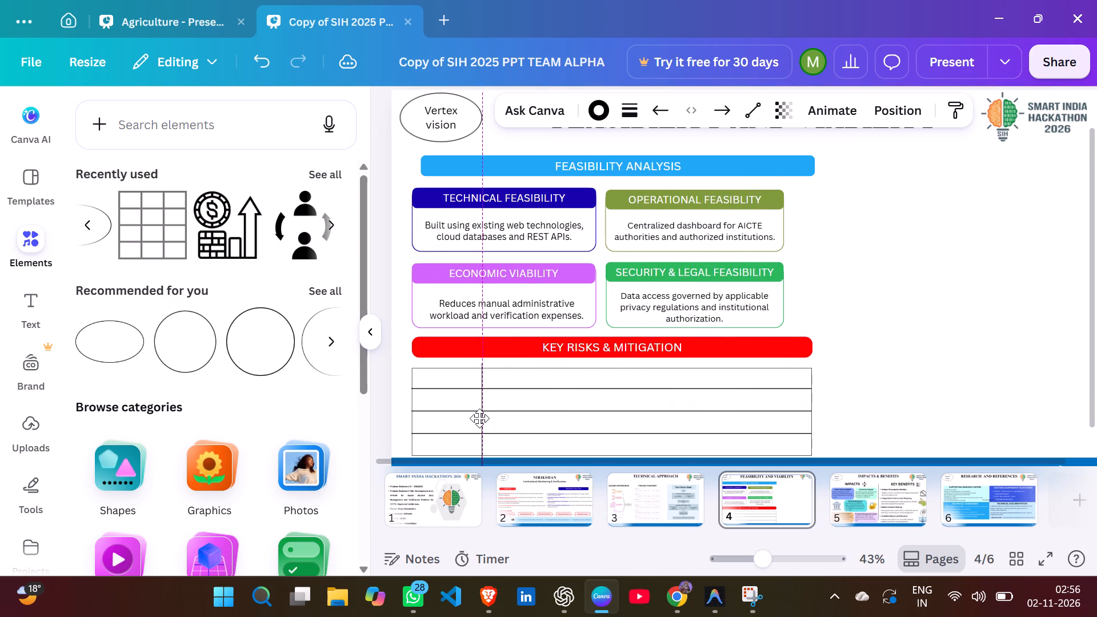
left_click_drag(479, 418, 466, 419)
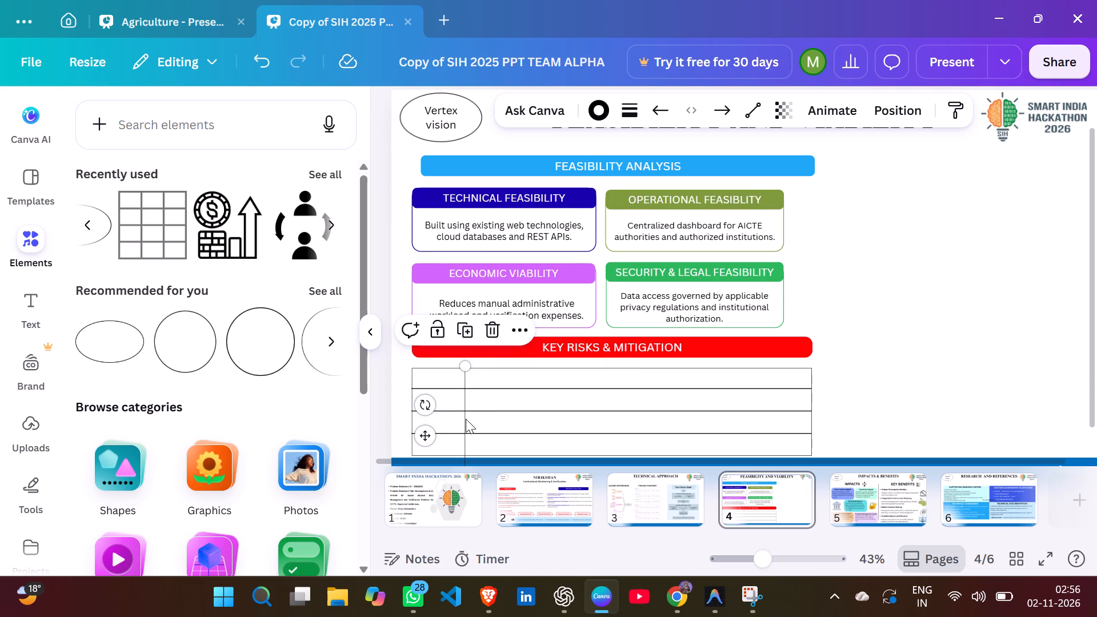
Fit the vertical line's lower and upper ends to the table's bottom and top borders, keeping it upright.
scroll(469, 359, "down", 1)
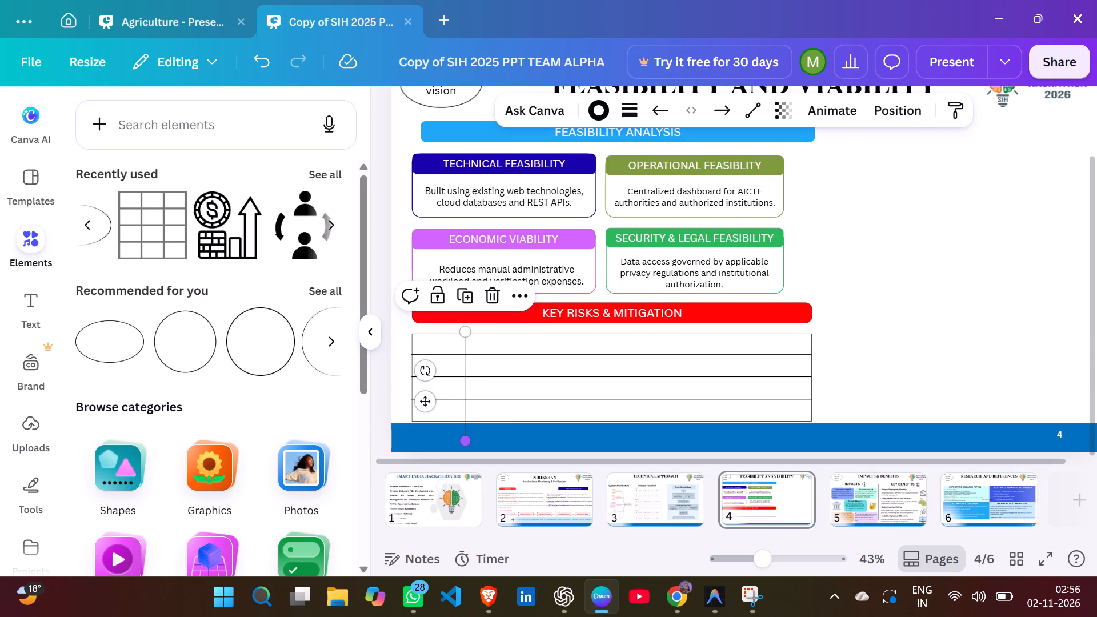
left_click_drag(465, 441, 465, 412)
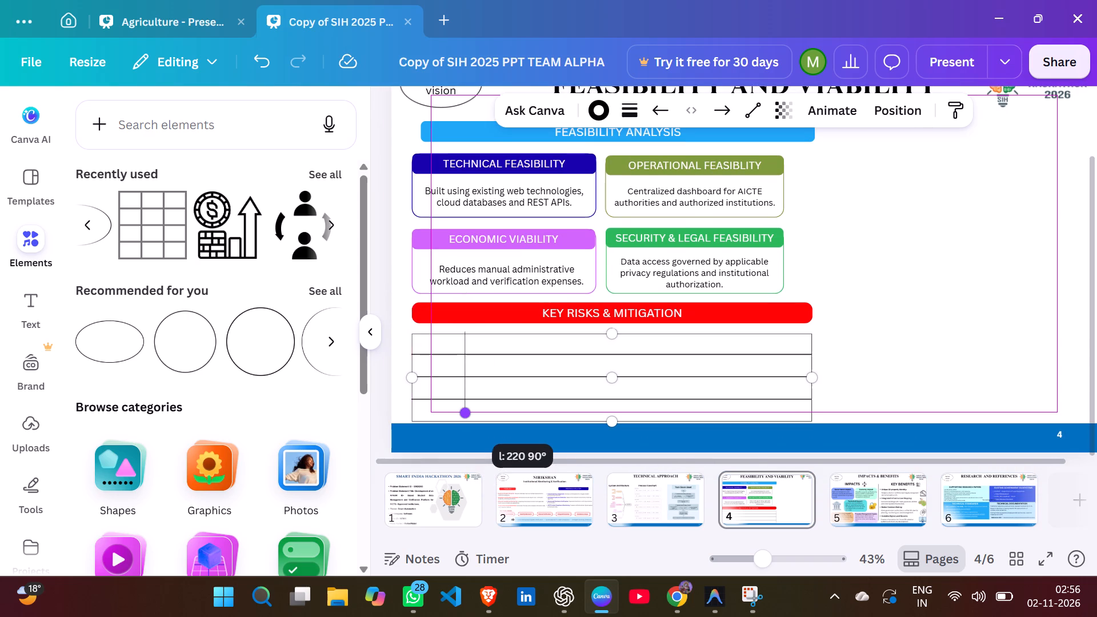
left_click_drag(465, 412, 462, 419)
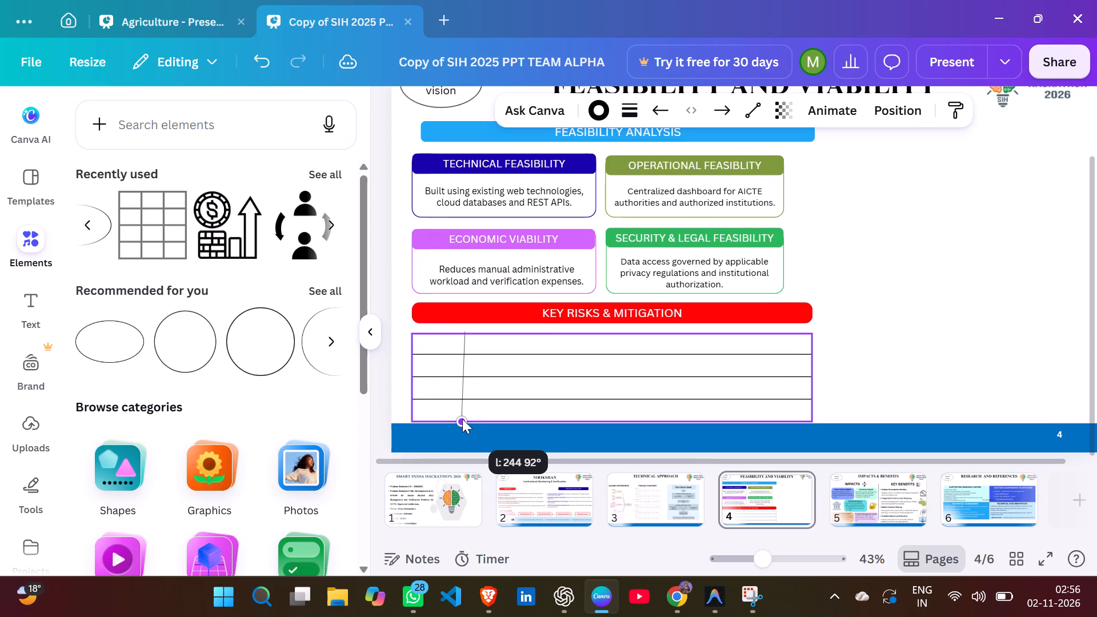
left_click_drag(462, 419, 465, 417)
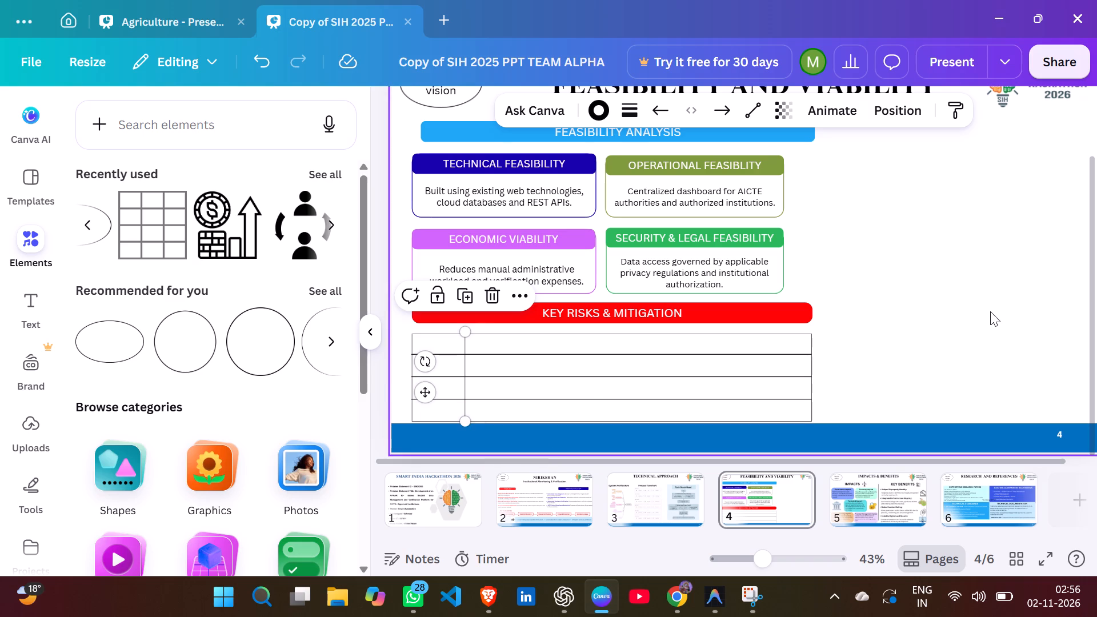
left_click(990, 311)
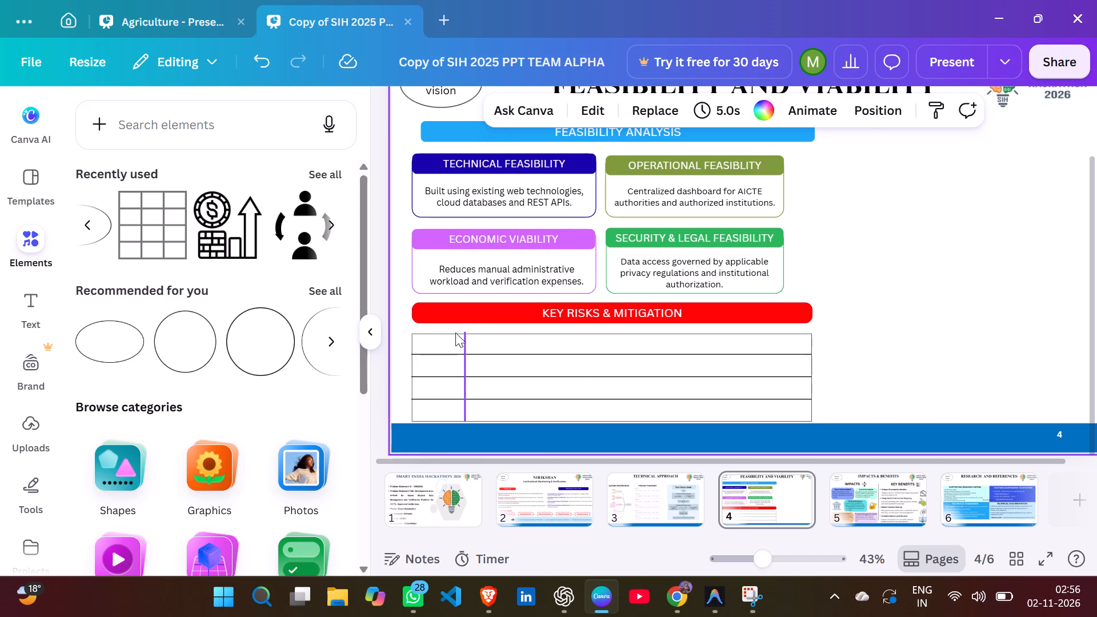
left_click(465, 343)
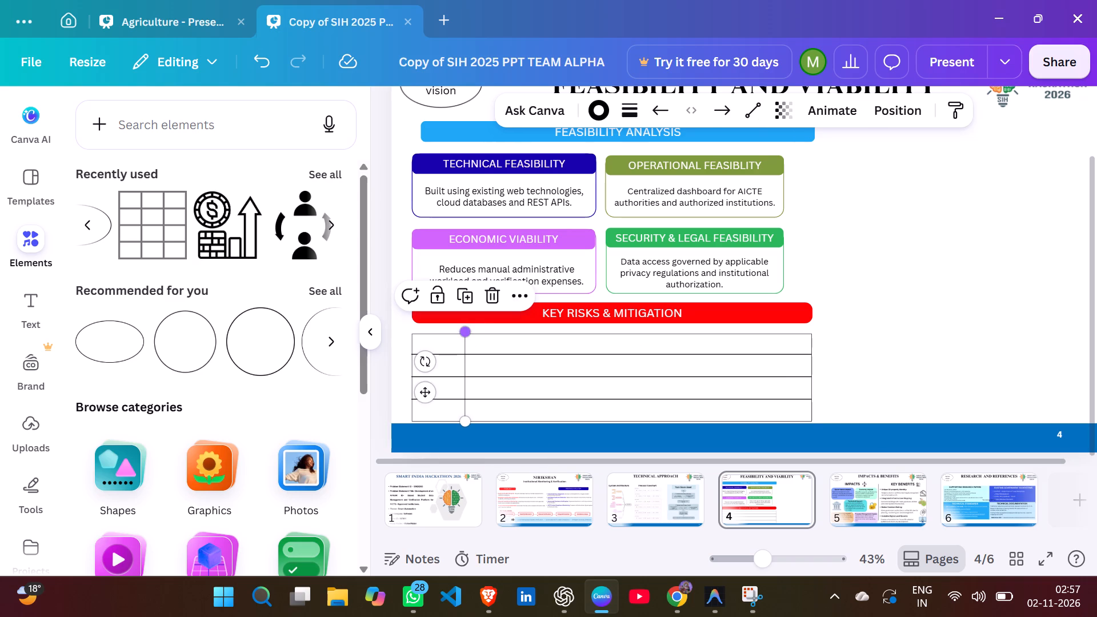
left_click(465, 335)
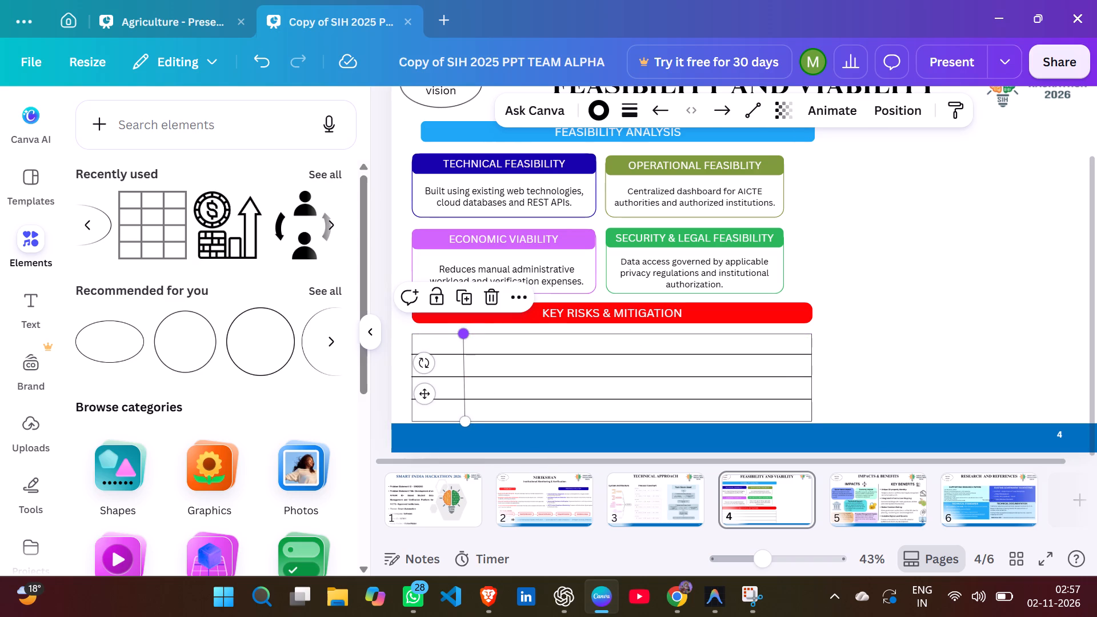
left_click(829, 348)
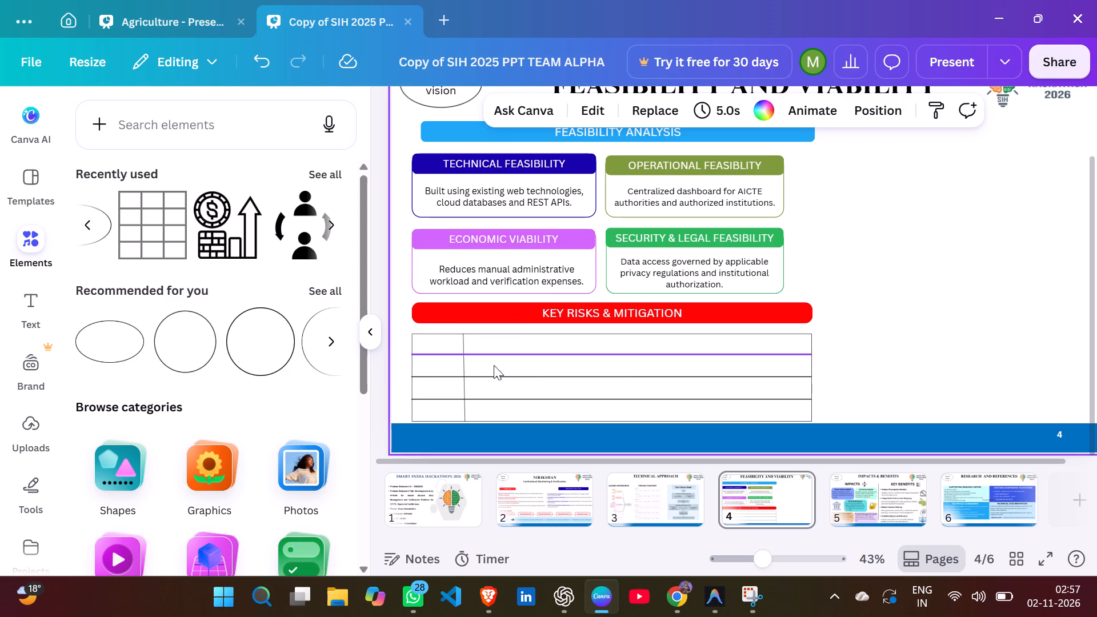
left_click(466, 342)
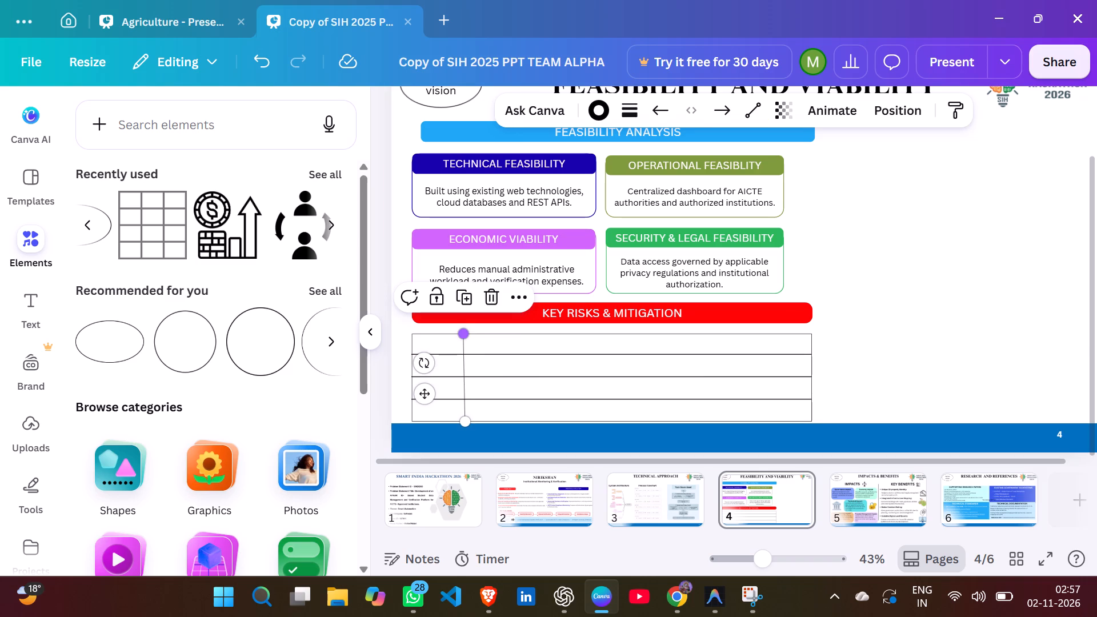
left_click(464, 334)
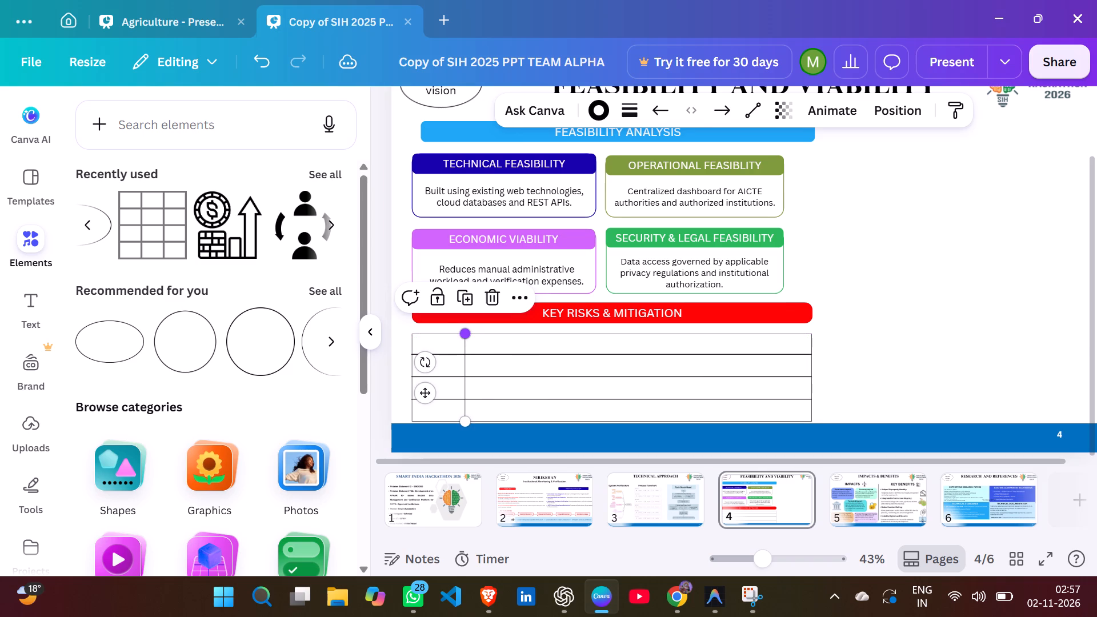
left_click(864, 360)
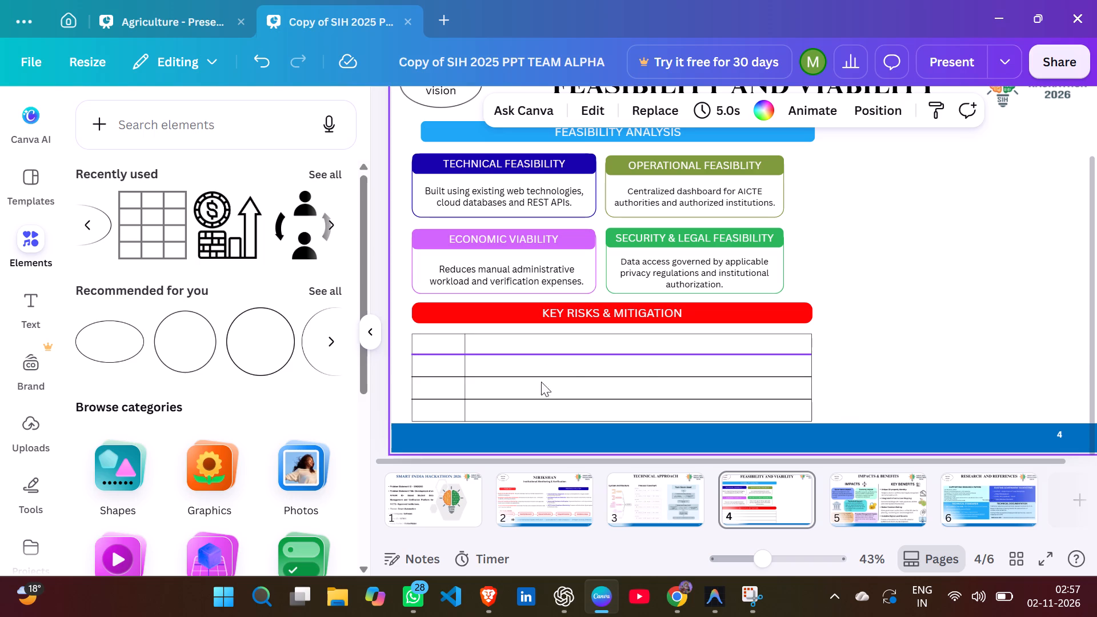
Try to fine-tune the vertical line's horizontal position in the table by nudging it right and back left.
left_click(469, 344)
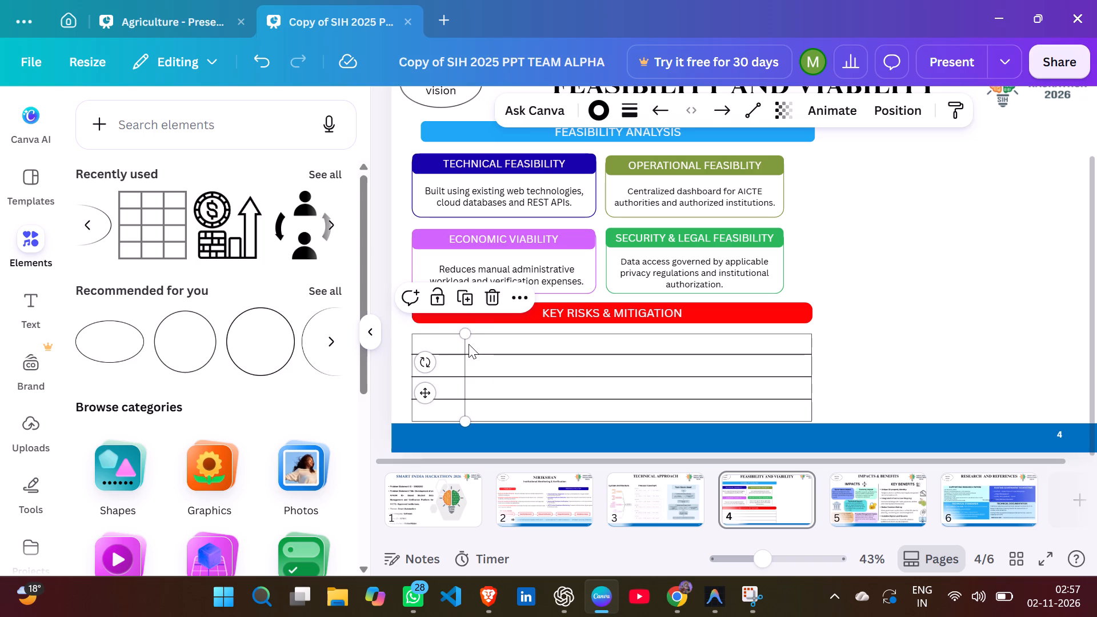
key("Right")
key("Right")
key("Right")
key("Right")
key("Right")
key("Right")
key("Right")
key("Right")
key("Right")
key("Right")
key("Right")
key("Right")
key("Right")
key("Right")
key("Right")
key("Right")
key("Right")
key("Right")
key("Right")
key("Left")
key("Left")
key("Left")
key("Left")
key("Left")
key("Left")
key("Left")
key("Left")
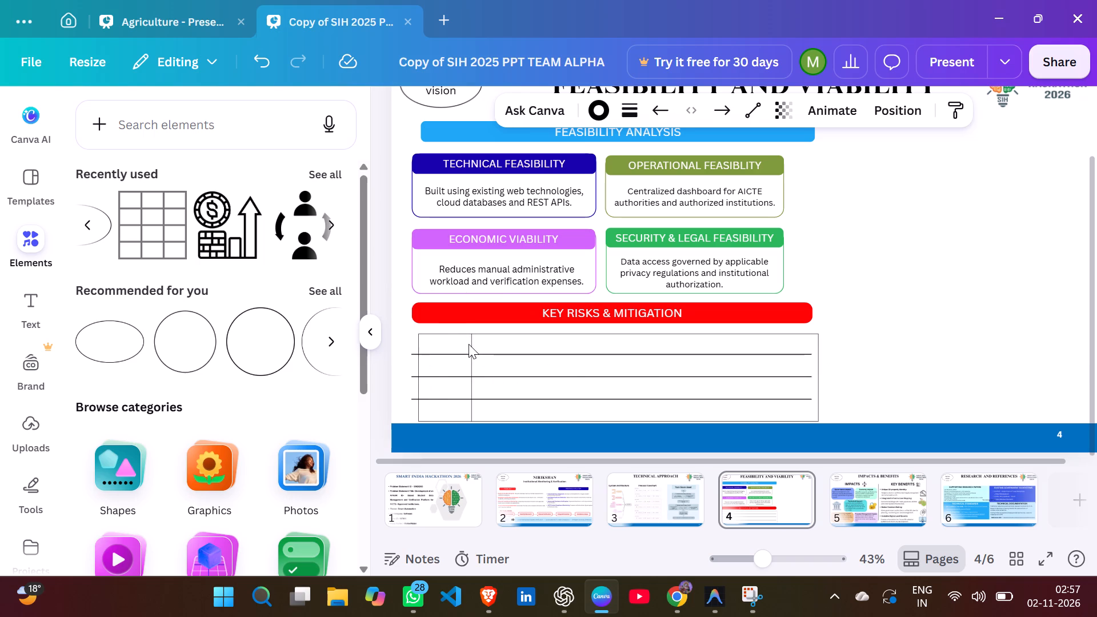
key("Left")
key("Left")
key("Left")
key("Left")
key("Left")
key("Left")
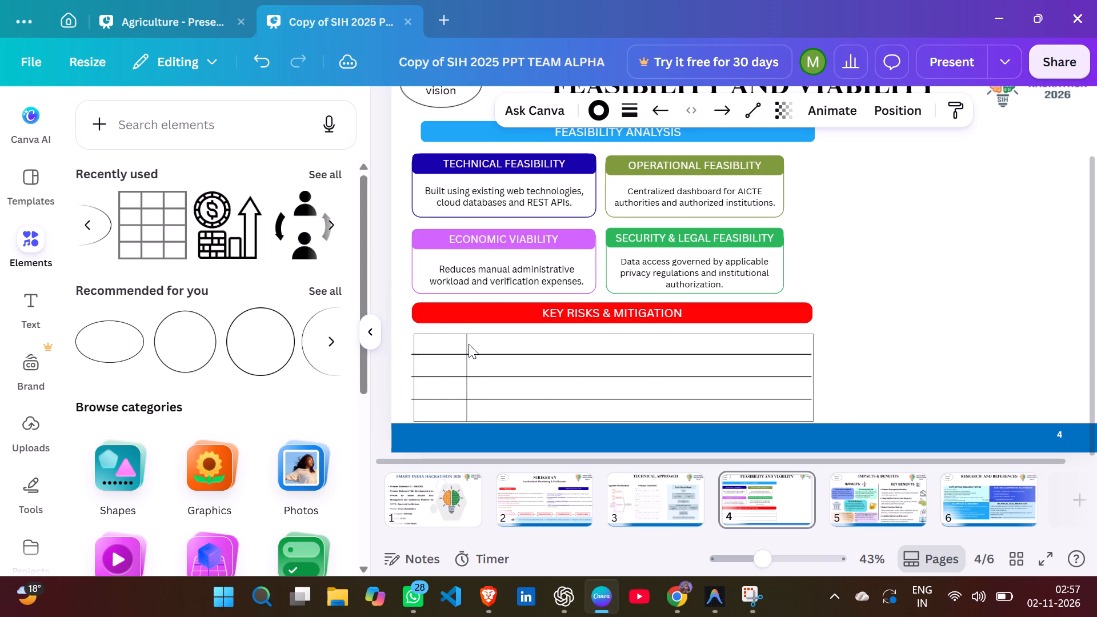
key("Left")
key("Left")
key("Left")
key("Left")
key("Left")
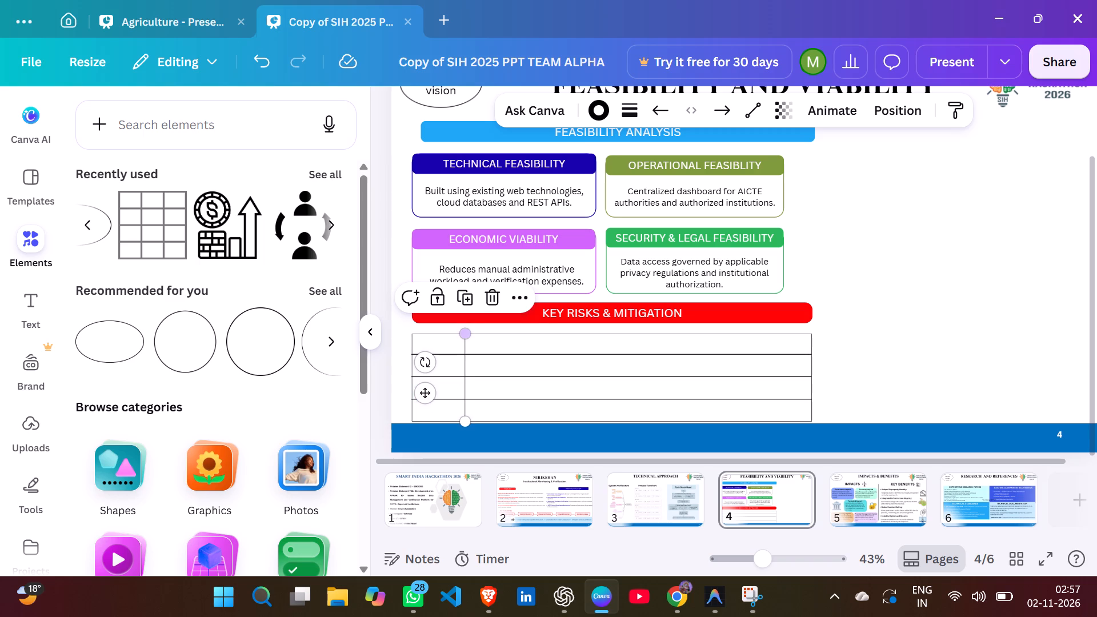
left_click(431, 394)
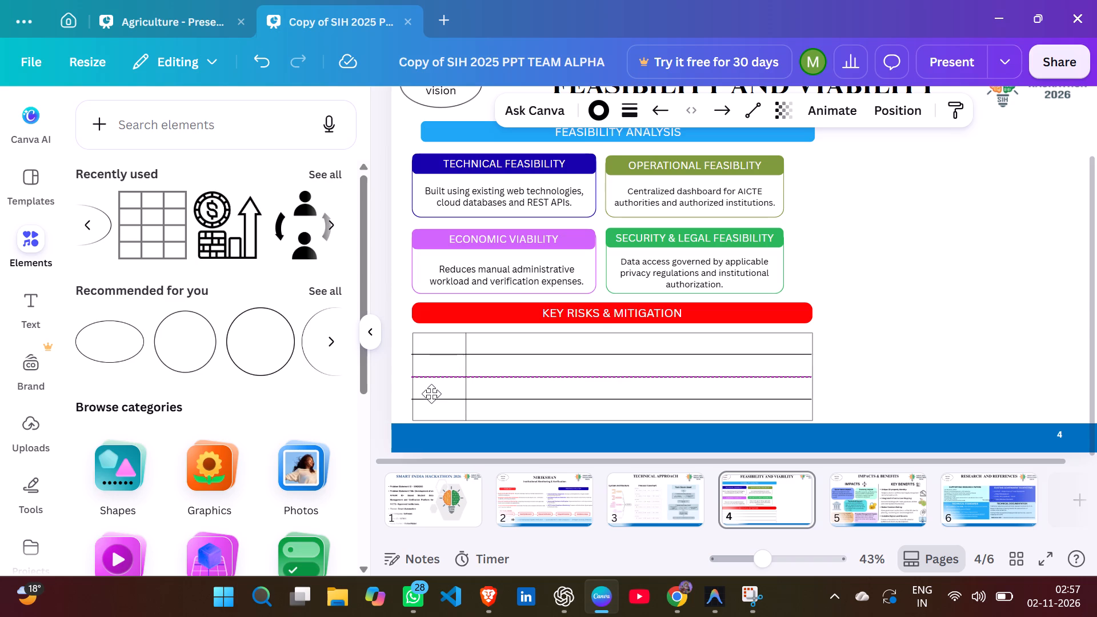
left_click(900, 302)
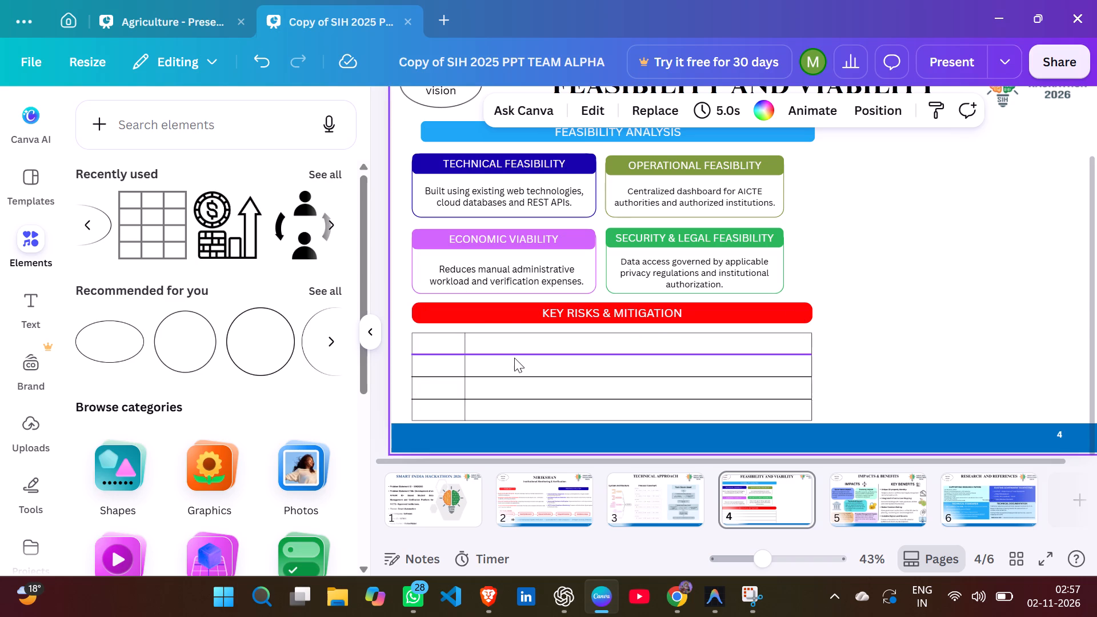
Delete the vertical divider line from the KEY RISKS & MITIGATION table.
left_click(464, 342)
key("BackSpace")
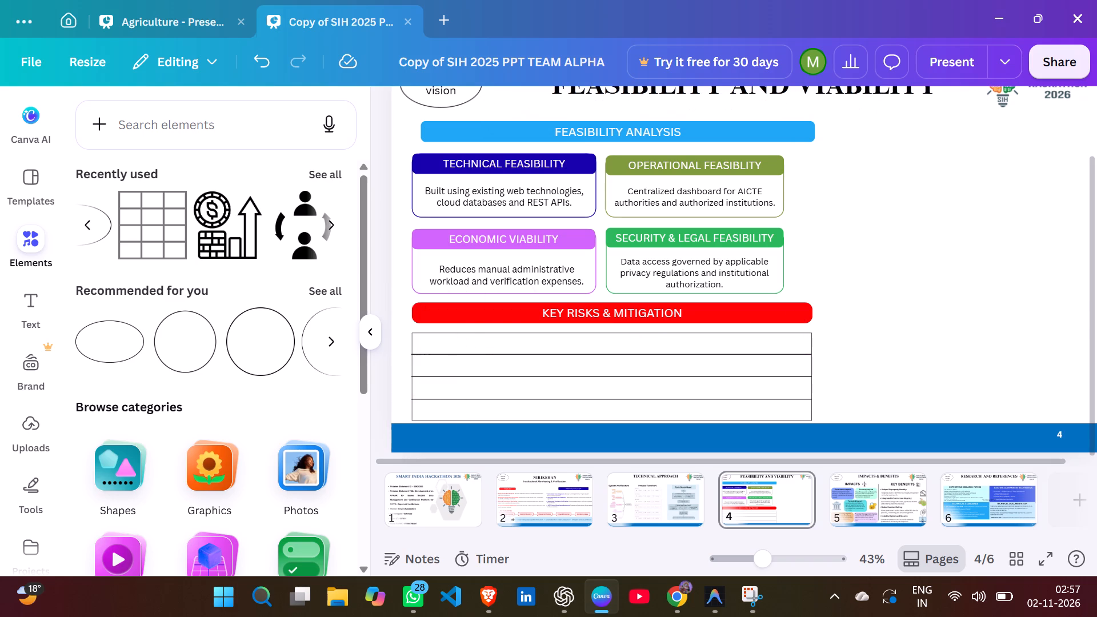
Add a new straight line to the slide and rotate it to vertical.
key("l")
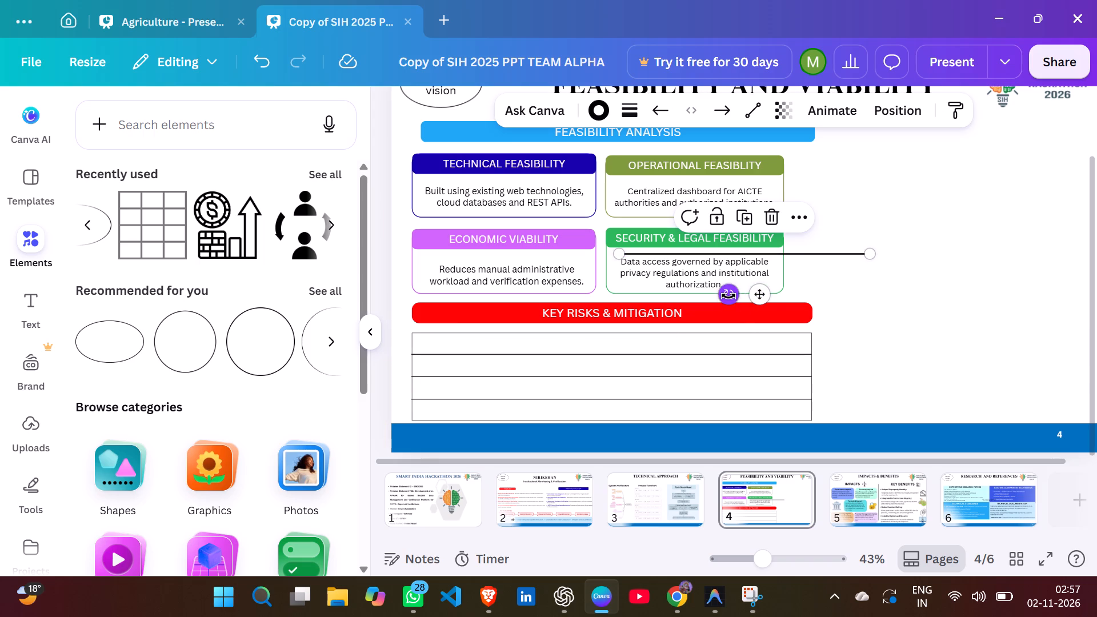
left_click_drag(728, 296, 932, 273)
Set the new vertical line's stroke weight to 1.
left_click(633, 106)
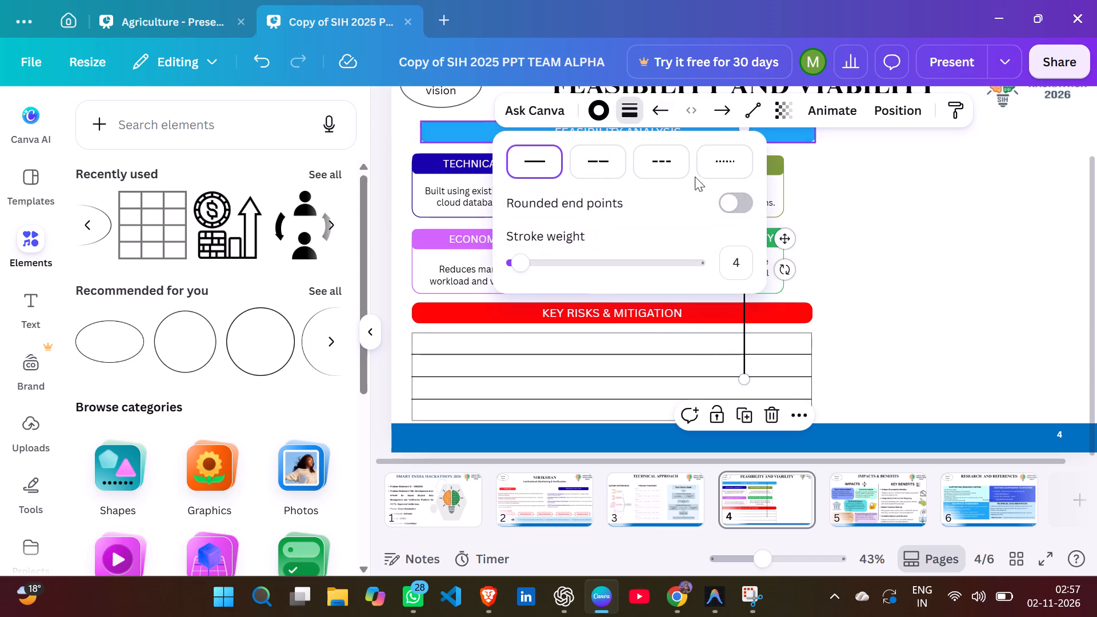
left_click(735, 258)
key("BackSpace")
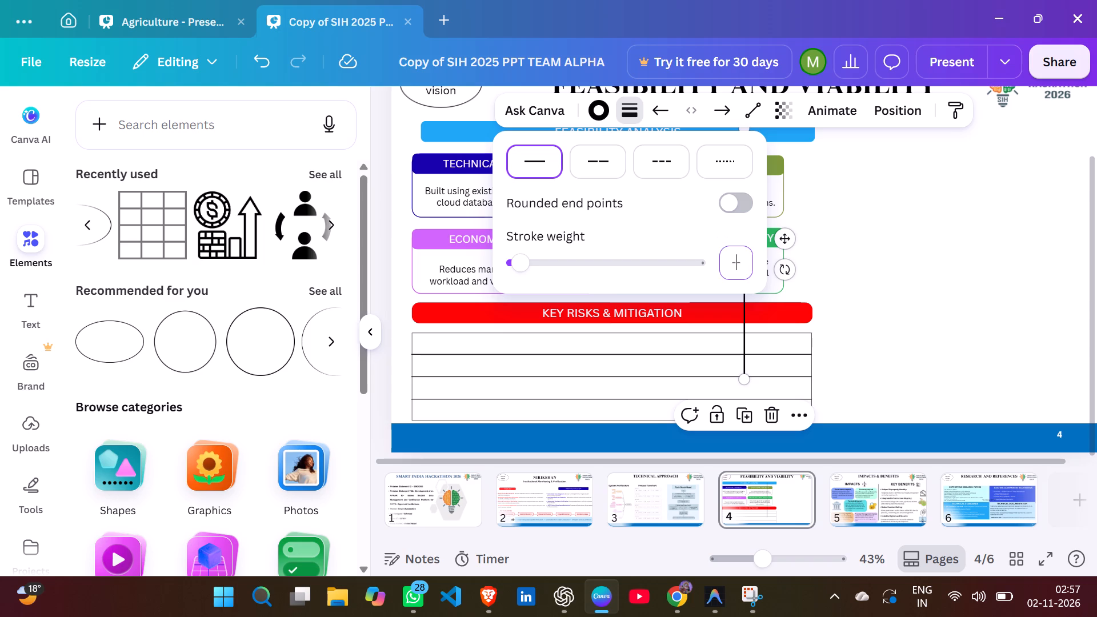
key("1")
key("Return")
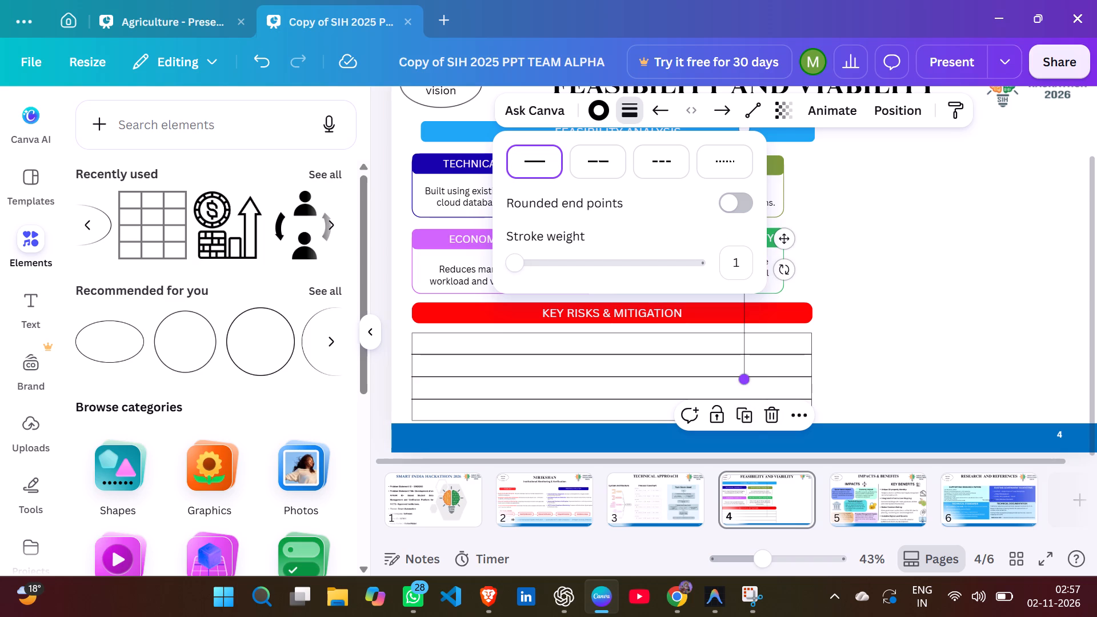
left_click(888, 310)
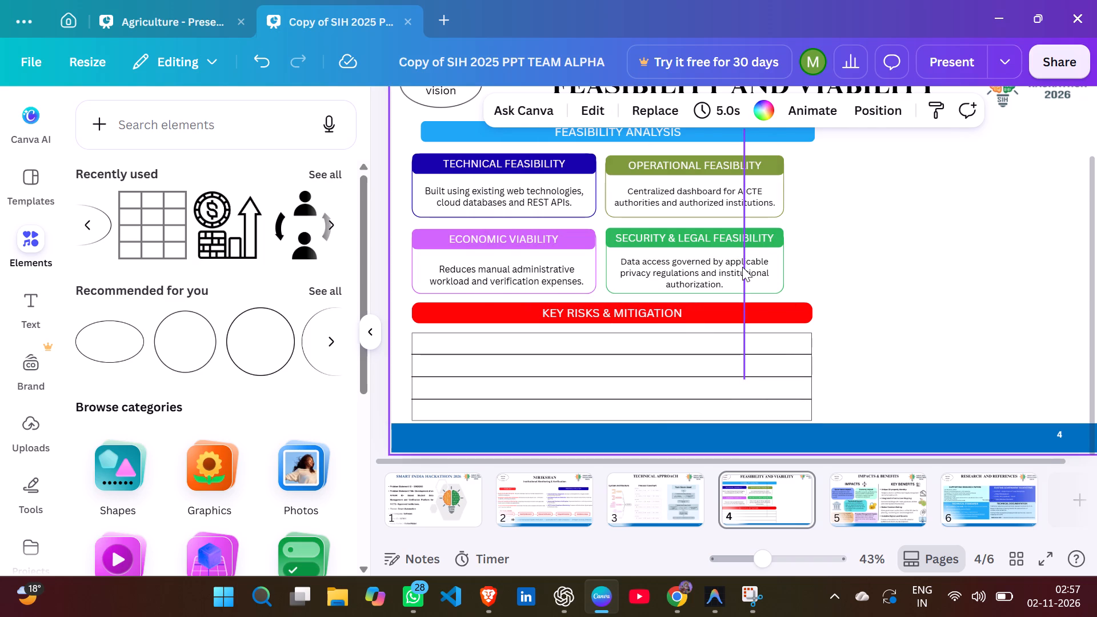
Shorten the vertical line from its lower end to the bottom of the SECURITY & LEGAL FEASIBILITY heading, keeping it upright.
left_click(742, 267)
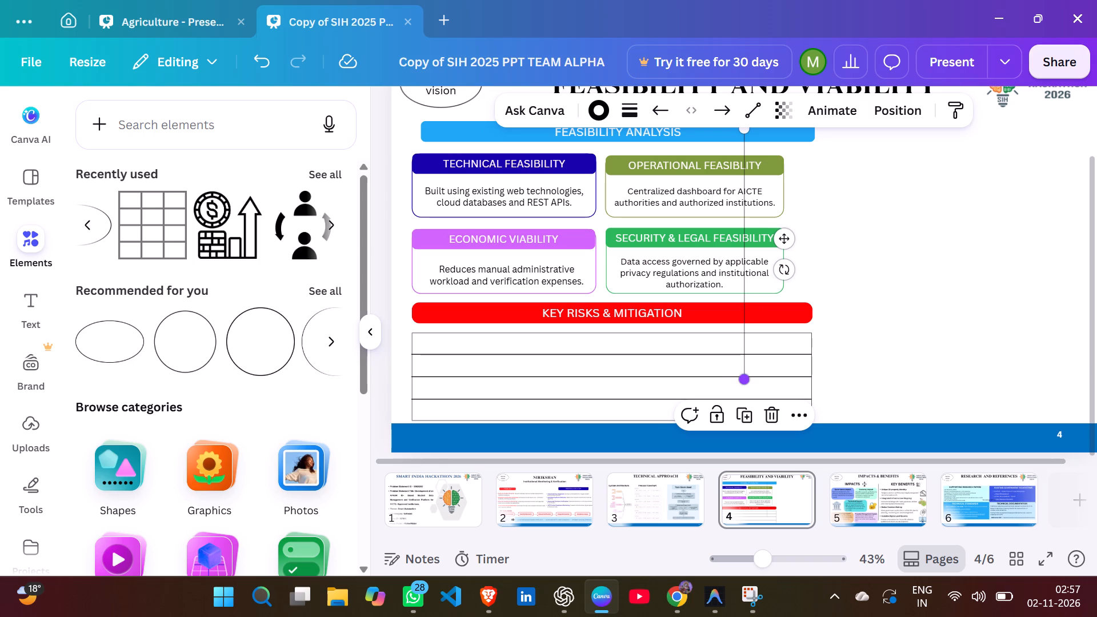
left_click_drag(744, 376, 743, 265)
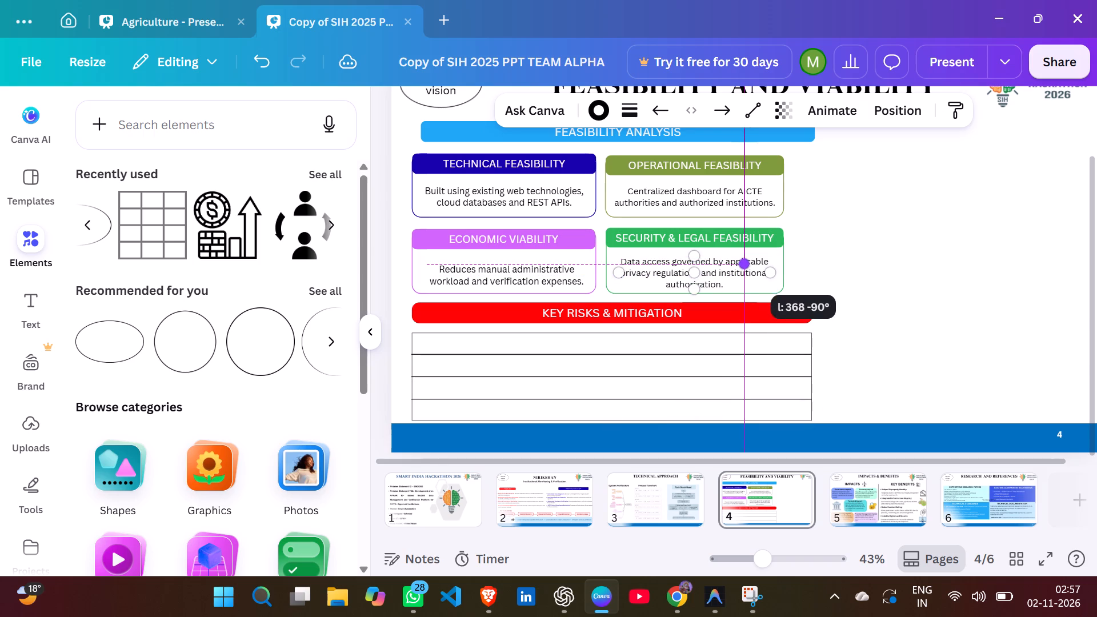
left_click_drag(743, 265, 742, 153)
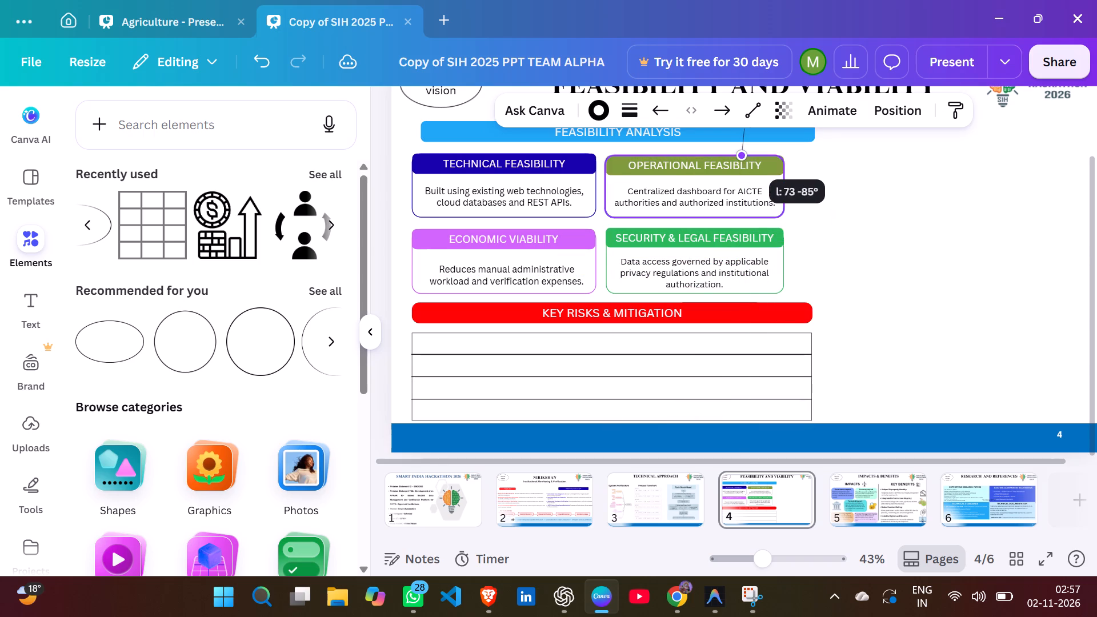
left_click_drag(742, 153, 746, 190)
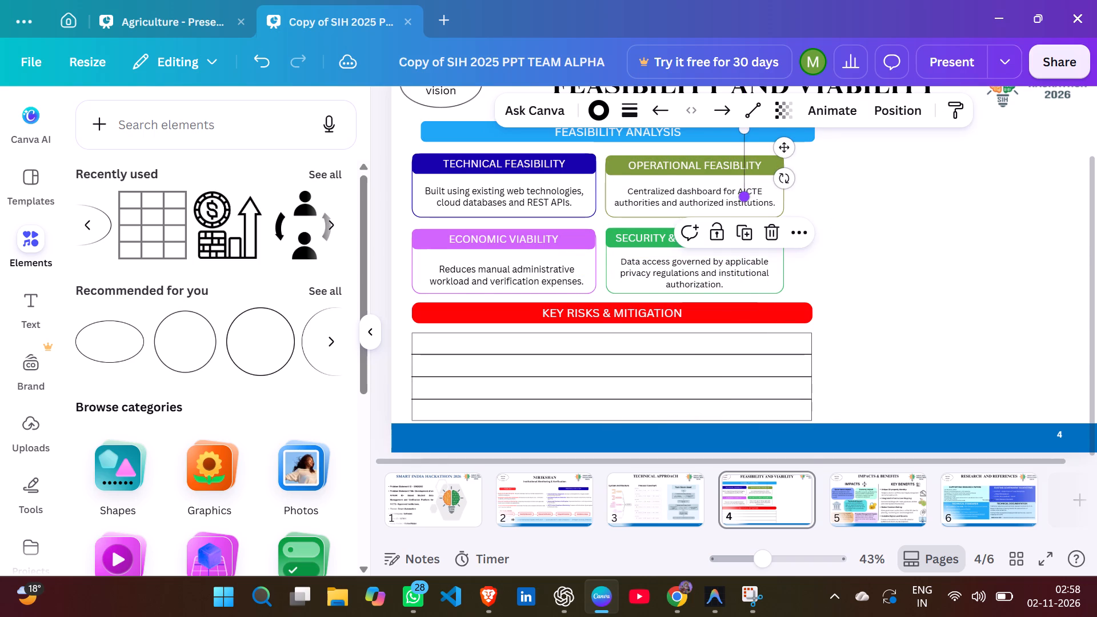
scroll(746, 190, "up", 1)
left_click_drag(743, 238, 746, 270)
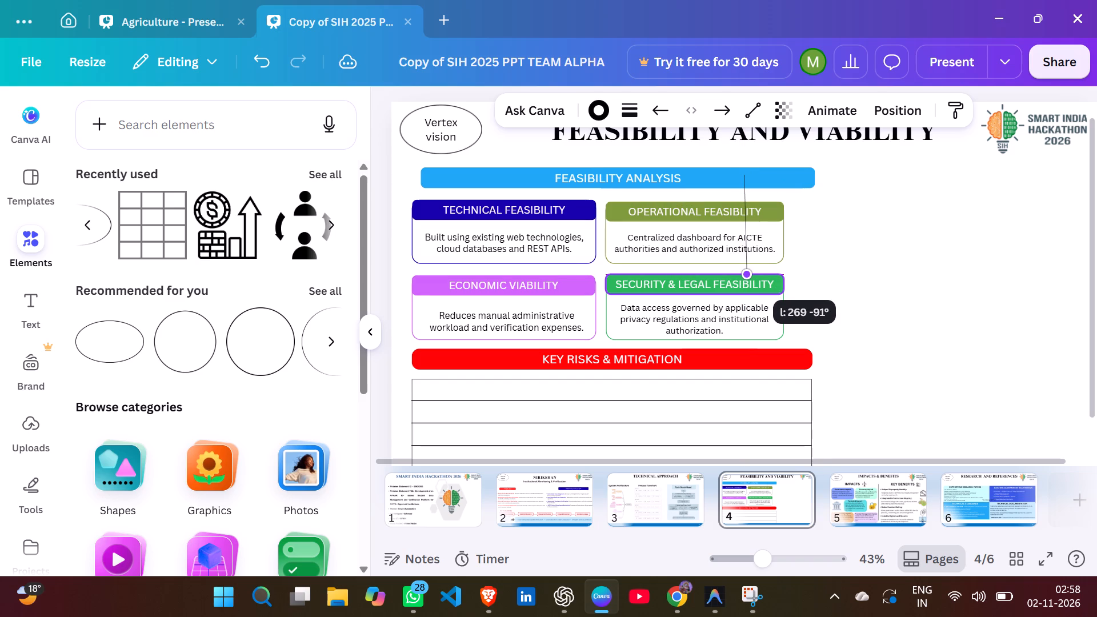
left_click_drag(746, 270, 743, 272)
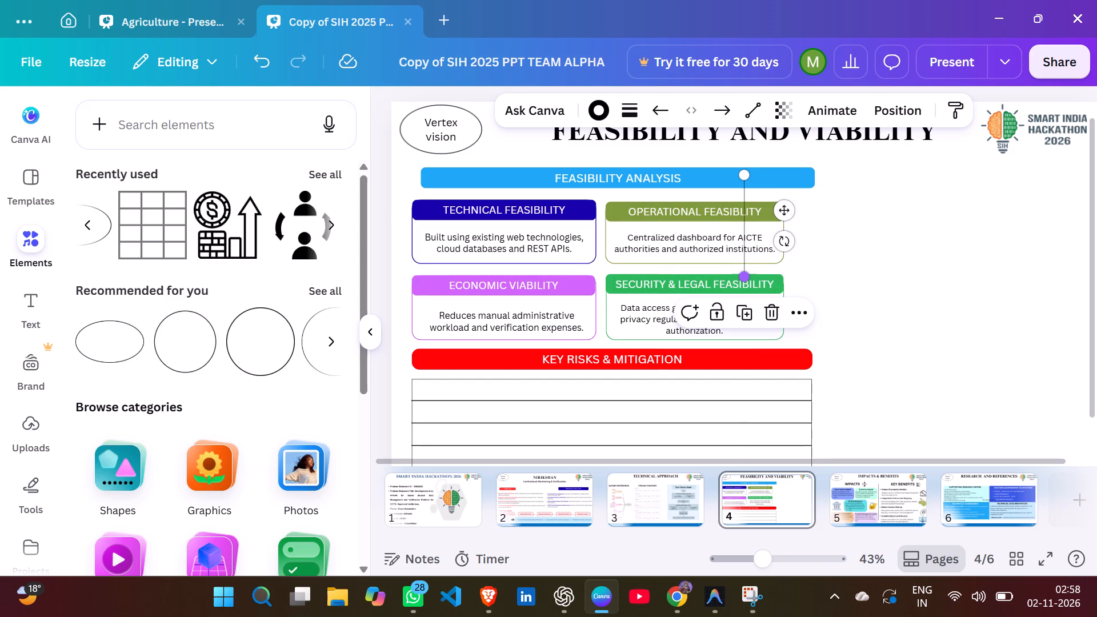
left_click_drag(748, 277, 750, 298)
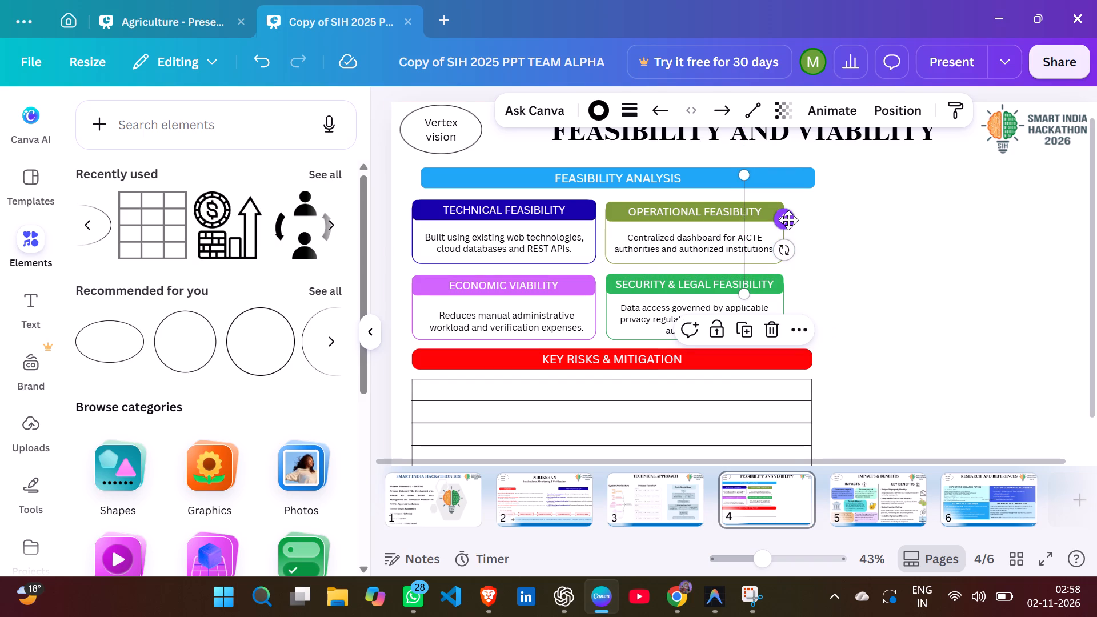
Move the vertical line into the left part of the KEY RISKS & MITIGATION table, its upper end at the top border.
left_click_drag(787, 220, 531, 414)
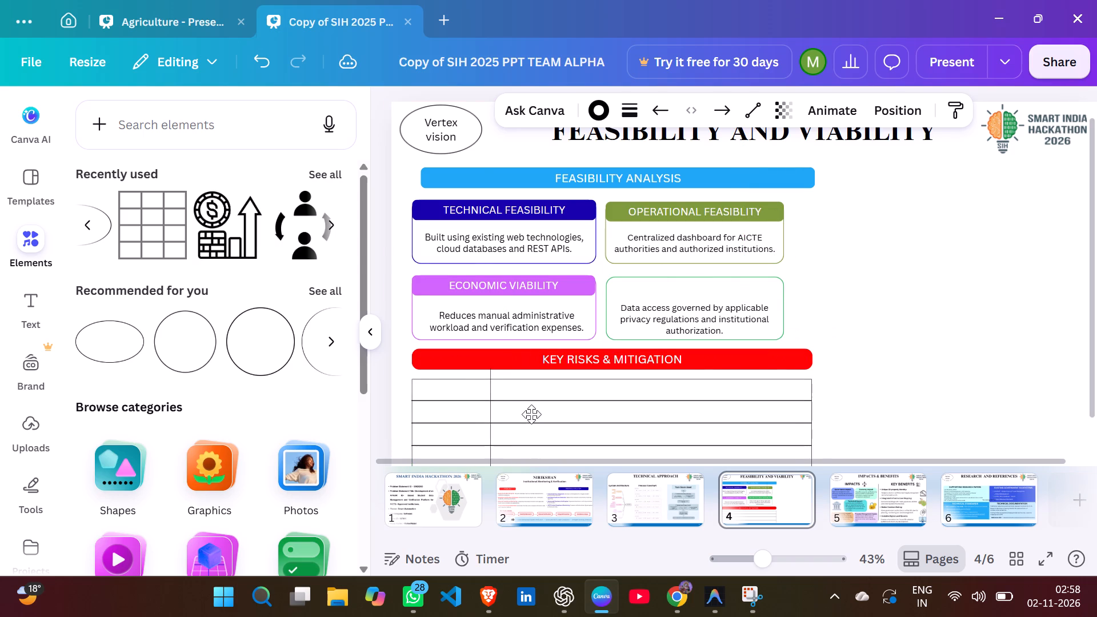
left_click_drag(531, 414, 541, 426)
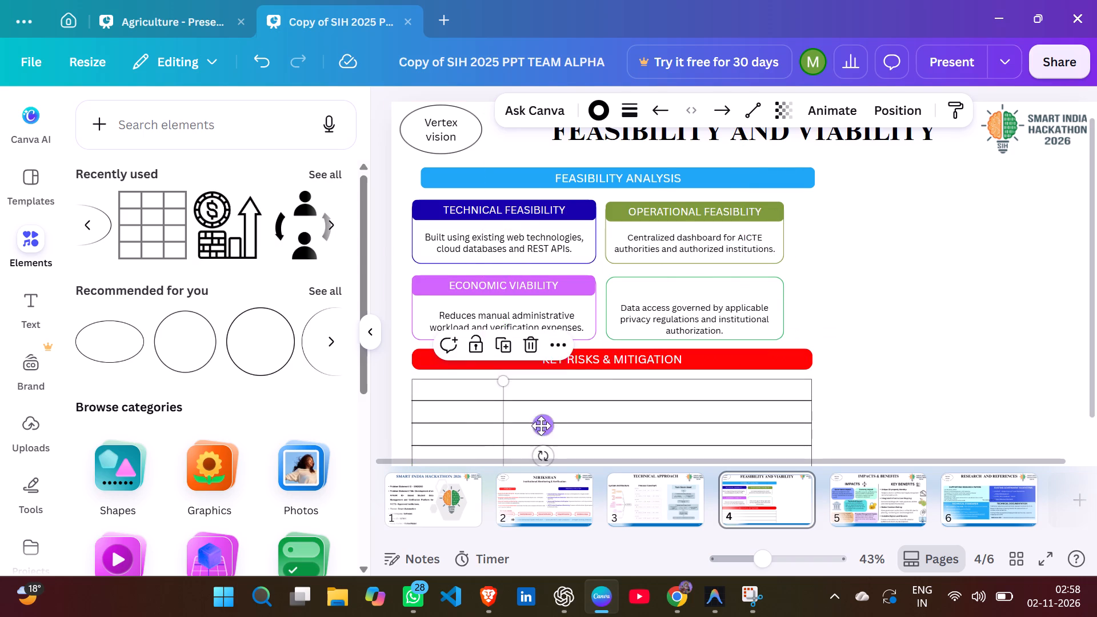
Shorten the vertical divider from its lower end to the bottom border of the KEY RISKS & MITIGATION table, keeping it upright.
scroll(541, 426, "down", 1)
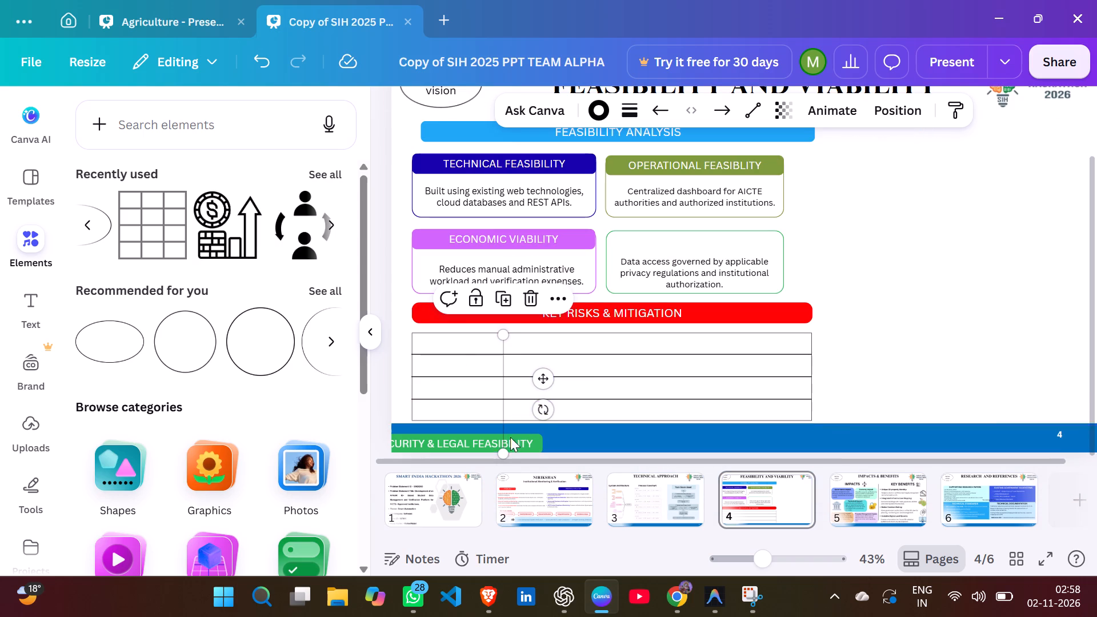
left_click_drag(498, 453, 501, 431)
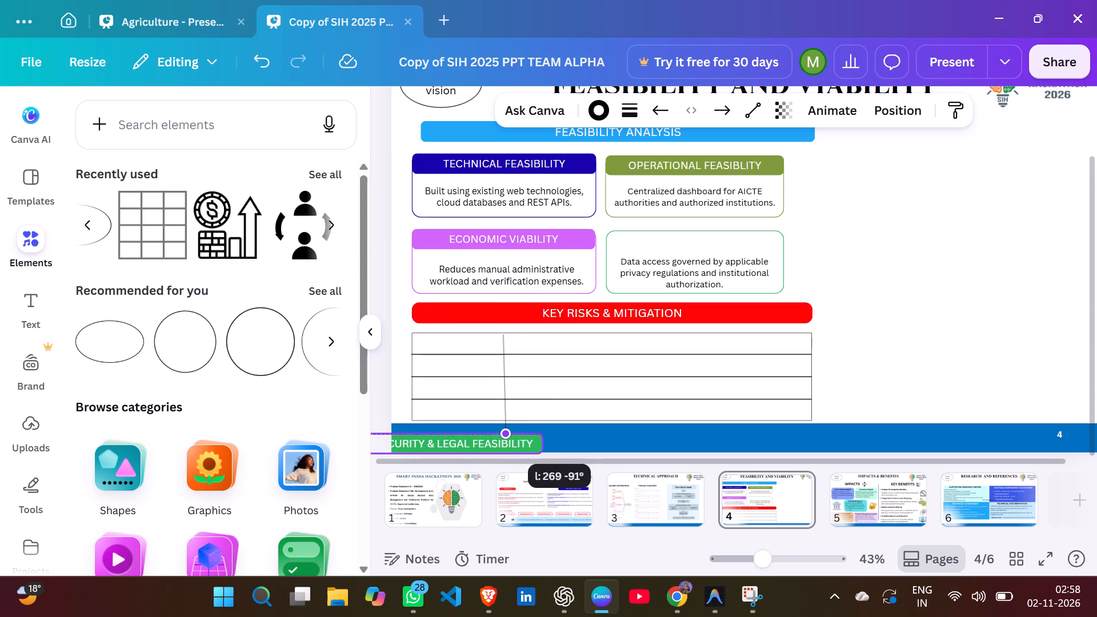
left_click_drag(501, 431, 500, 420)
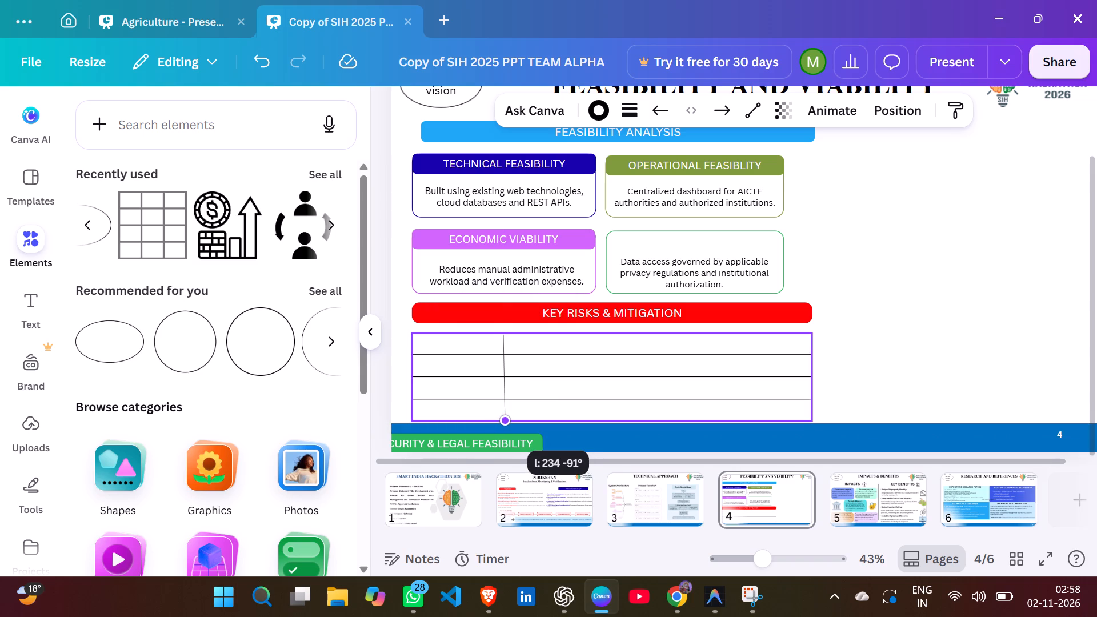
left_click_drag(500, 420, 499, 422)
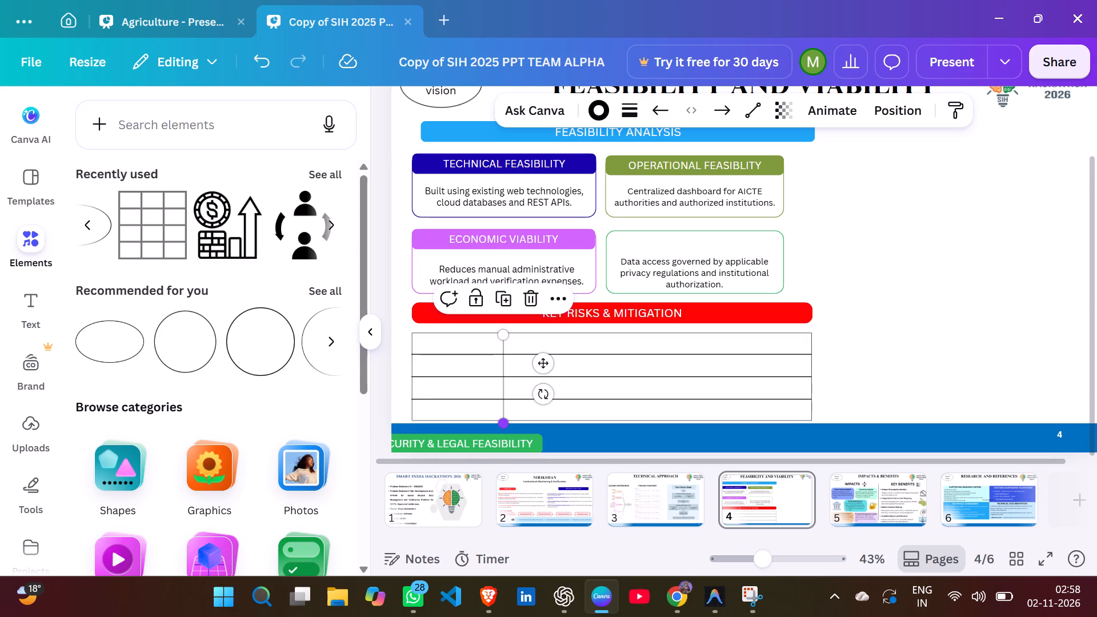
left_click(936, 321)
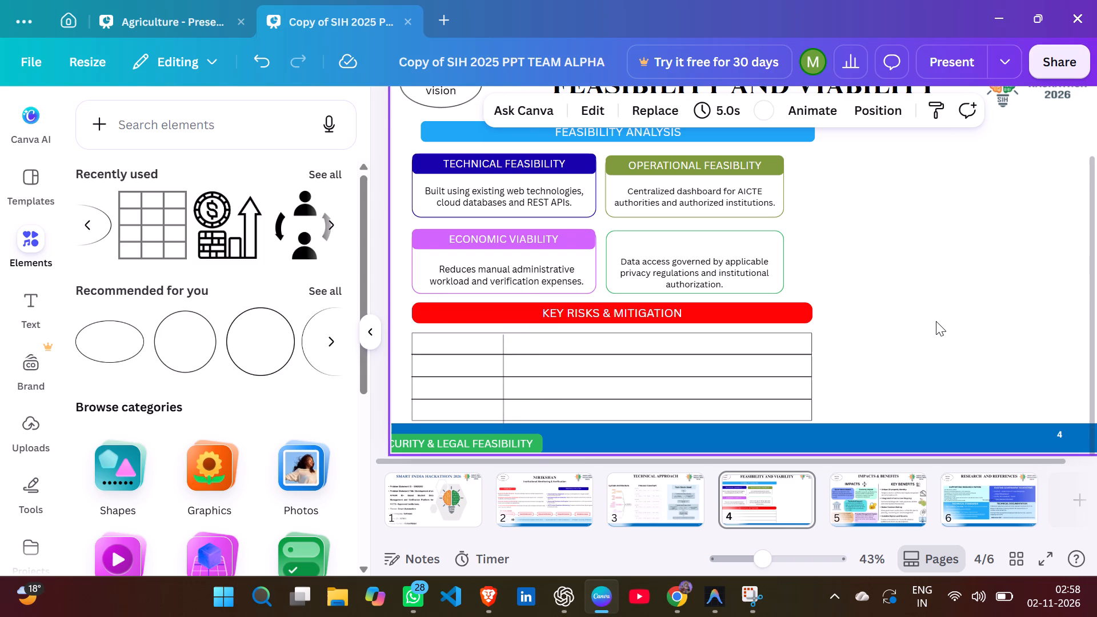
left_click(503, 344)
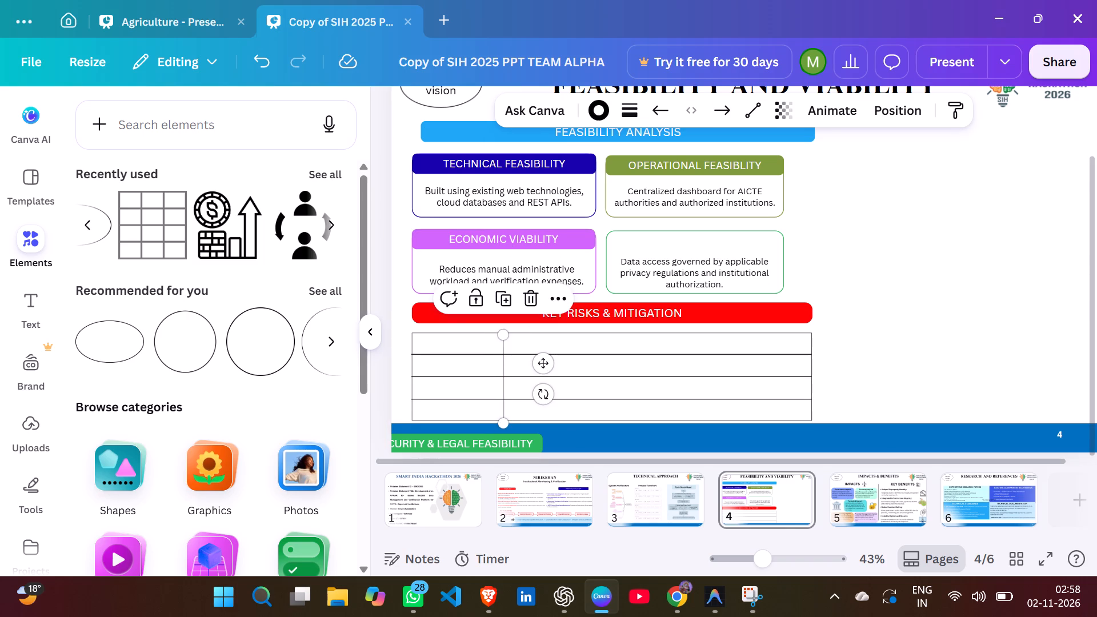
left_click(848, 273)
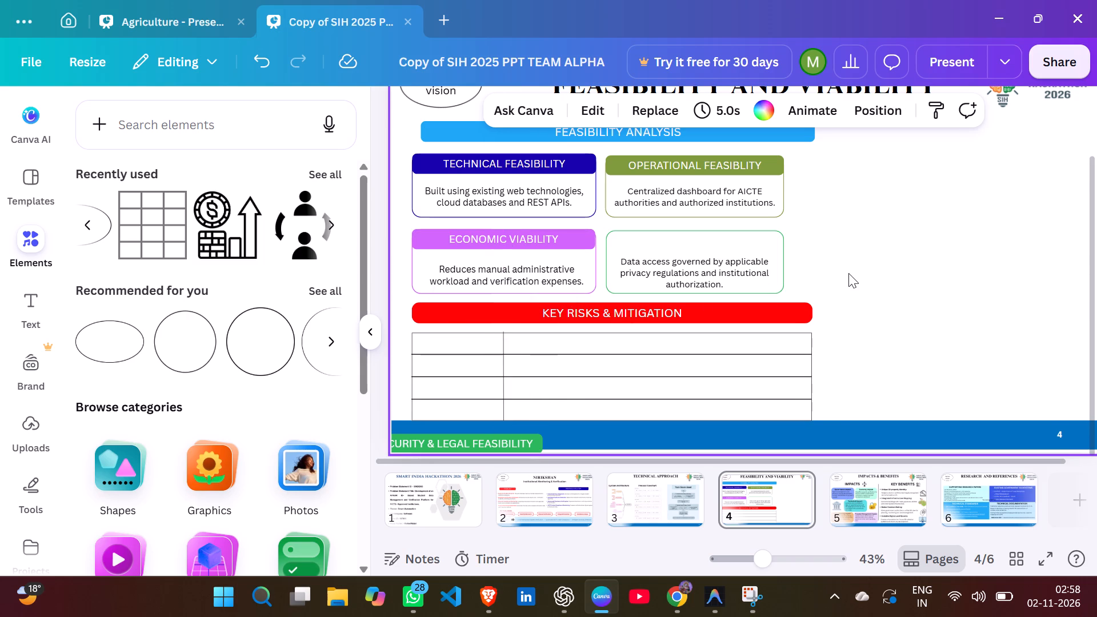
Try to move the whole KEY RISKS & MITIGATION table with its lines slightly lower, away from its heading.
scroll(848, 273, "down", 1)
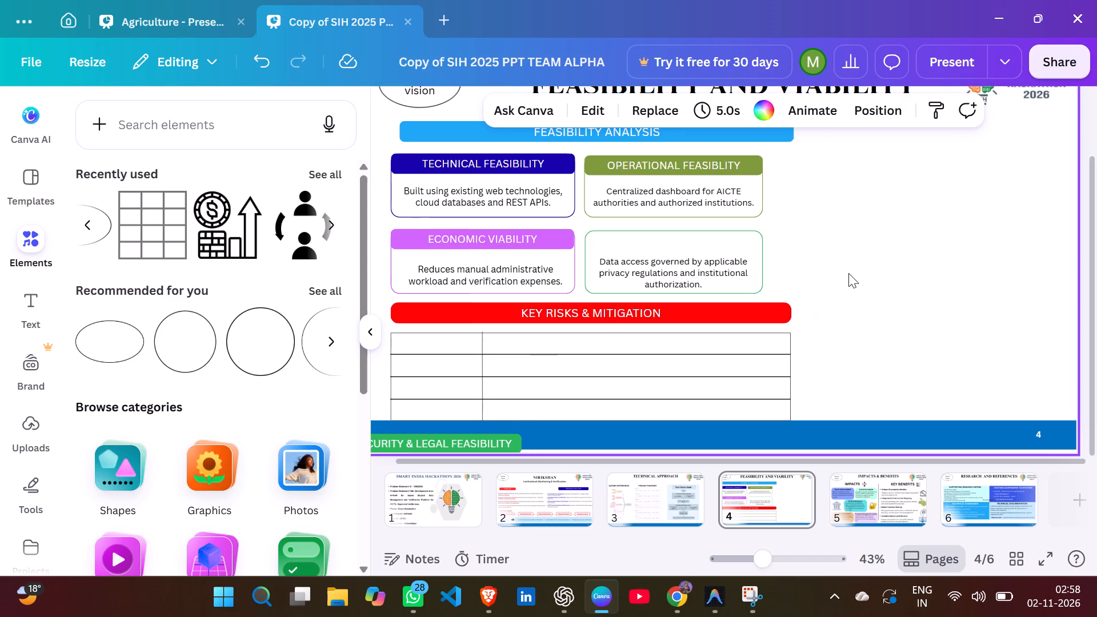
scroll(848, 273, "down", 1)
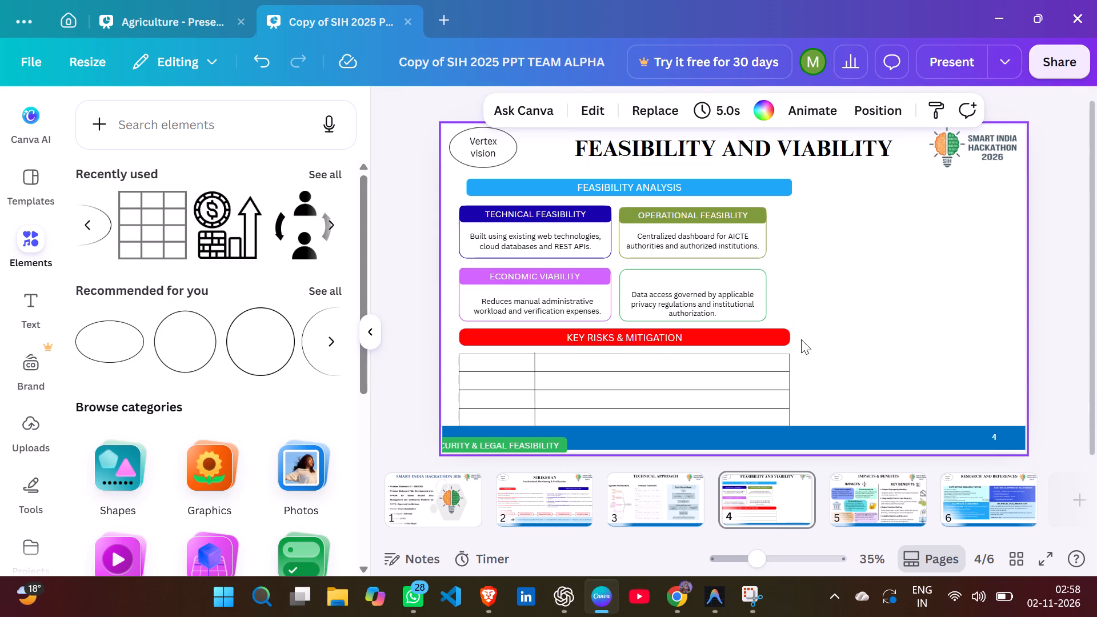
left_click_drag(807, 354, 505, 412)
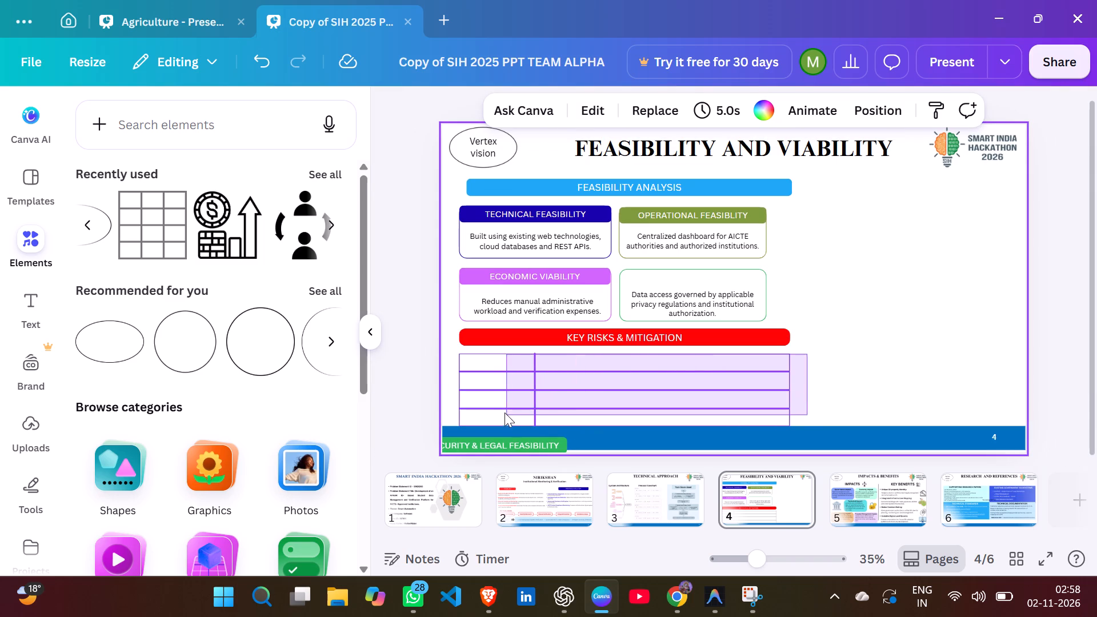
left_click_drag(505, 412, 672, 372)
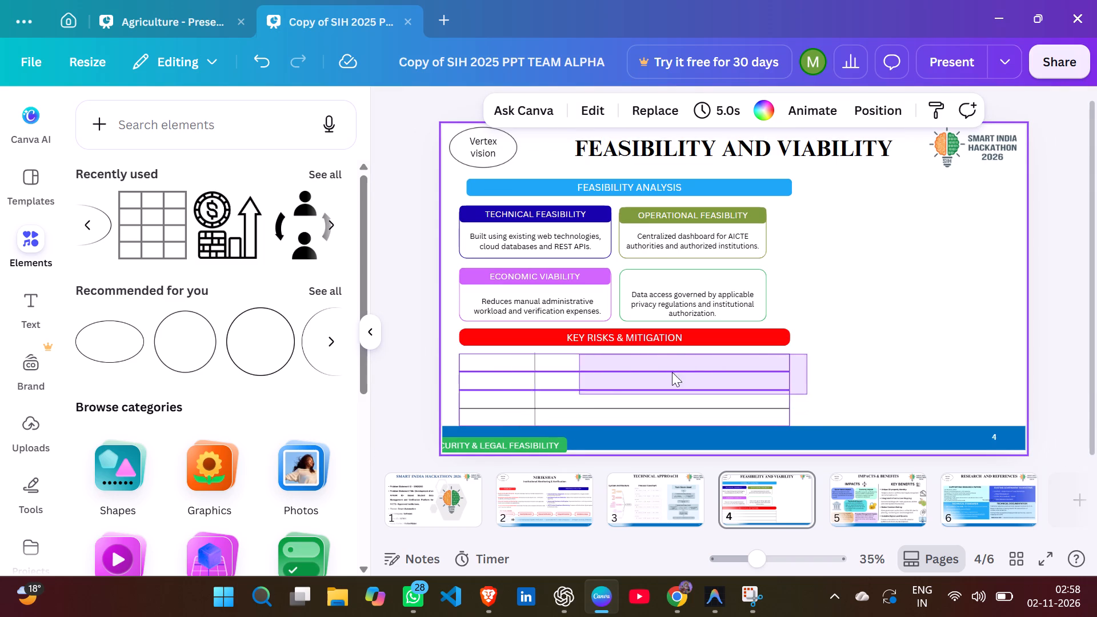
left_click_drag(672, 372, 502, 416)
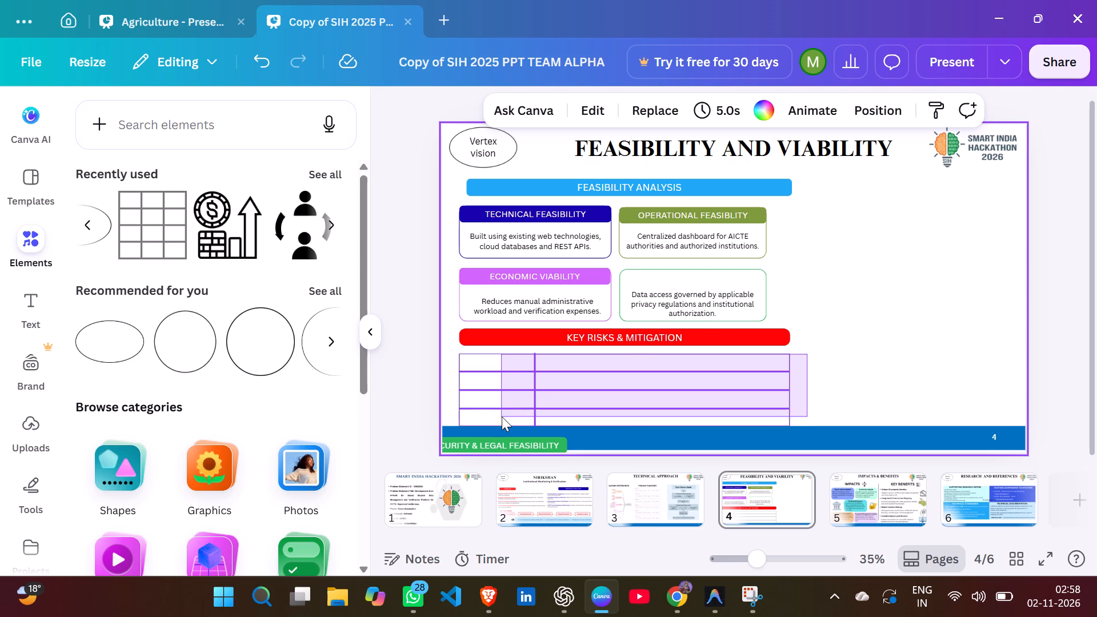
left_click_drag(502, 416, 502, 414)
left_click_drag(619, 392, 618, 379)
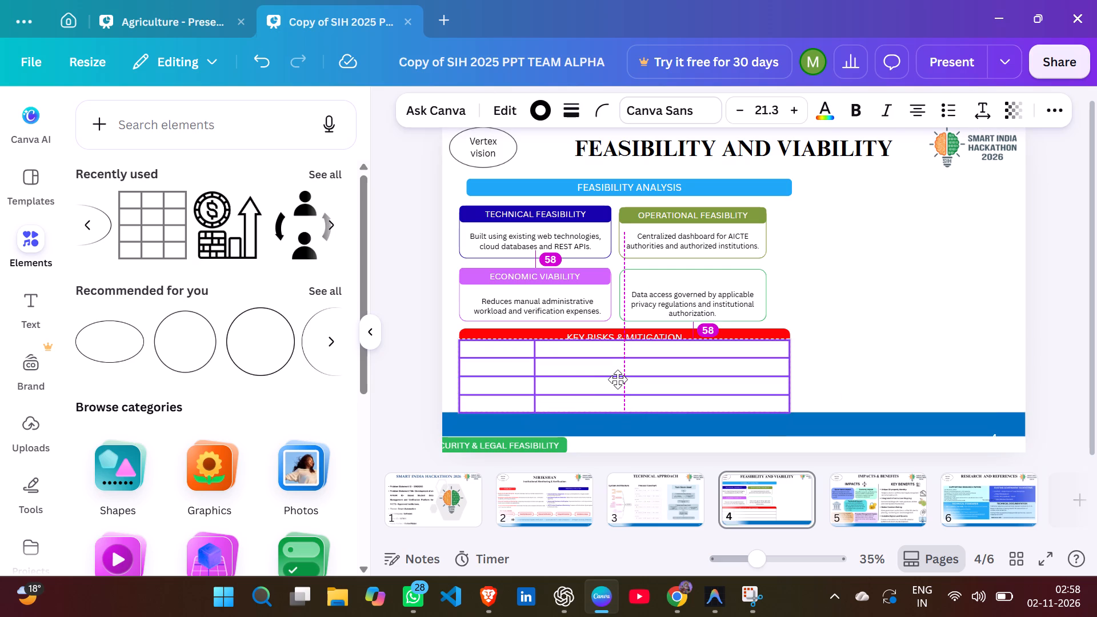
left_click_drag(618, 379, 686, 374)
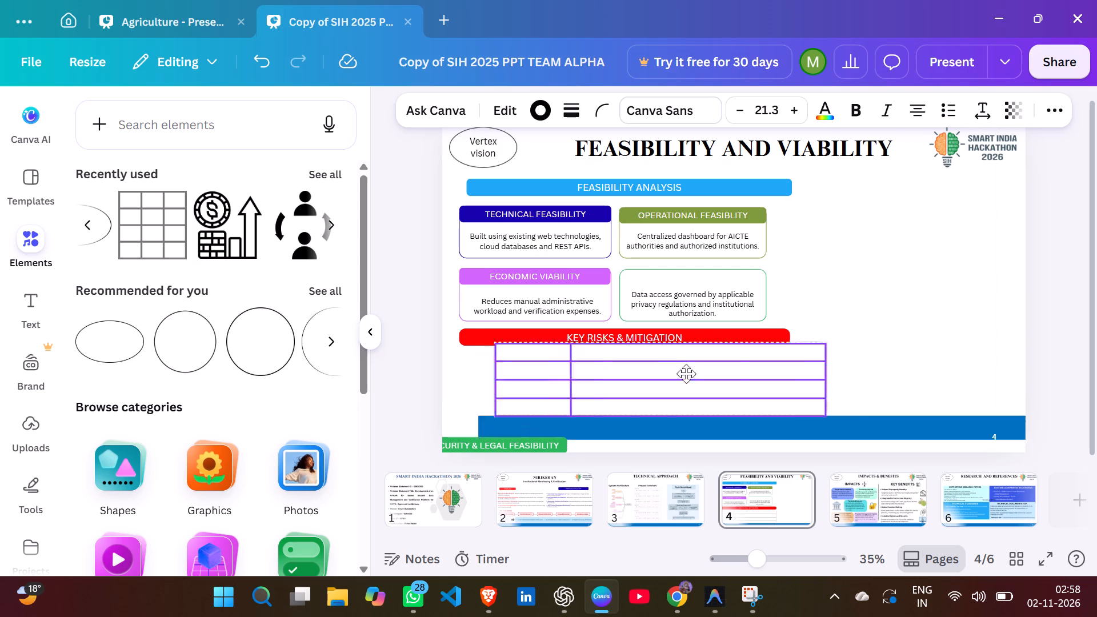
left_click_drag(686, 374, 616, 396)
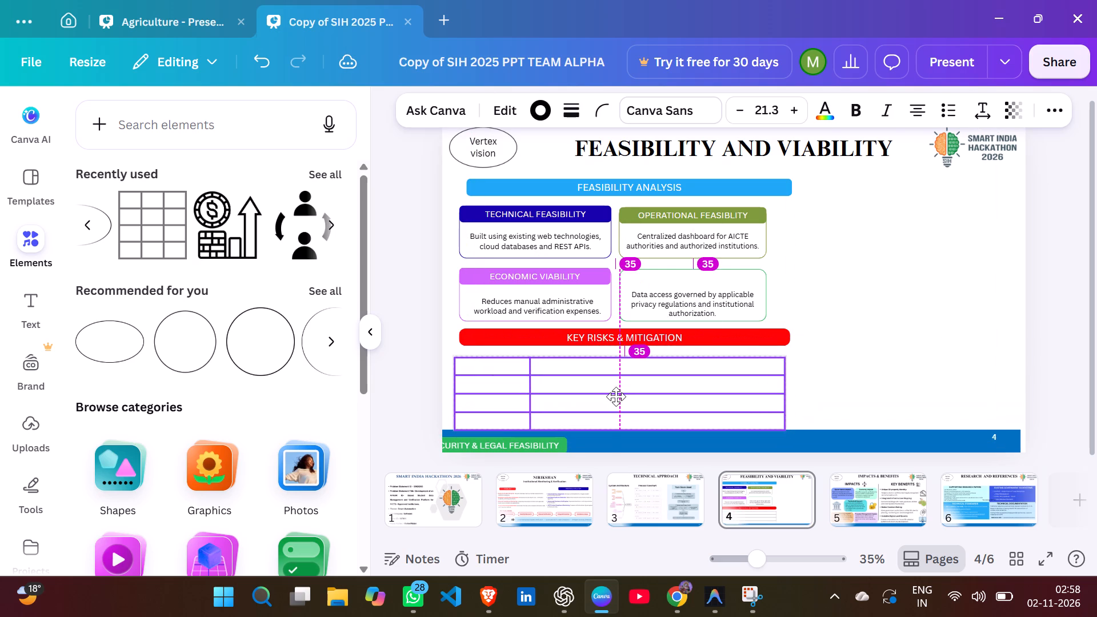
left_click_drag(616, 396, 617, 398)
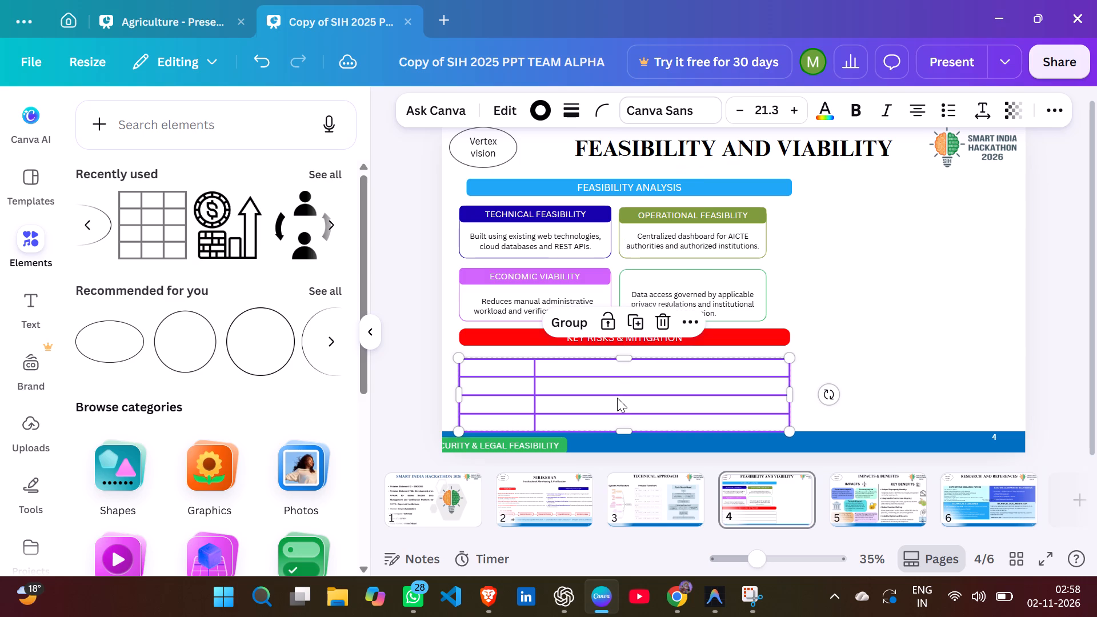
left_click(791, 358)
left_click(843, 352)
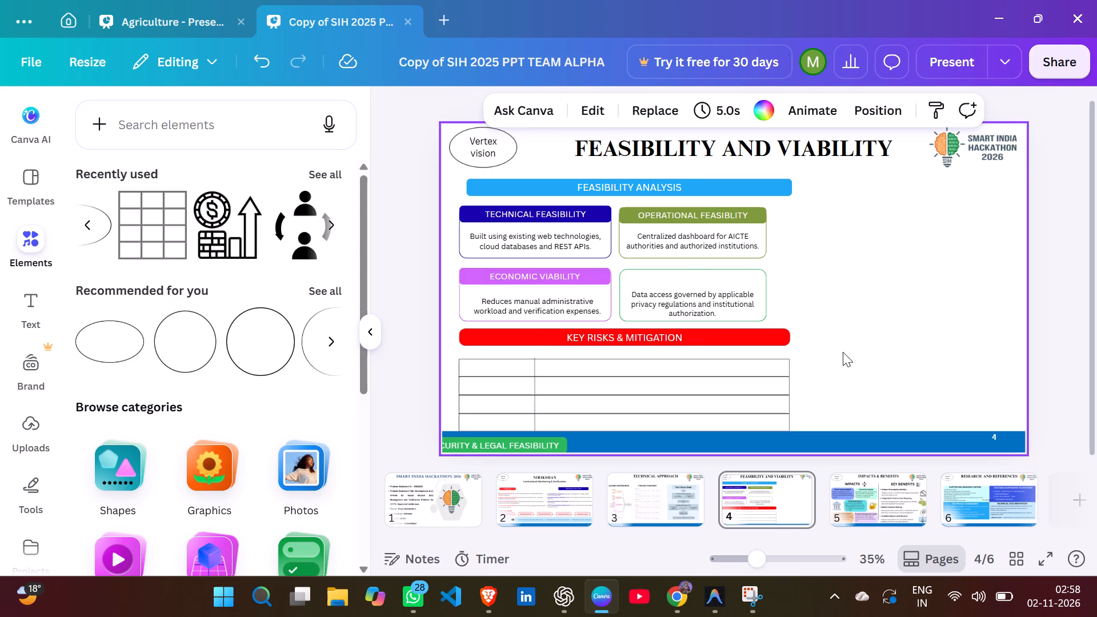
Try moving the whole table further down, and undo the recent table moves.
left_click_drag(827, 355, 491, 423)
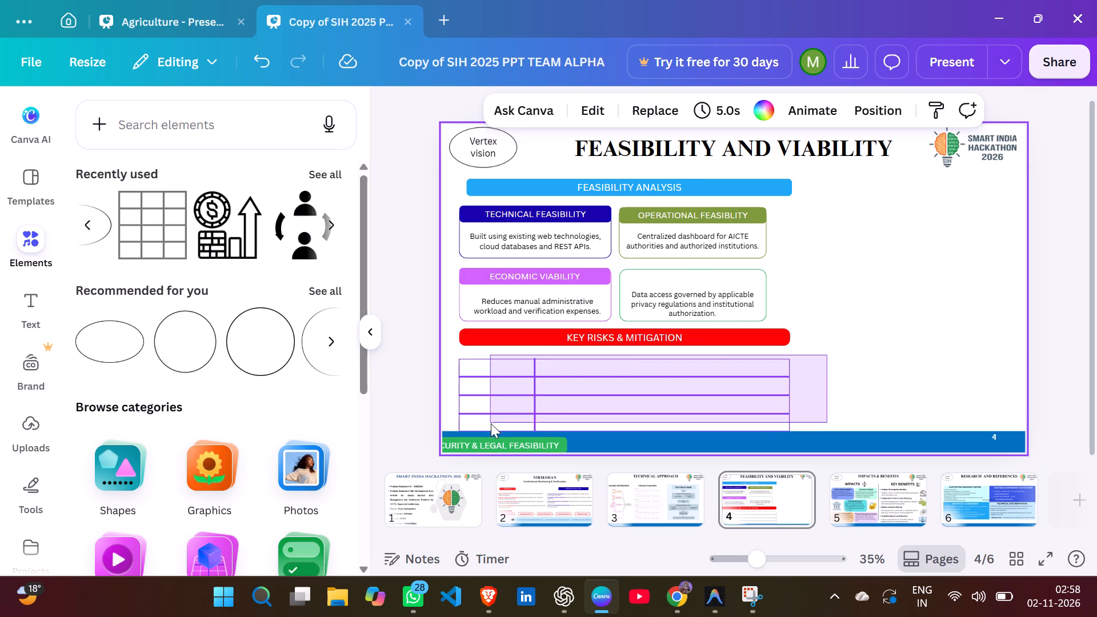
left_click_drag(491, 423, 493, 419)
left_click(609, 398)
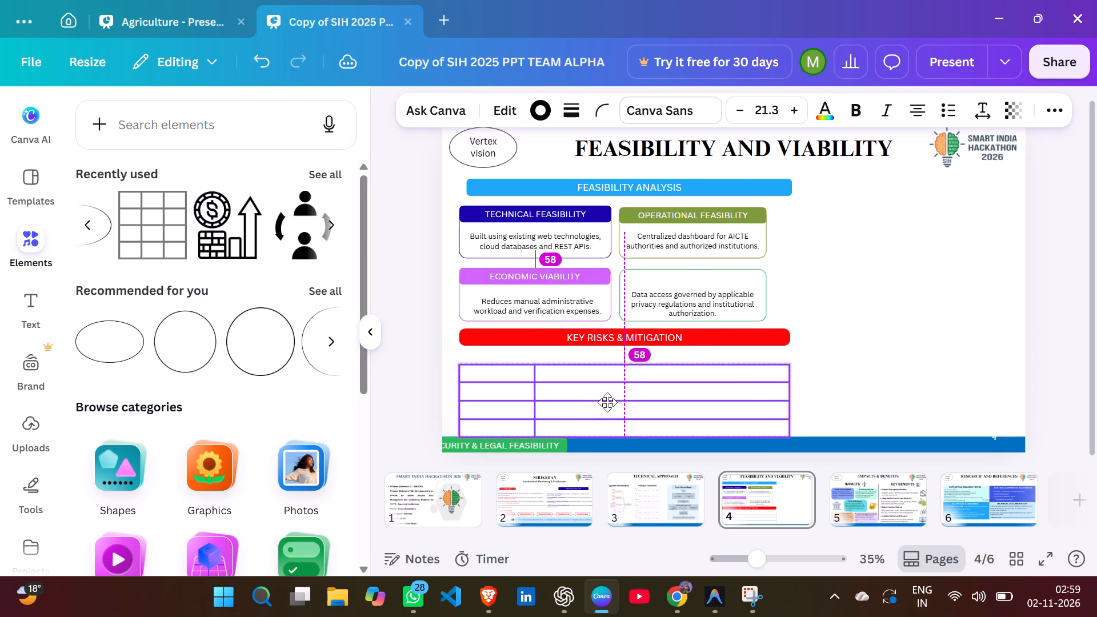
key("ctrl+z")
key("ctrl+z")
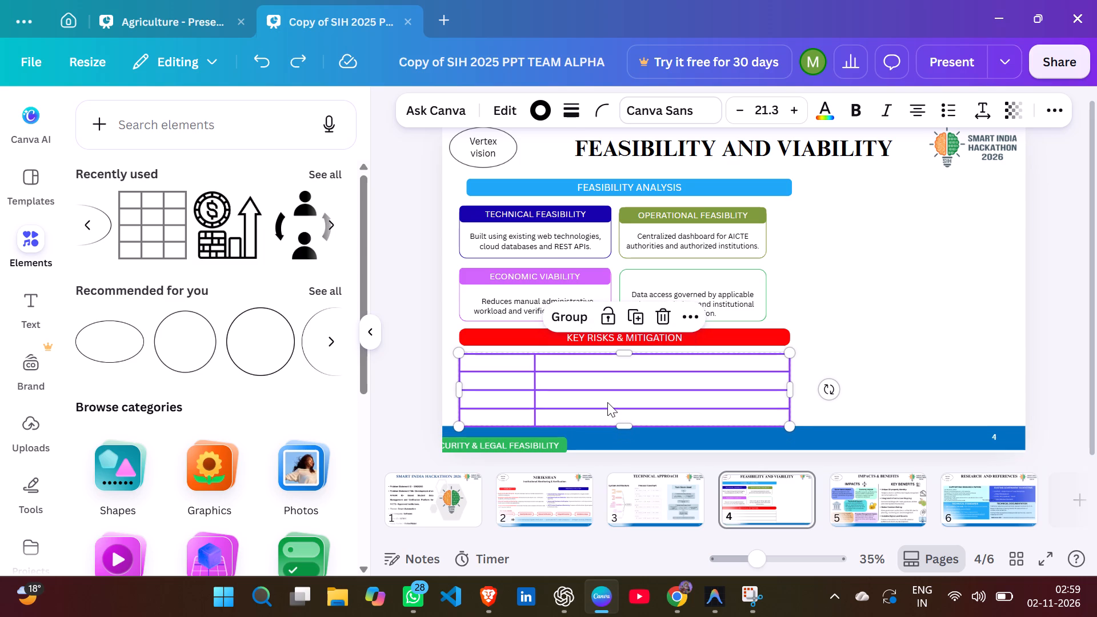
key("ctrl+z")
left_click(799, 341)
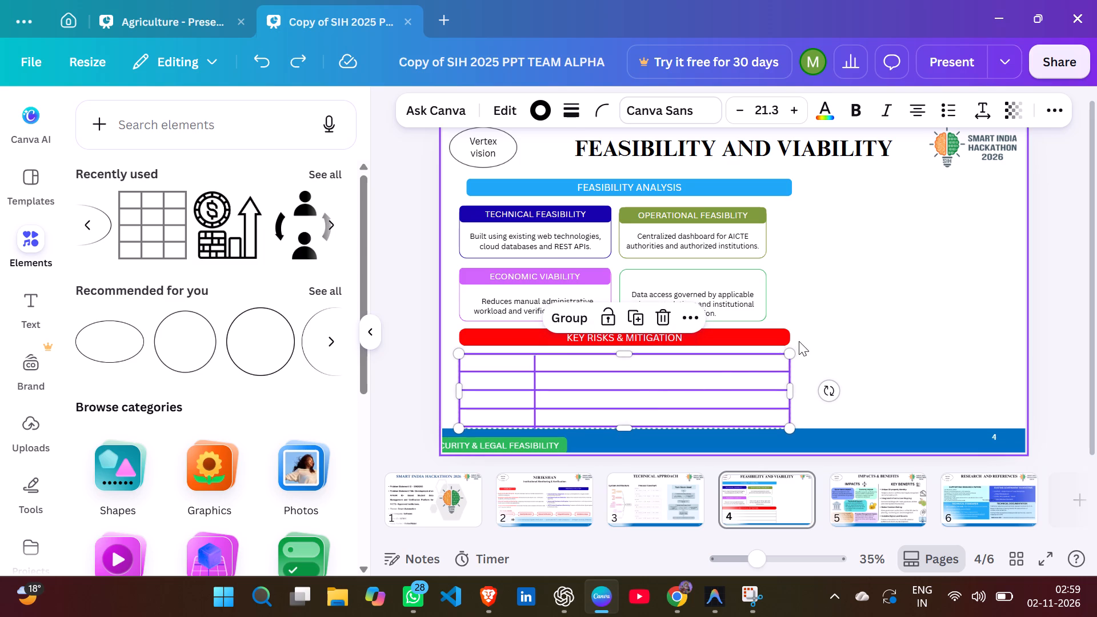
Shift the table frame and its upper two row lines slightly down to line up with the vertical divider.
left_click(736, 377)
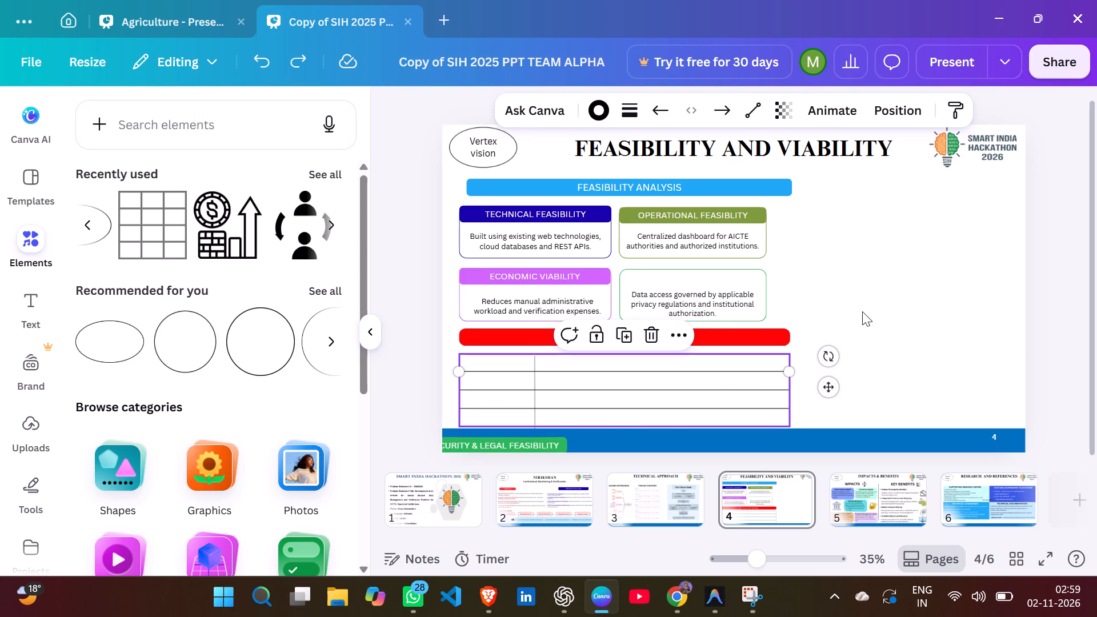
left_click(862, 311)
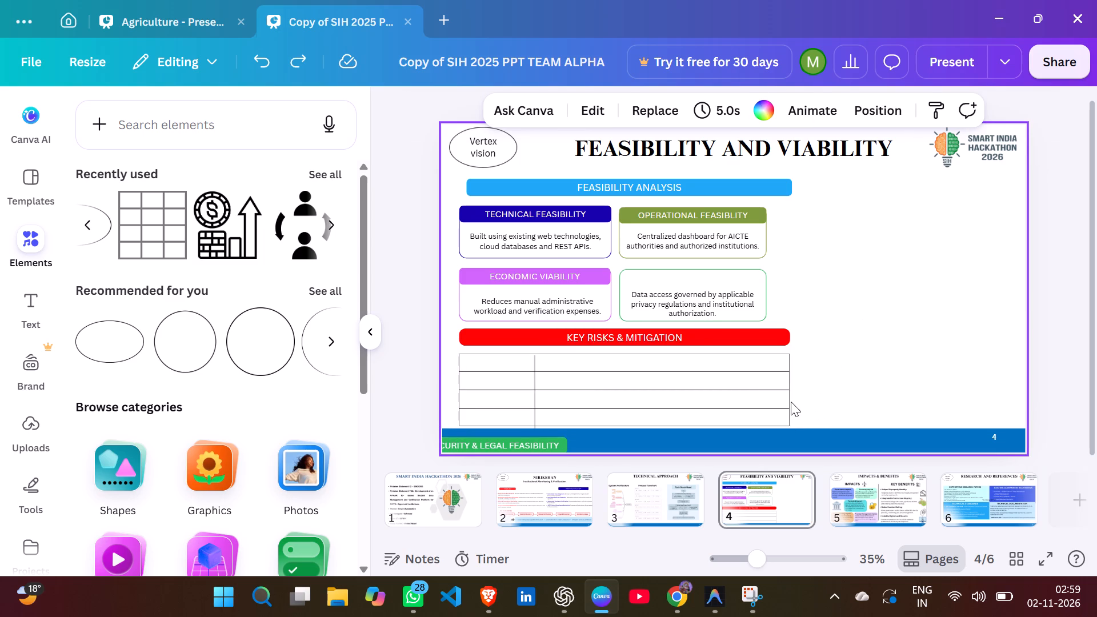
left_click_drag(802, 408, 602, 388)
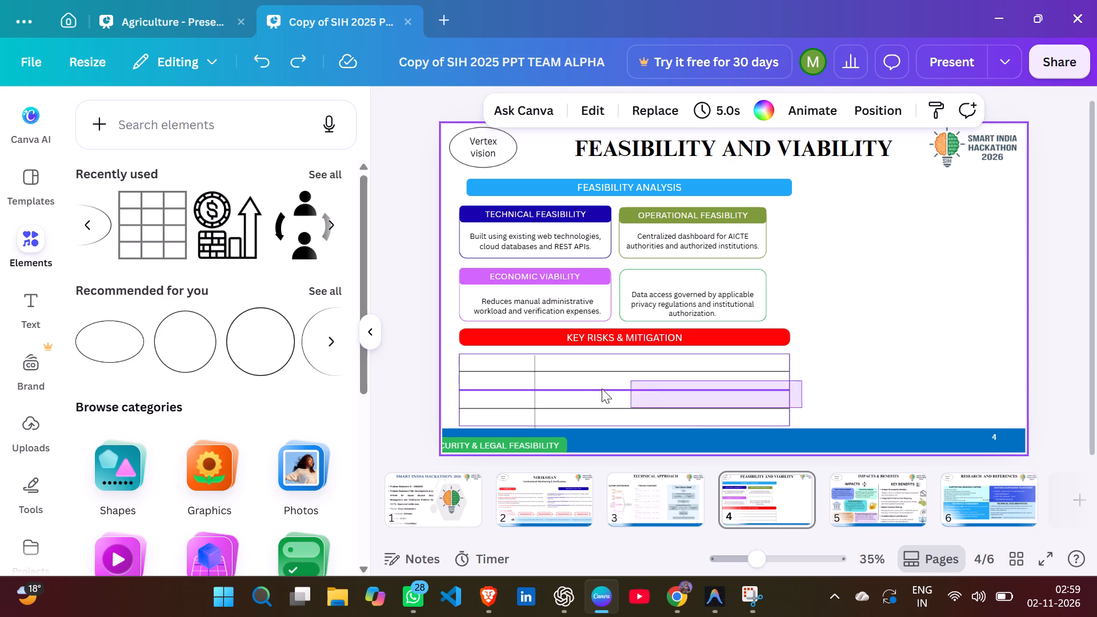
left_click_drag(602, 388, 557, 352)
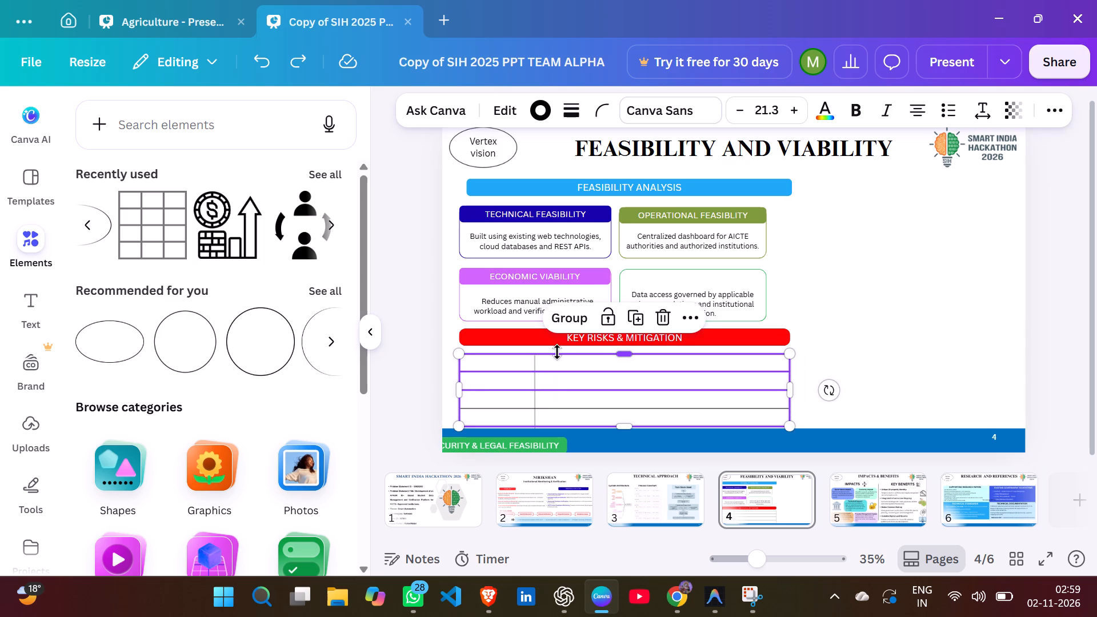
left_click(594, 372)
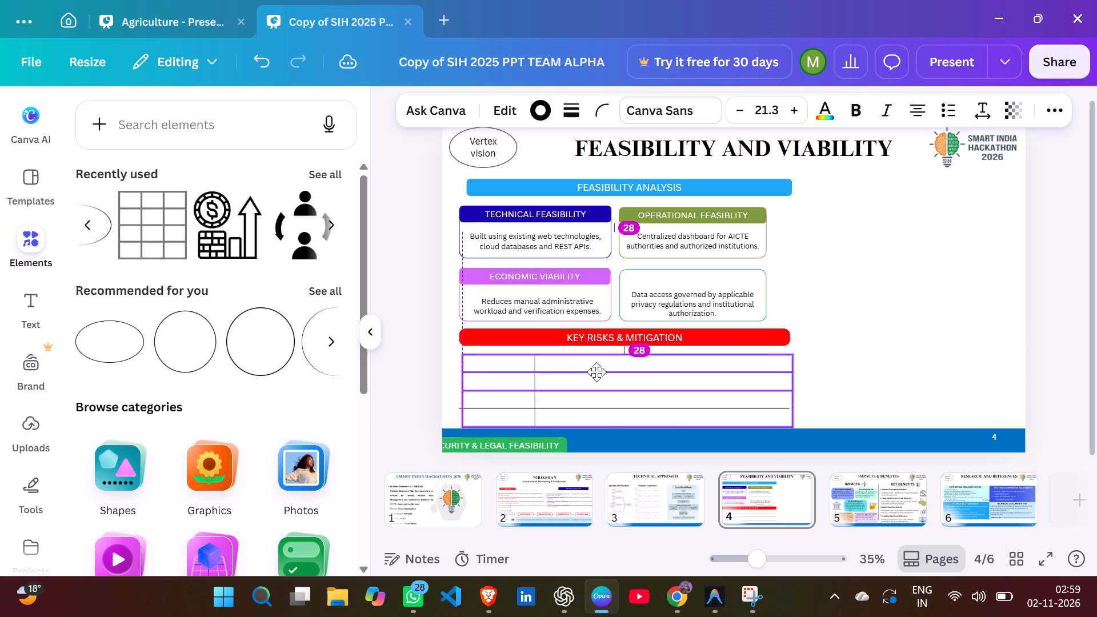
left_click(866, 348)
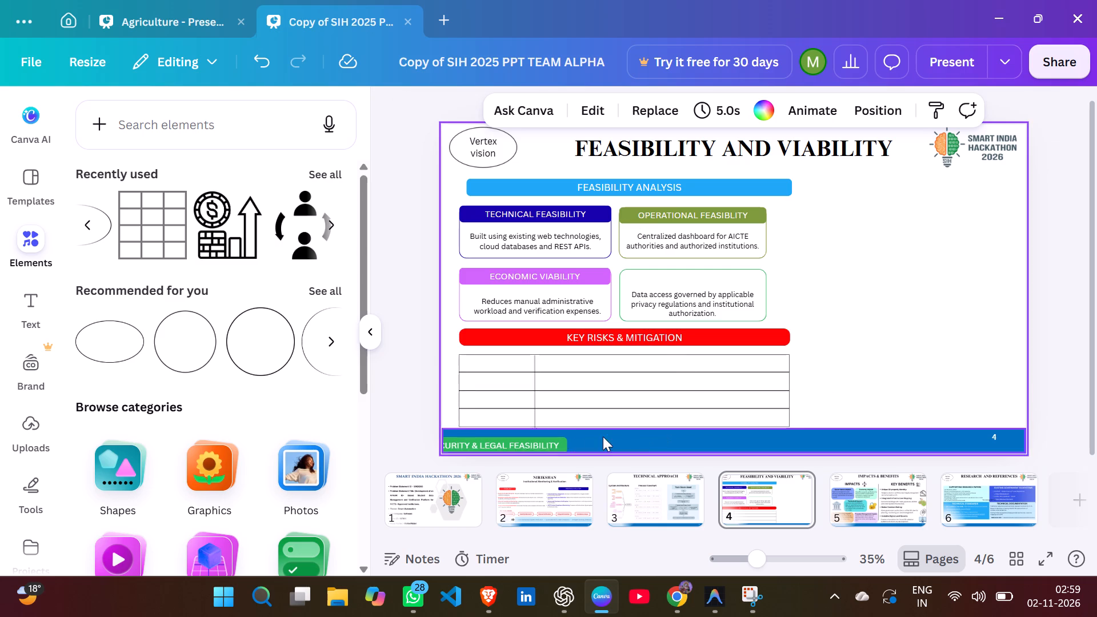
Move the SECURITY & LEGAL FEASIBILITY heading from the footer onto the untitled green-bordered box beside ECONOMIC VIABILITY.
left_click_drag(545, 443, 703, 265)
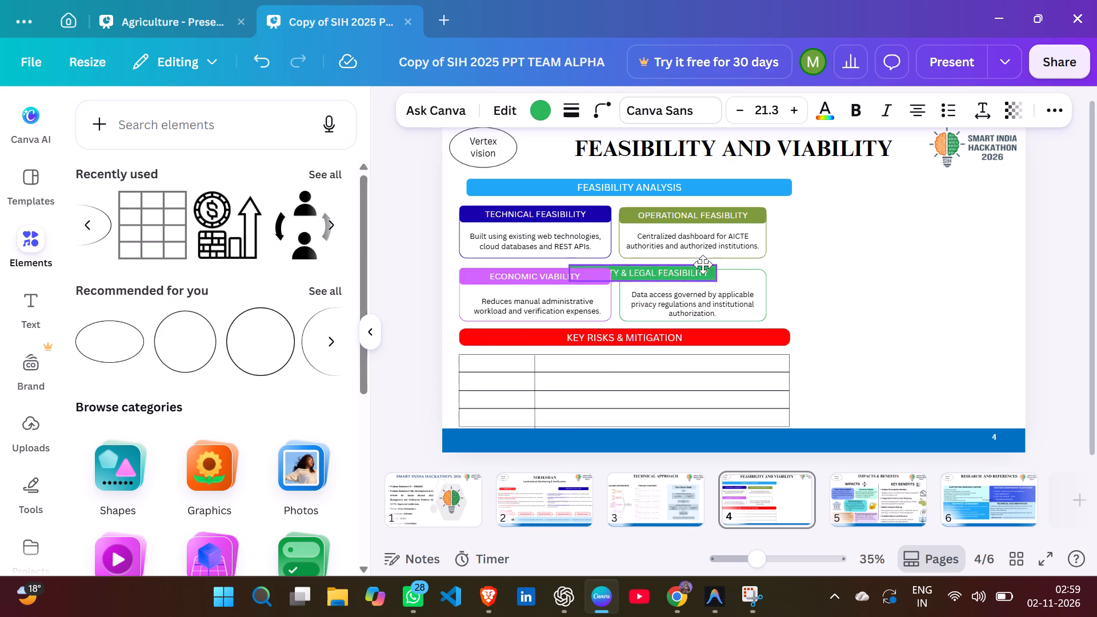
left_click_drag(703, 265, 744, 281)
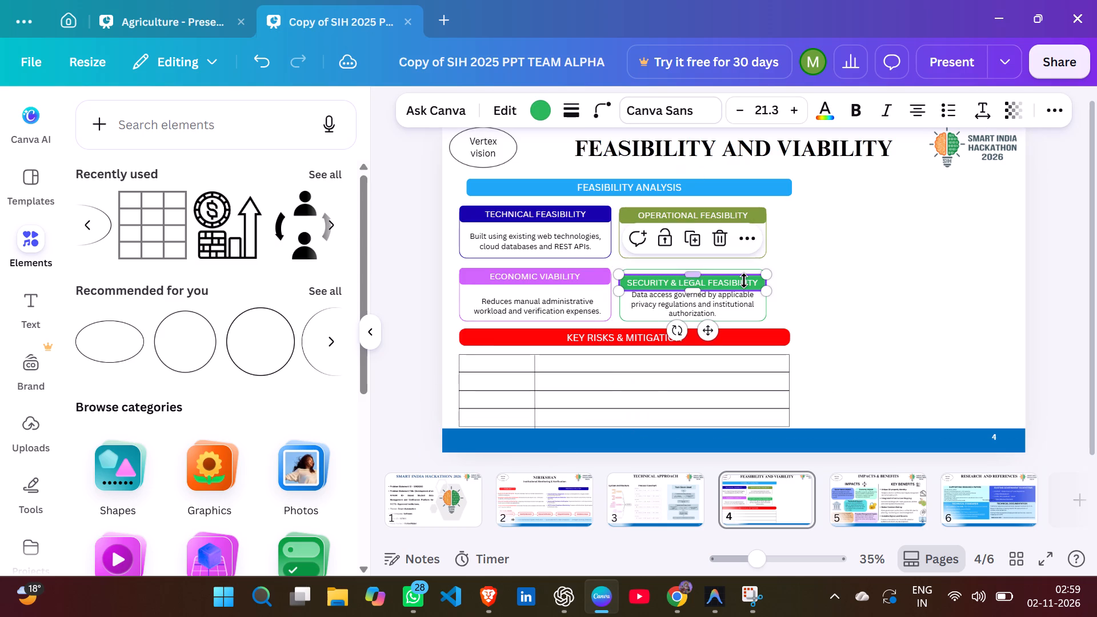
left_click(837, 259)
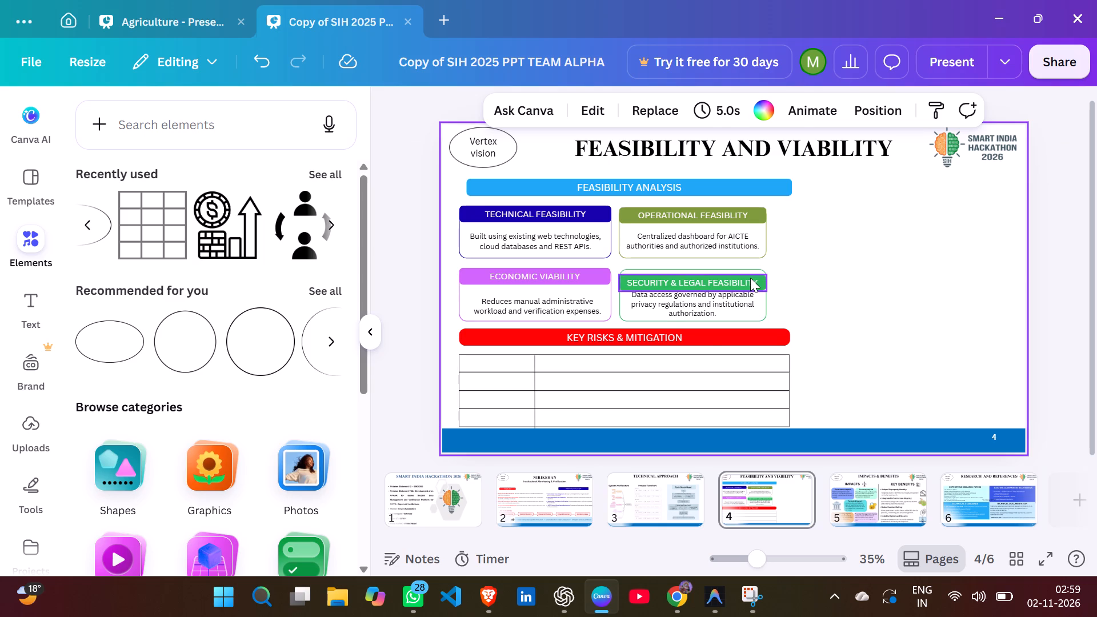
Nudge the SECURITY & LEGAL FEASIBILITY heading up and slightly right so it lines up with the top of its green-bordered box.
left_click(750, 278)
key("Up")
key("Up")
key("Up")
key("Up")
key("Up")
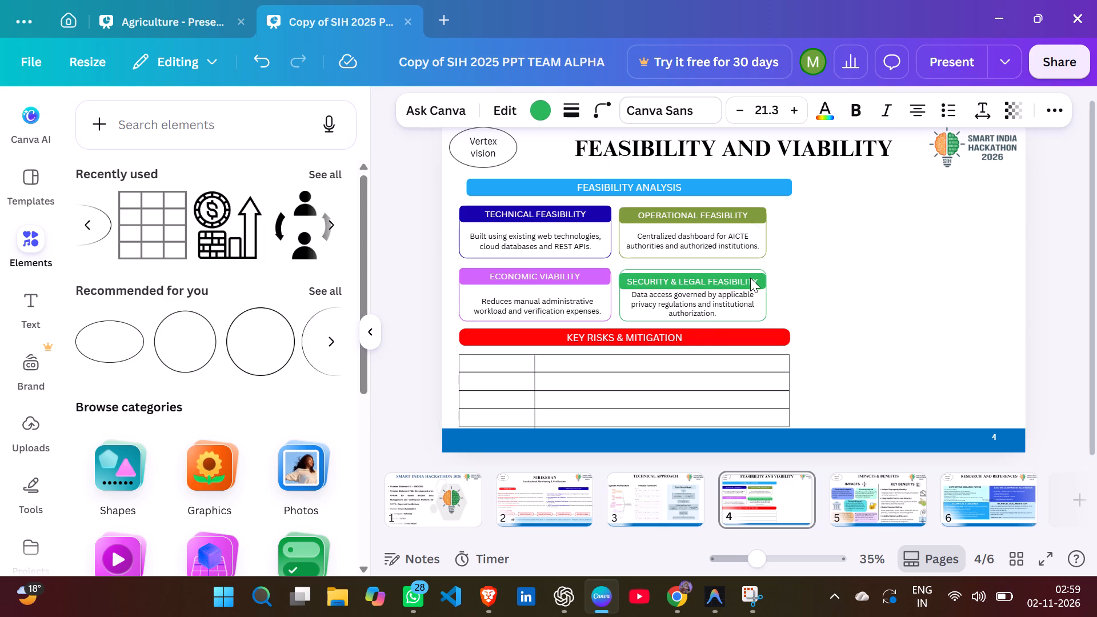
key("Up")
key("Up")
key("Up")
key("Up")
key("Up")
key("Up")
key("Up")
key("Up")
key("Up")
key("Up")
key("Up")
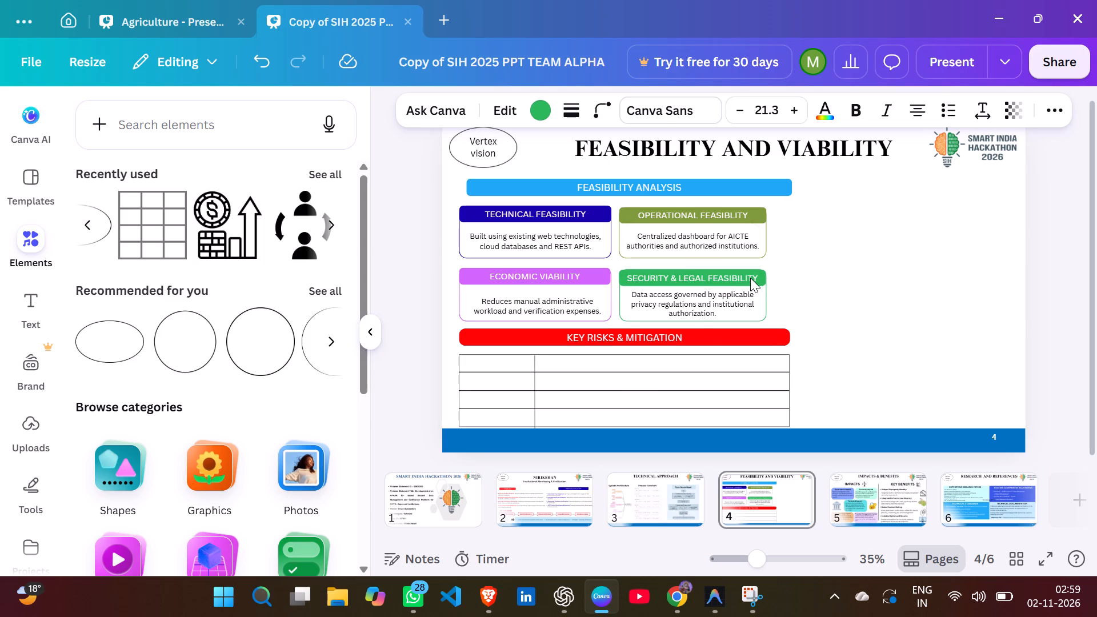
key("Right")
key("Right")
key("Right")
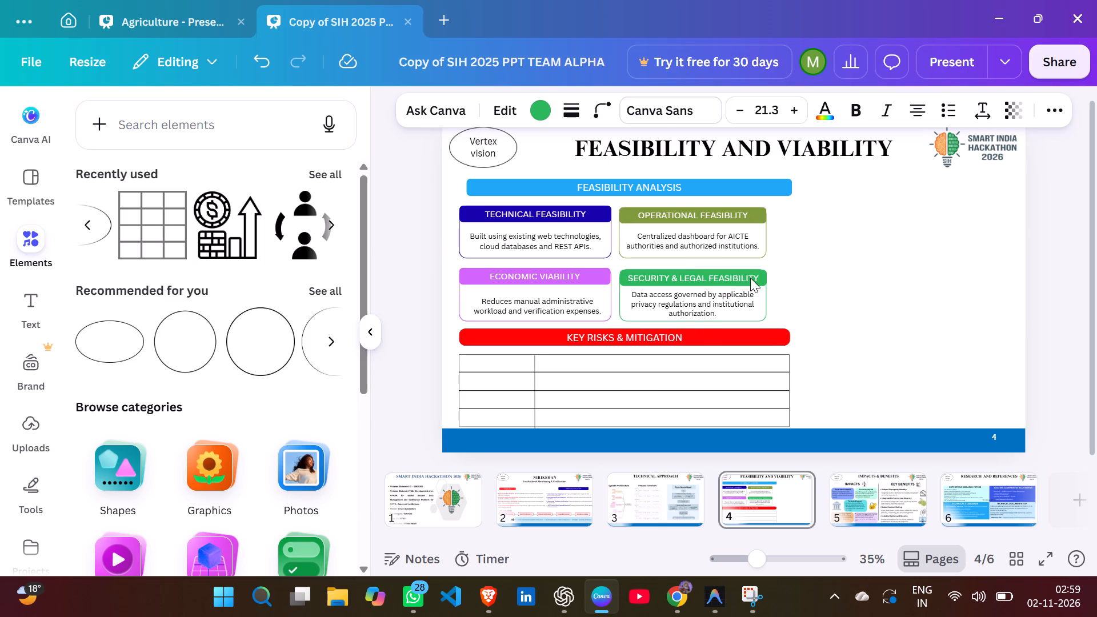
left_click(822, 275)
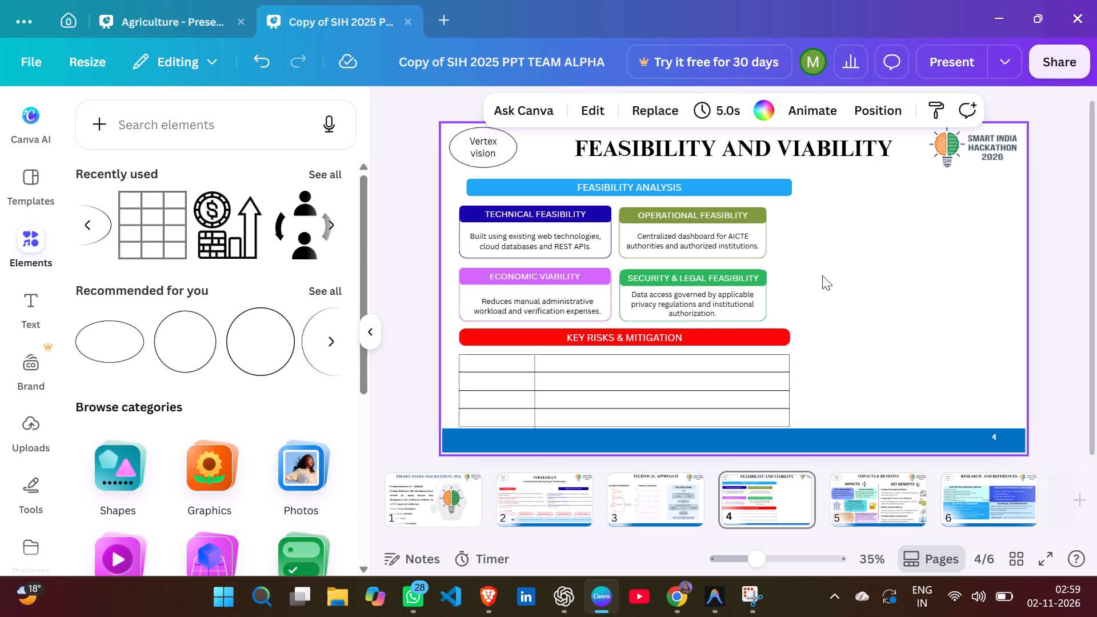
left_click(659, 275)
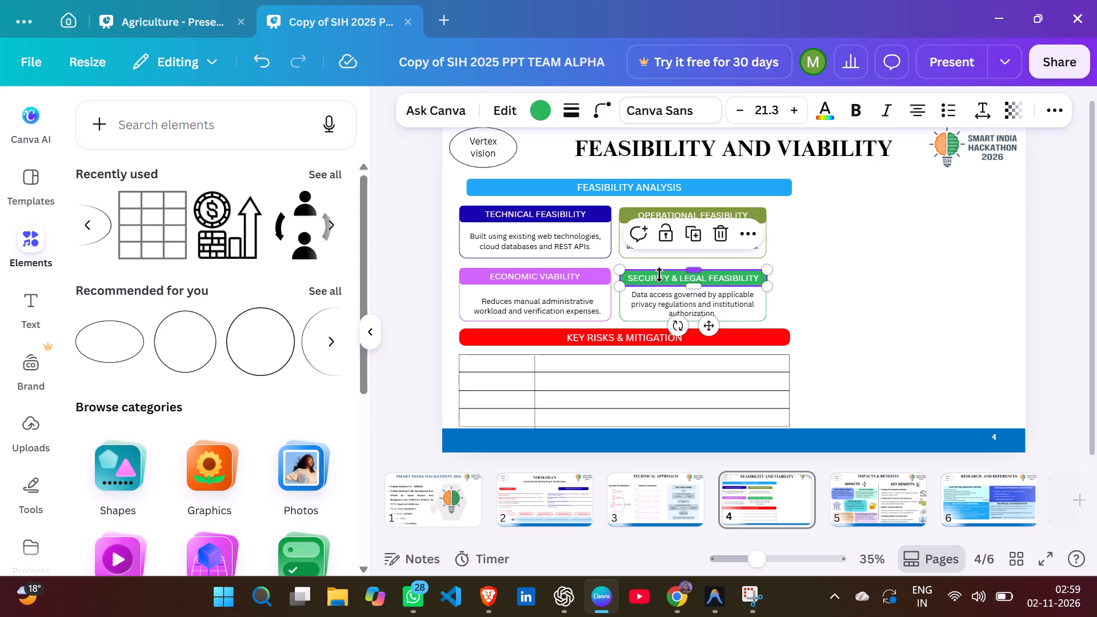
key("Right")
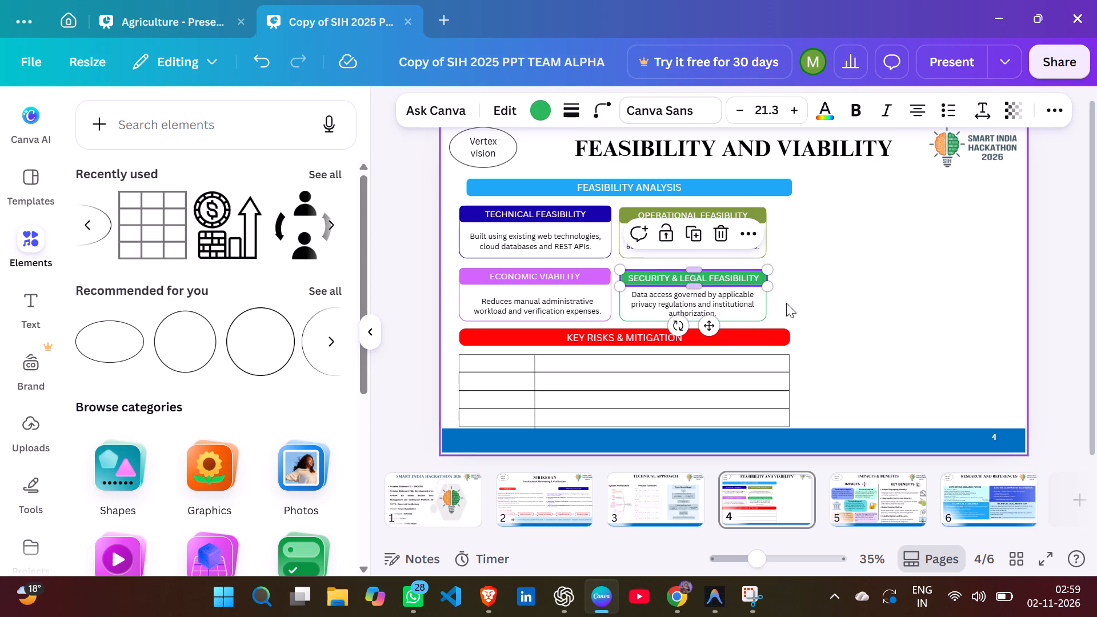
left_click(818, 346)
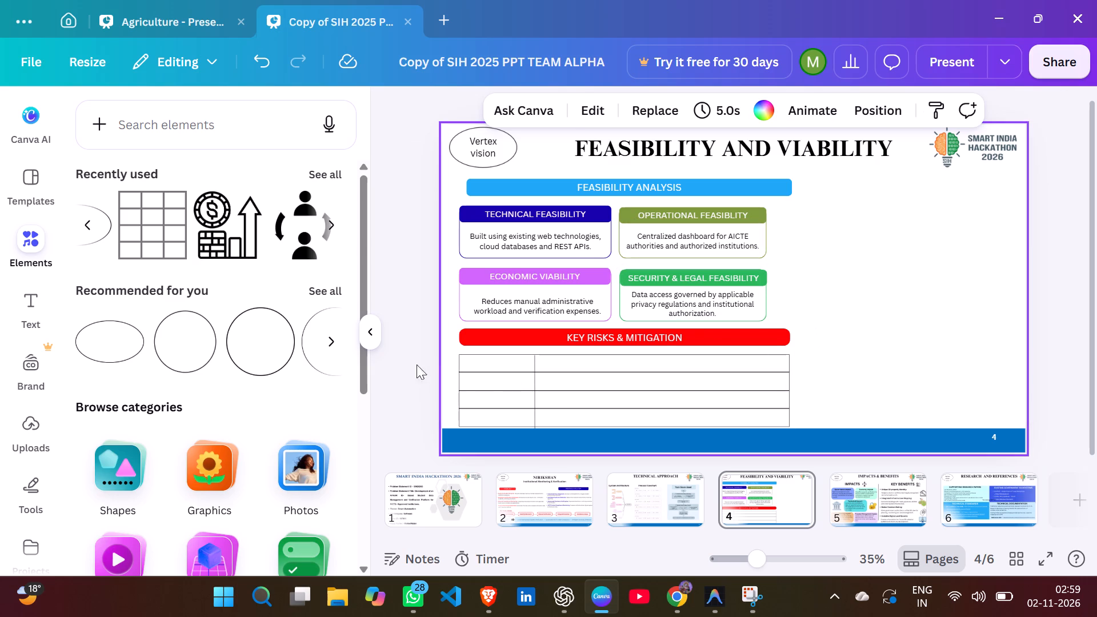
Group the KEY RISKS & MITIGATION table frame with its lines and shift the group slightly up and right, clear of the footer.
left_click_drag(452, 350, 563, 415)
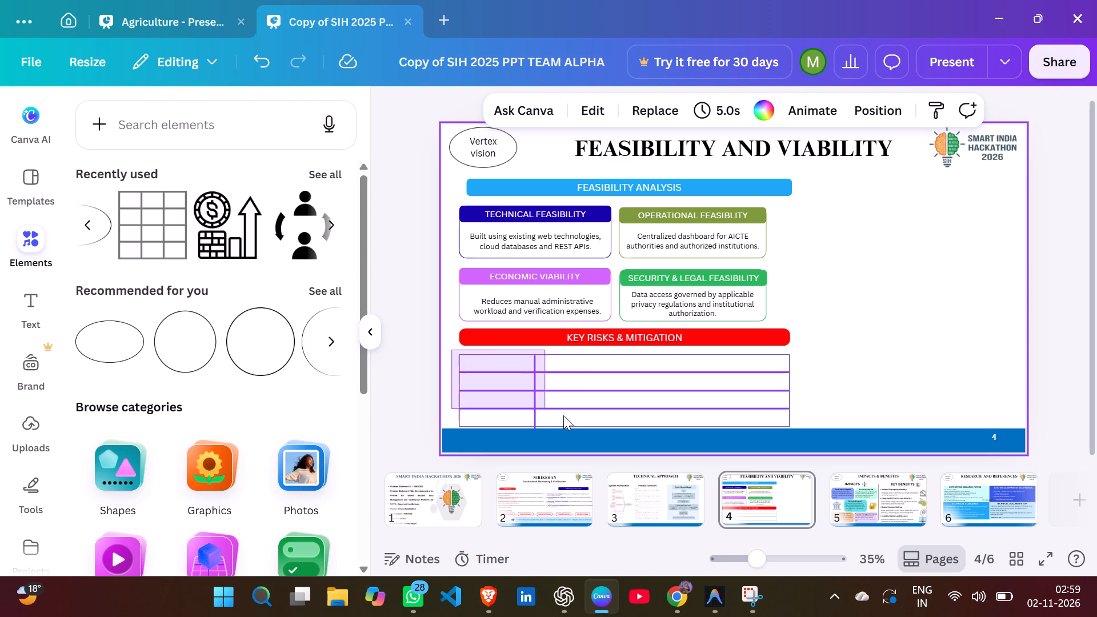
left_click_drag(563, 415, 596, 416)
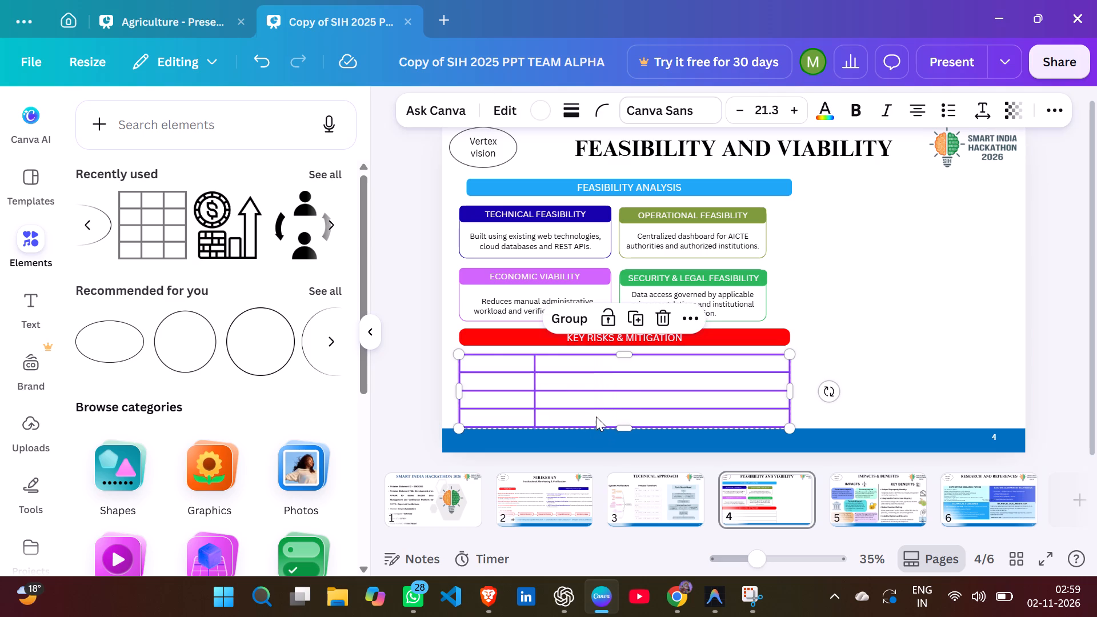
left_click(567, 317)
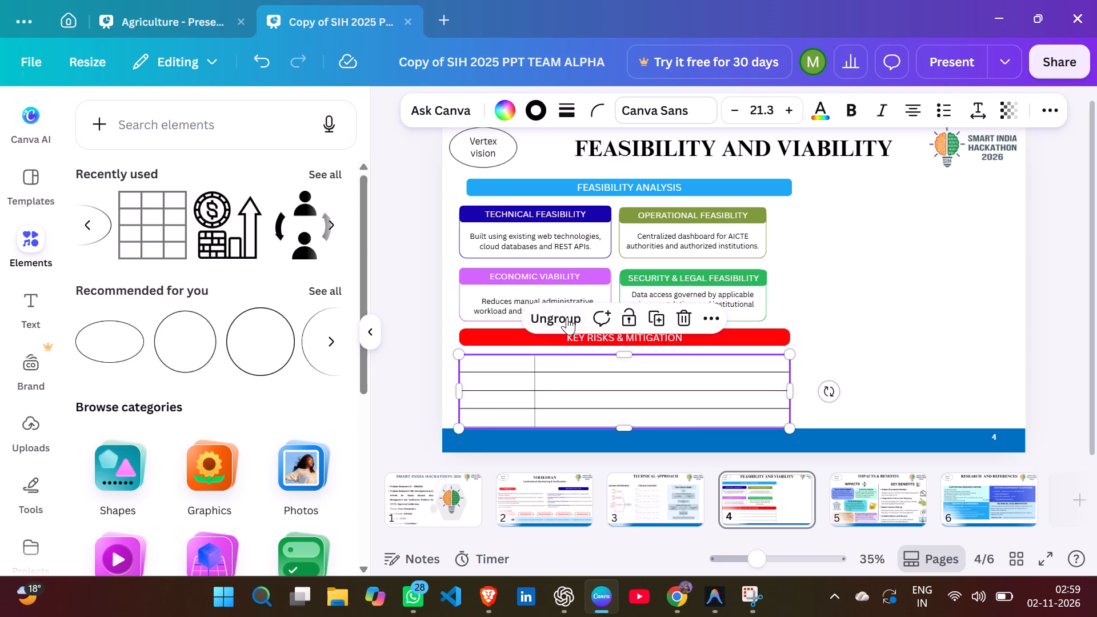
left_click(582, 382)
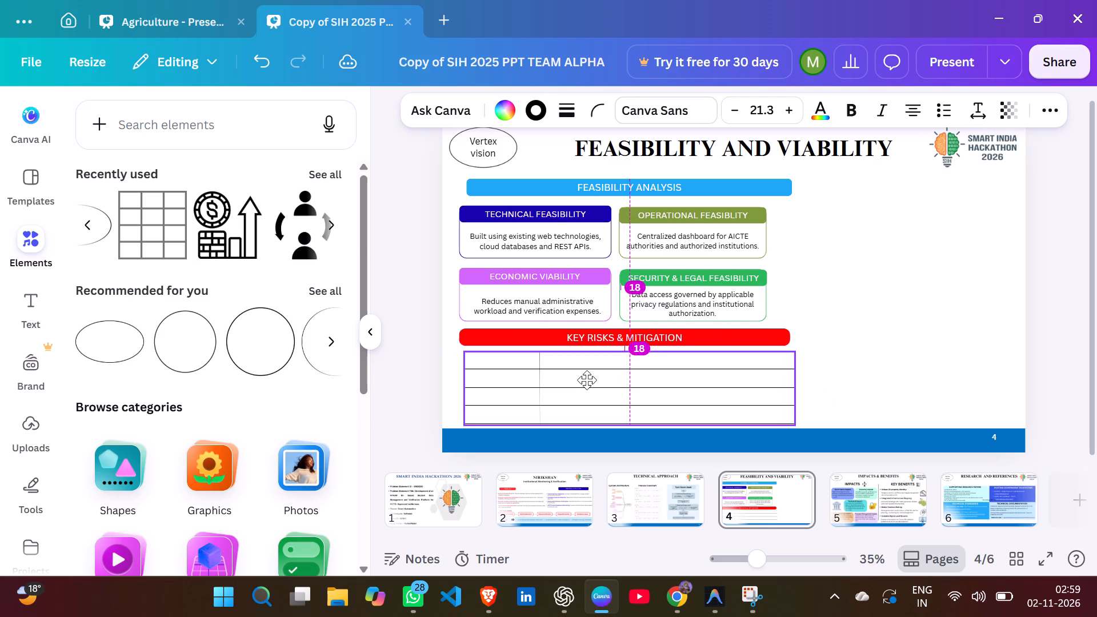
left_click(816, 364)
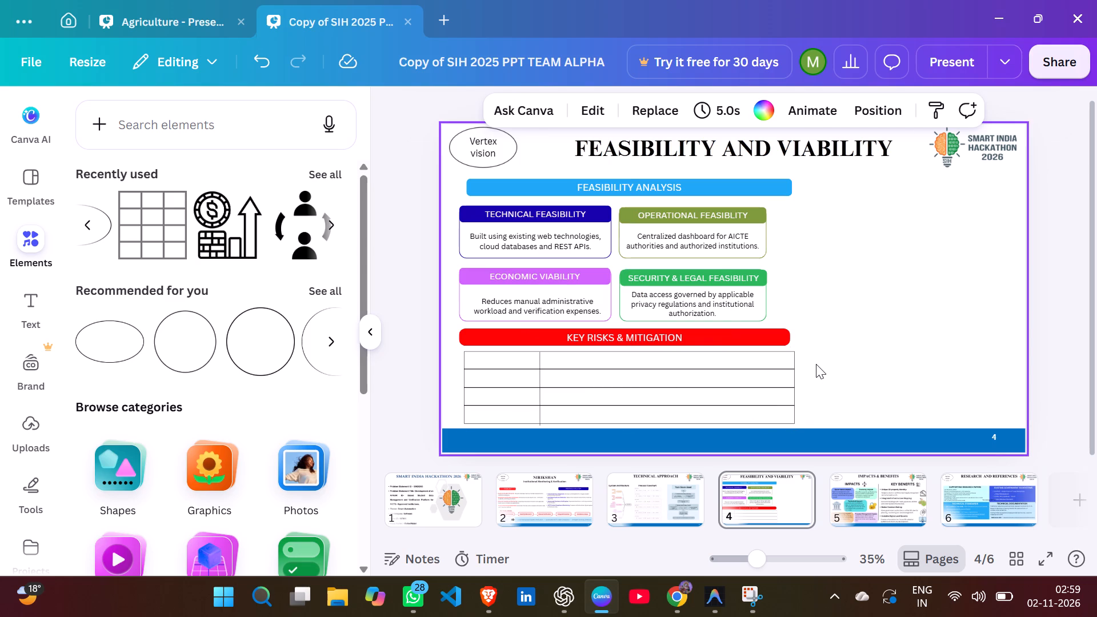
left_click(490, 607)
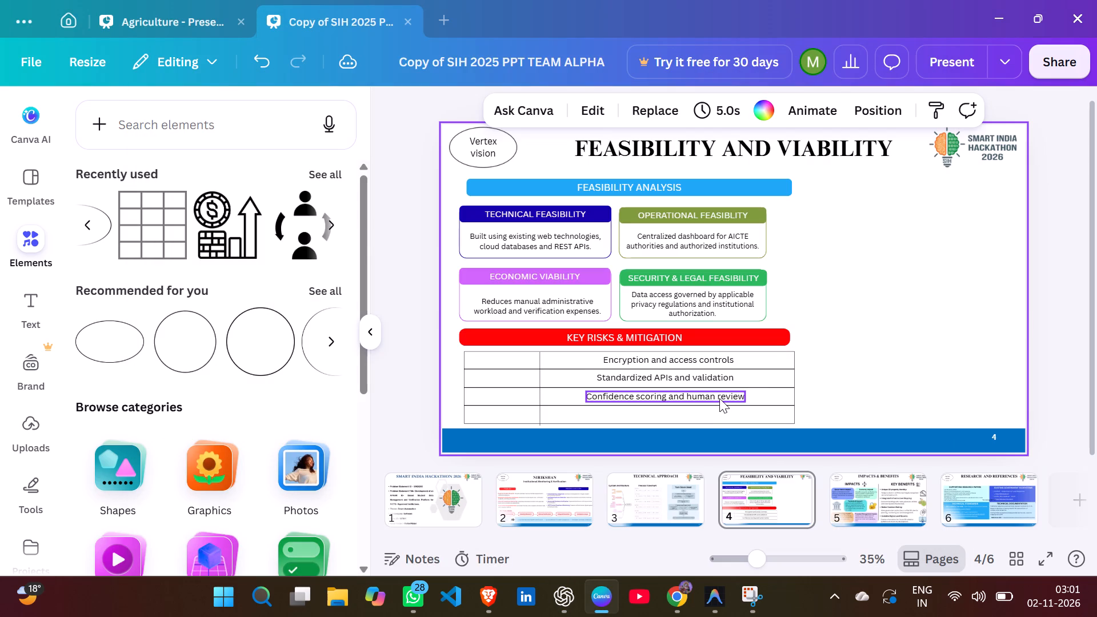
Paste the copied "Authorized integration and agreements" into a new text box and place it in the fourth row's right-hand cell of the risk table.
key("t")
key("BackSpace")
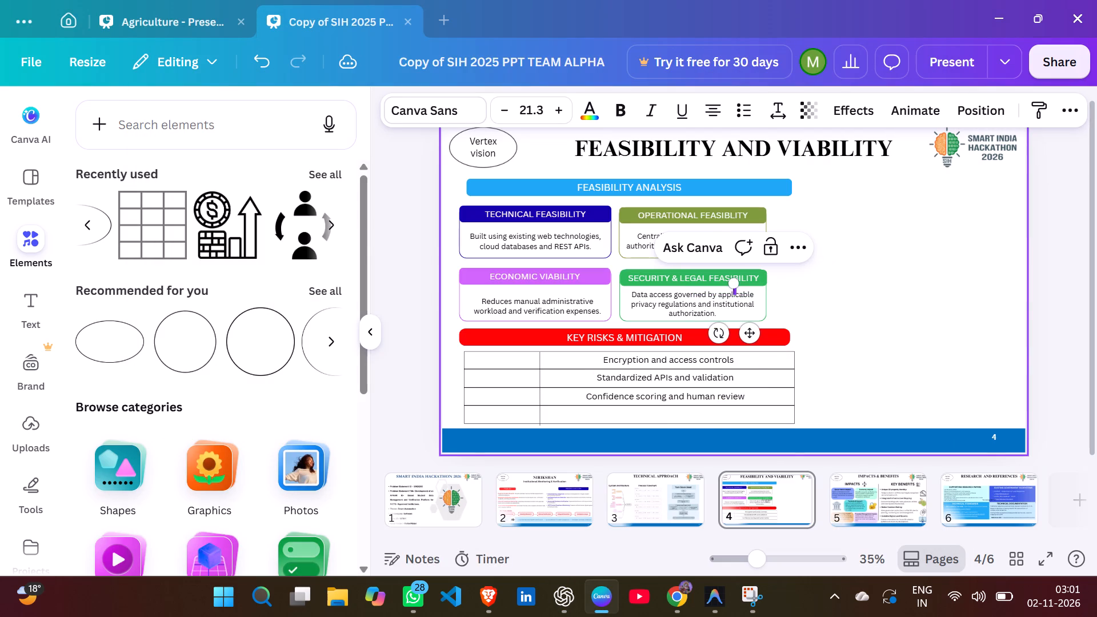
key("ctrl+v")
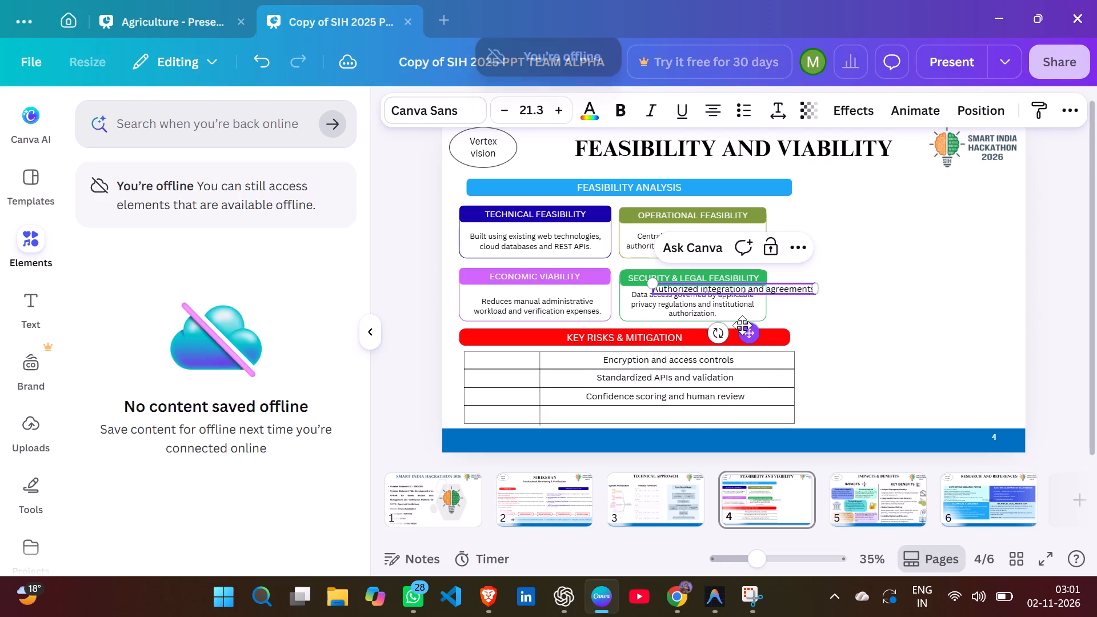
left_click_drag(744, 338, 679, 461)
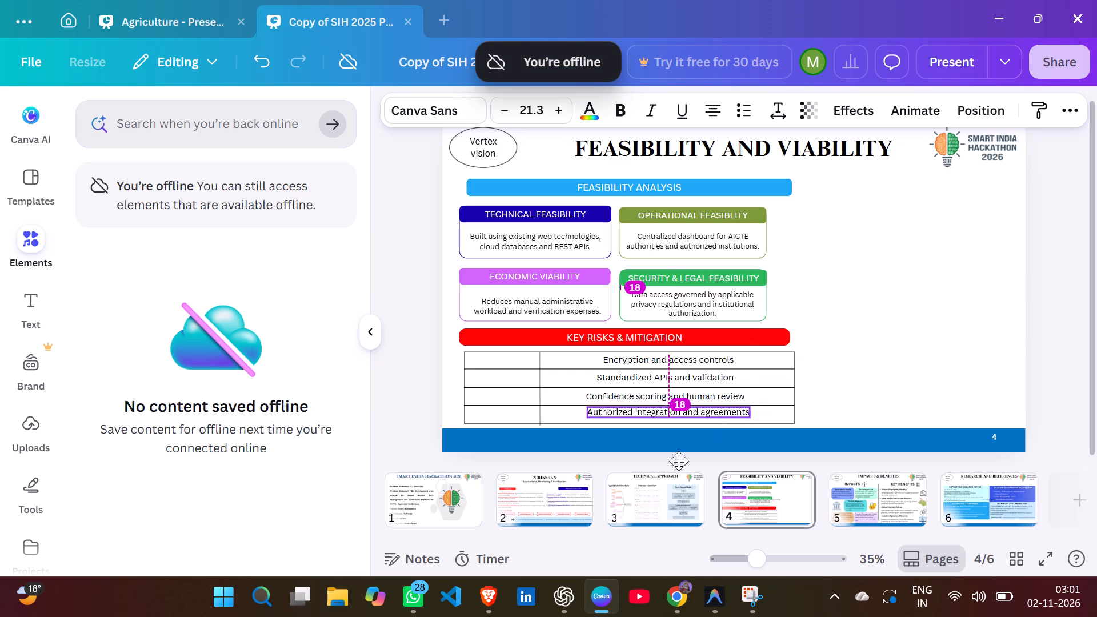
left_click_drag(679, 461, 678, 463)
left_click(921, 332)
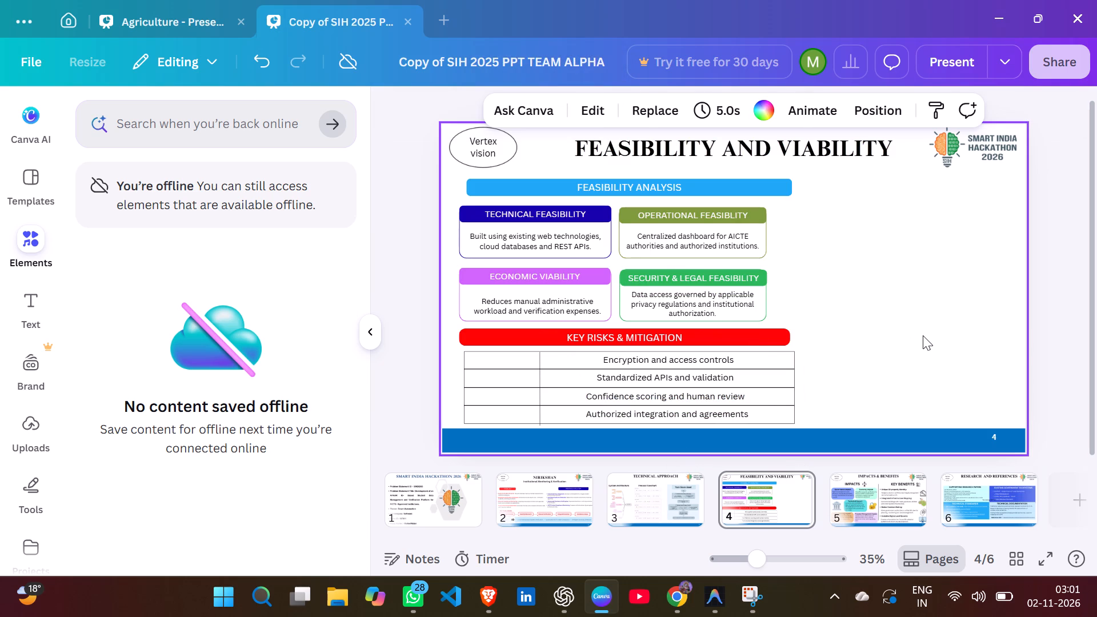
Check the computer's Wi-Fi connection in the available networks list, and return to the slide.
left_click(958, 598)
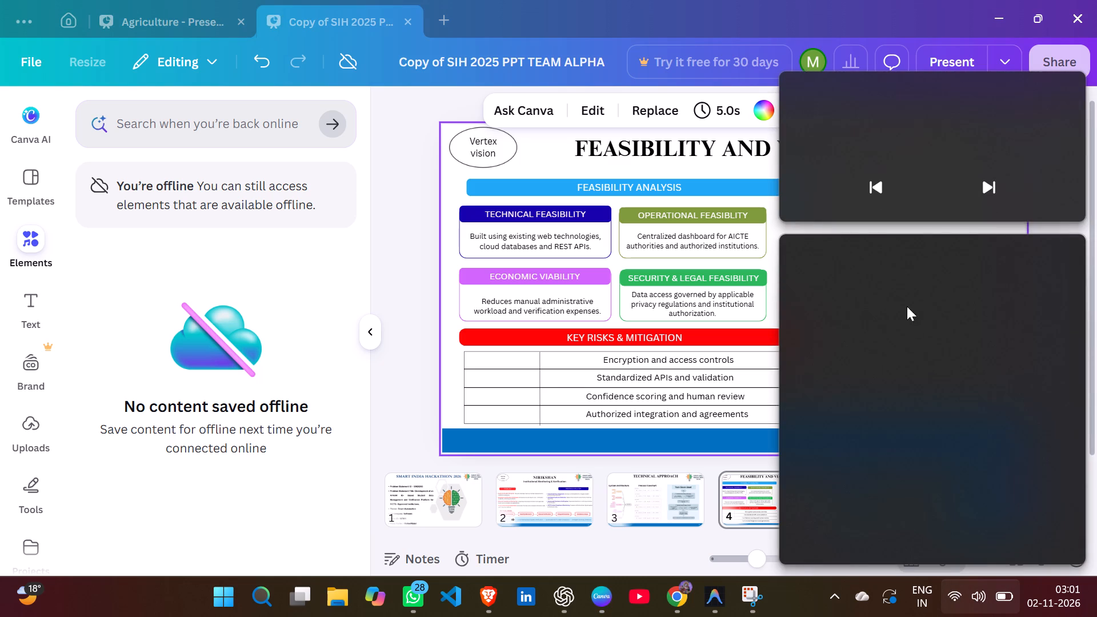
left_click(860, 282)
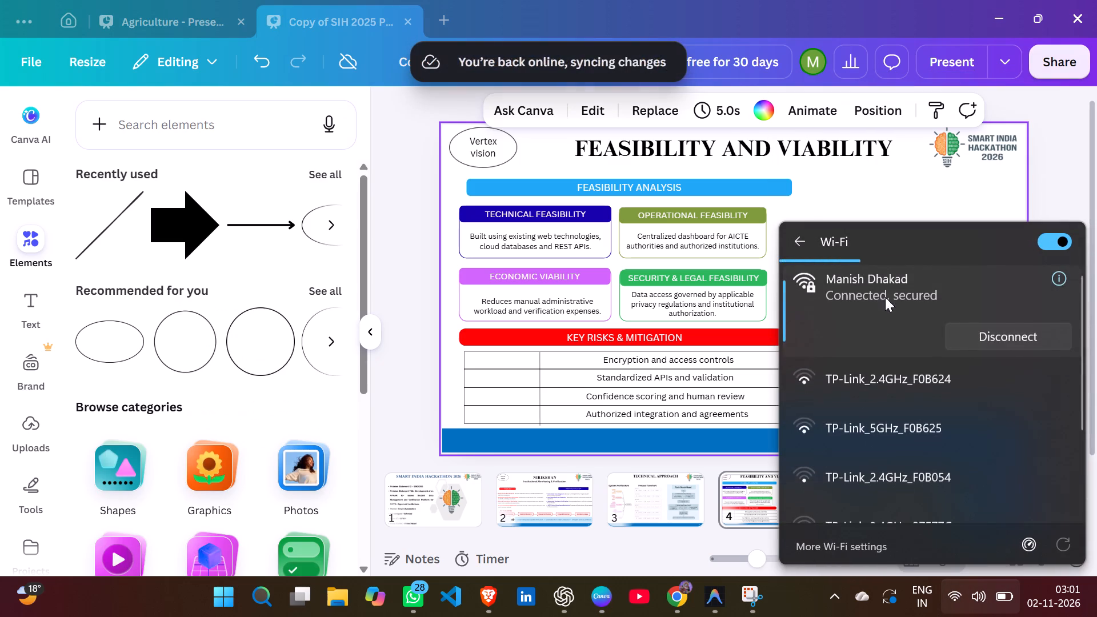
left_click(881, 186)
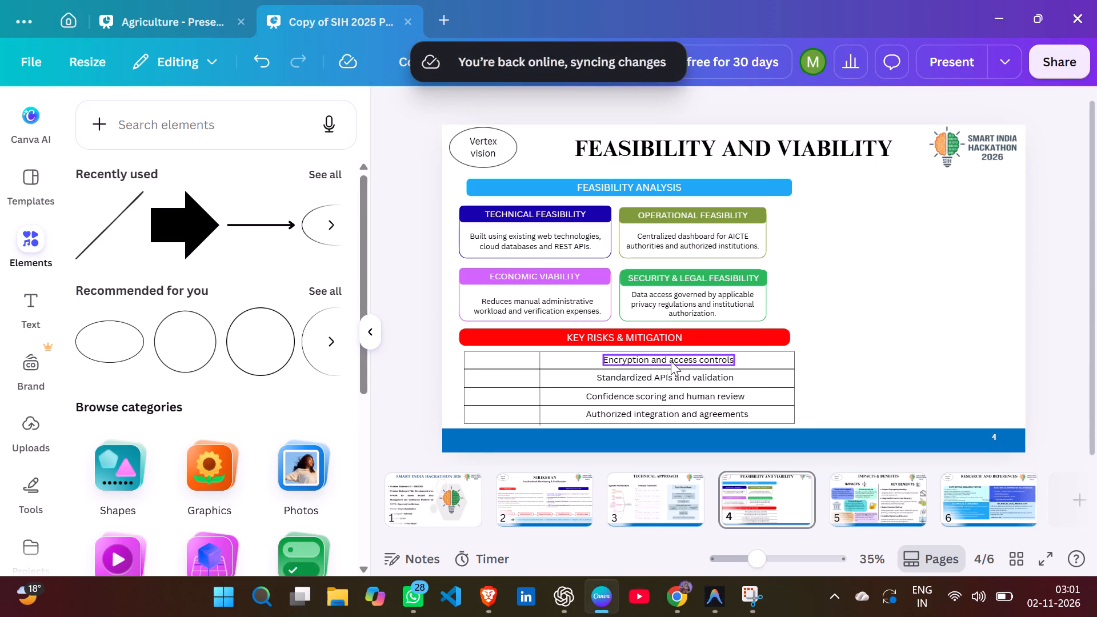
Nudge the "Standardized APIs and validation" text slightly right to centre it in its table cell.
left_click(668, 380)
key("Right")
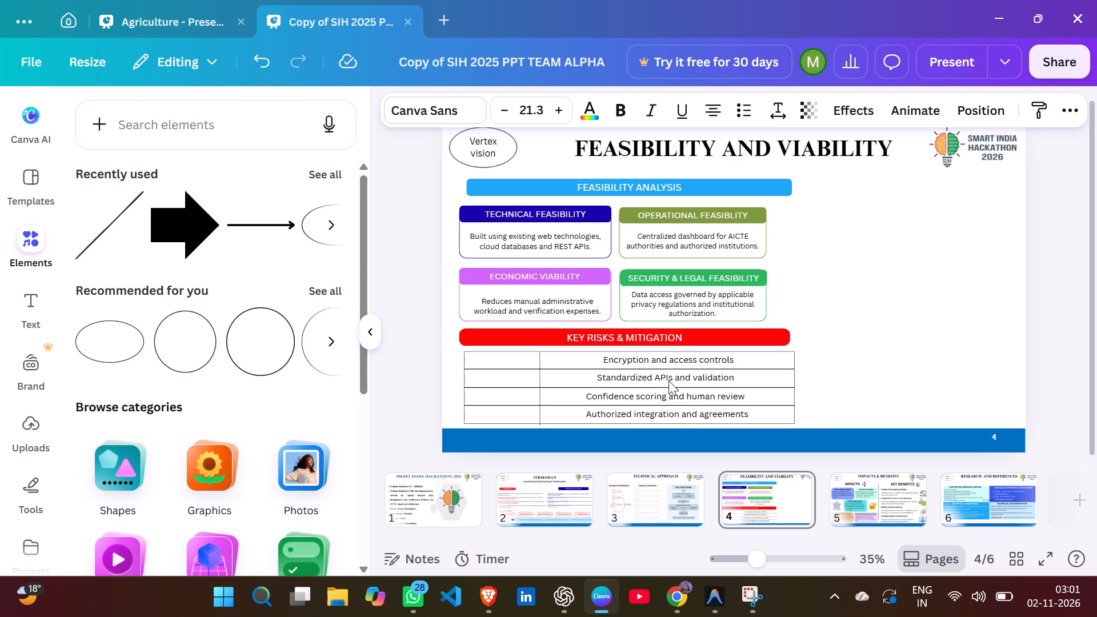
key("Right")
key("Right")
key("Right")
key("Right")
key("Right")
key("Right")
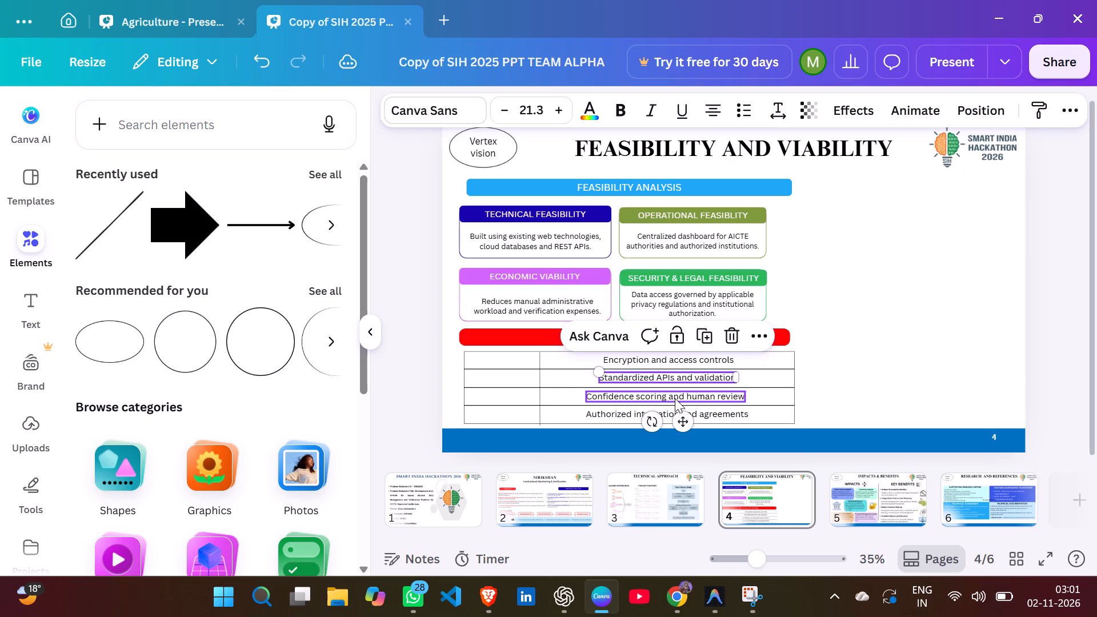
Nudge the "Confidence scoring and human review" text slightly right to line it up with the other entries in the column.
left_click(675, 398)
key("Right")
key("Right")
key("Right")
key("Right")
key("Right")
key("Right")
key("Right")
key("Right")
key("Right")
key("Right")
key("Right")
key("Right")
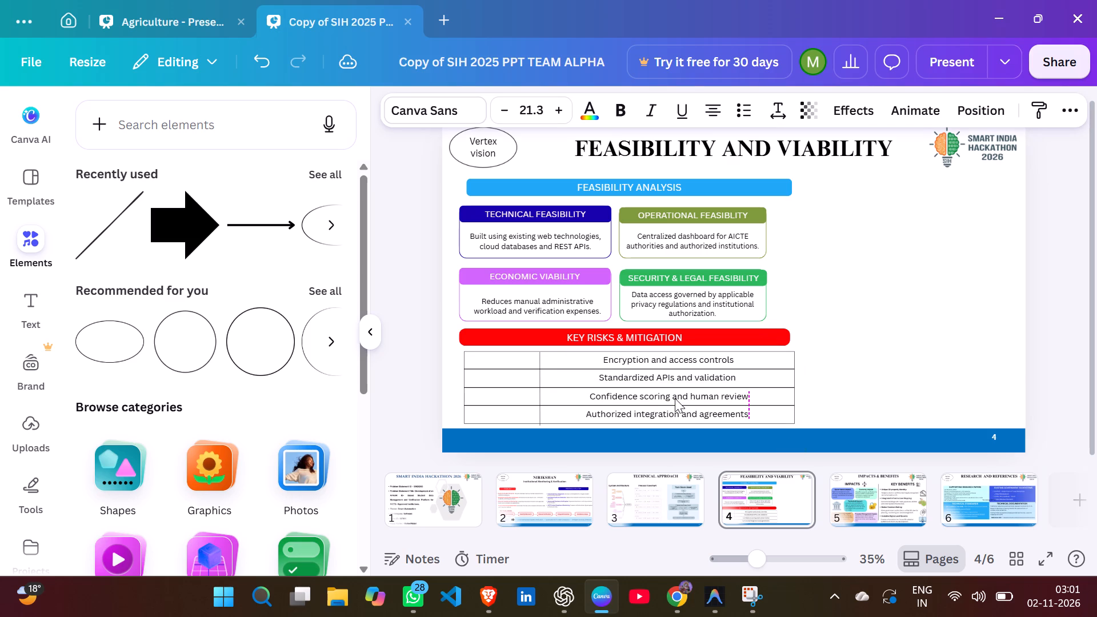
key("Left")
key("Left")
key("Left")
key("Right")
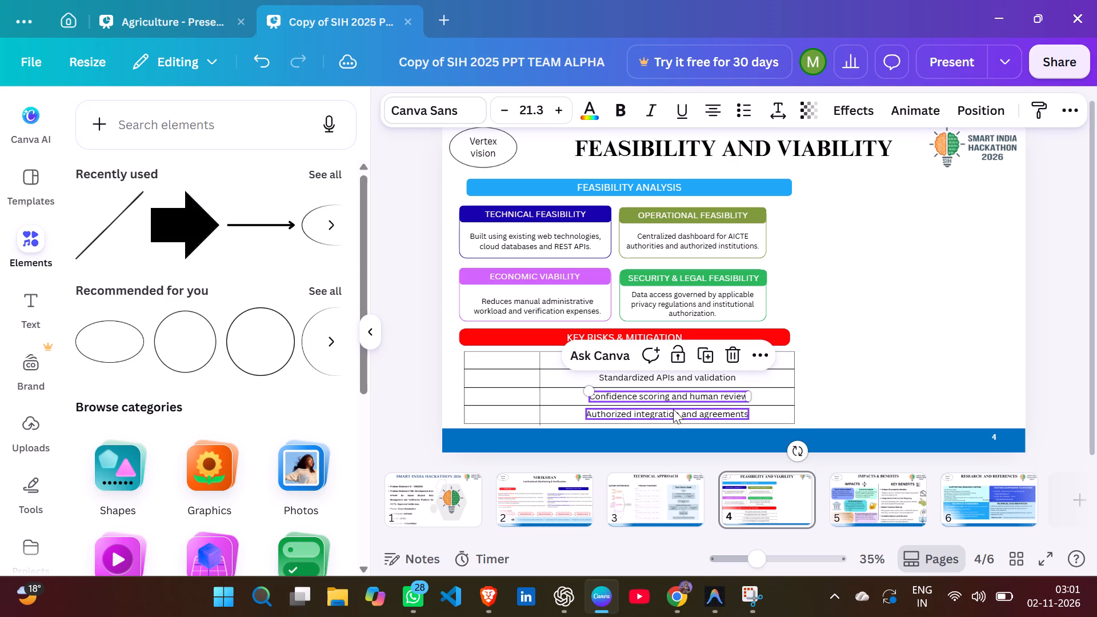
Fine-tune the horizontal position of the "Authorized integration and agreements" text so it is centred under the entries above, and deselect it.
left_click(672, 414)
key("Right")
key("Right")
key("Right")
key("Left")
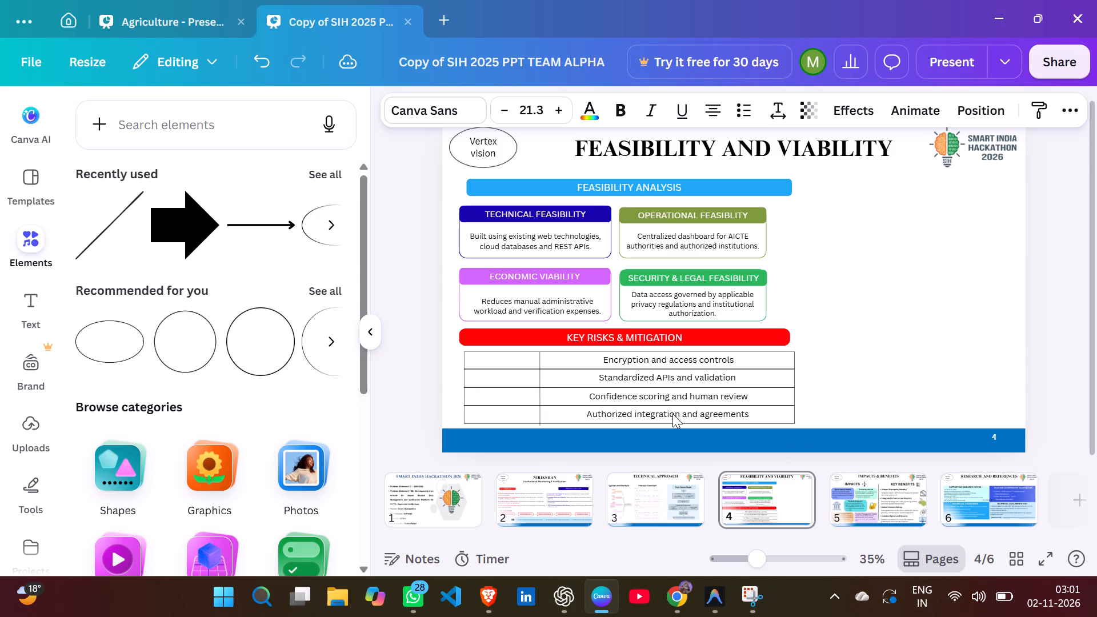
key("Left")
left_click(856, 329)
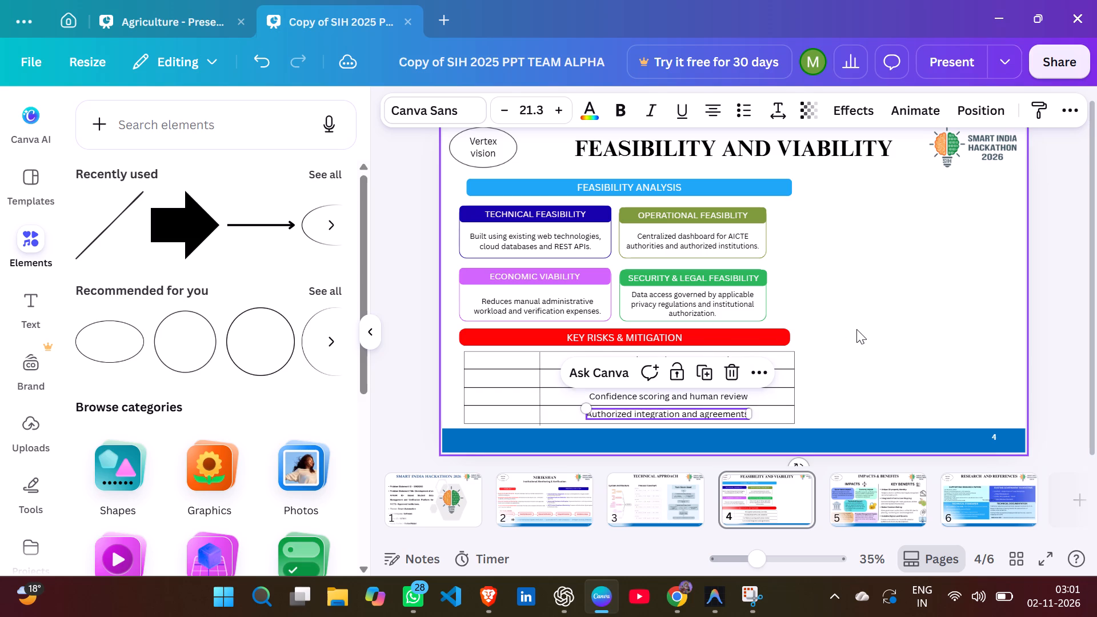
Move the risk table's vertical divider to the right to widen the first column, stopping just short of the mitigation texts.
left_click(539, 382)
left_click(539, 382)
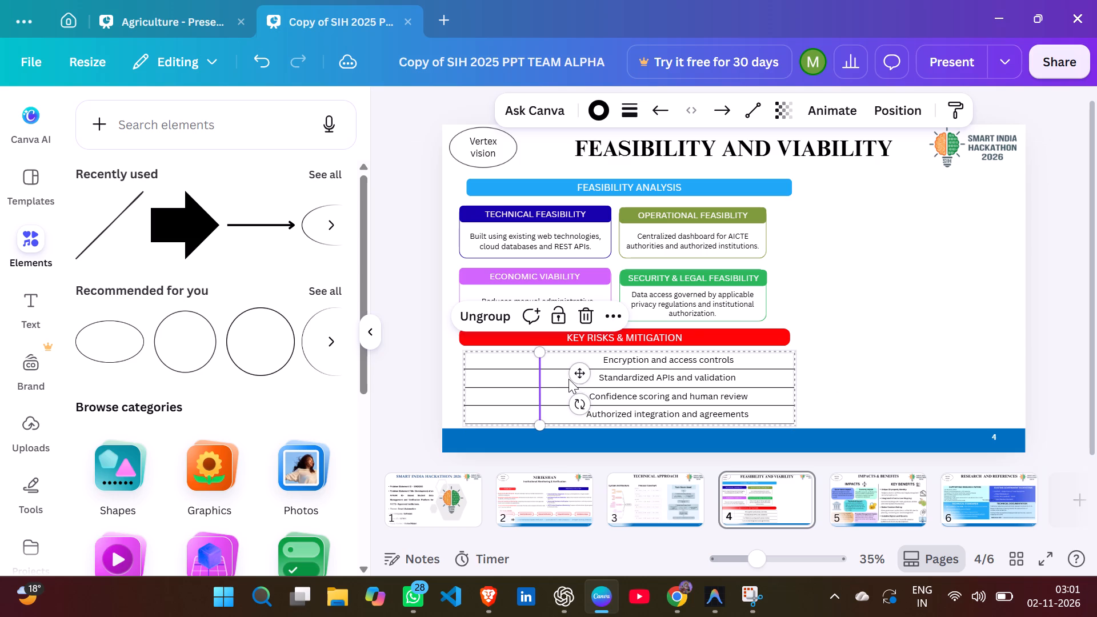
left_click_drag(575, 370, 588, 370)
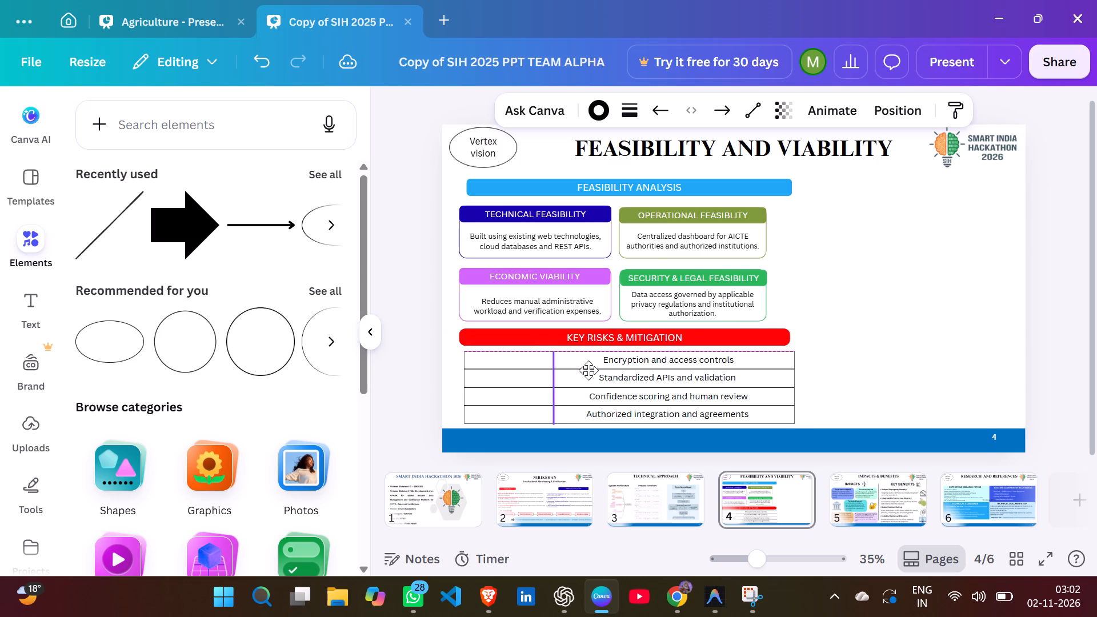
left_click_drag(588, 370, 599, 364)
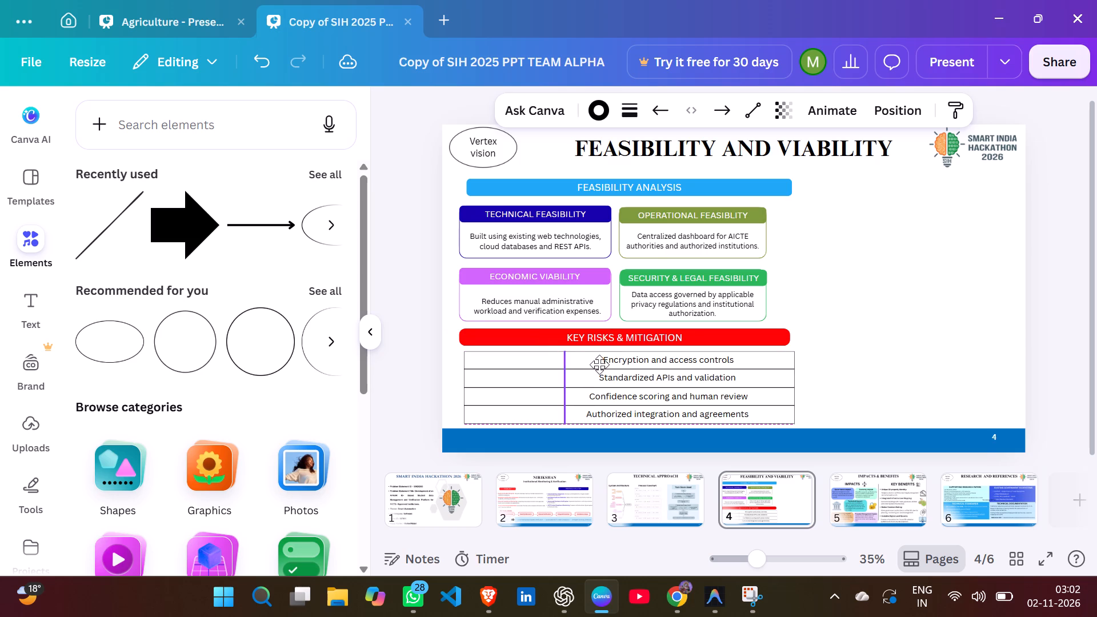
left_click_drag(599, 364, 610, 364)
left_click(860, 364)
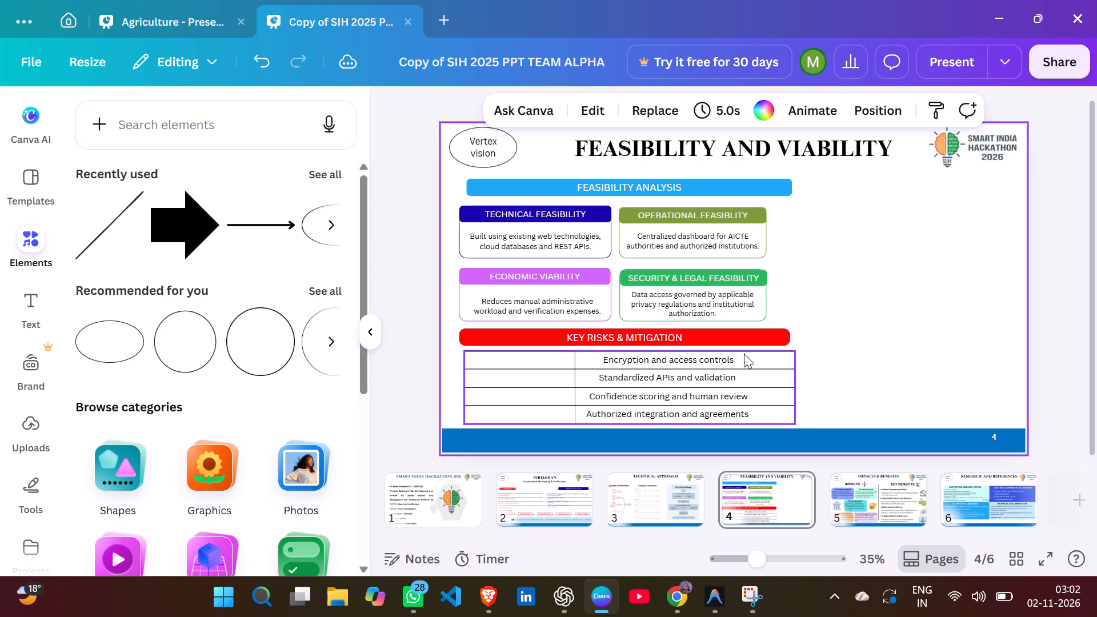
Nudge "Encryption and access controls" to the right to recentre it in the narrowed mitigation column.
left_click(716, 355)
key("Right")
key("Right")
key("Right")
key("Right")
key("Right")
key("Right")
key("Right")
key("Right")
key("Right")
key("Right")
key("Right")
key("Right")
key("Right")
key("Right")
key("Right")
key("Right")
key("Right")
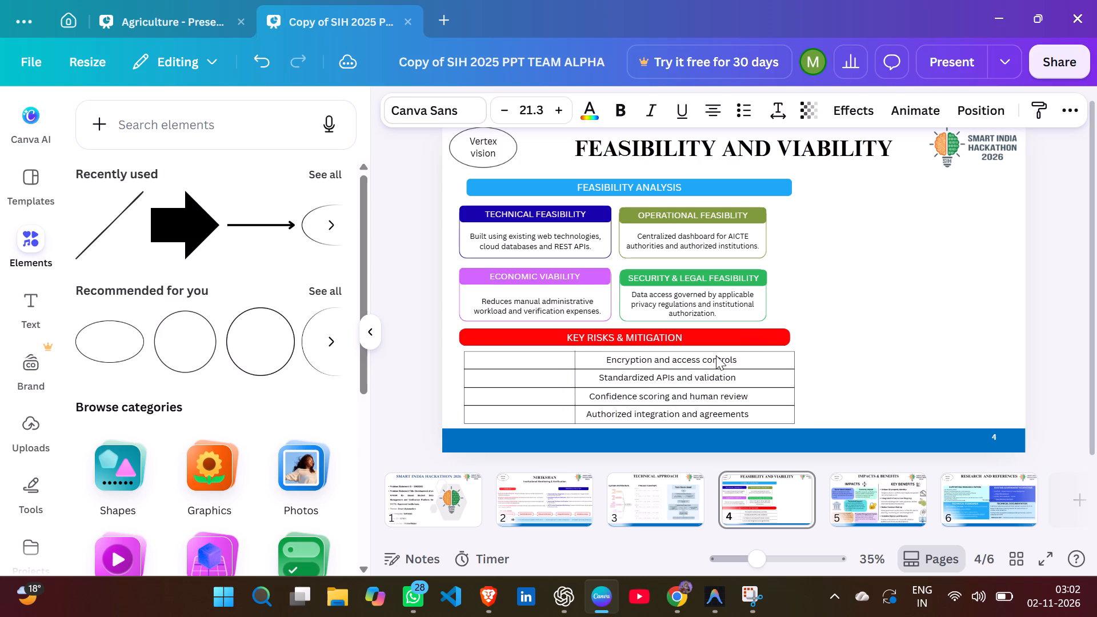
key("Right")
key("Right")
key("Right")
key("Right")
key("Right")
key("Right")
key("Right")
key("Right")
key("Right")
key("Right")
key("Right")
key("Right")
key("Right")
key("Right")
key("Right")
key("Right")
key("Right")
key("Right")
key("Right")
key("Right")
key("Right")
key("Right")
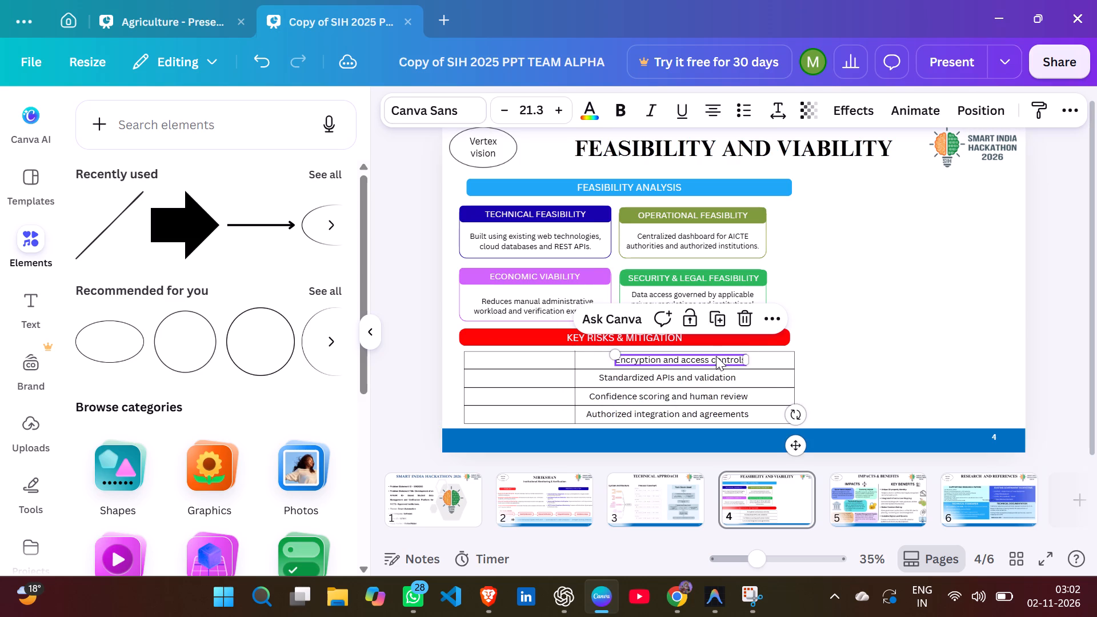
Nudge "Standardized APIs and validation" to the right to recentre it in the narrowed mitigation column.
left_click(702, 378)
key("Right")
key("Right")
key("Right")
key("Right")
key("Right")
key("Right")
key("Right")
key("Right")
key("Right")
key("Right")
key("Right")
key("Right")
key("Right")
key("Right")
key("Right")
key("Right")
key("Right")
key("Right")
key("Right")
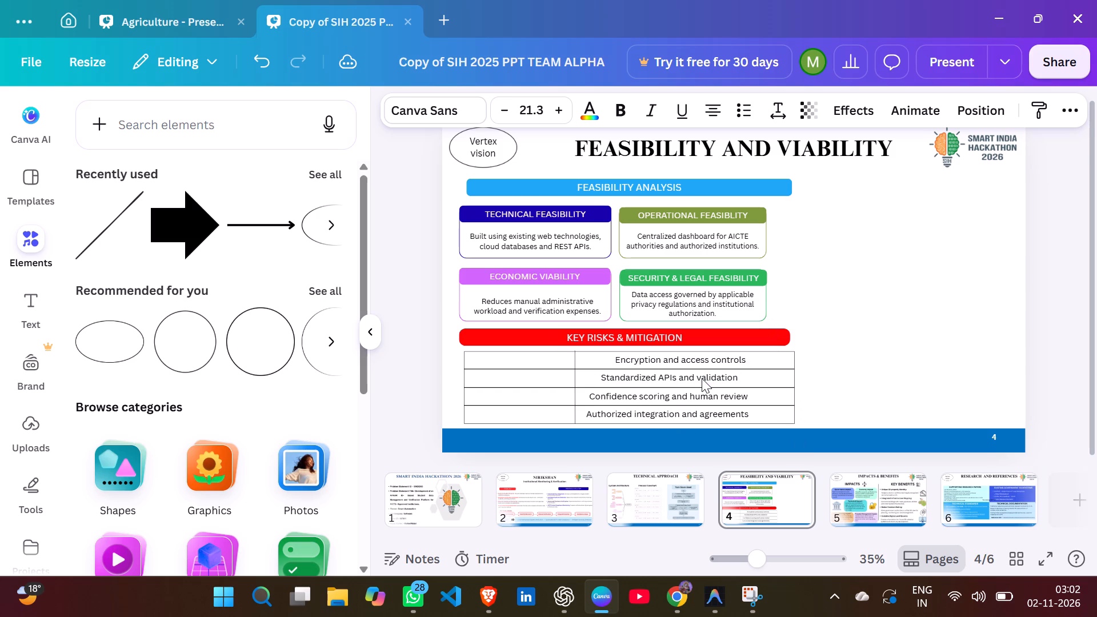
key("Right")
key("Right")
key("Right")
key("Right")
key("Right")
key("Right")
key("Right")
key("Right")
key("Right")
key("Right")
key("Right")
key("Right")
key("Right")
key("Right")
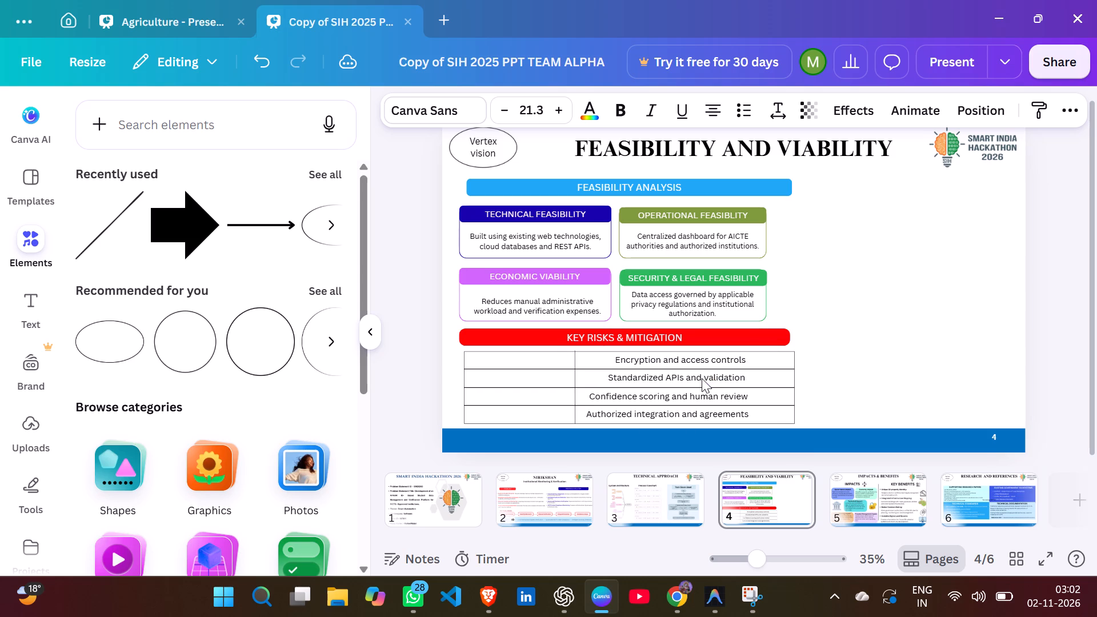
key("Right")
key("Right")
key("Right")
key("Right")
key("Right")
key("Right")
key("Right")
key("Right")
key("Right")
key("Right")
key("Right")
key("Right")
key("Right")
key("Right")
key("Left")
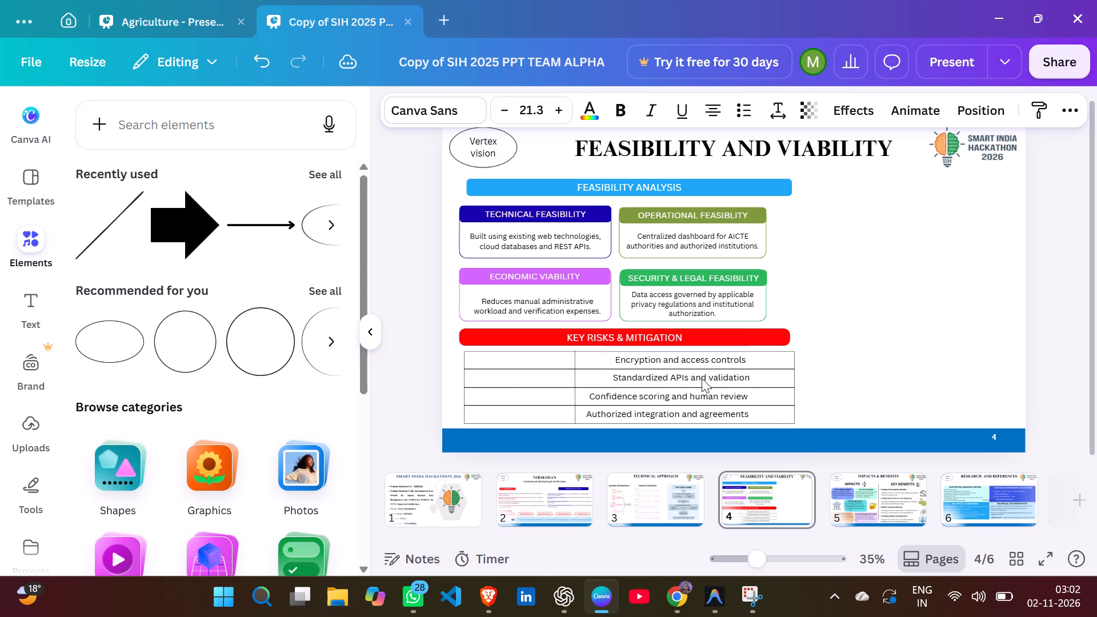
key("Left")
key("Left")
key("Right")
key("Right")
key("Right")
key("Right")
key("Right")
key("Right")
key("Right")
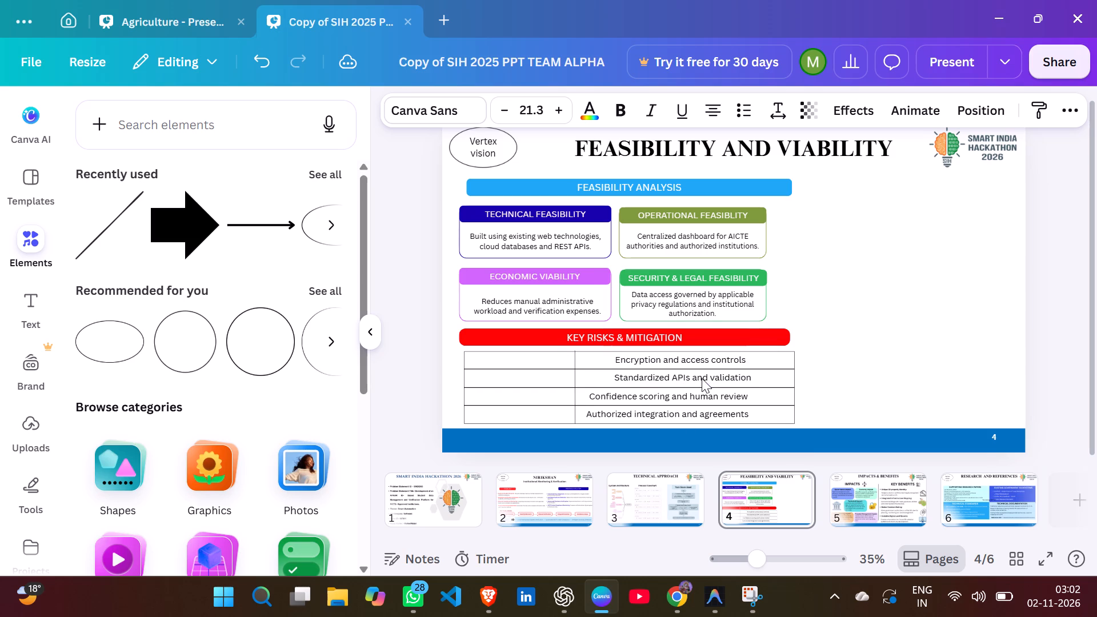
Nudge "Confidence scoring and human review" to the right to recentre it in the narrowed mitigation column.
left_click(702, 394)
key("Right")
key("Right")
key("Right")
key("Right")
key("Right")
key("Right")
key("Right")
key("Right")
key("Right")
key("Right")
key("Right")
key("Right")
key("Right")
key("Right")
key("Right")
key("Right")
key("Right")
key("Right")
key("Right")
key("Right")
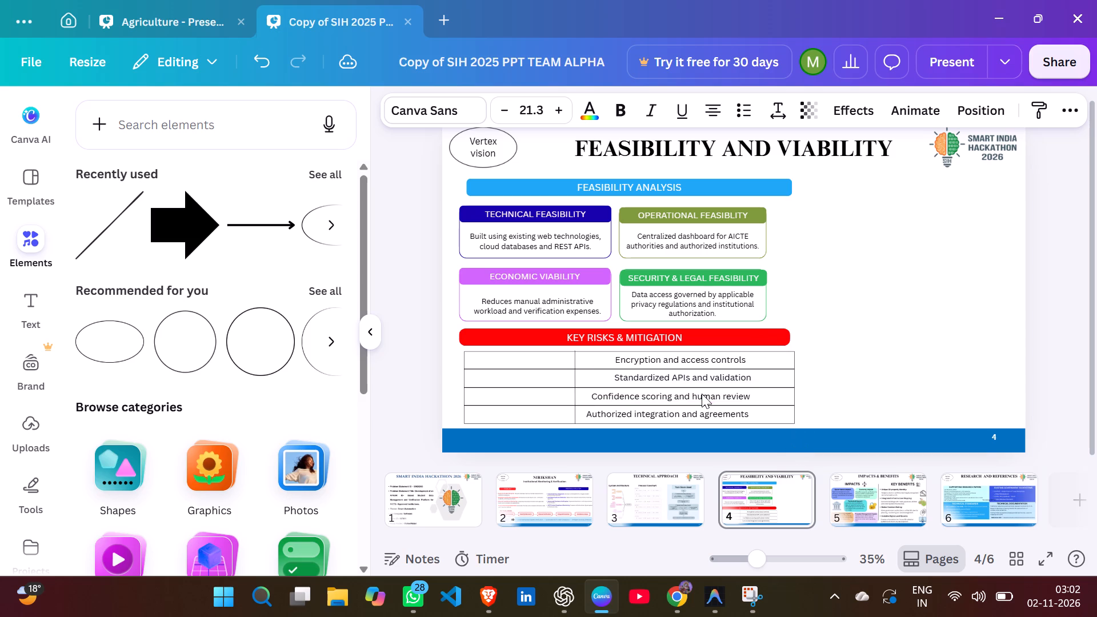
key("Left")
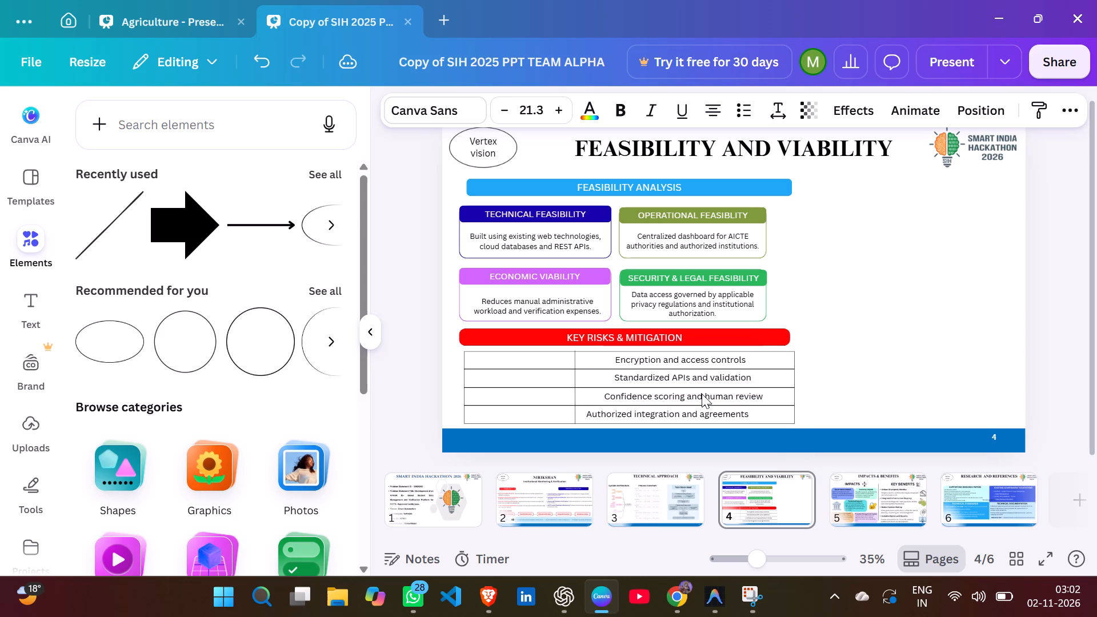
key("Left")
key("Left")
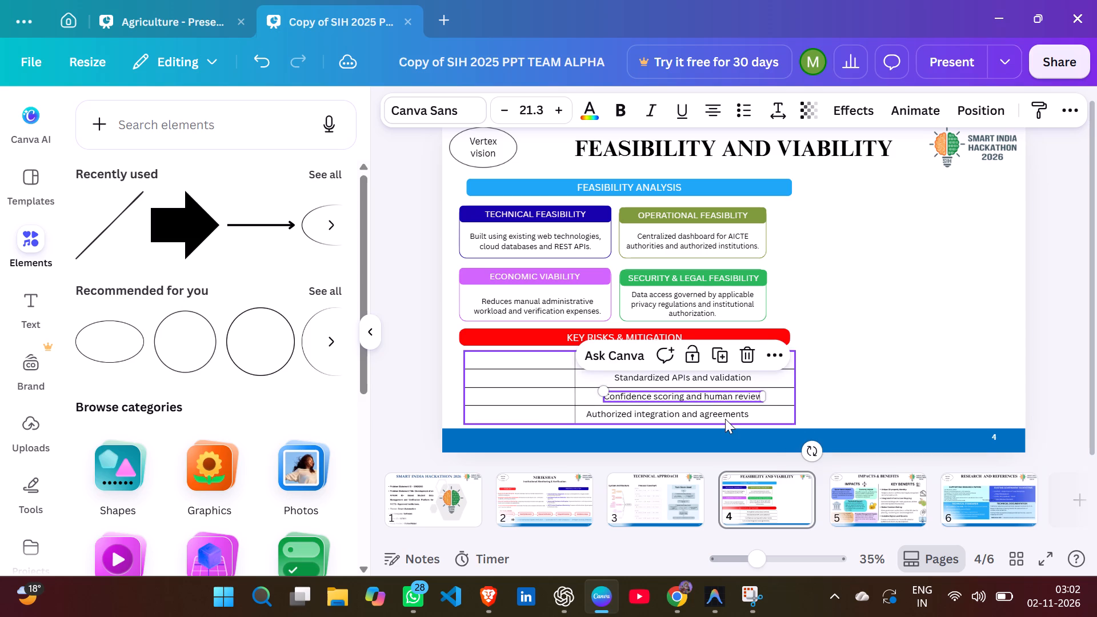
Nudge "Authorized integration and agreements" to the right to recentre it in the fourth row of the mitigation column.
left_click(725, 419)
key("Right")
key("Right")
key("Right")
key("Right")
key("Right")
key("Right")
key("Right")
key("Right")
key("Right")
key("Right")
key("Right")
key("Right")
key("Right")
key("Right")
key("Right")
key("Right")
key("Right")
key("Right")
key("Right")
key("Right")
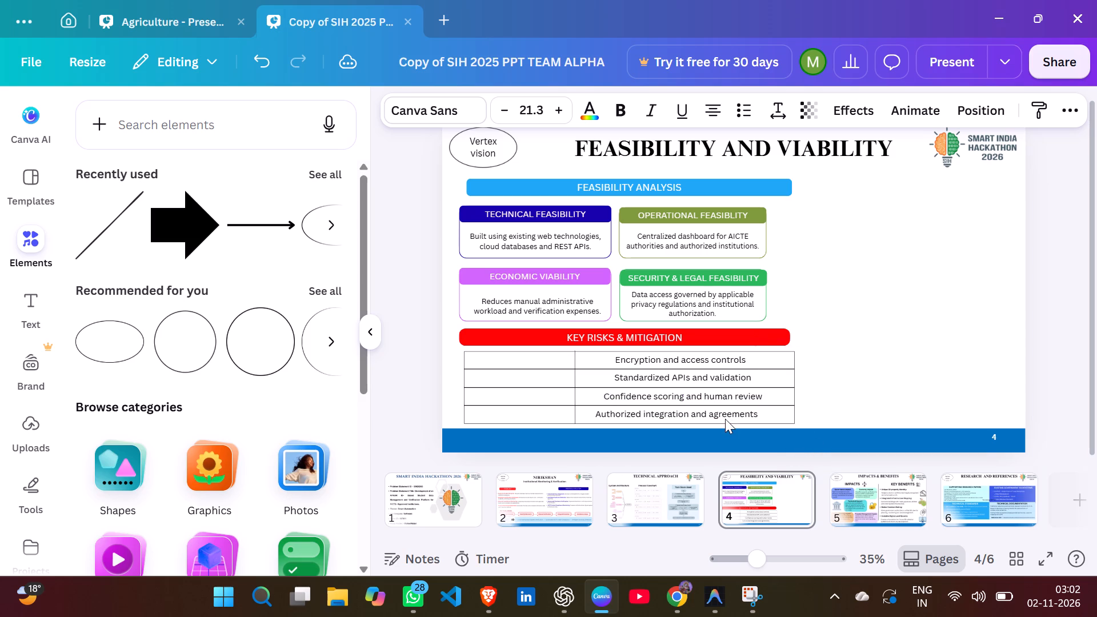
key("Right")
key("Right")
key("Right")
key("Right")
key("Right")
key("Right")
key("Right")
key("Right")
key("Right")
key("Right")
key("Right")
key("Right")
key("Right")
key("Right")
key("Left")
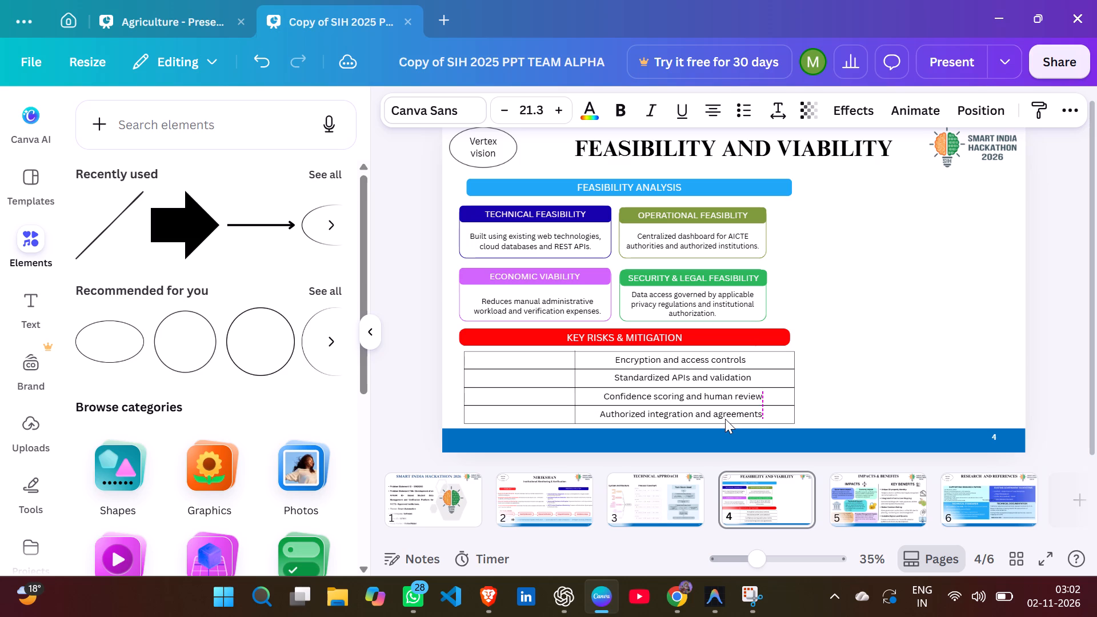
key("Left")
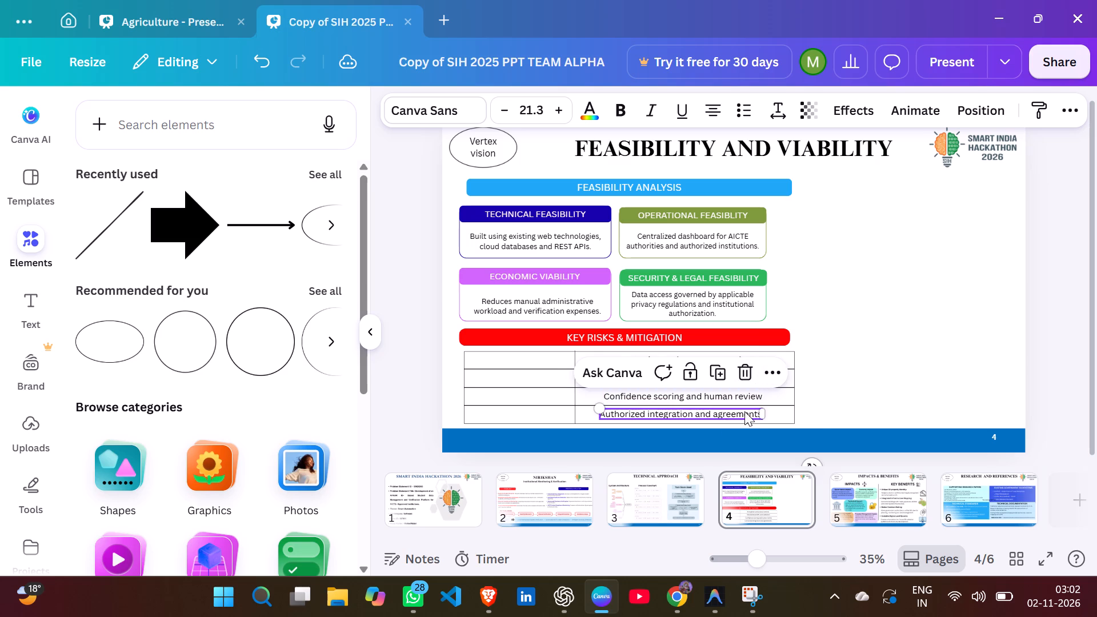
key("Right")
key("Right")
key("Right")
key("Right")
key("Right")
key("Right")
key("Right")
key("Right")
key("Right")
key("Right")
key("Right")
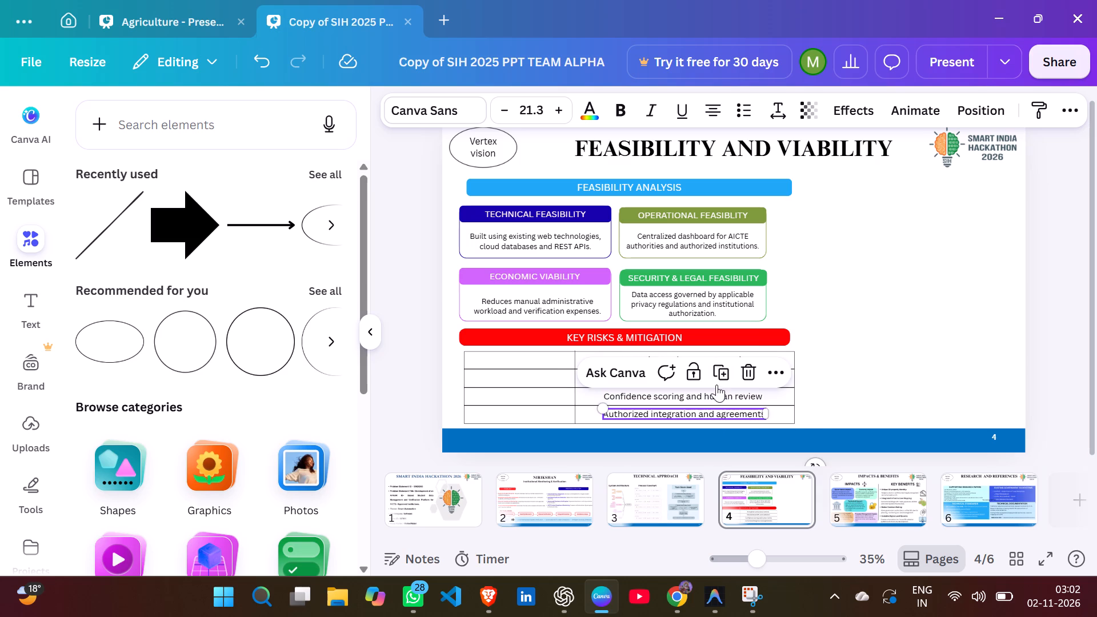
Fine-tune "Confidence scoring and human review" slightly further right to line up with the text in the row below, and deselect it.
left_click(709, 398)
key("Right")
key("Right")
key("Right")
key("Right")
key("Right")
key("Right")
key("Right")
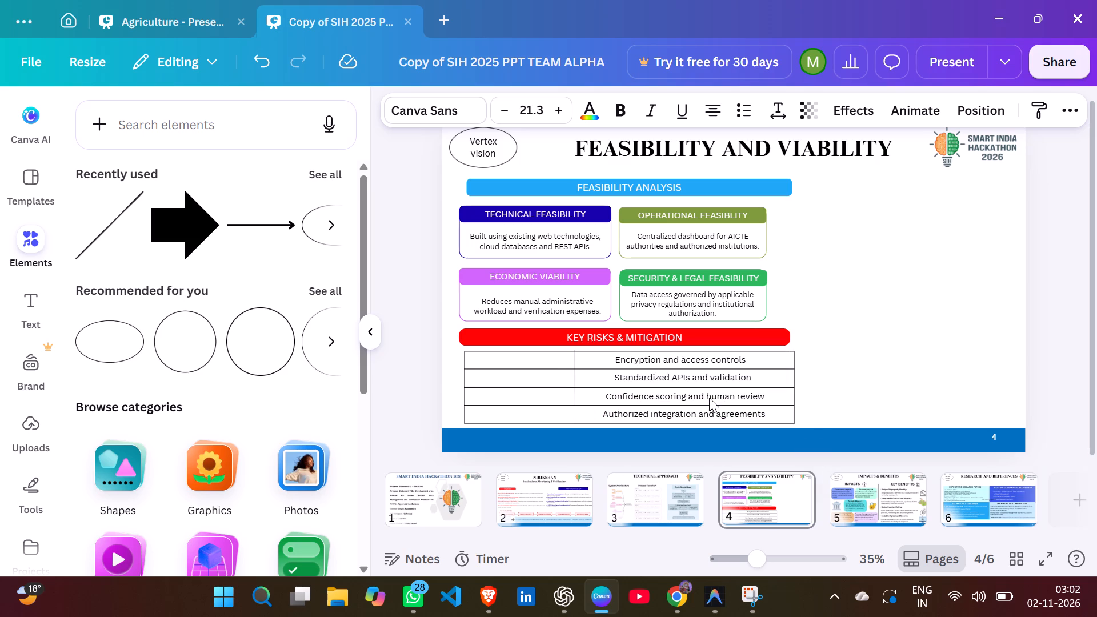
key("Left")
key("Right")
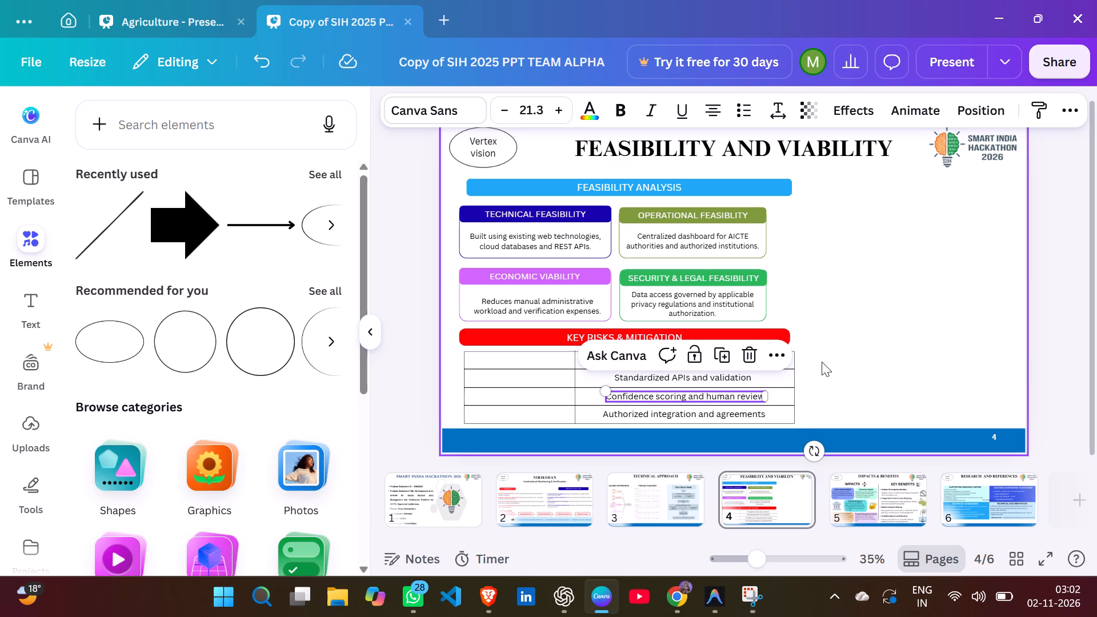
left_click(830, 361)
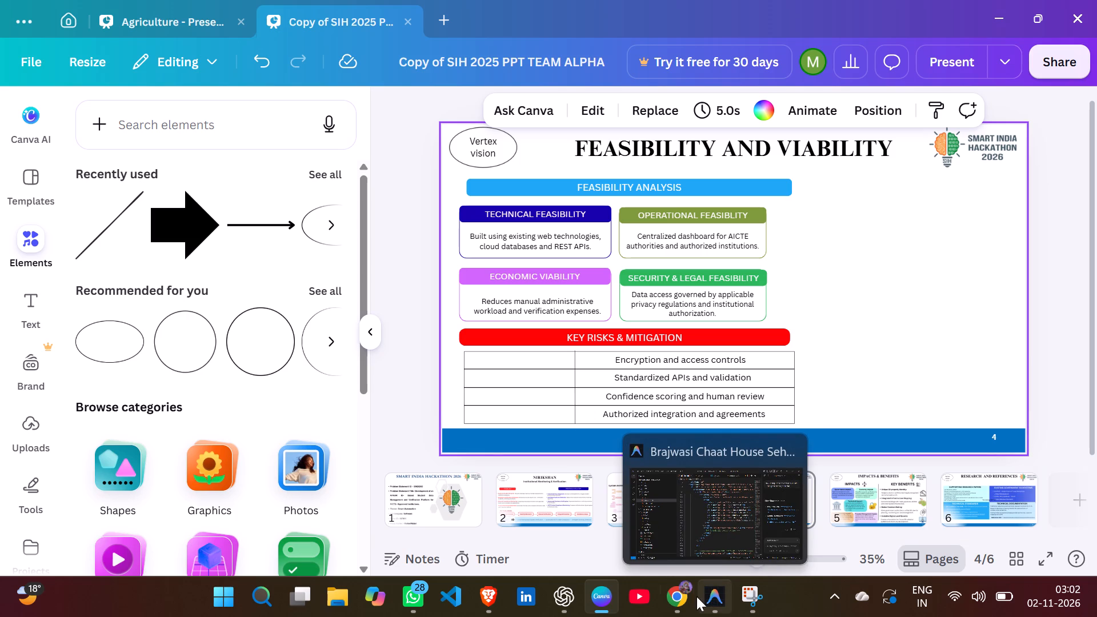
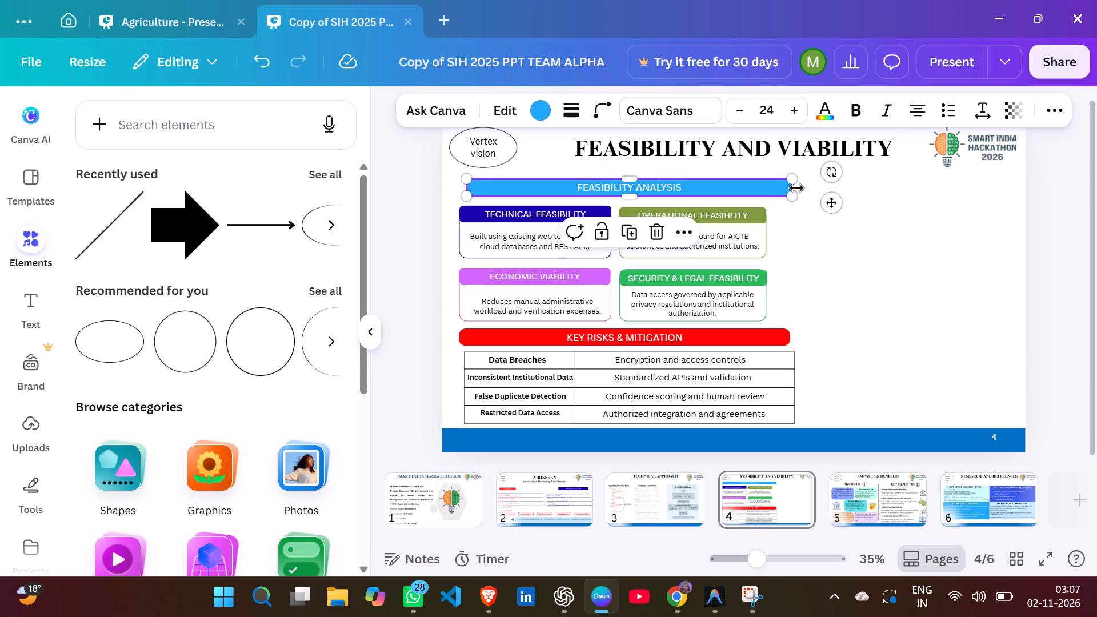
Narrow the blue "FEASIBILITY ANALYSIS" banner to about 990 wide, aligning its right edge with the feasibility cards below.
left_click_drag(796, 188, 772, 191)
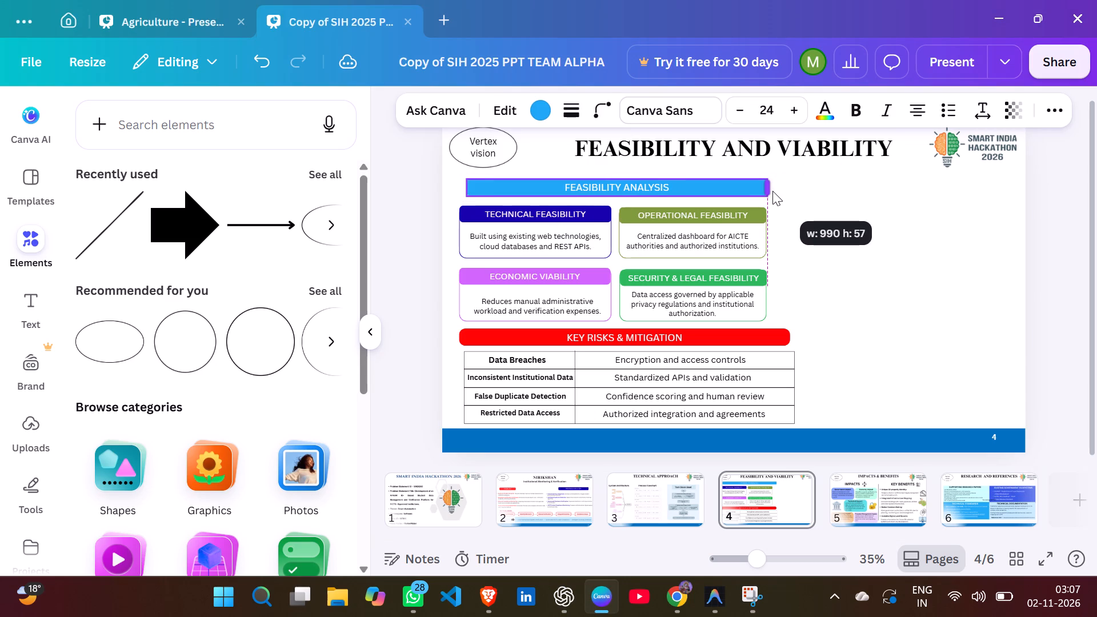
left_click_drag(772, 191, 772, 191)
left_click(844, 302)
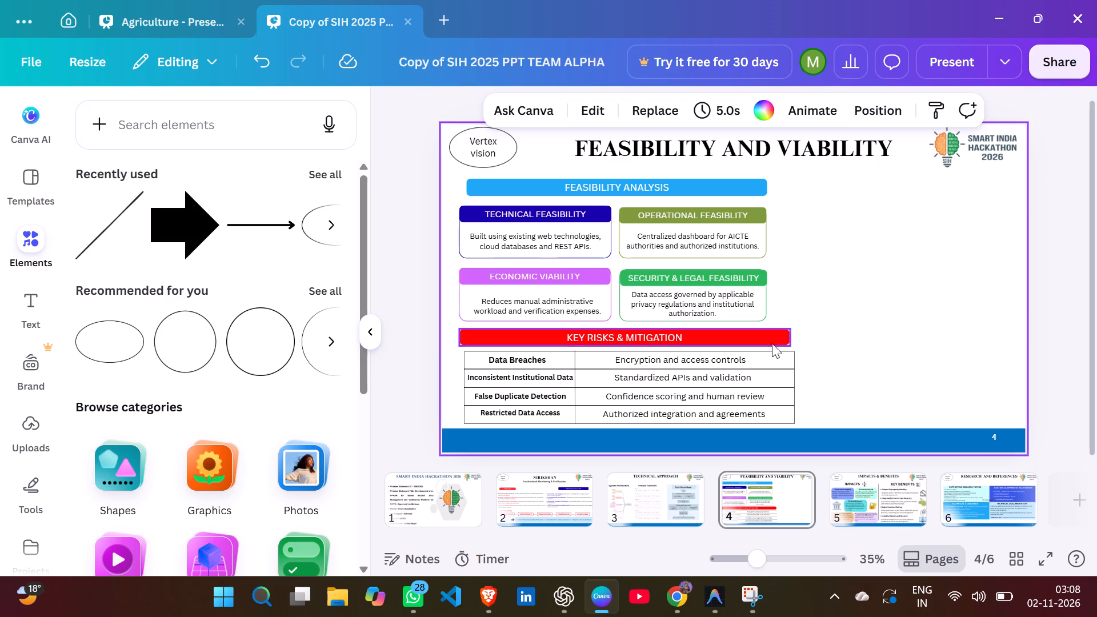
Select the red "KEY RISKS & MITIGATION" banner above the risk table.
left_click(758, 328)
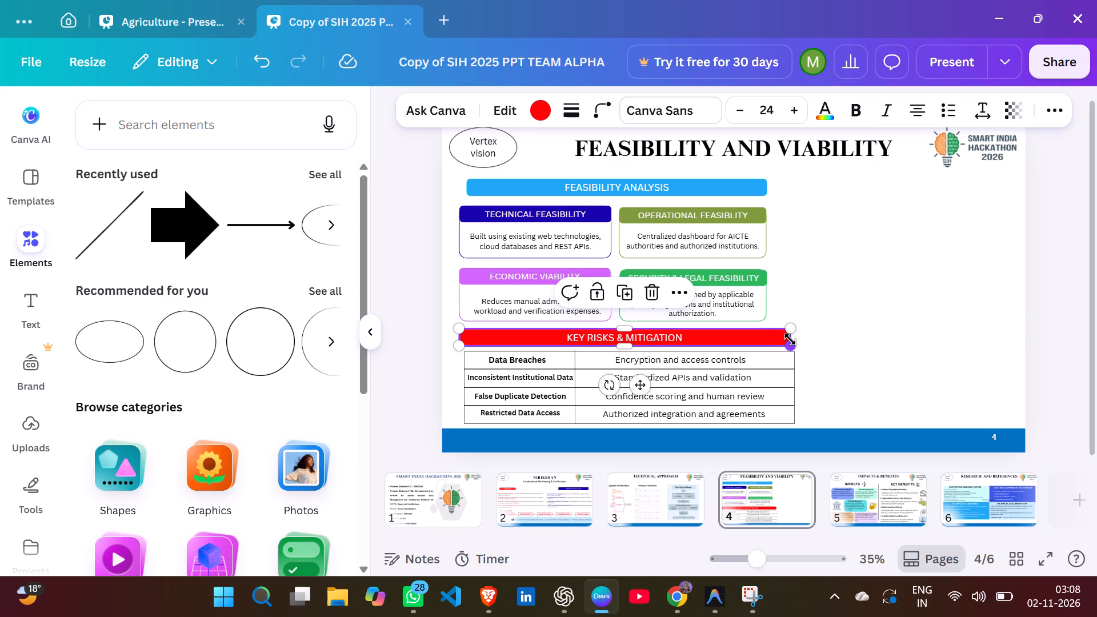
Narrow the red "KEY RISKS & MITIGATION" bar to about 1,015 wide, ending level with the boxes above.
left_click(790, 338)
left_click_drag(790, 338, 769, 338)
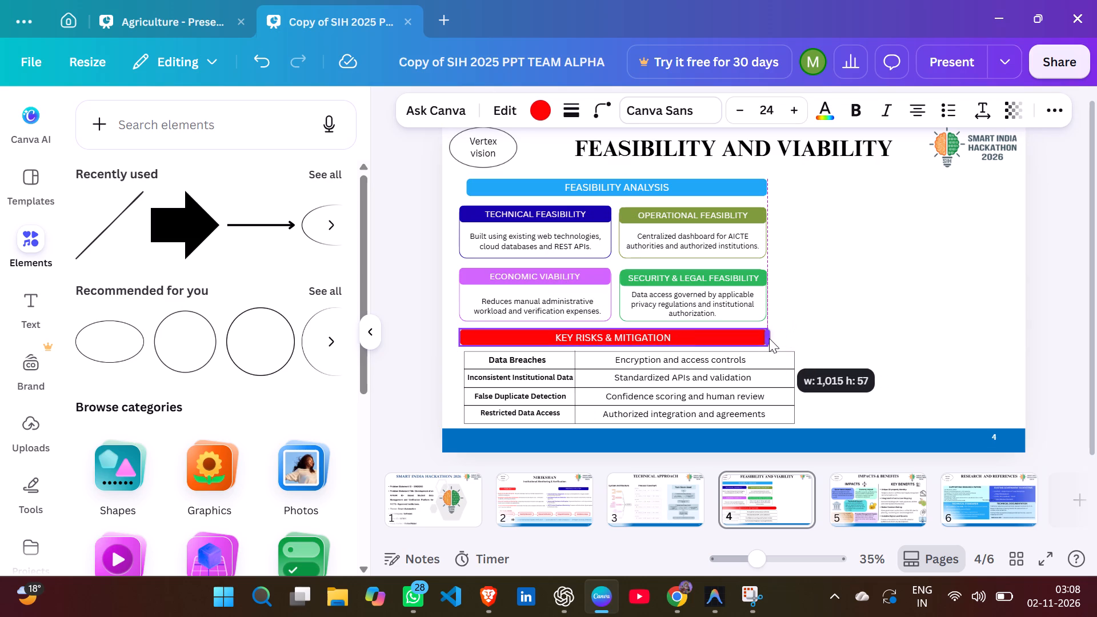
left_click_drag(769, 338, 768, 338)
left_click(825, 317)
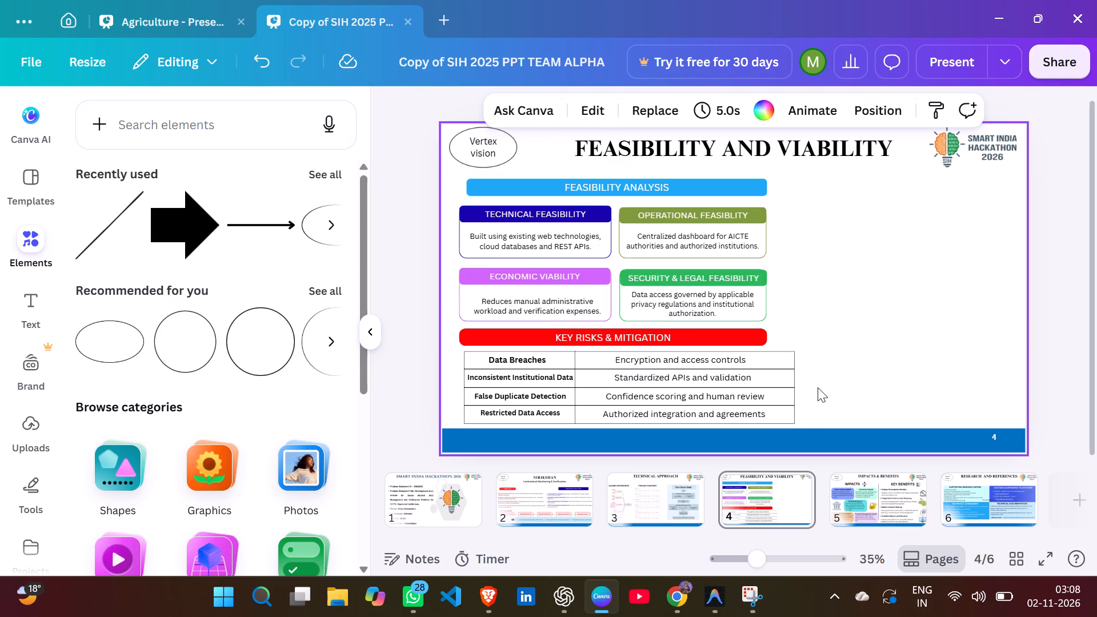
Select the whole risk table with all its text and scale it down to about 1,068 by 235.
left_click_drag(818, 396, 548, 389)
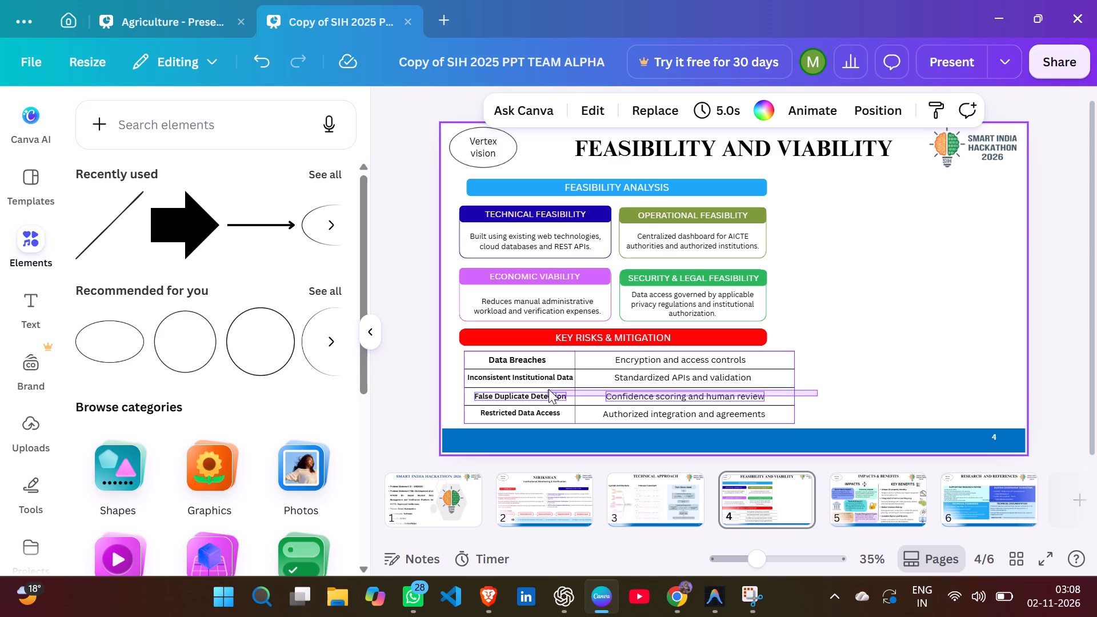
left_click_drag(548, 389, 900, 341)
left_click_drag(821, 350, 584, 427)
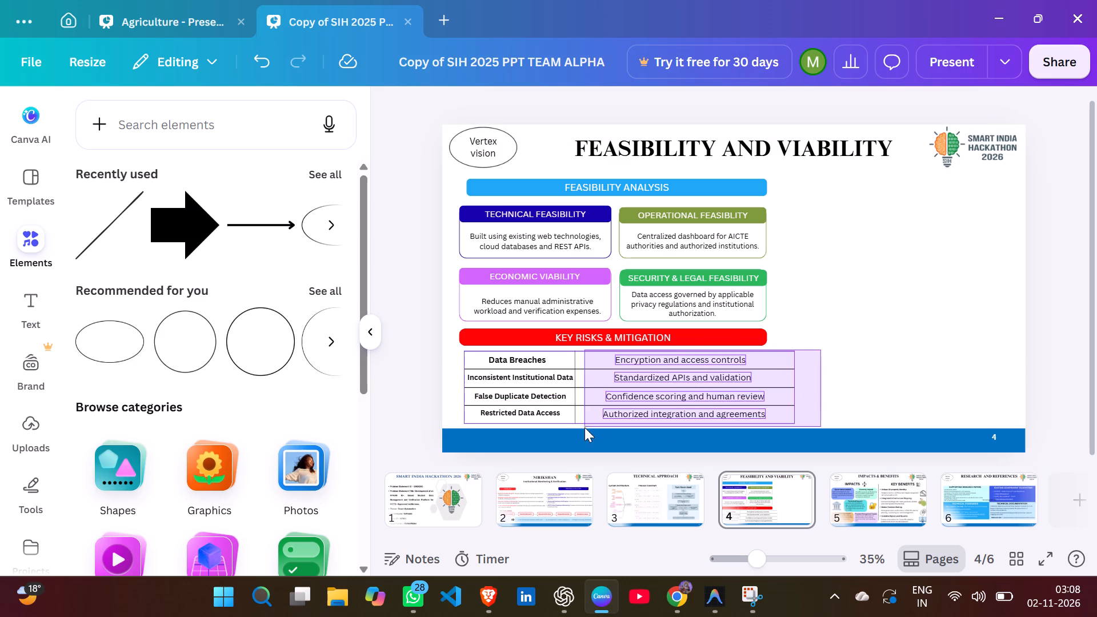
left_click_drag(584, 427, 503, 420)
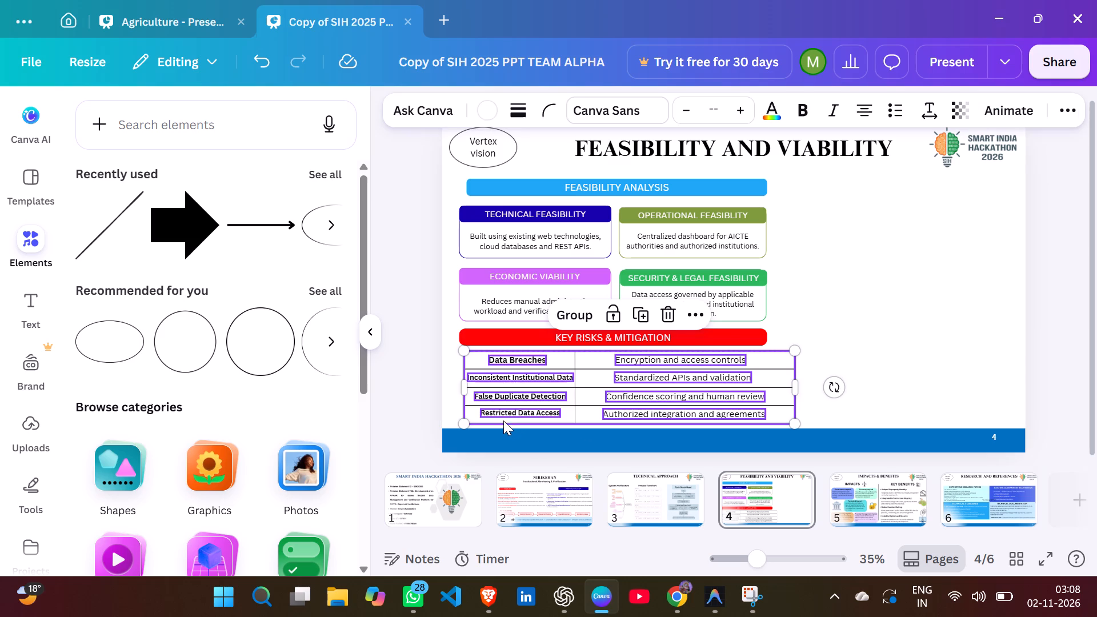
left_click(795, 385)
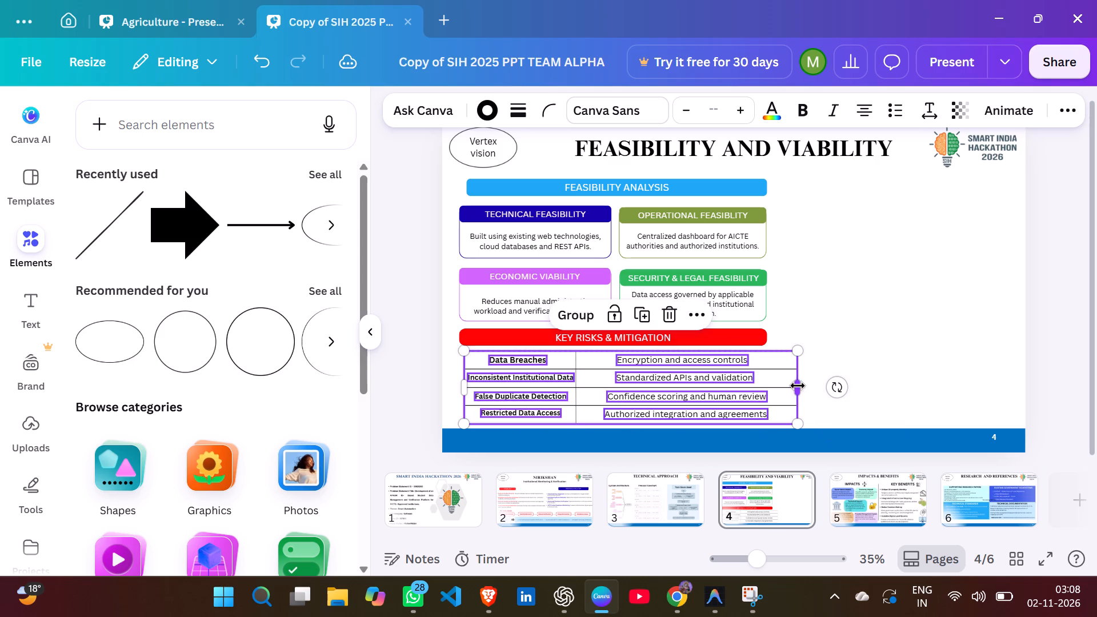
left_click_drag(800, 425, 791, 422)
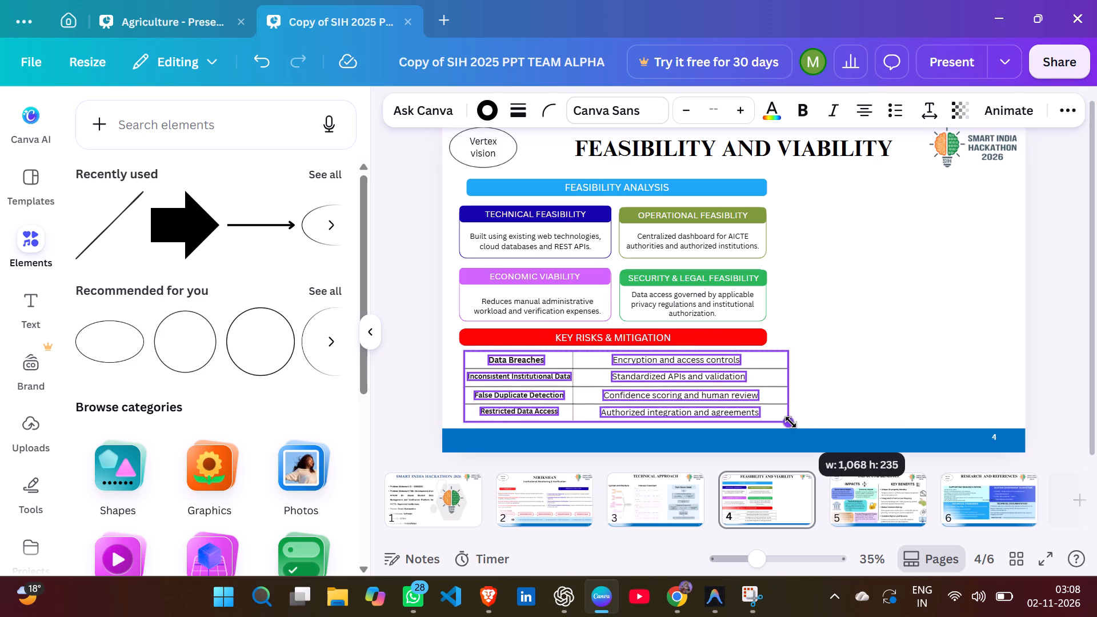
left_click_drag(791, 422, 789, 422)
left_click(824, 354)
Group the risk table grid with all its text, and move the group so its left edge lines up with the red bar.
left_click(757, 377)
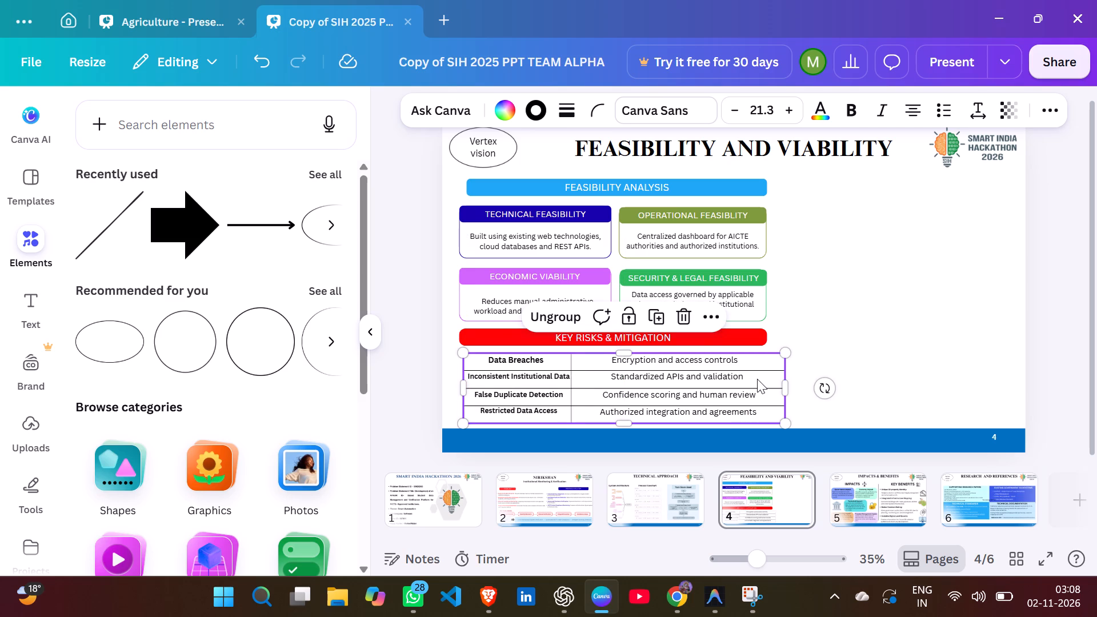
left_click(847, 346)
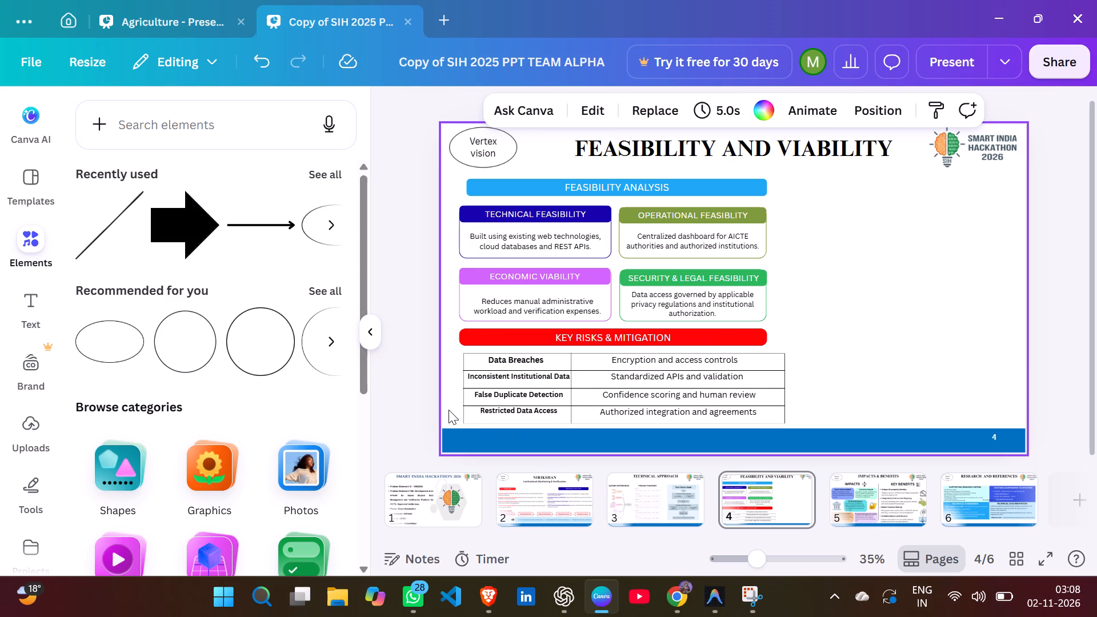
left_click_drag(449, 410, 674, 370)
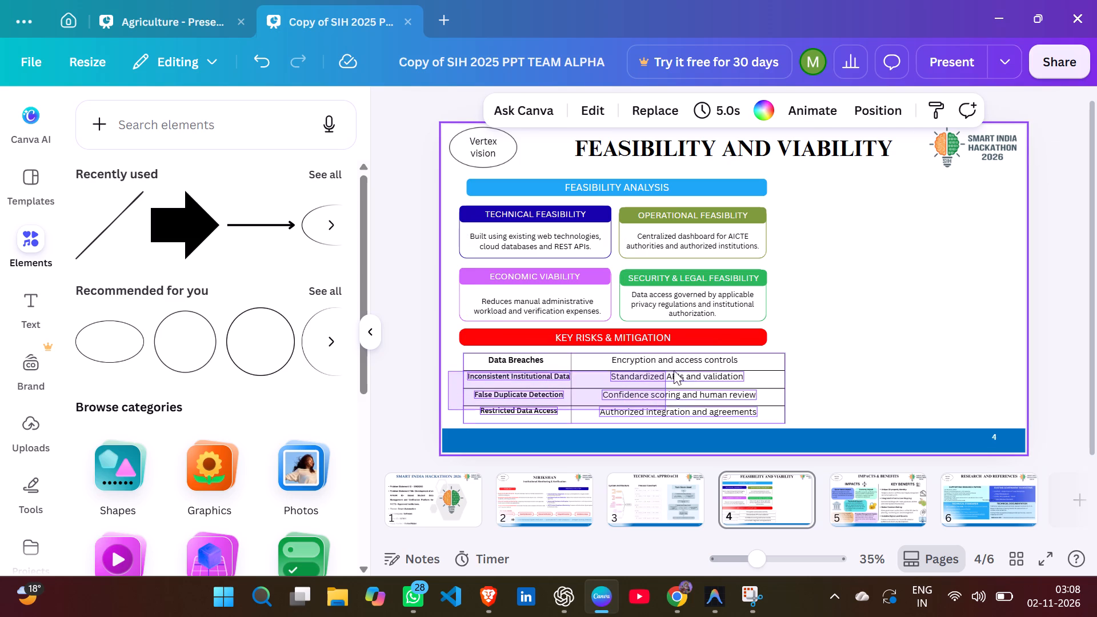
left_click_drag(674, 370, 690, 358)
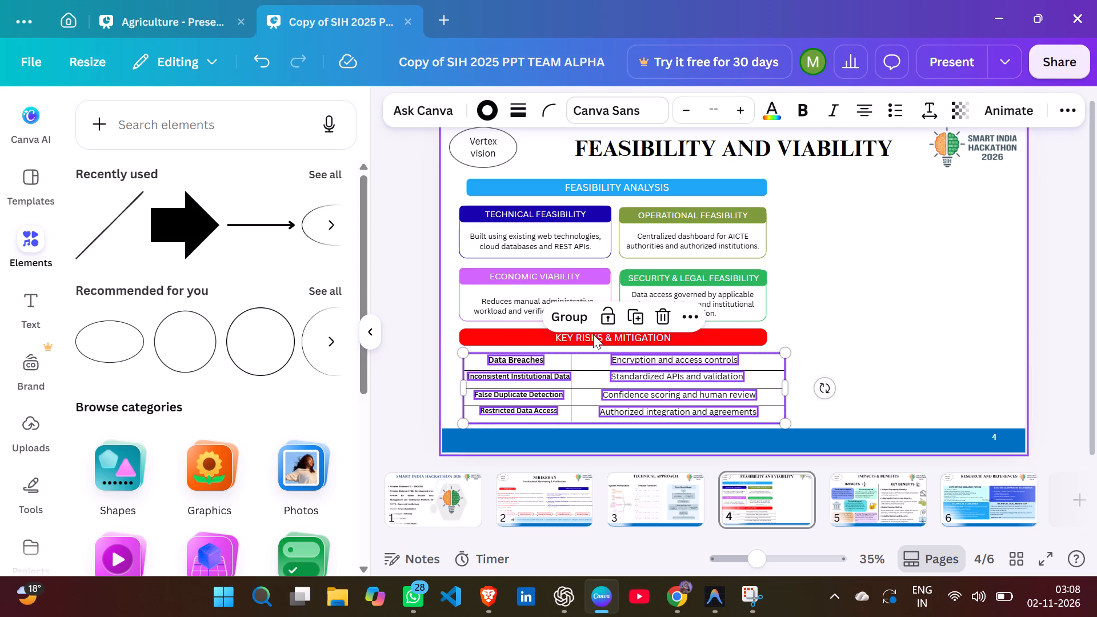
left_click(570, 316)
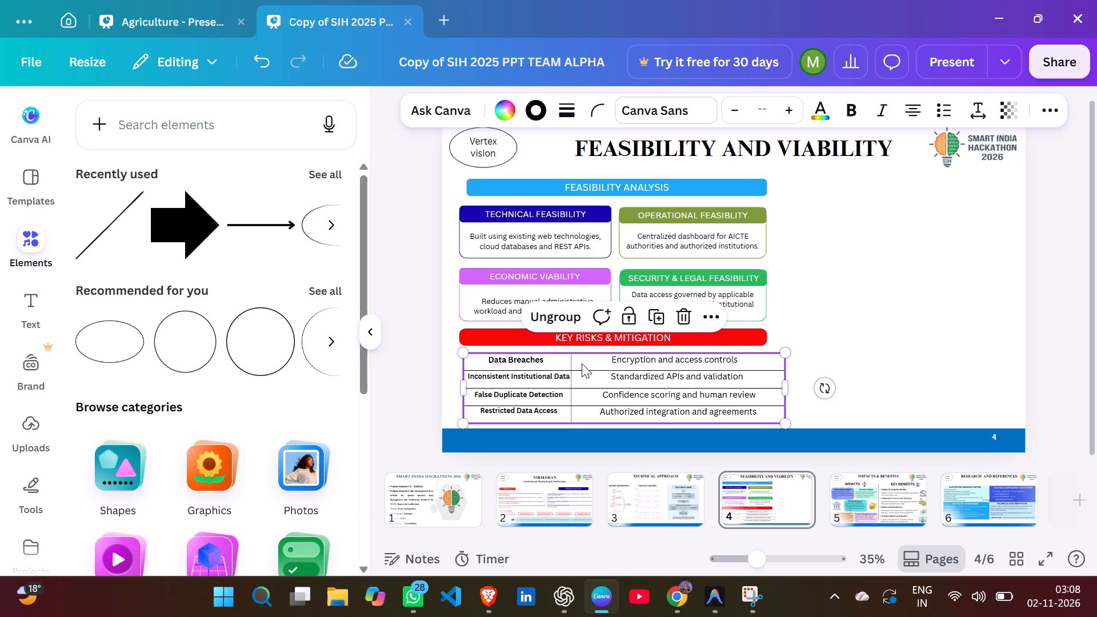
left_click_drag(582, 363, 576, 364)
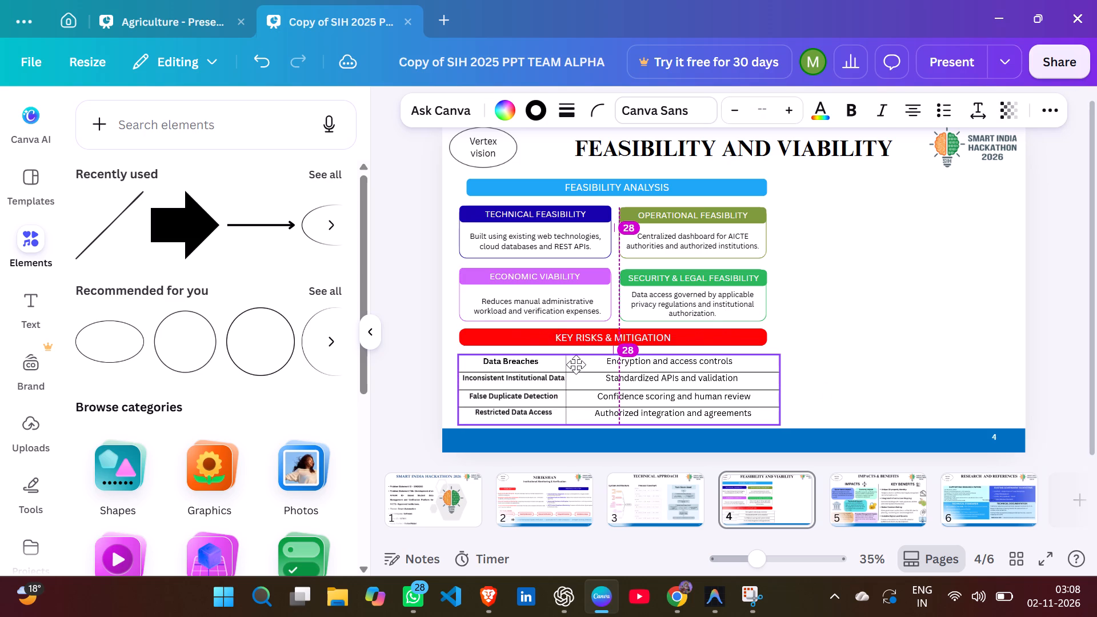
left_click_drag(576, 364, 576, 364)
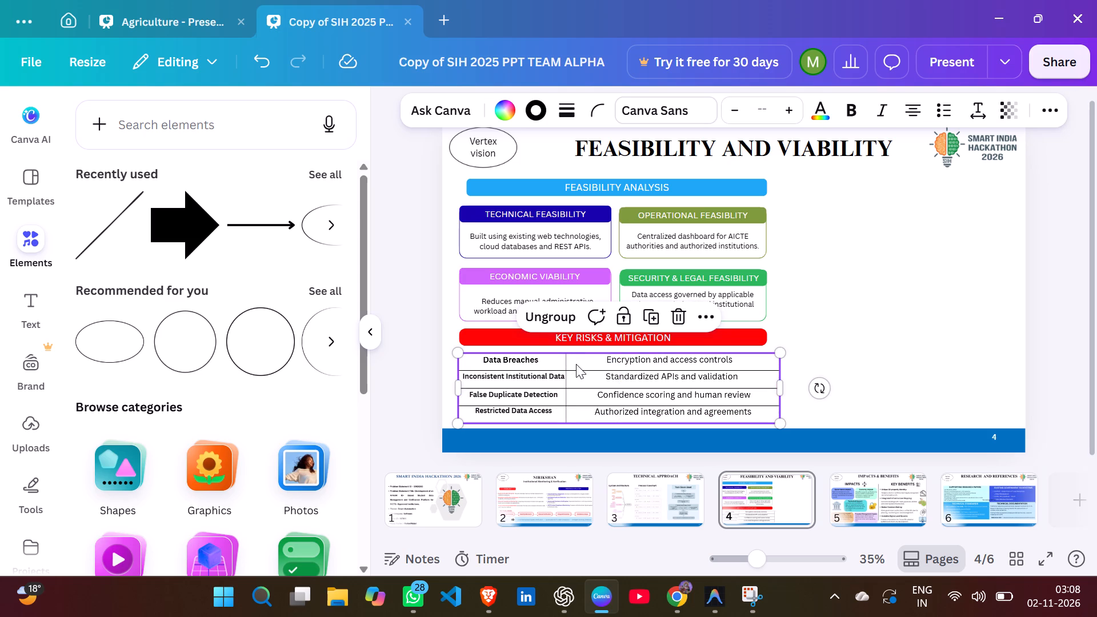
left_click(830, 336)
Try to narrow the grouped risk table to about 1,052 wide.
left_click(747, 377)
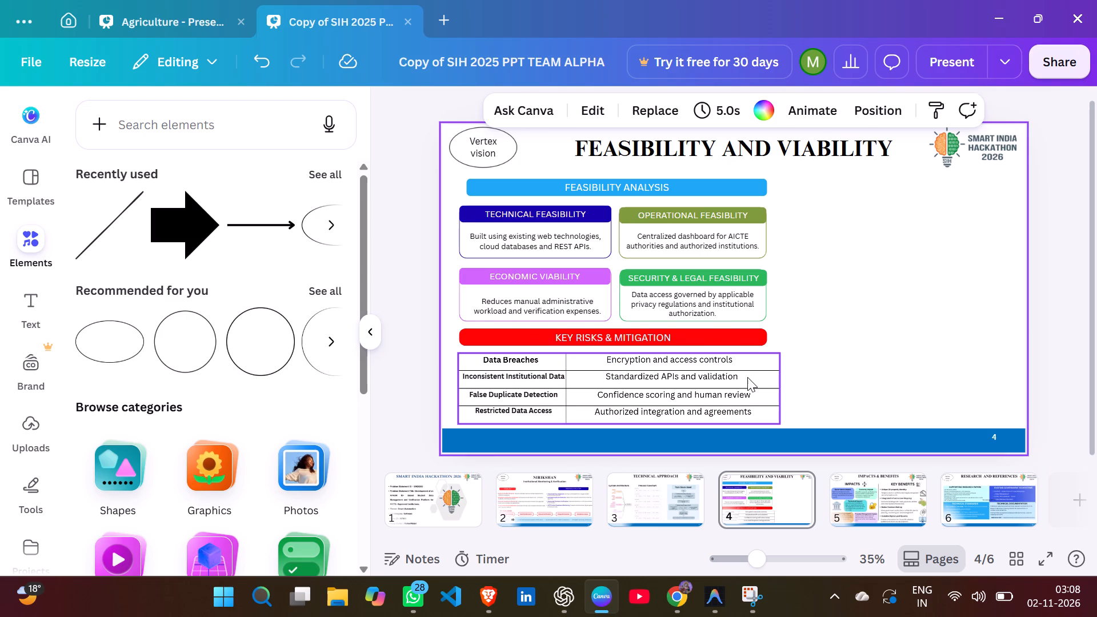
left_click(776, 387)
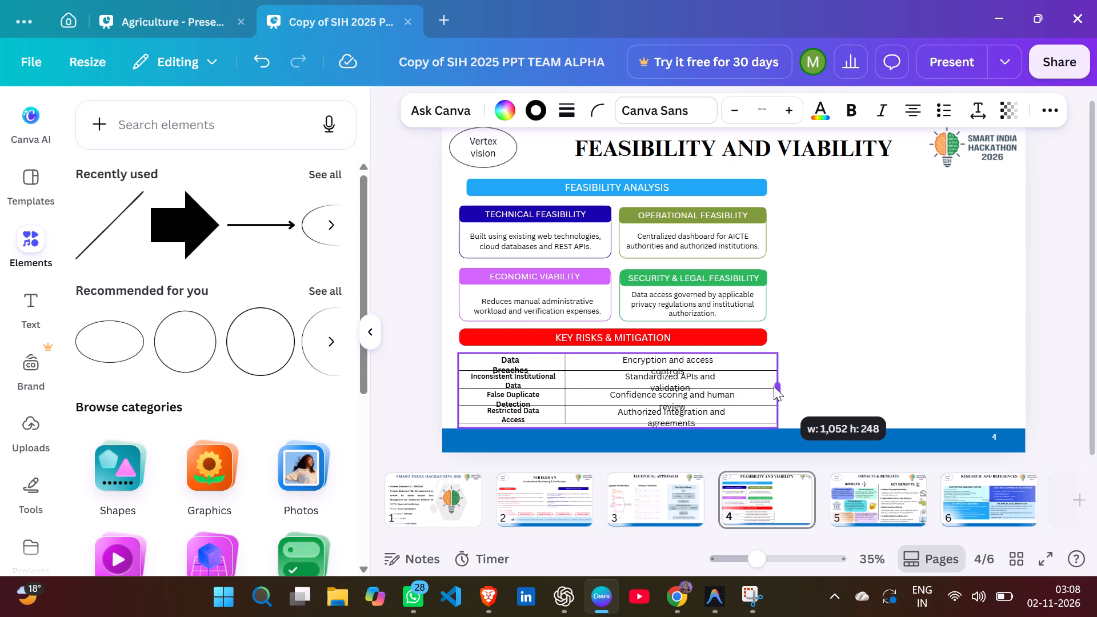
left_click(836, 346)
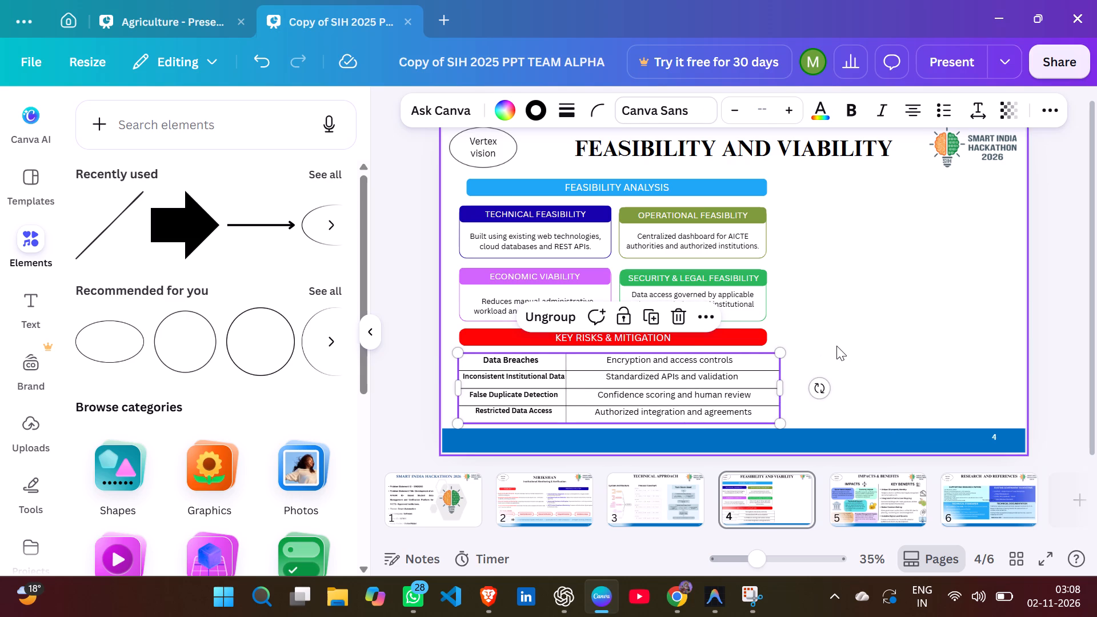
Ungroup the risk table and nudge the "Restricted Data Access" label down to the middle of its row.
left_click(502, 410)
left_click(545, 324)
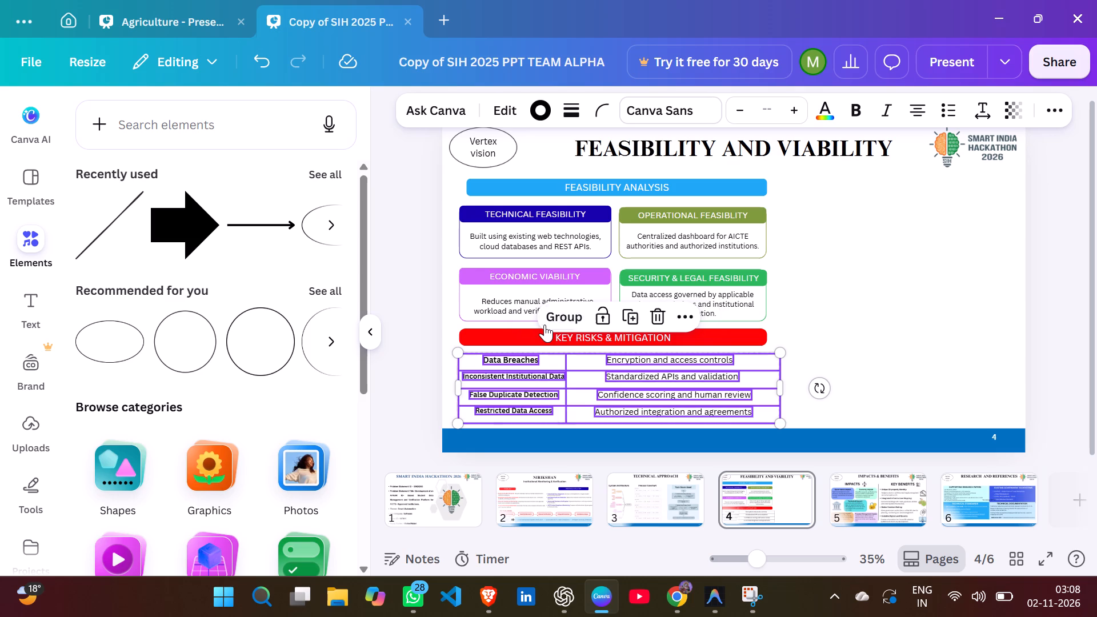
left_click(425, 372)
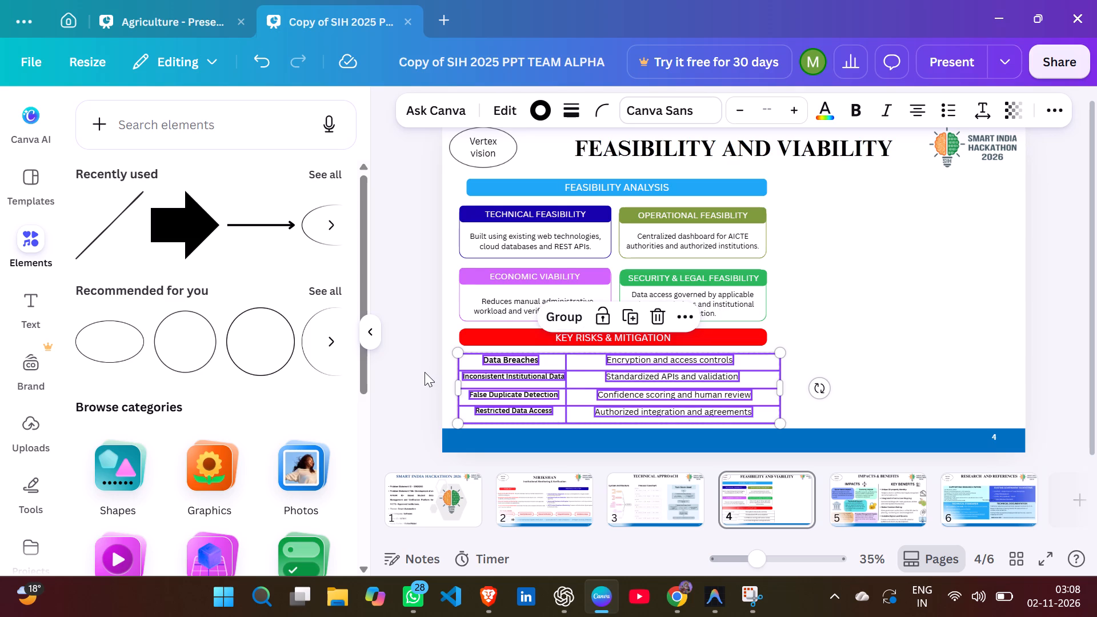
left_click(503, 407)
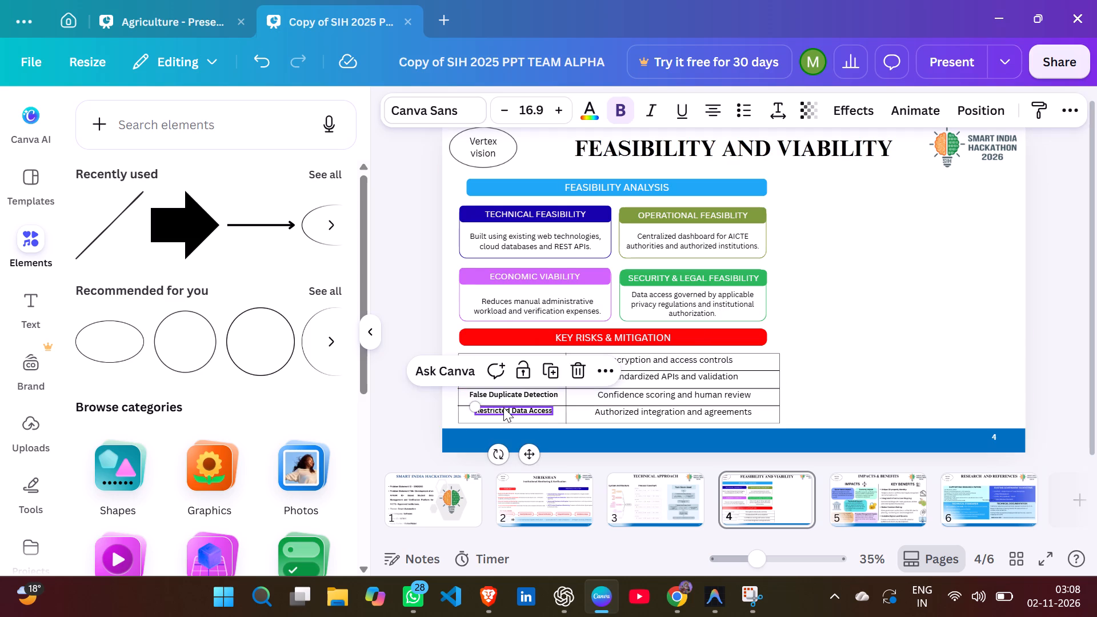
key("Down")
key("Down")
key("Down")
key("Down")
key("Down")
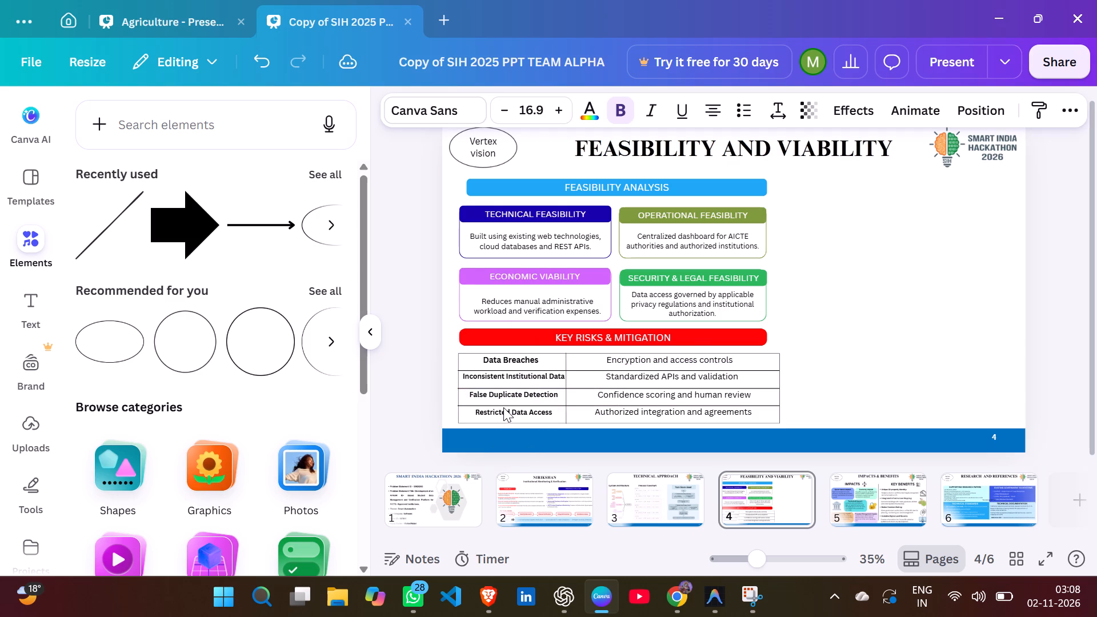
key("Up")
key("Down")
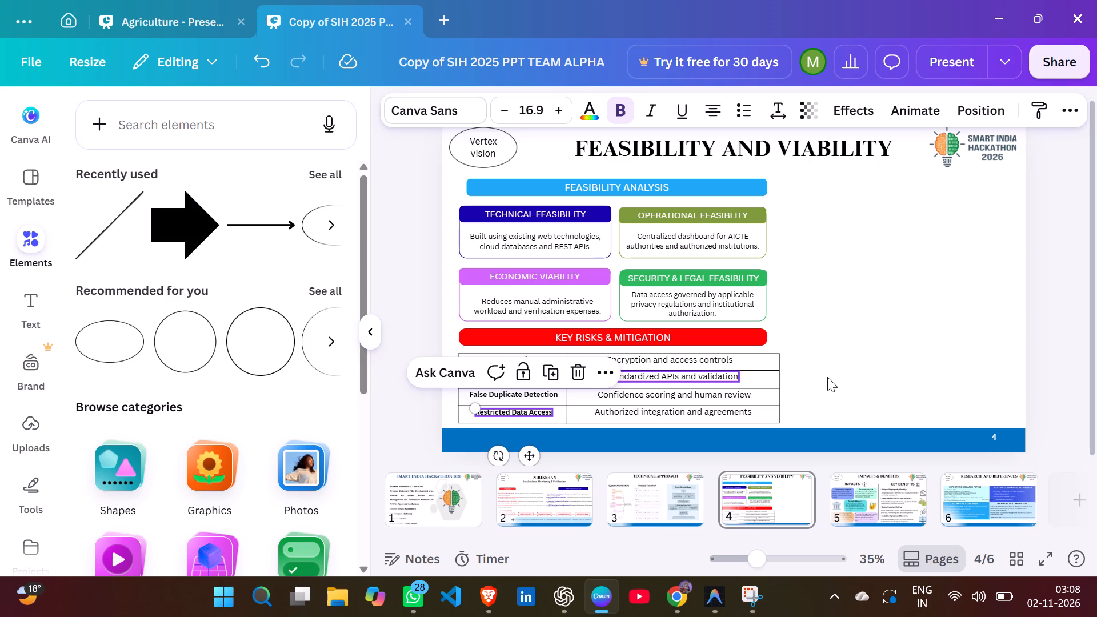
left_click(827, 377)
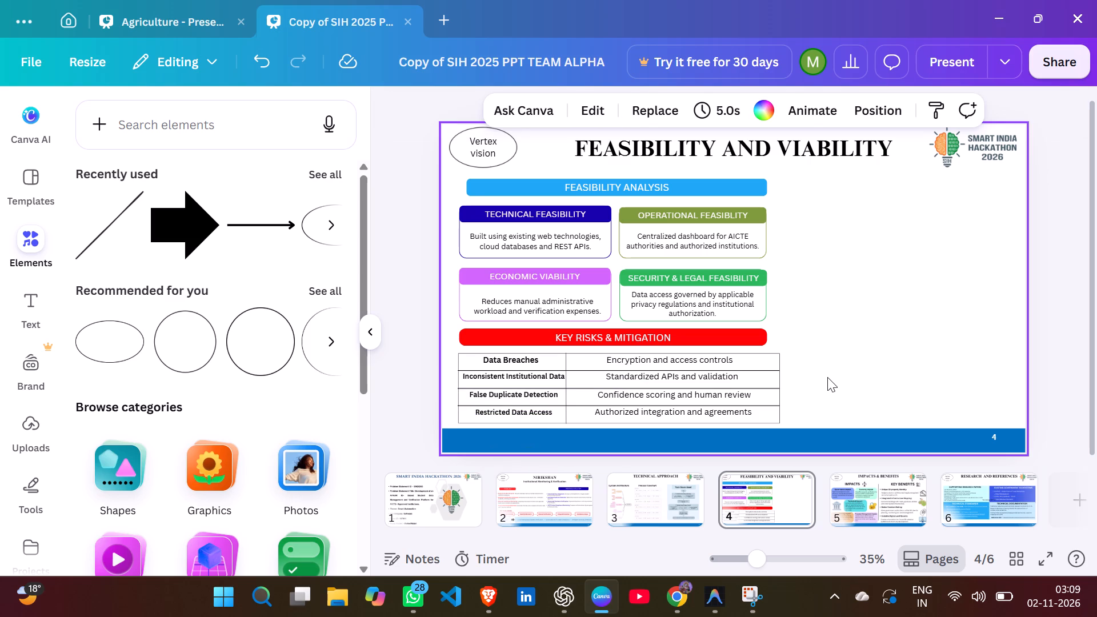
Duplicate the blue "FEASIBILITY ANALYSIS" bar and place the copy level with the original, towards the slide's right side.
left_click(717, 191)
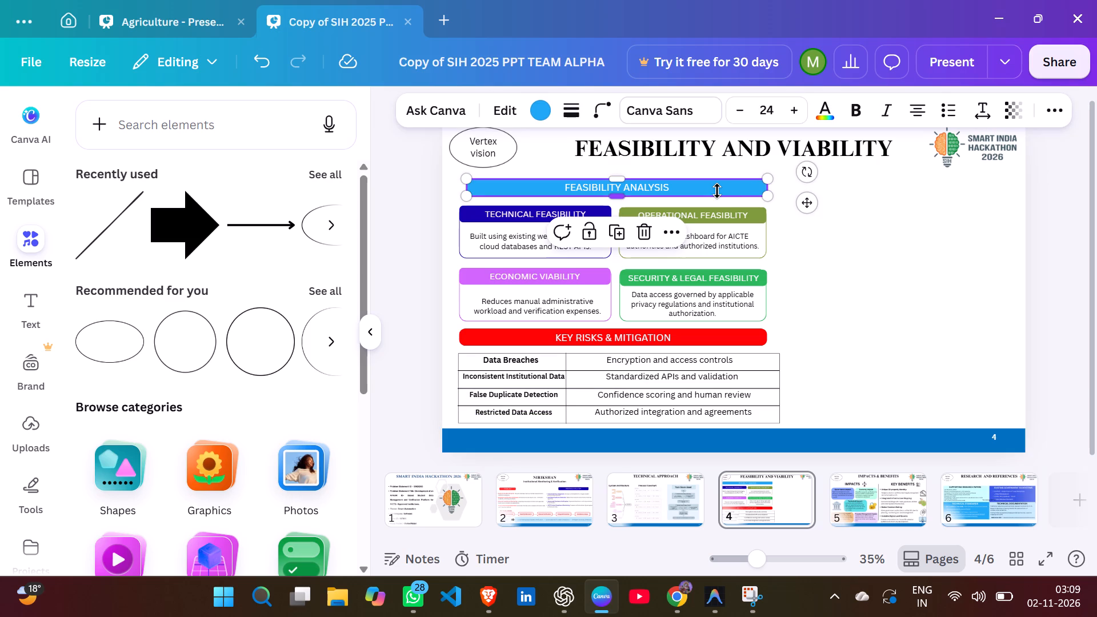
key("ctrl+c")
key("ctrl+v")
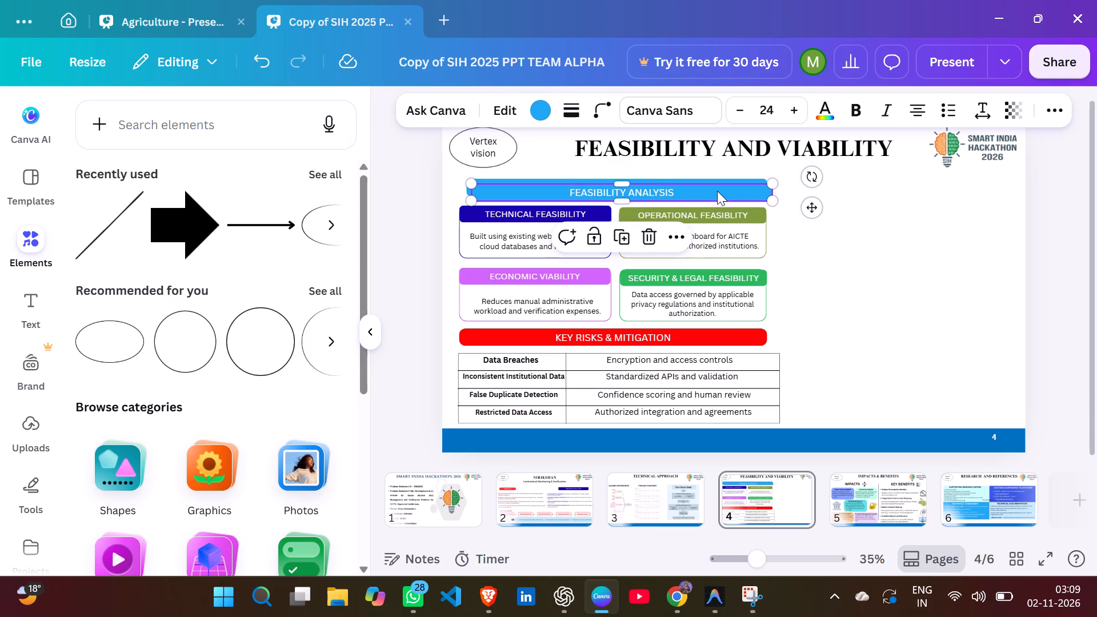
left_click_drag(816, 210, 831, 210)
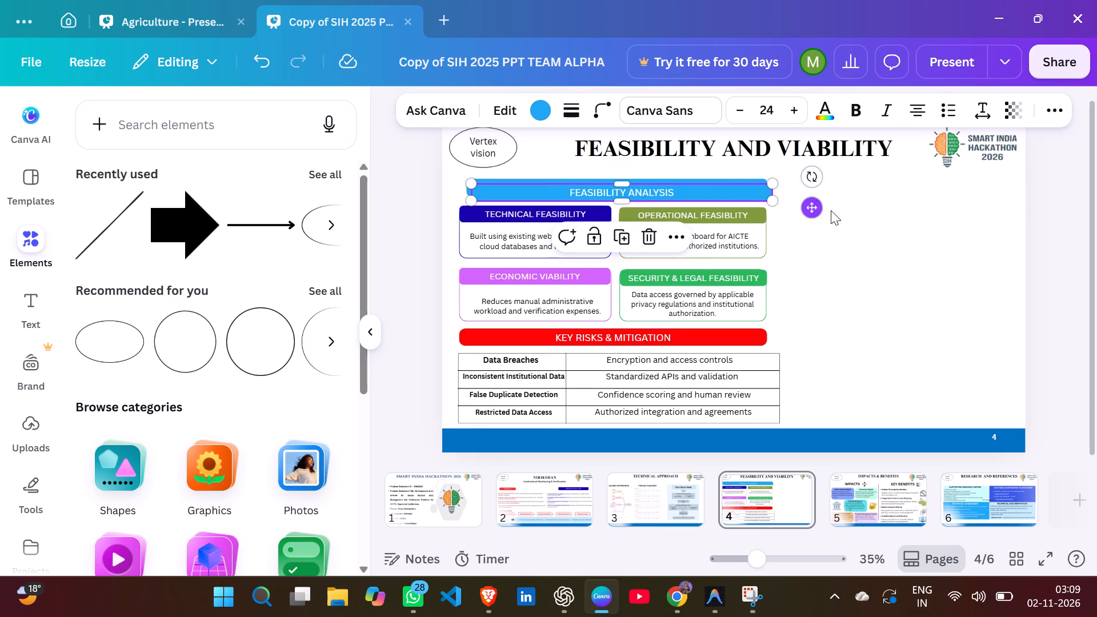
left_click_drag(831, 210, 1096, 205)
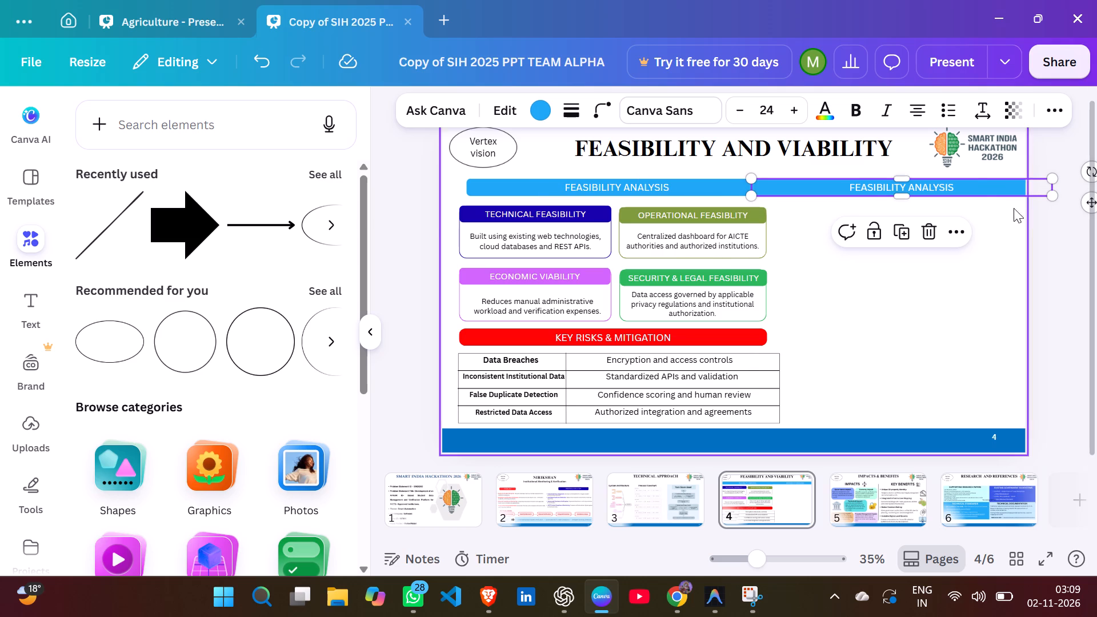
Replace the copied bar's text with "VIABILITY".
left_click(979, 188)
left_click(952, 187)
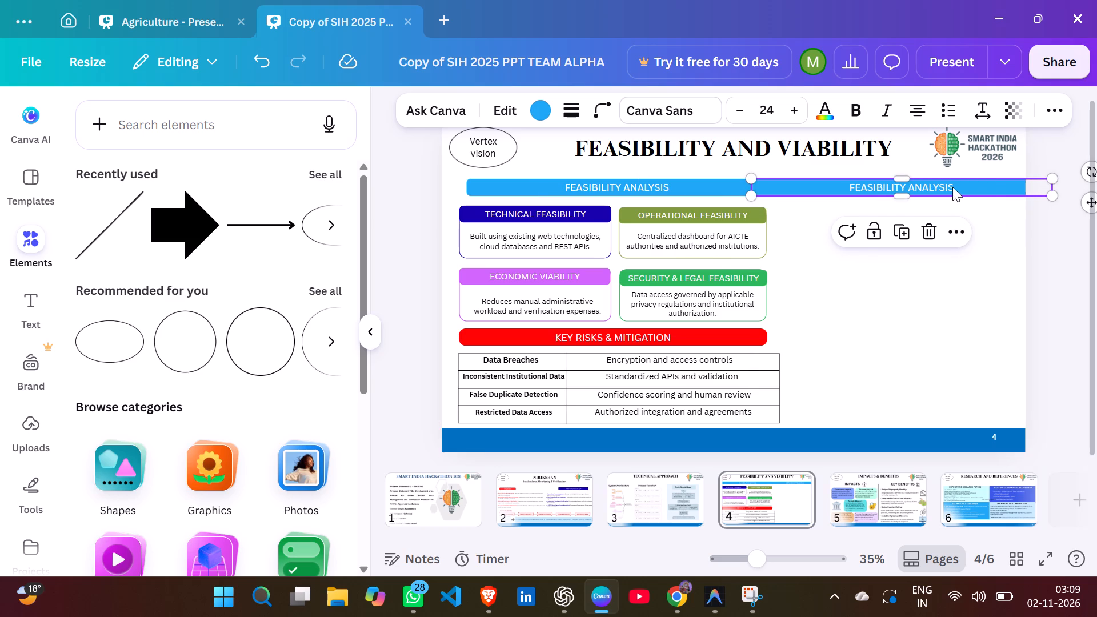
key("ctrl+BackSpace")
key("ctrl+BackSpace")
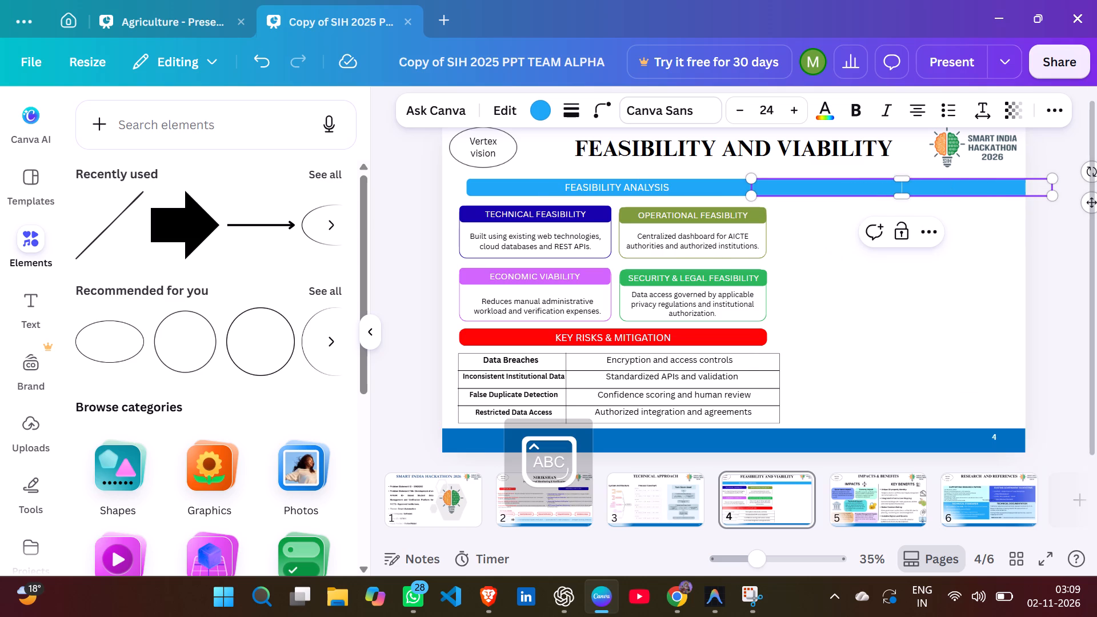
type("VIA")
type("BILITY")
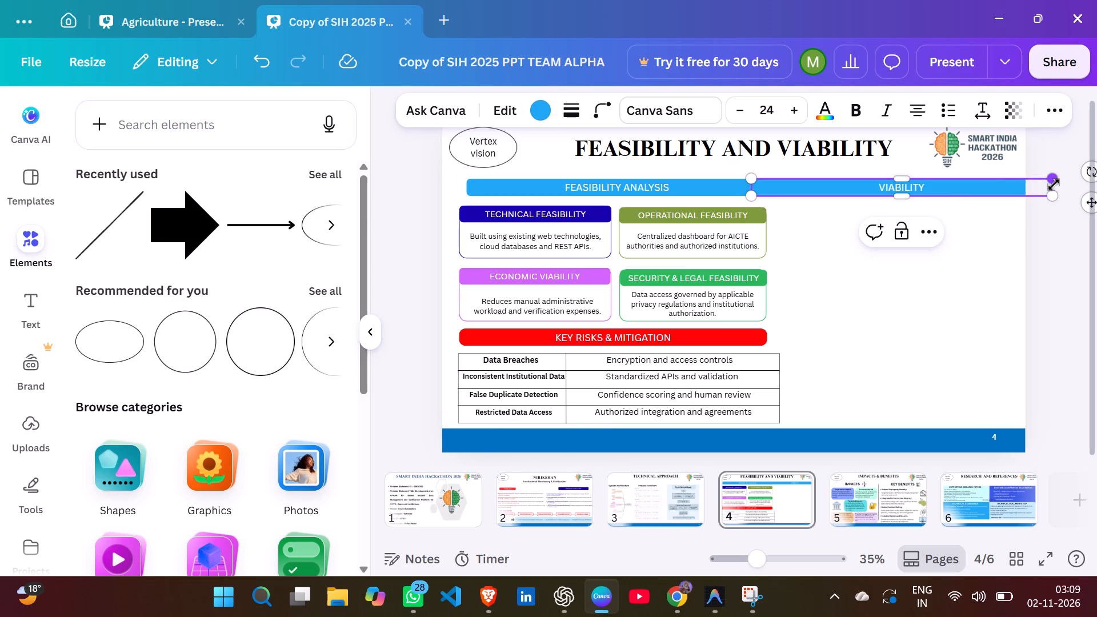
Shorten the "VIABILITY" bar to fit within the slide and move it into the empty right column, clear of the feasibility bar.
left_click_drag(1054, 186, 1020, 194)
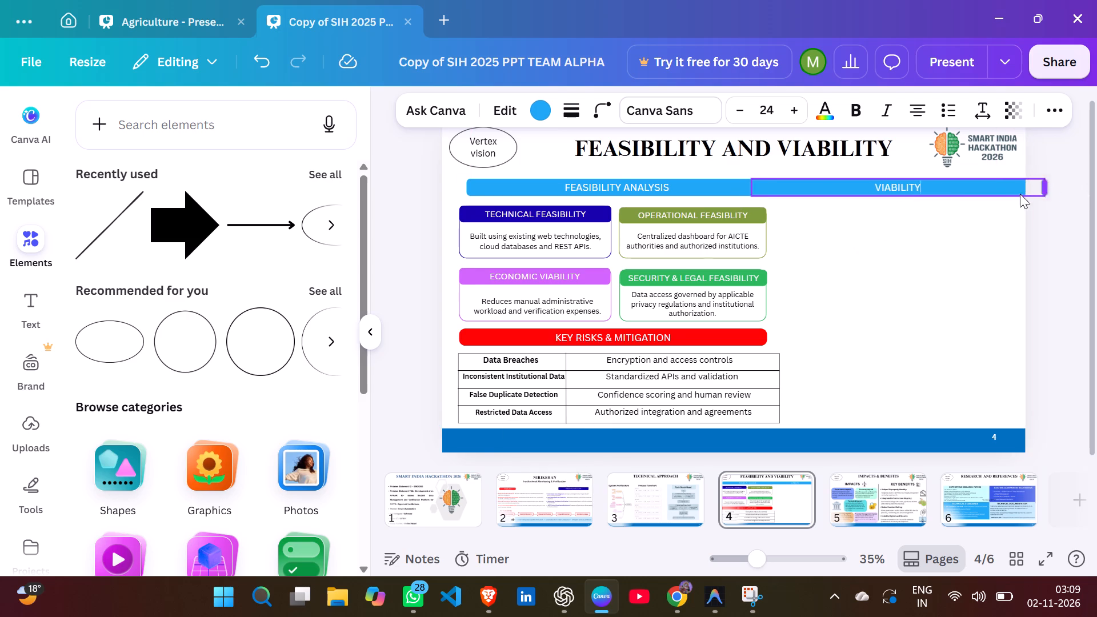
left_click_drag(1020, 194, 969, 189)
left_click(942, 230)
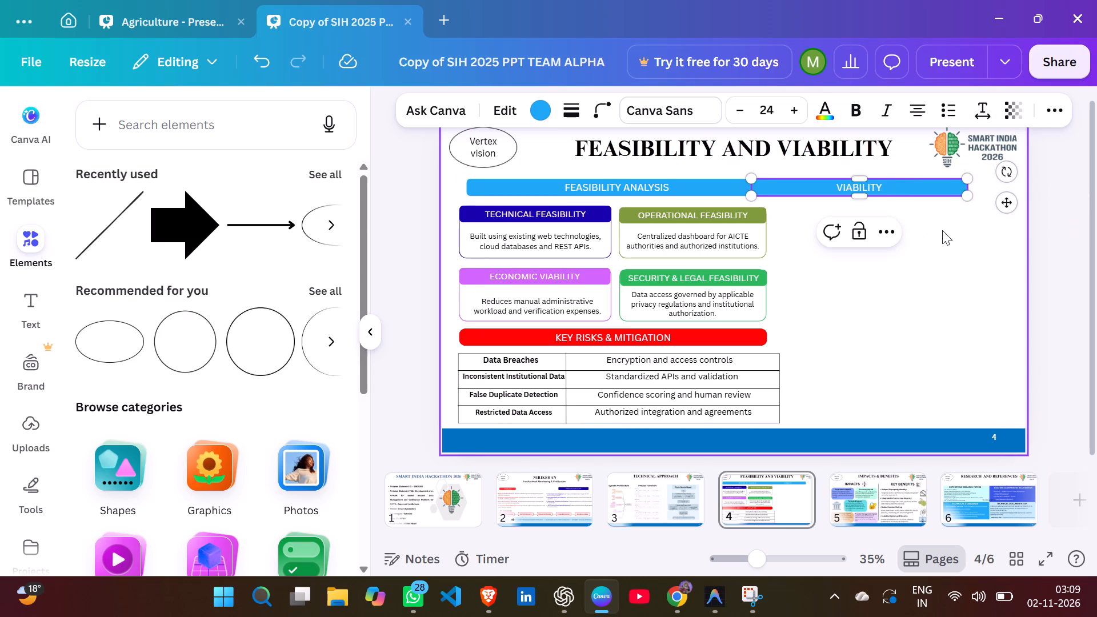
left_click_drag(920, 190, 959, 194)
Fill the "VIABILITY" bar with the dark blue used for the "TECHNICAL FEASIBILITY" header.
left_click(541, 105)
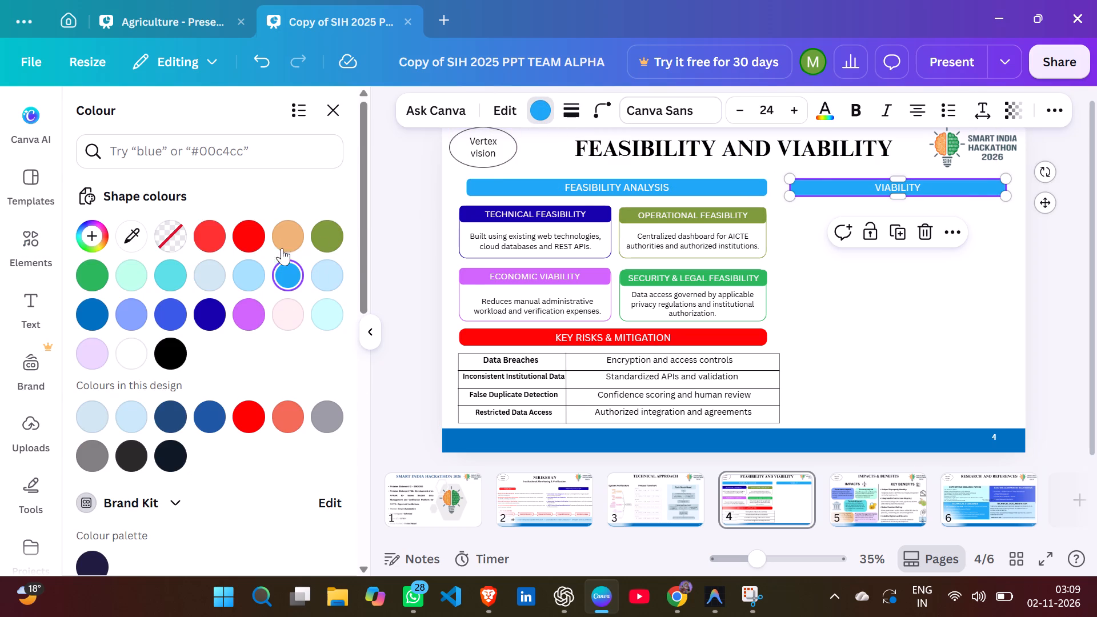
left_click(213, 308)
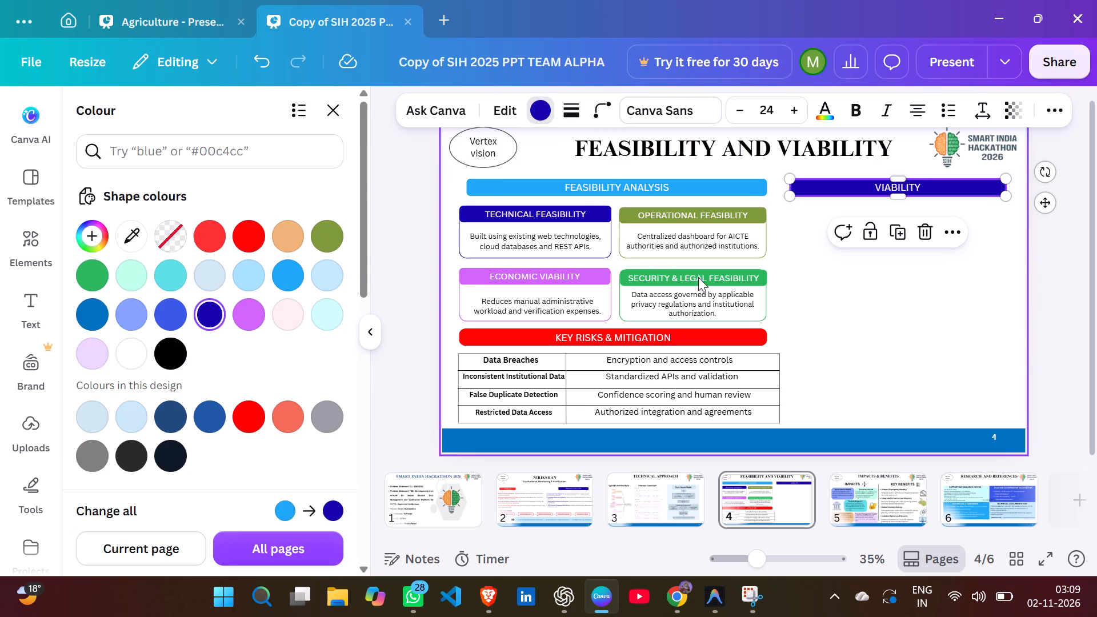
Nudge the "VIABILITY" bar slightly further right, keeping it level with the "FEASIBILITY ANALYSIS" bar.
left_click(1058, 258)
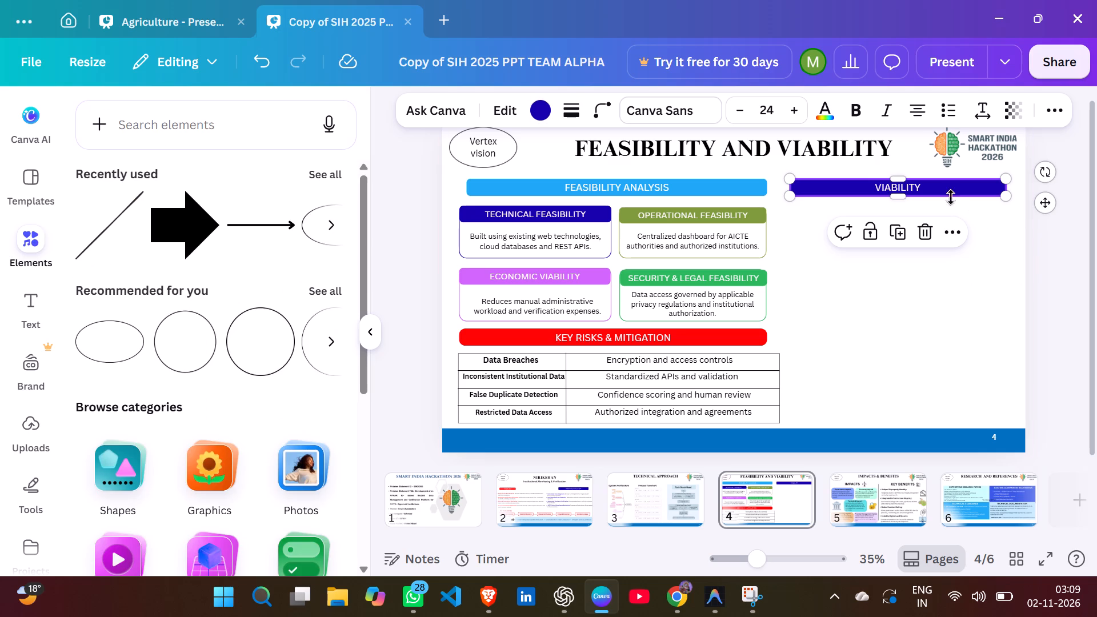
left_click(1061, 269)
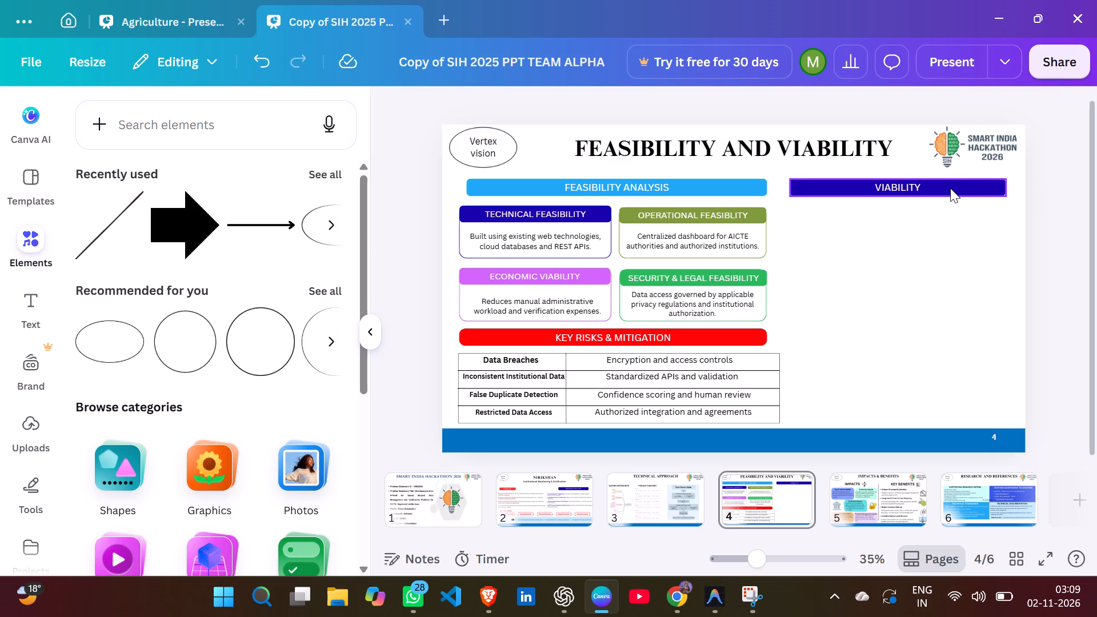
left_click(950, 188)
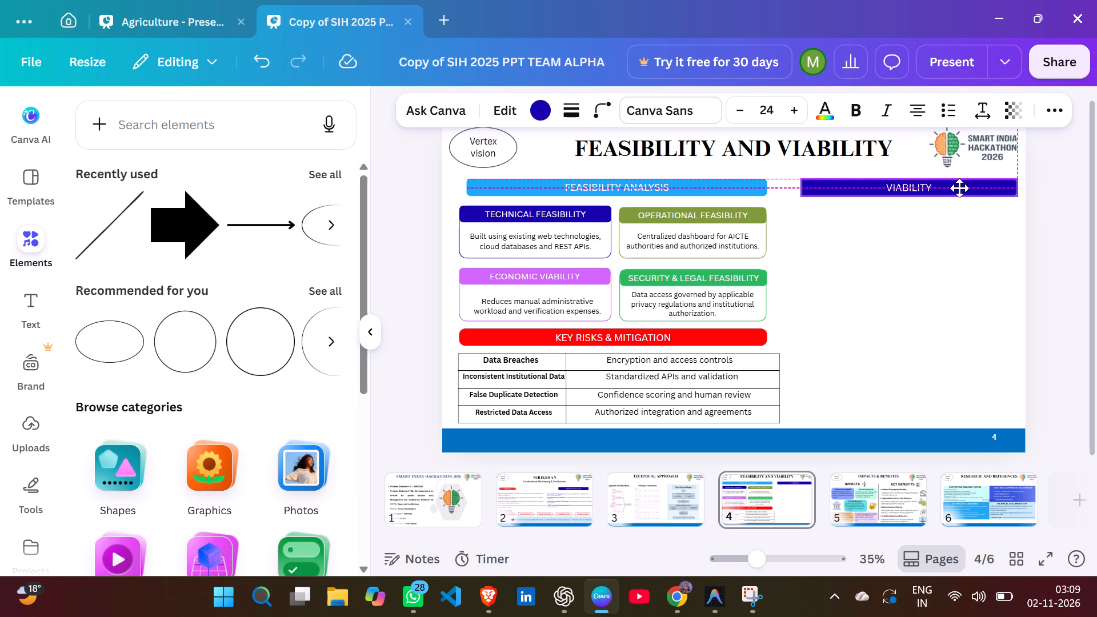
left_click(1054, 254)
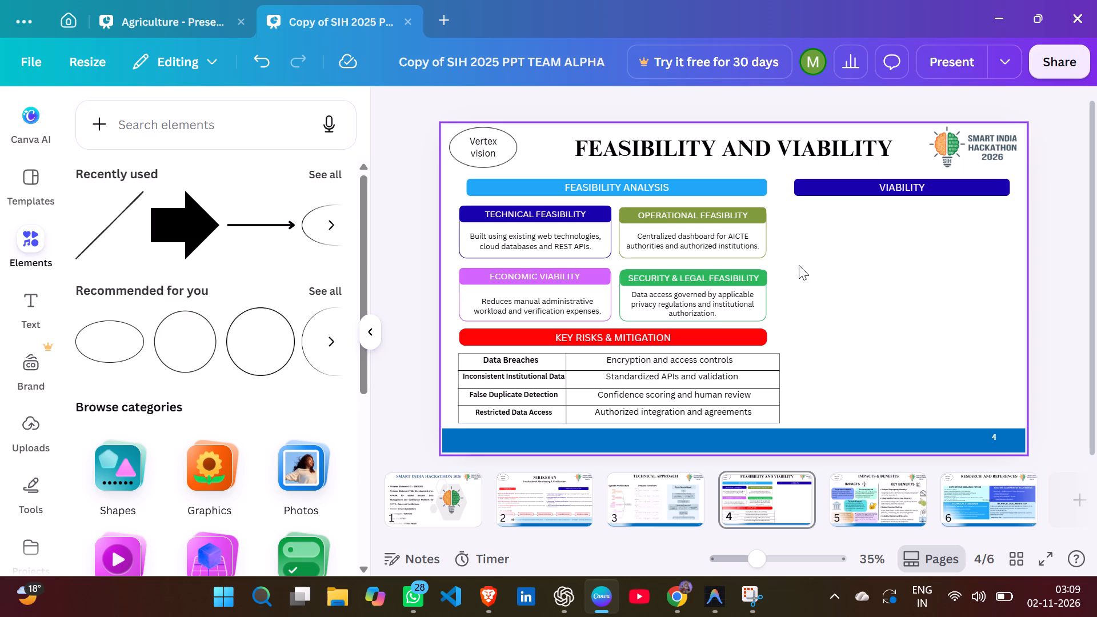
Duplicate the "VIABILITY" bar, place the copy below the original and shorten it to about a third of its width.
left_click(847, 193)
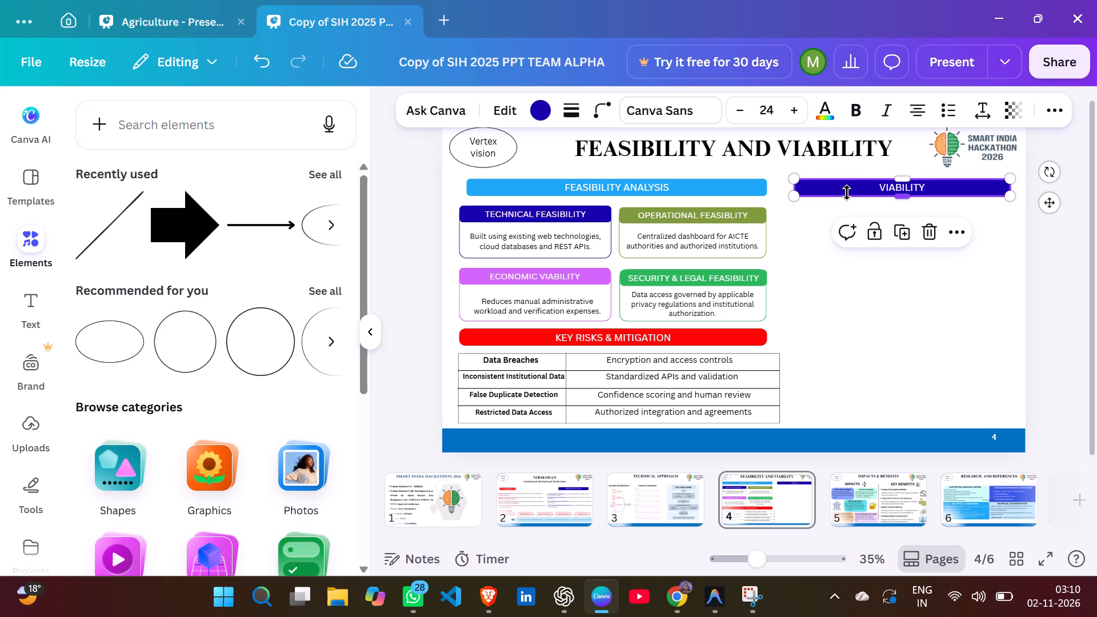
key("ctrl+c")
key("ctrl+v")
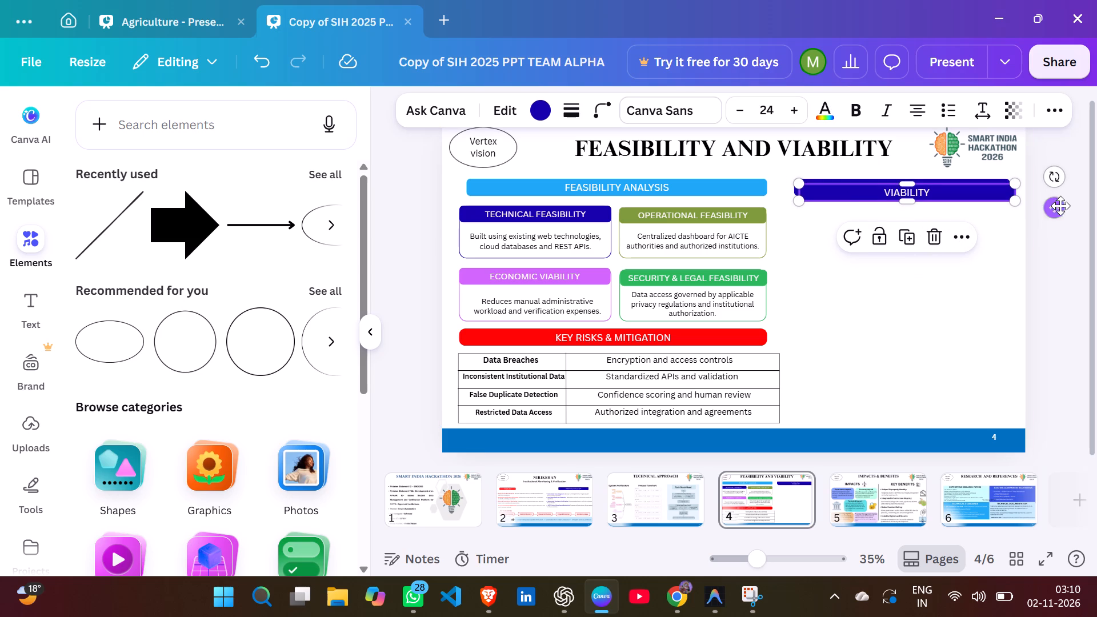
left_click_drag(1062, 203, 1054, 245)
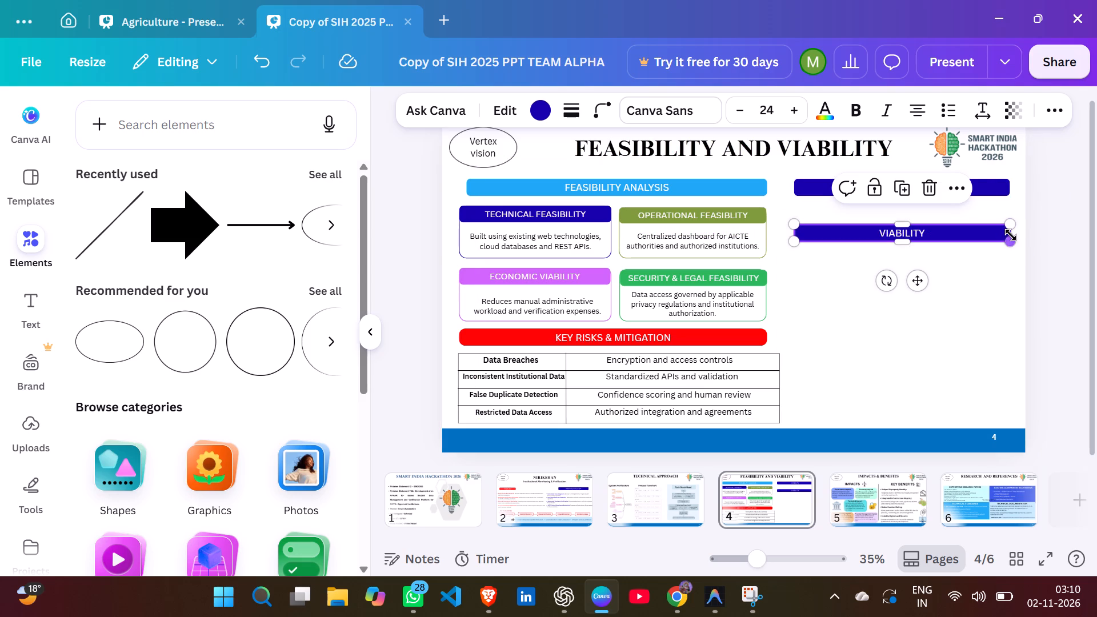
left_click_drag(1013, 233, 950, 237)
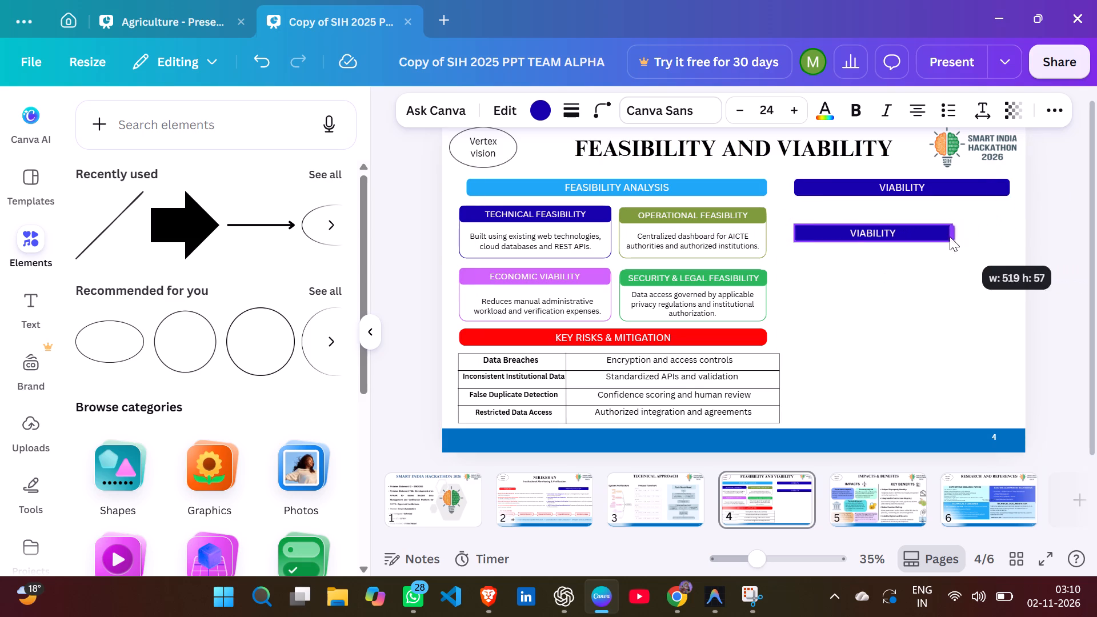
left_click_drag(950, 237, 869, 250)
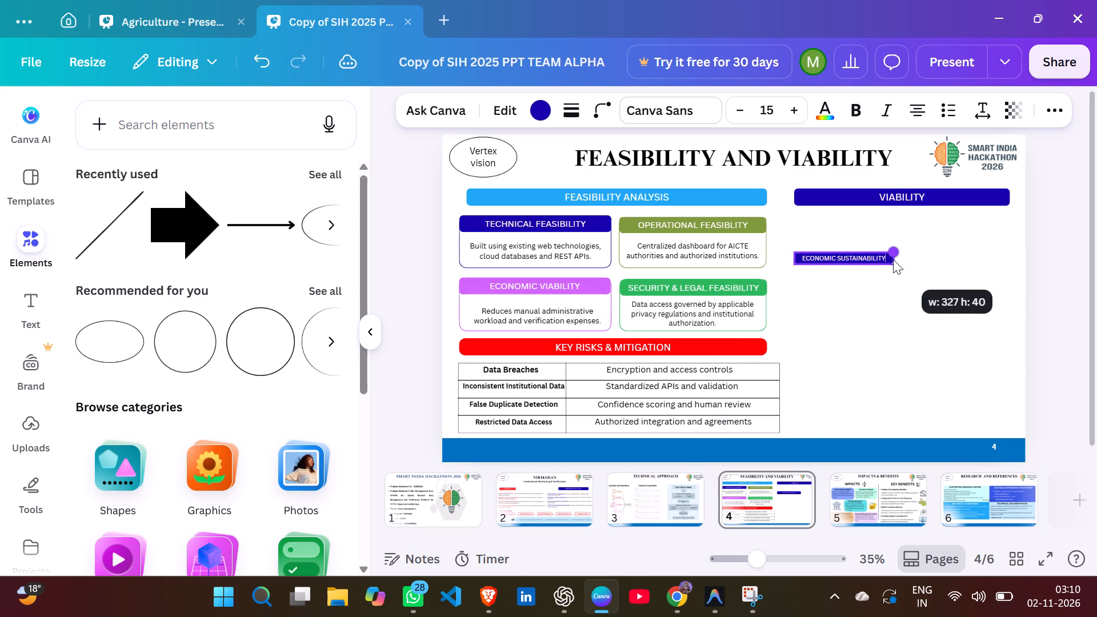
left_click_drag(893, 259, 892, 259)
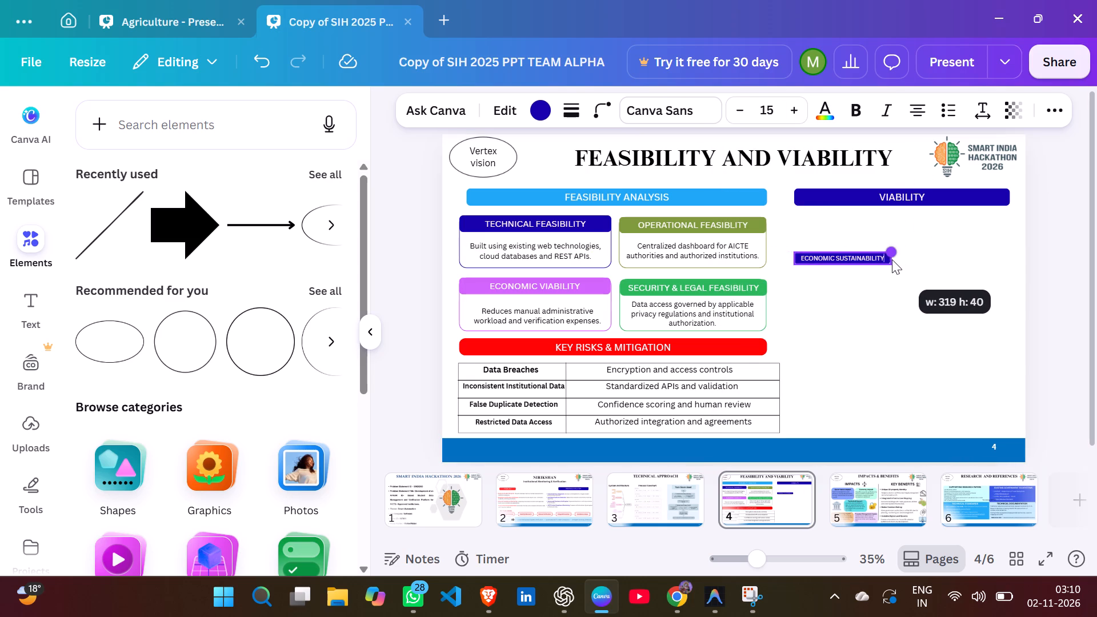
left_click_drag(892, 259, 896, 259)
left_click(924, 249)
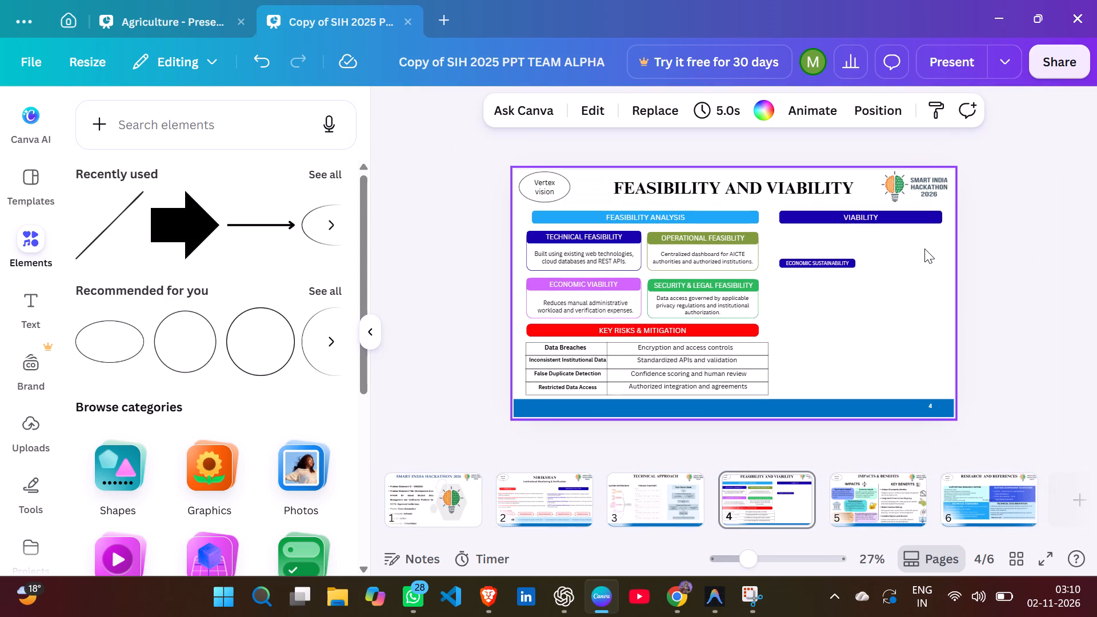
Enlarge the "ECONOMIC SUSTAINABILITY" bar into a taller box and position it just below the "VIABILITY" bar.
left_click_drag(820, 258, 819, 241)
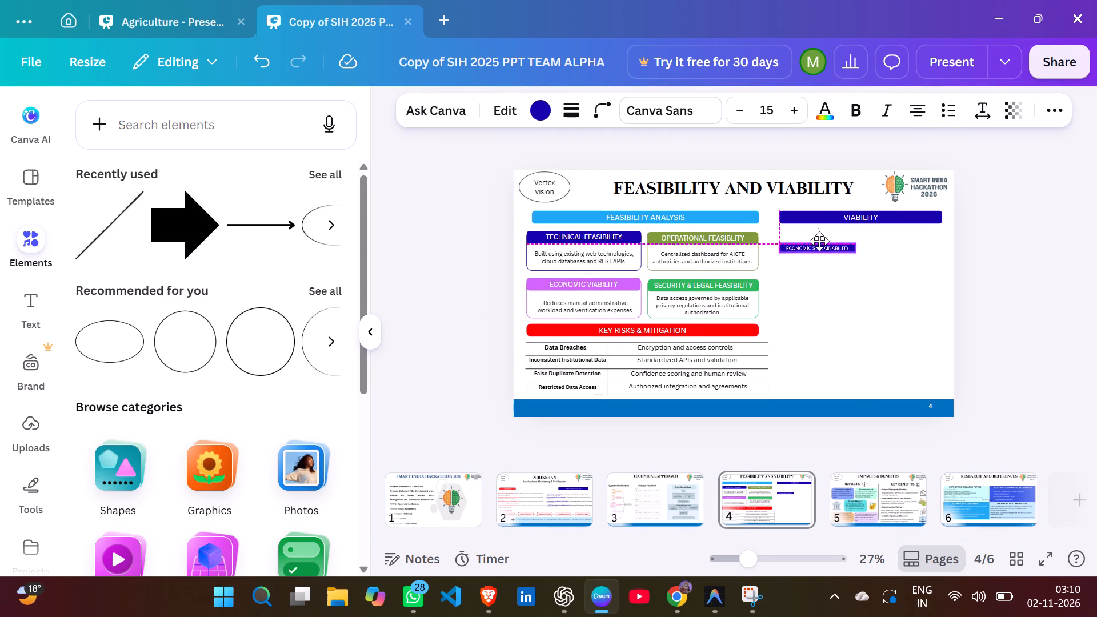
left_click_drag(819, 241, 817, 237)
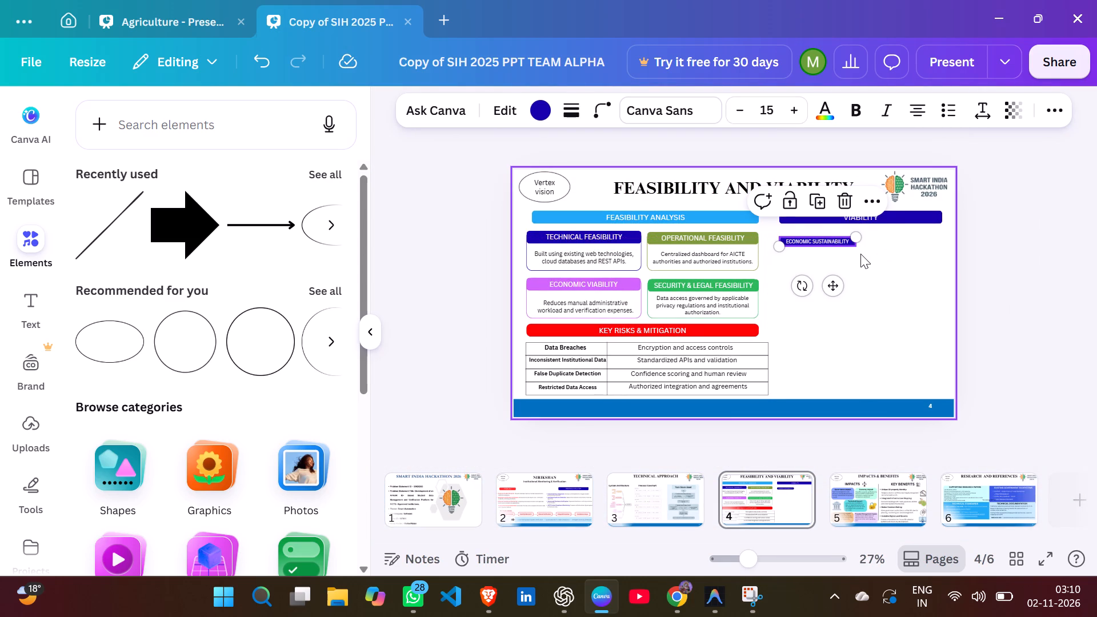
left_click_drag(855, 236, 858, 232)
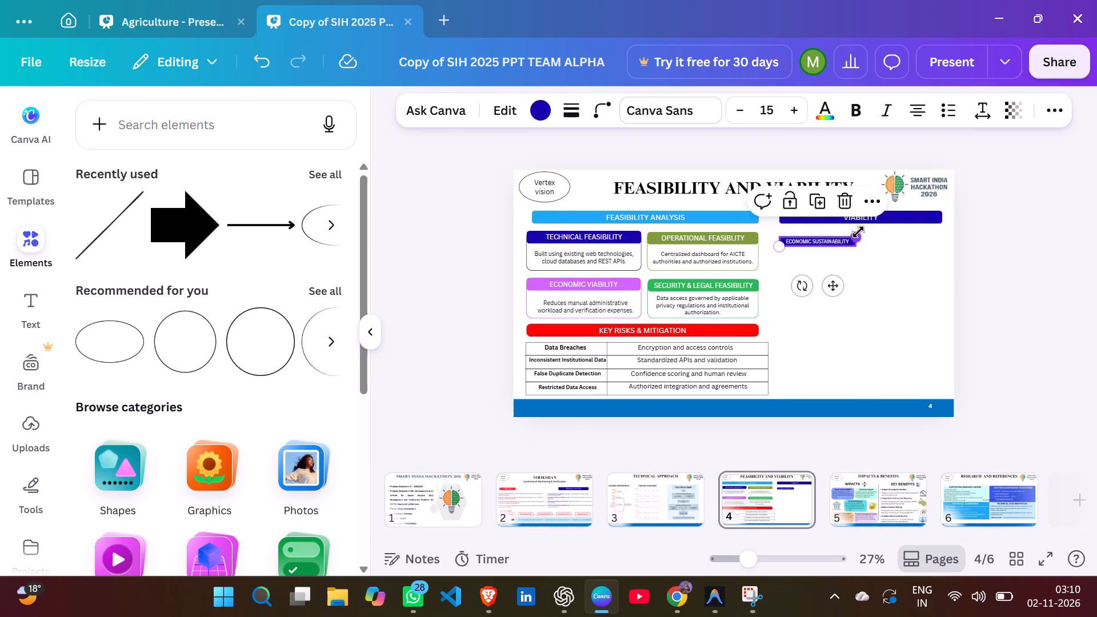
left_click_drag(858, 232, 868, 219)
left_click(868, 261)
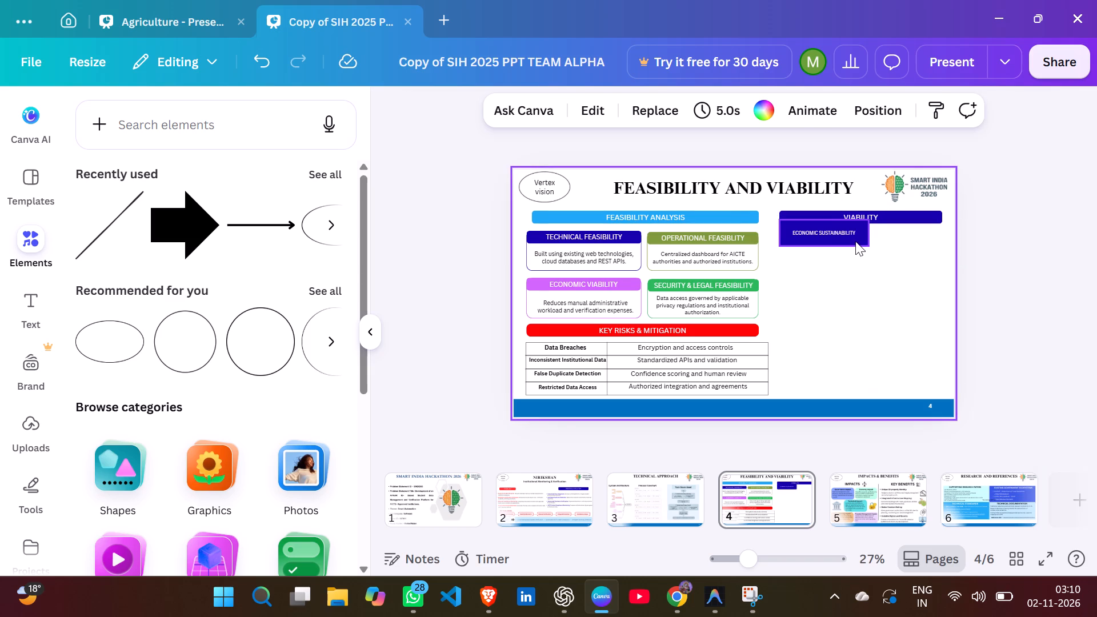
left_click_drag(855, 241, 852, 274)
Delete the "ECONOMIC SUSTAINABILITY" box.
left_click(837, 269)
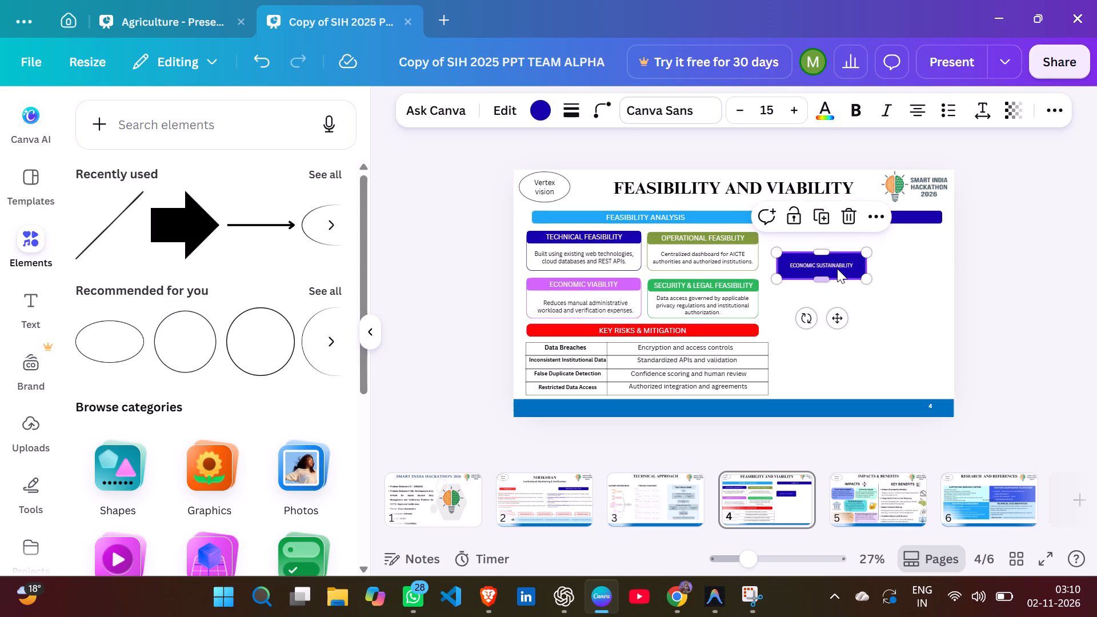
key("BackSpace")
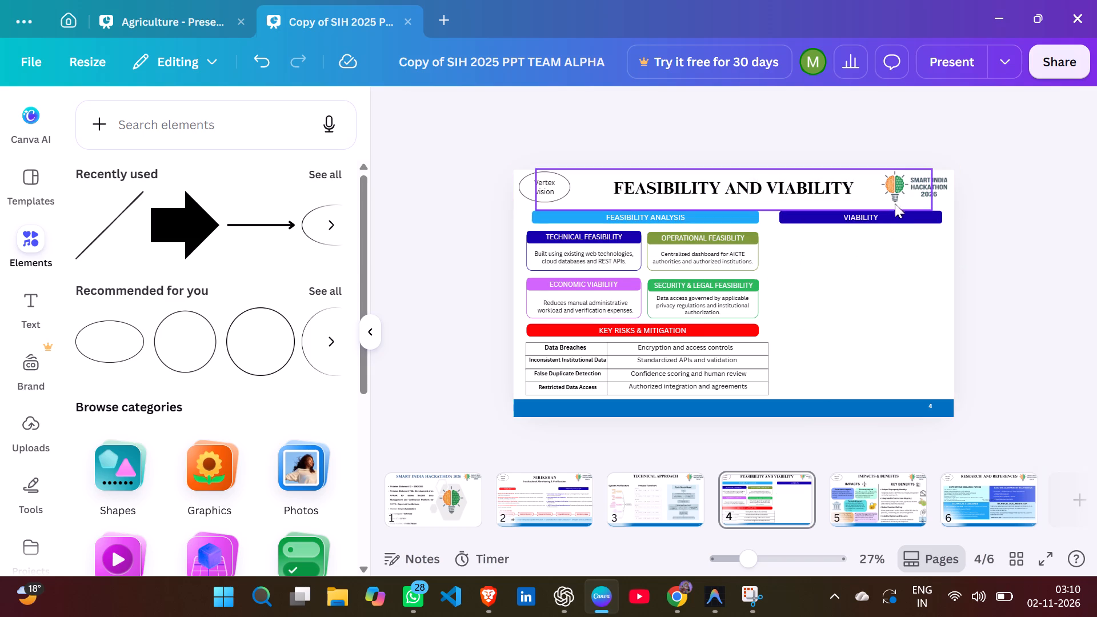
Duplicate the "VIABILITY" bar and place the full-width copy below the original, leaving a gap between them.
left_click(883, 215)
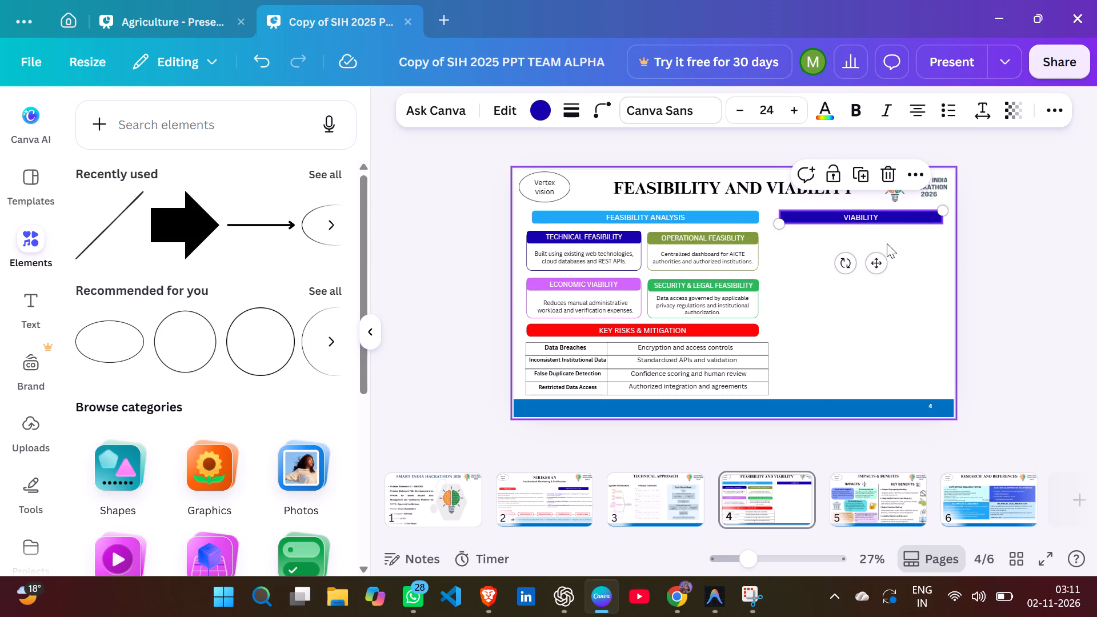
key("ctrl+c")
key("ctrl+v")
left_click_drag(882, 273, 874, 292)
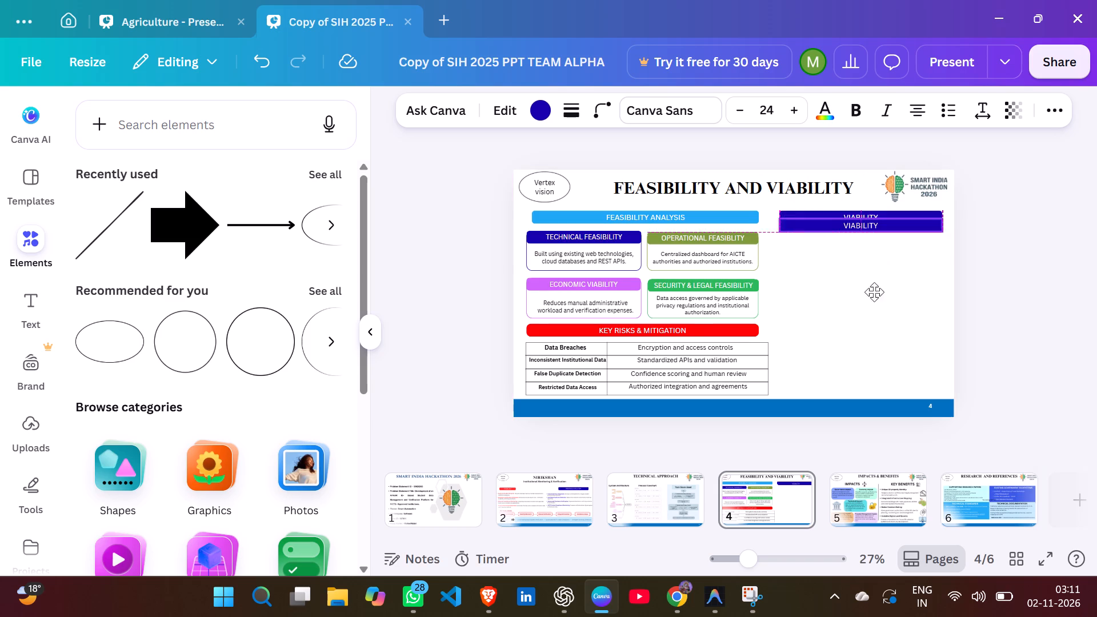
left_click_drag(874, 292, 870, 314)
Replace the text of the lower "VIABILITY" bar with "ECONOMIC SUSTAINABILITY".
left_click(877, 267)
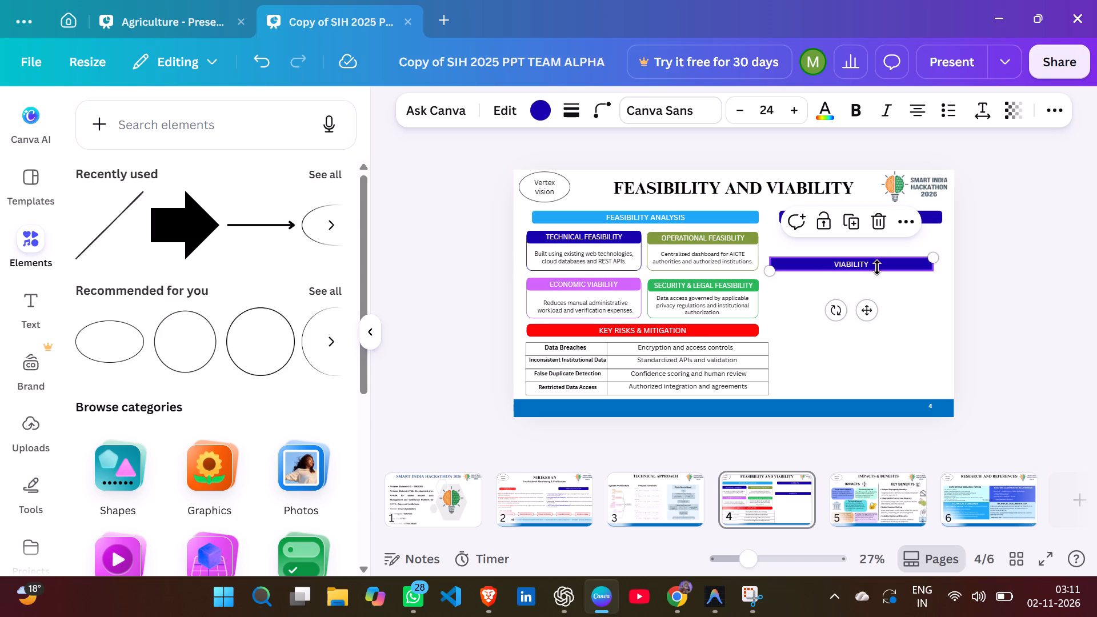
left_click(877, 267)
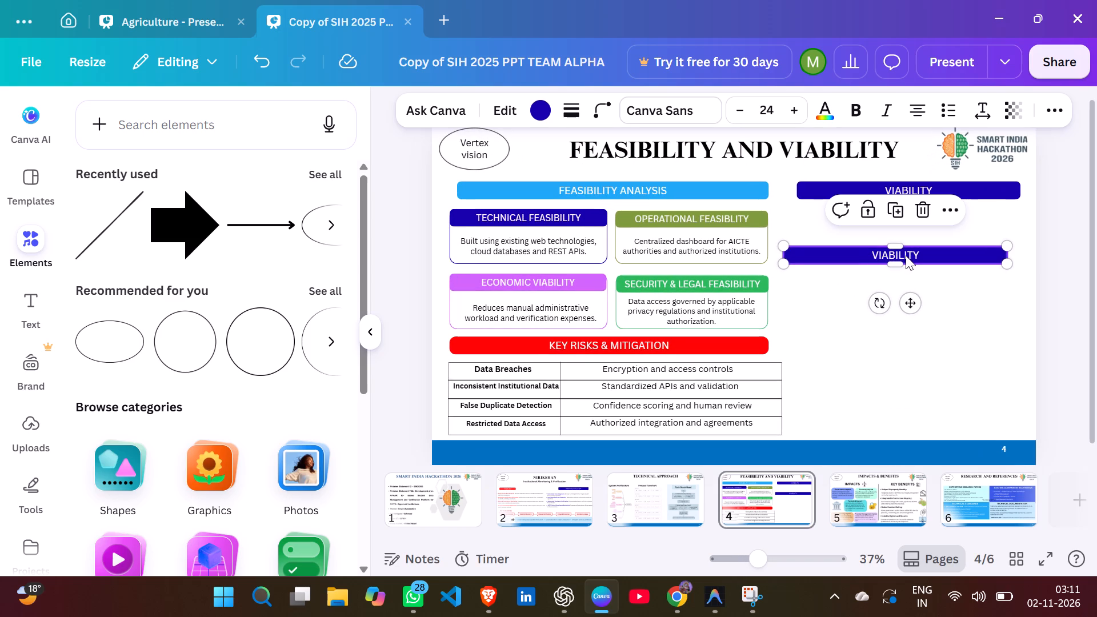
left_click(908, 253)
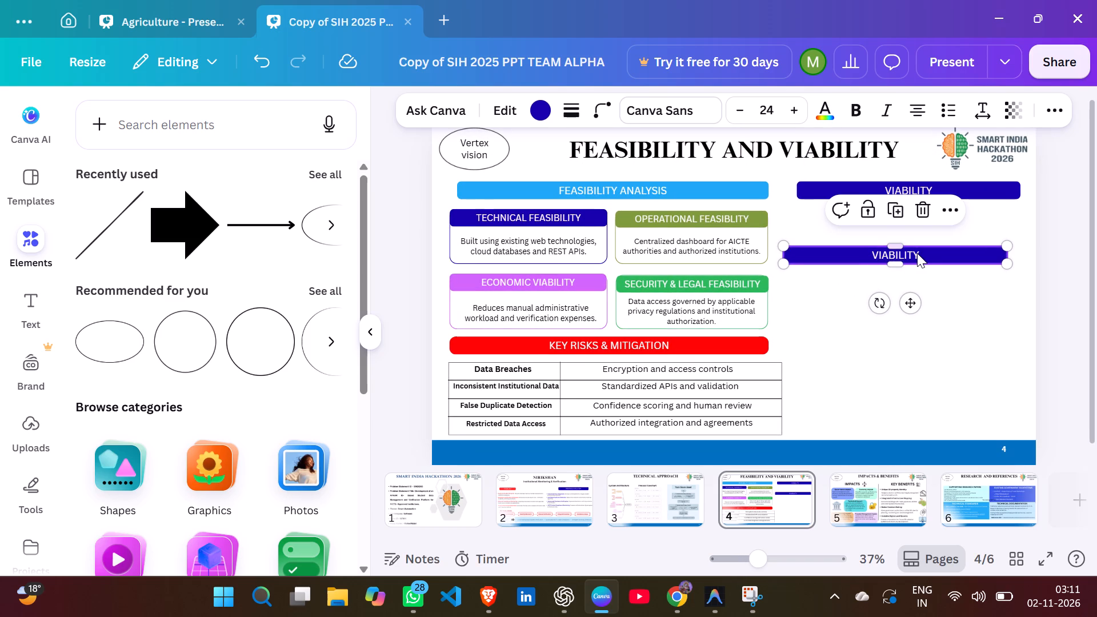
left_click(917, 253)
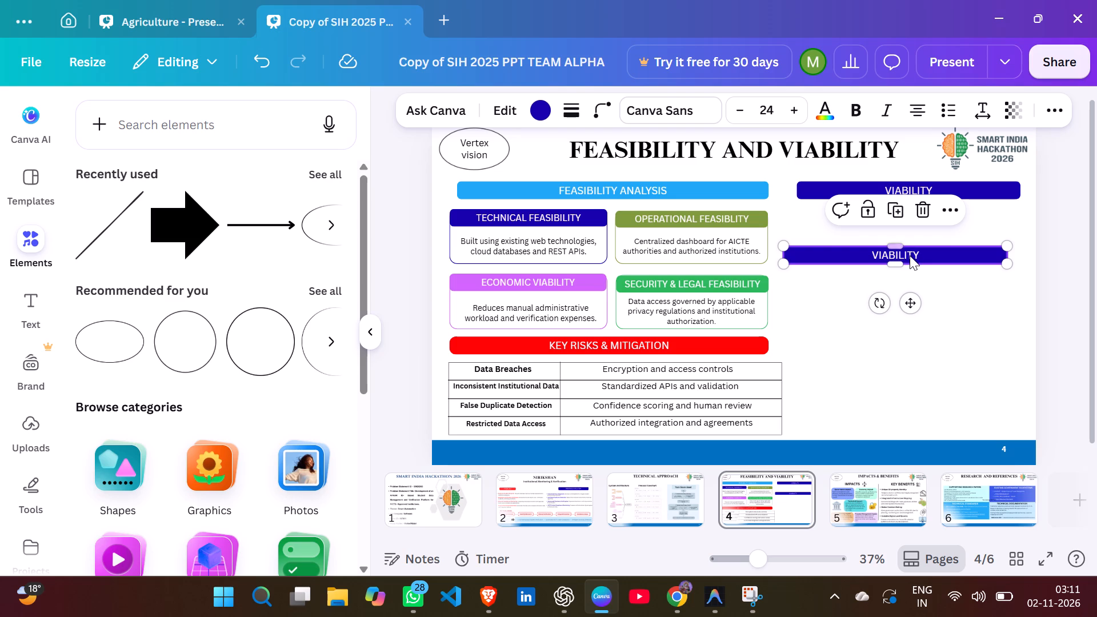
left_click(910, 255)
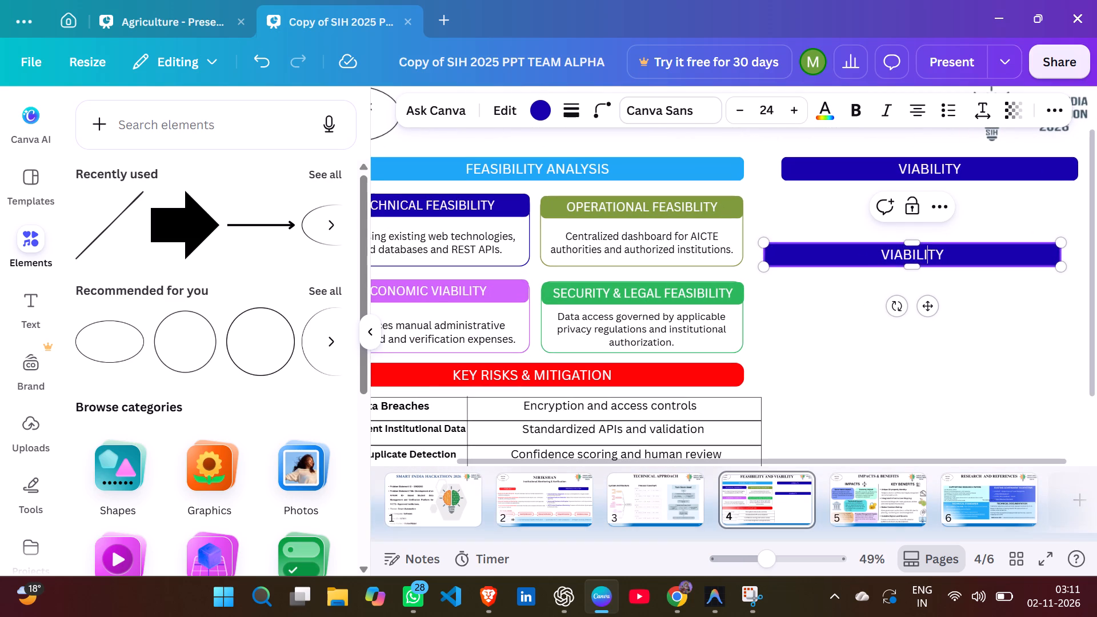
key("ctrl+Right")
key("ctrl+BackSpace")
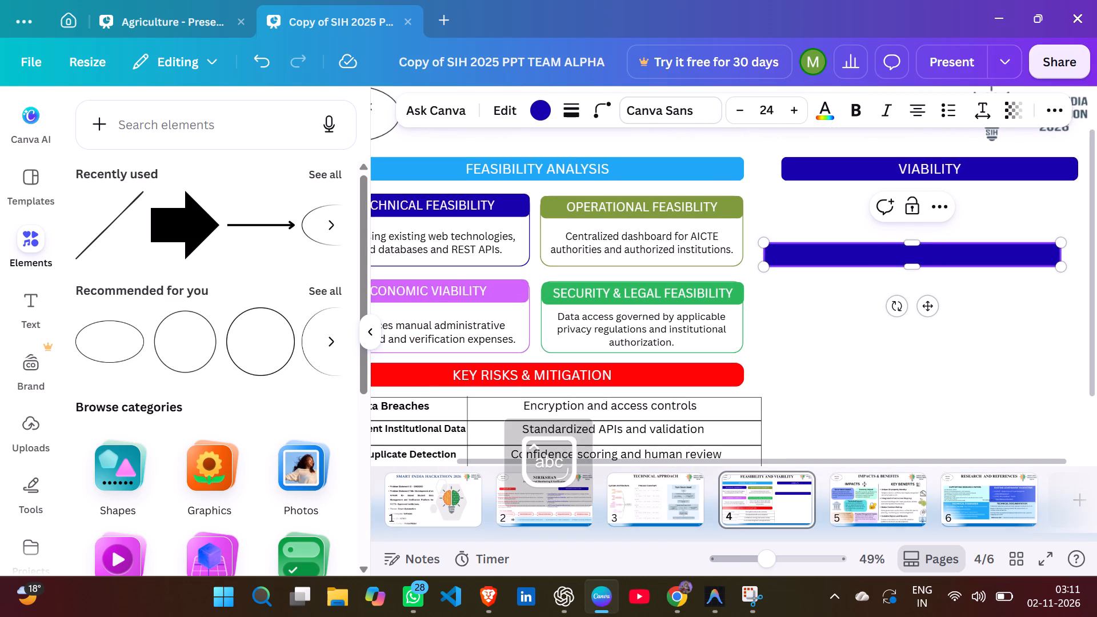
type("ECONOMIC SUSTAINABLI")
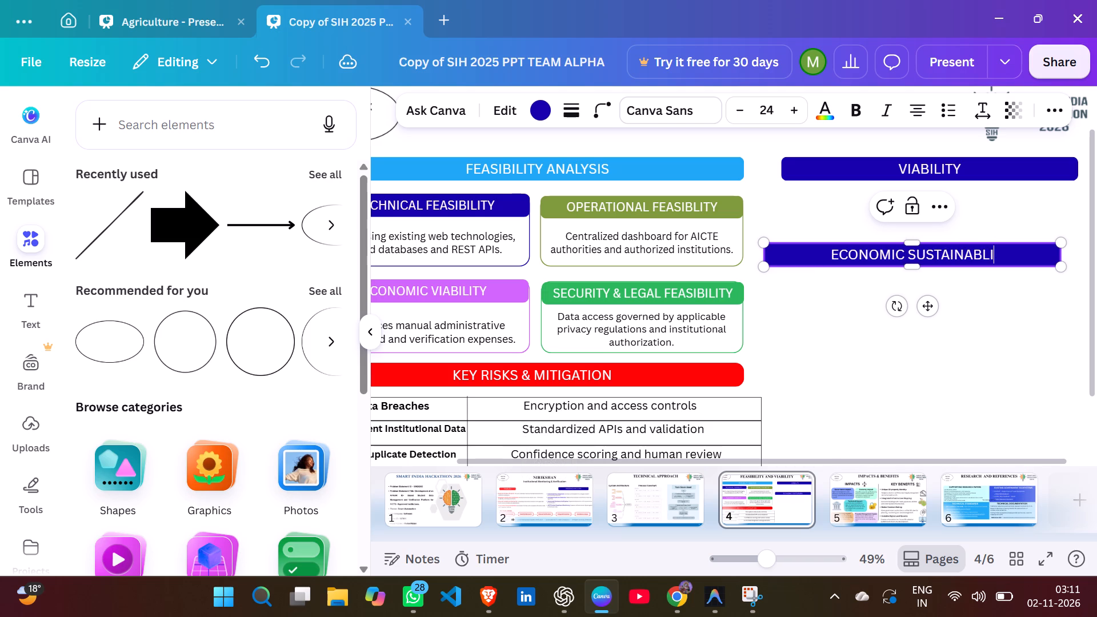
key("BackSpace")
key("BackSpace")
type("ILITY")
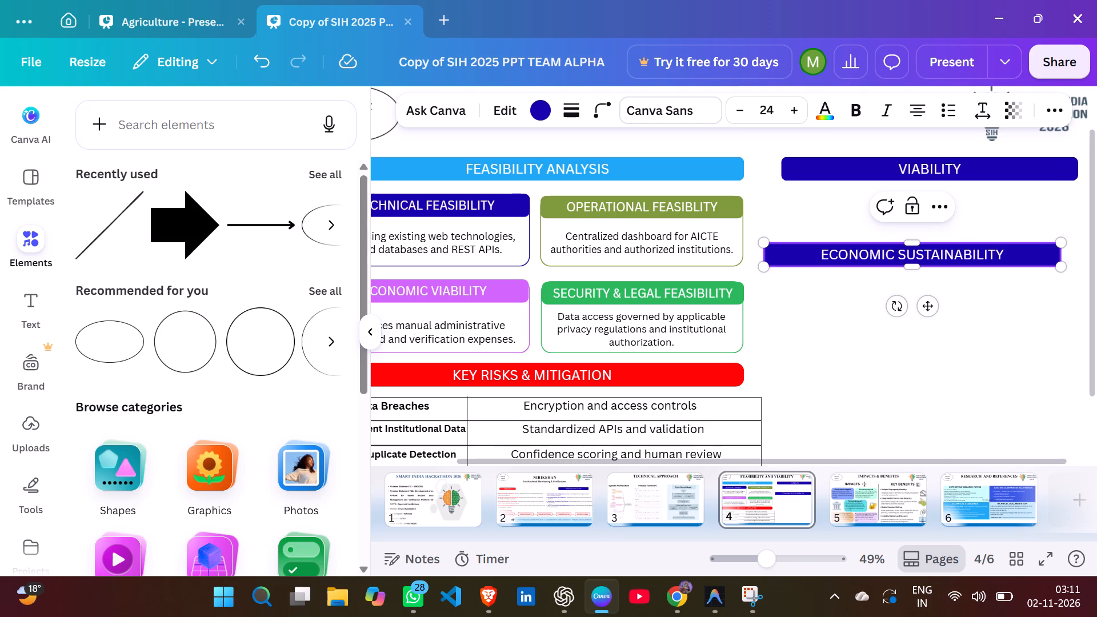
left_click(982, 304)
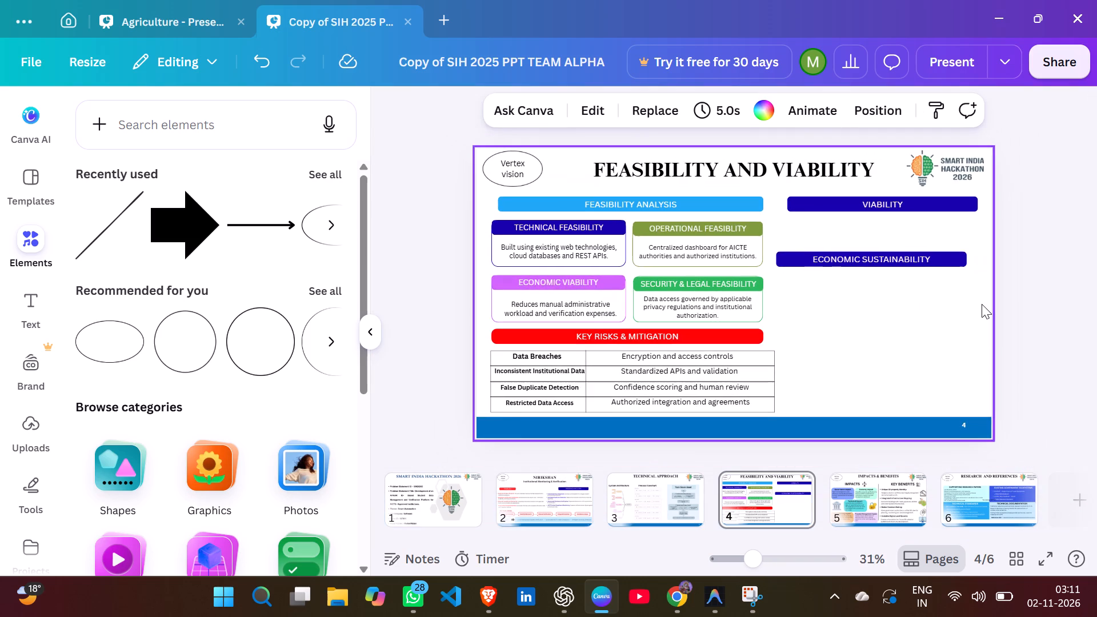
Shorten the "ECONOMIC SUSTAINABILITY" bar slightly and move it up to sit just below the "VIABILITY" bar.
left_click(926, 257)
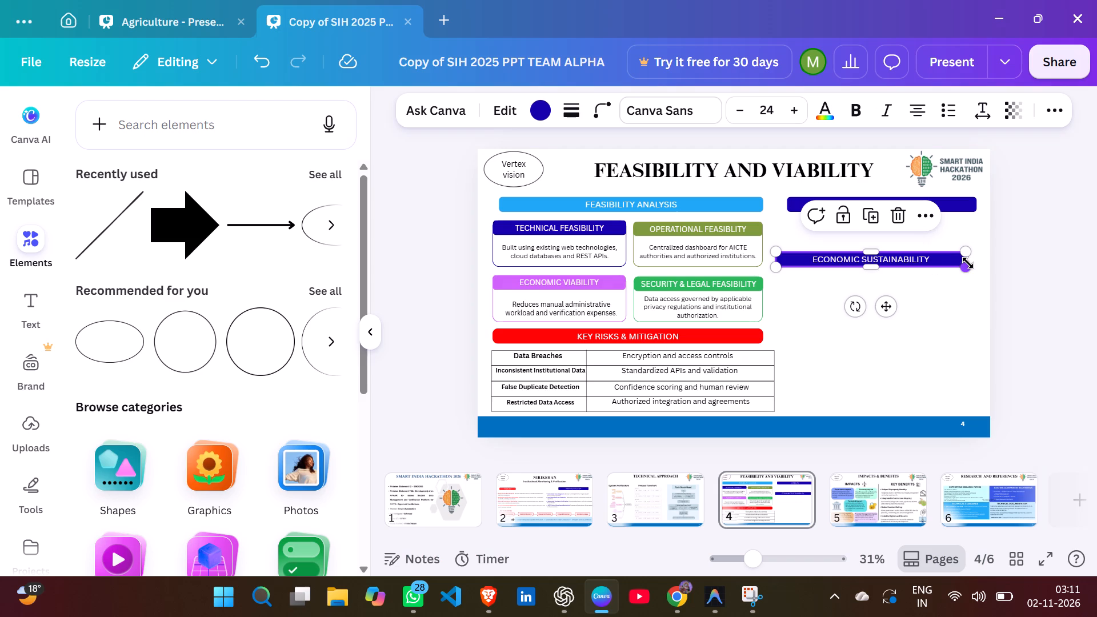
left_click_drag(970, 259, 946, 263)
left_click(991, 257)
left_click_drag(902, 251, 898, 226)
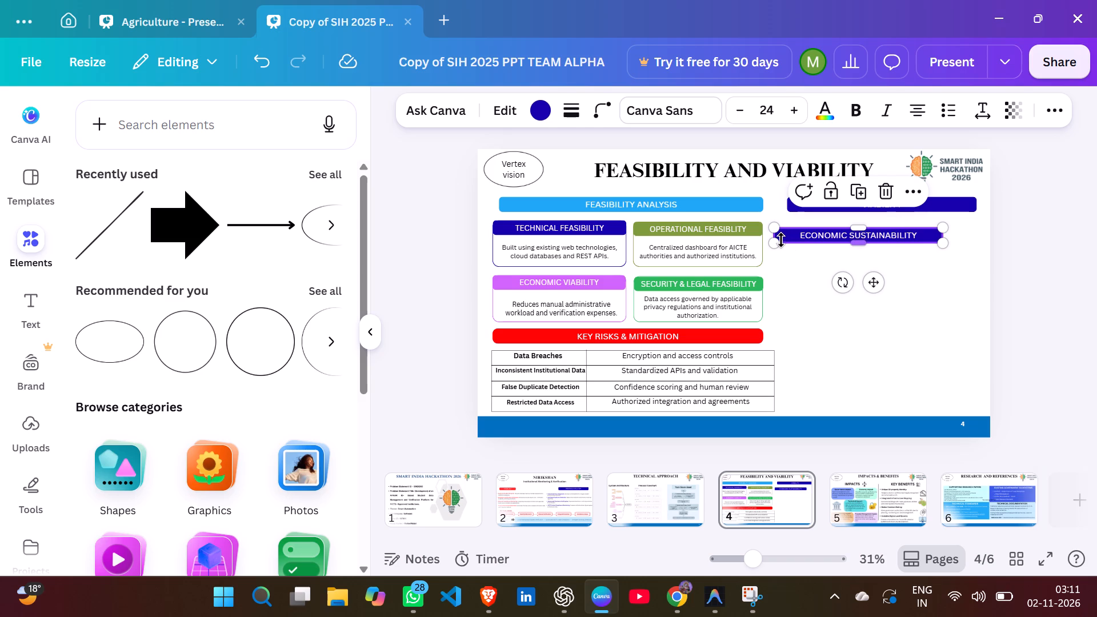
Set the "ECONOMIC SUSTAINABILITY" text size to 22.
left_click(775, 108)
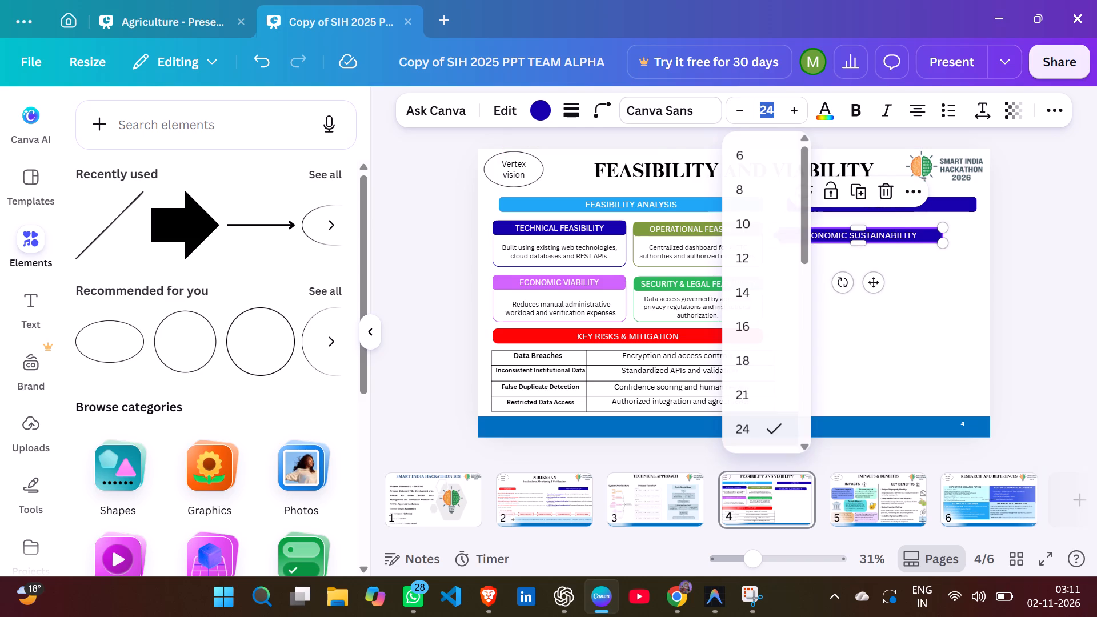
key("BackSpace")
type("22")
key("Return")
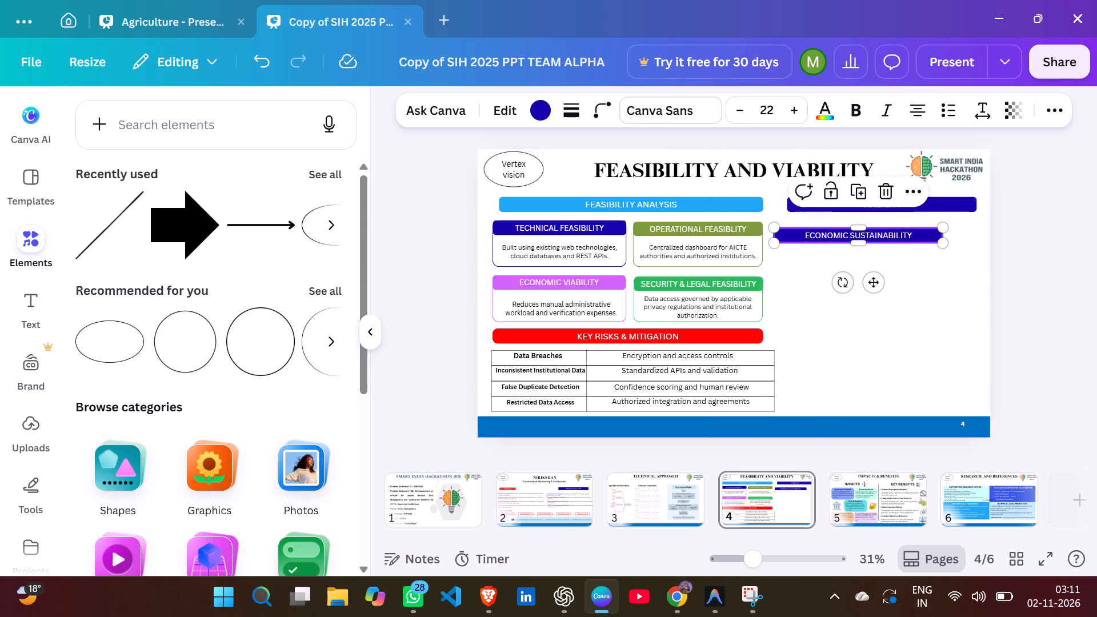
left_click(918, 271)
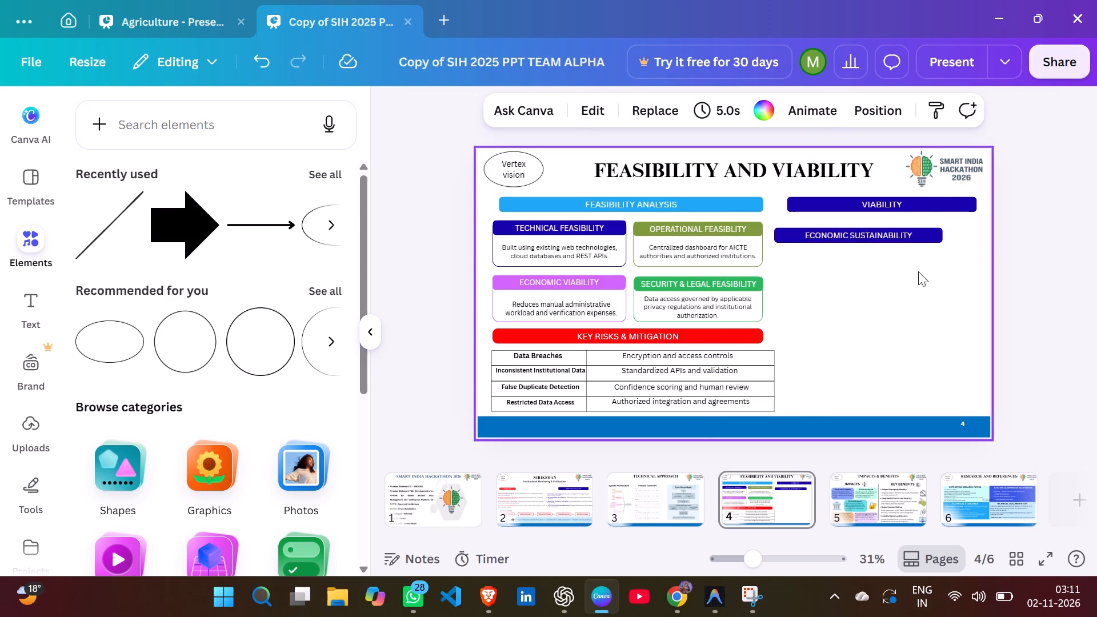
Set the "ECONOMIC SUSTAINABILITY" text size to 20.
left_click(886, 232)
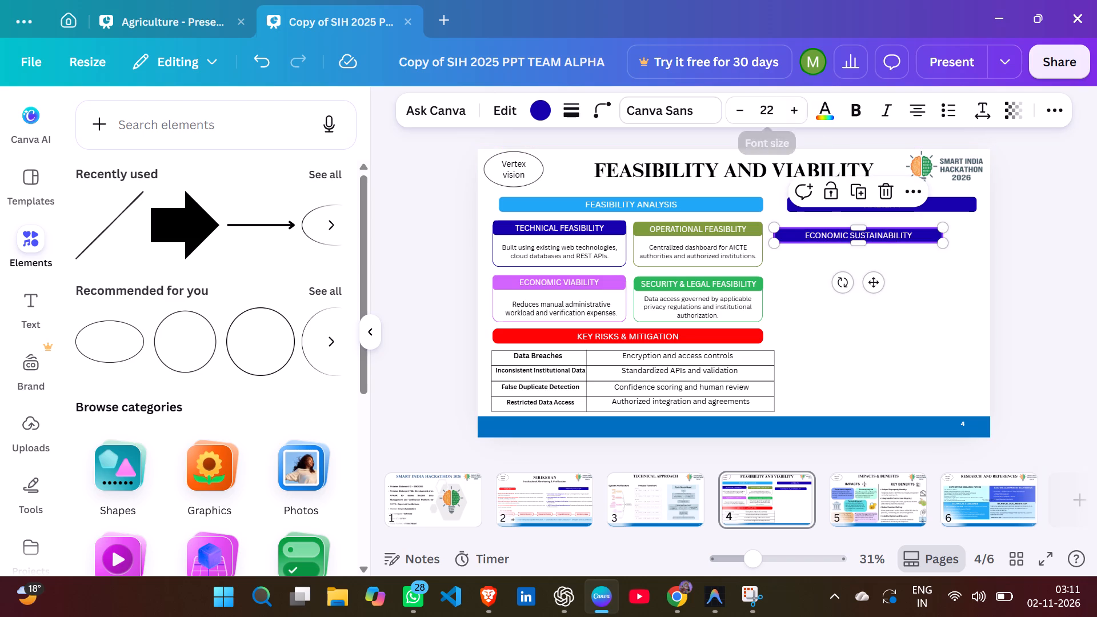
left_click(769, 106)
key("BackSpace")
type("20")
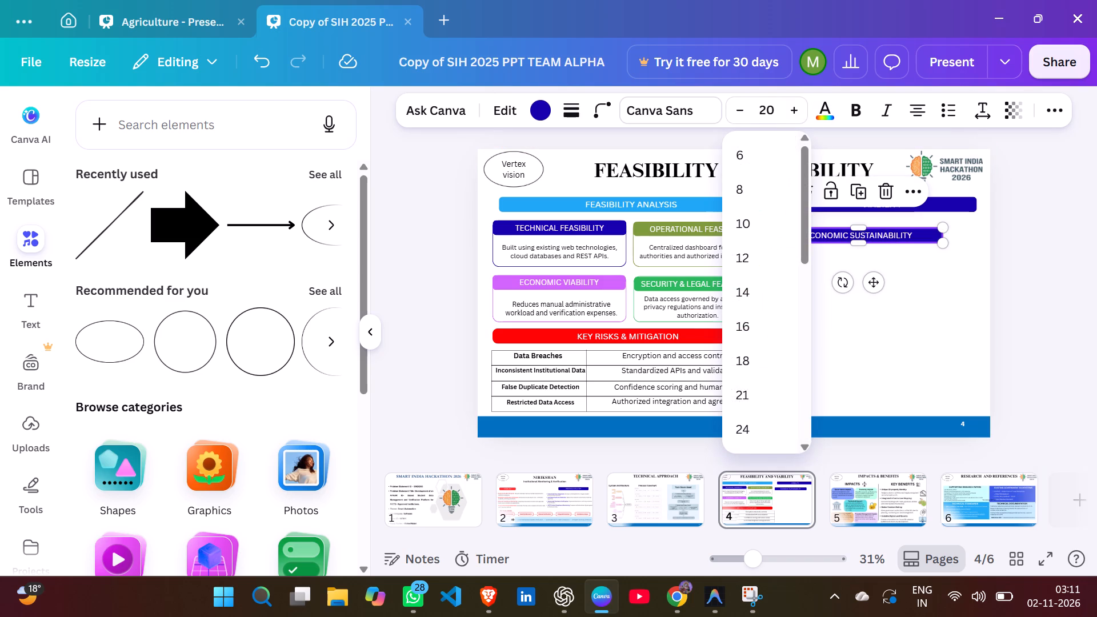
key("Return")
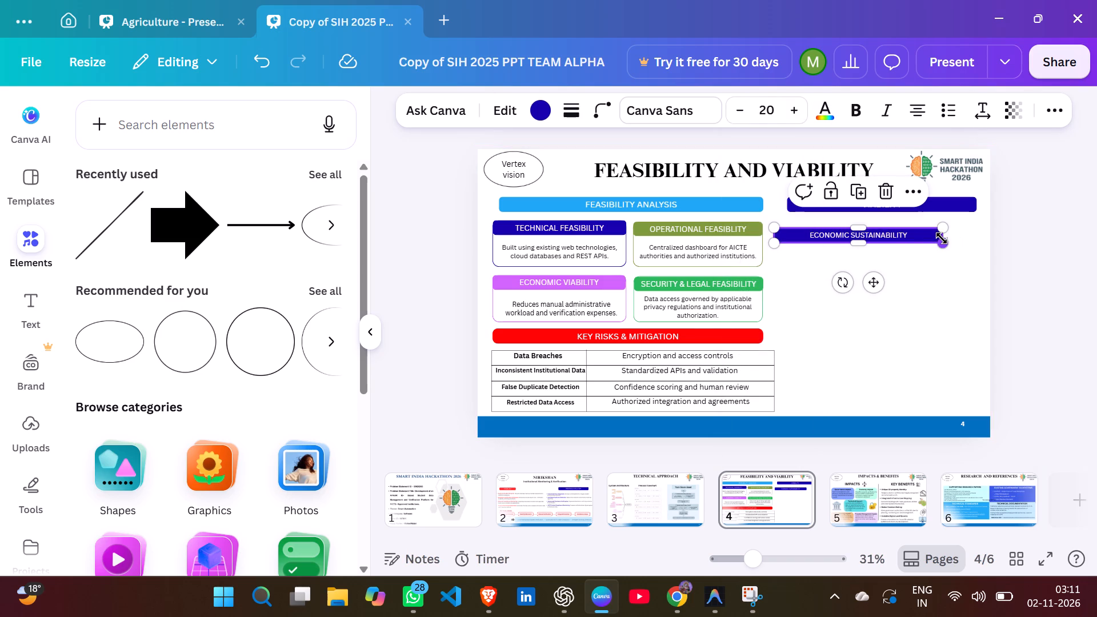
Trim the "ECONOMIC SUSTAINABILITY" bar to about 55 high and narrow it at both ends to about 525 wide.
left_click_drag(863, 243, 863, 241)
left_click_drag(863, 241, 865, 234)
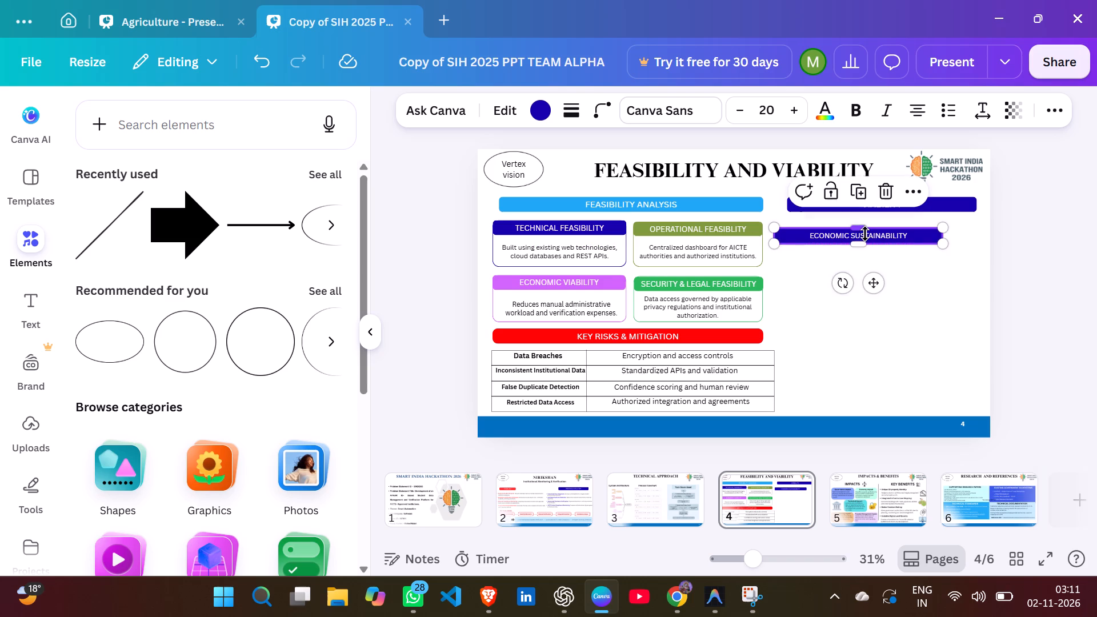
scroll(865, 234, "left", 2)
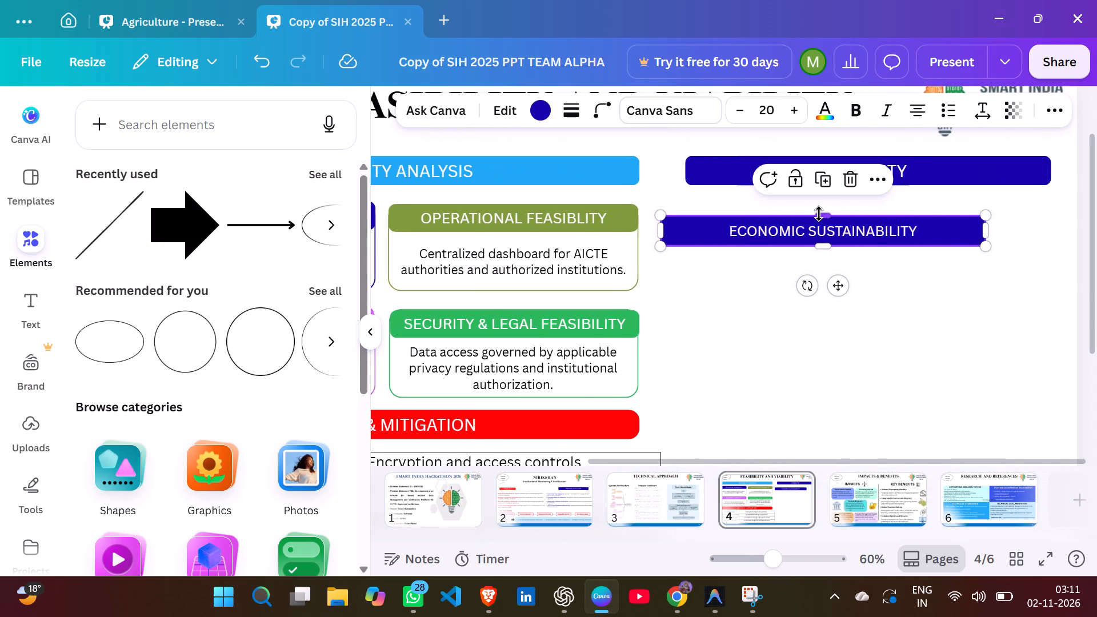
left_click_drag(819, 214, 819, 223)
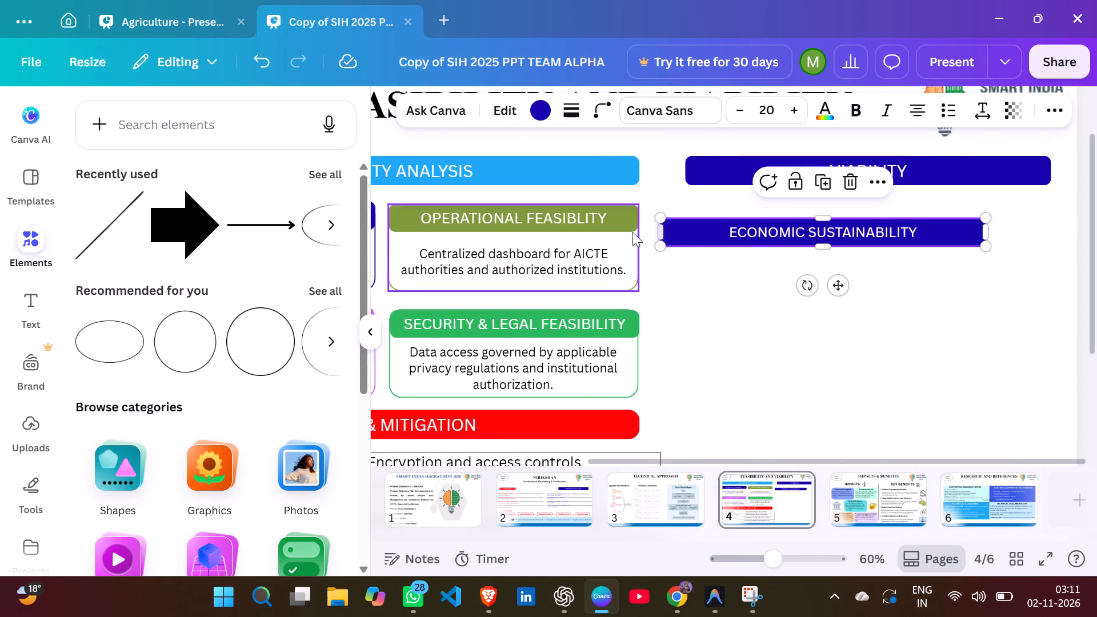
left_click_drag(667, 231, 686, 231)
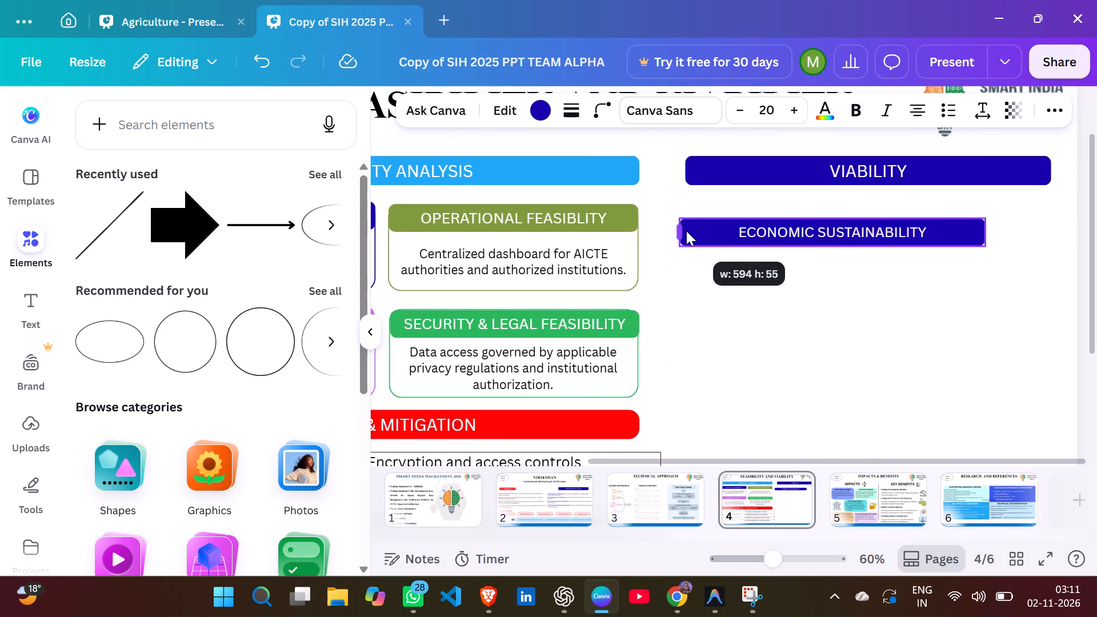
left_click_drag(986, 230, 952, 230)
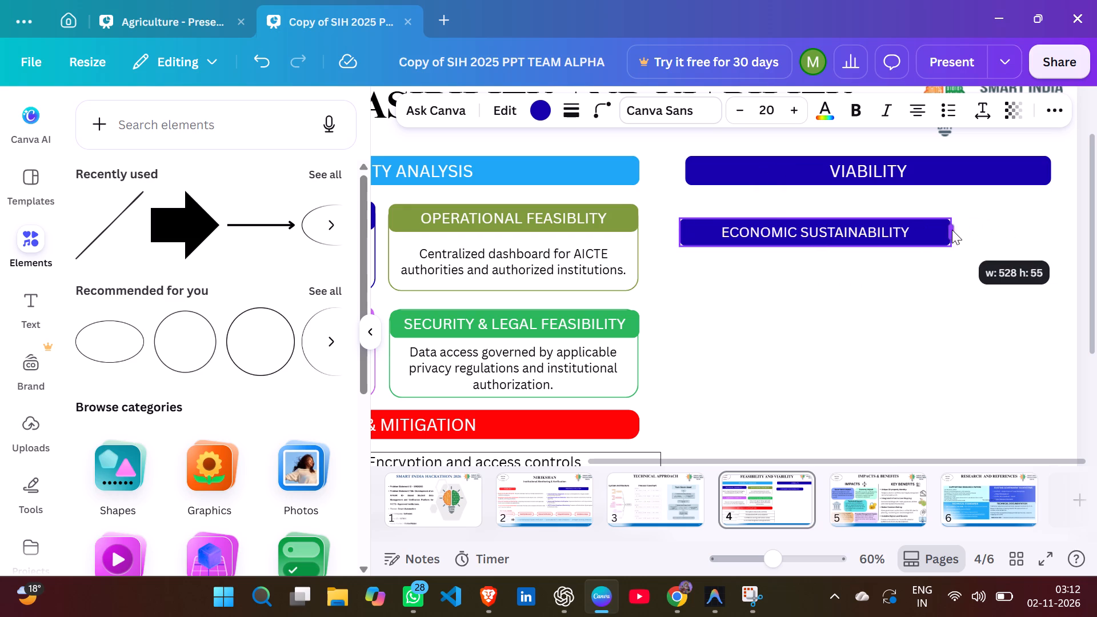
left_click_drag(952, 230, 948, 230)
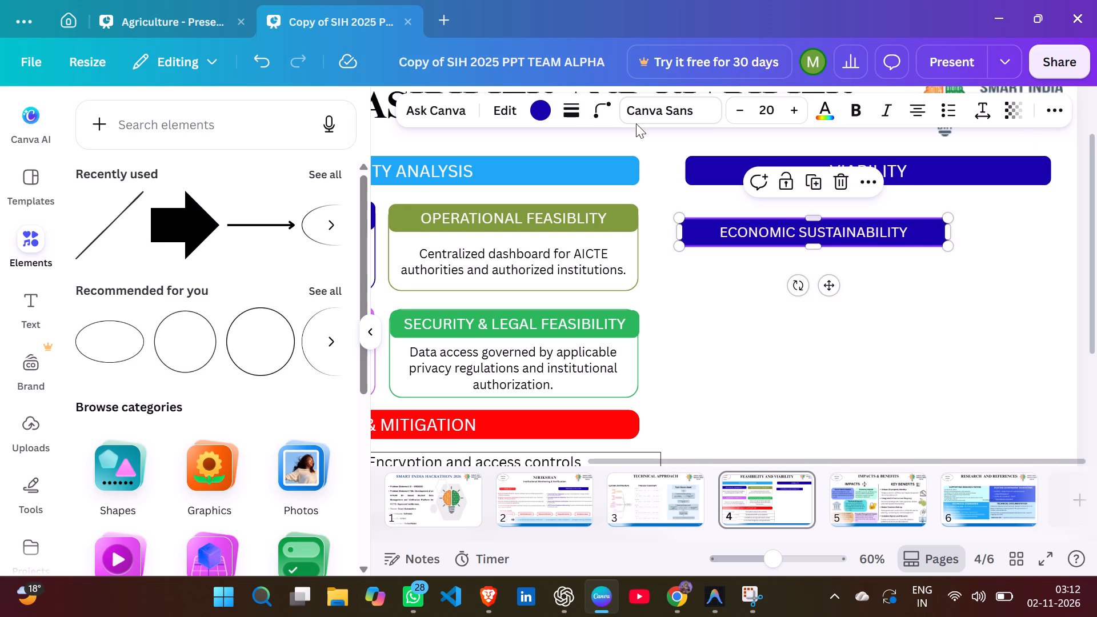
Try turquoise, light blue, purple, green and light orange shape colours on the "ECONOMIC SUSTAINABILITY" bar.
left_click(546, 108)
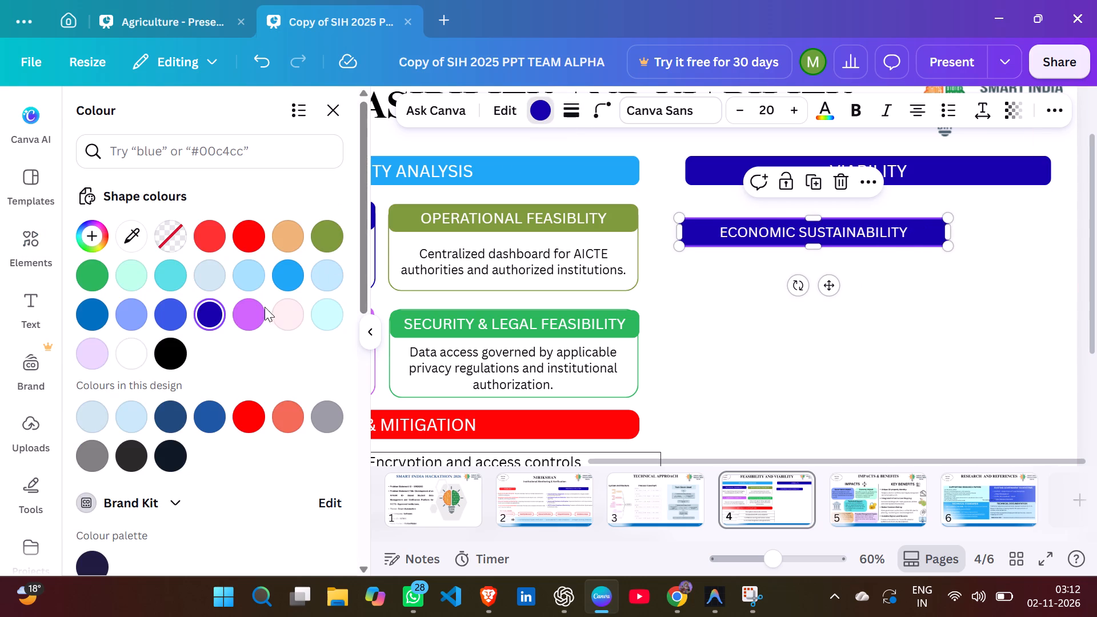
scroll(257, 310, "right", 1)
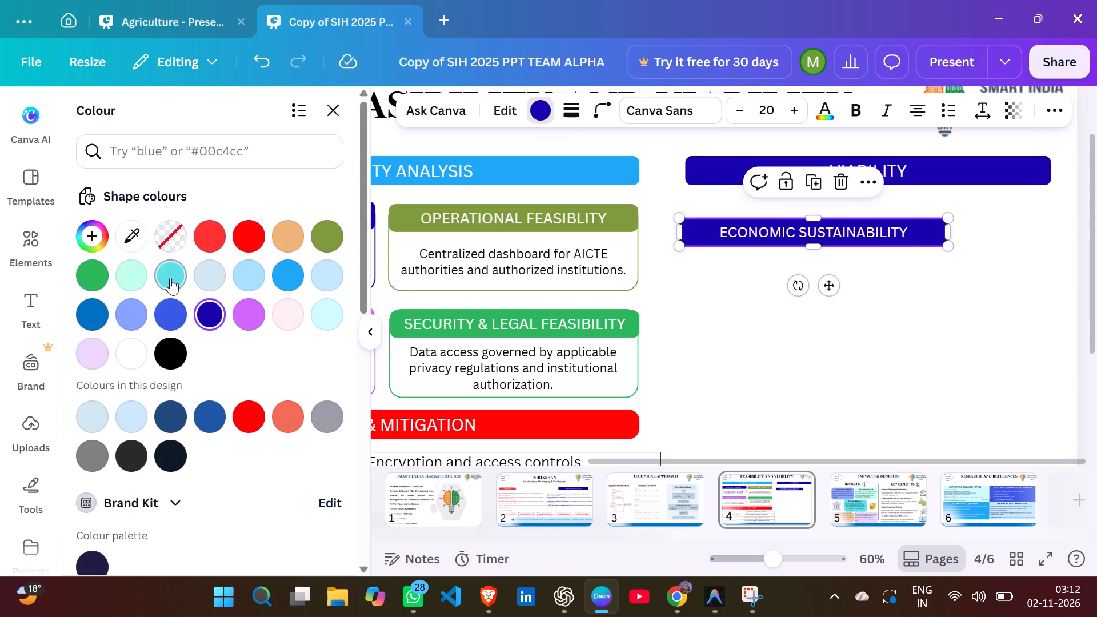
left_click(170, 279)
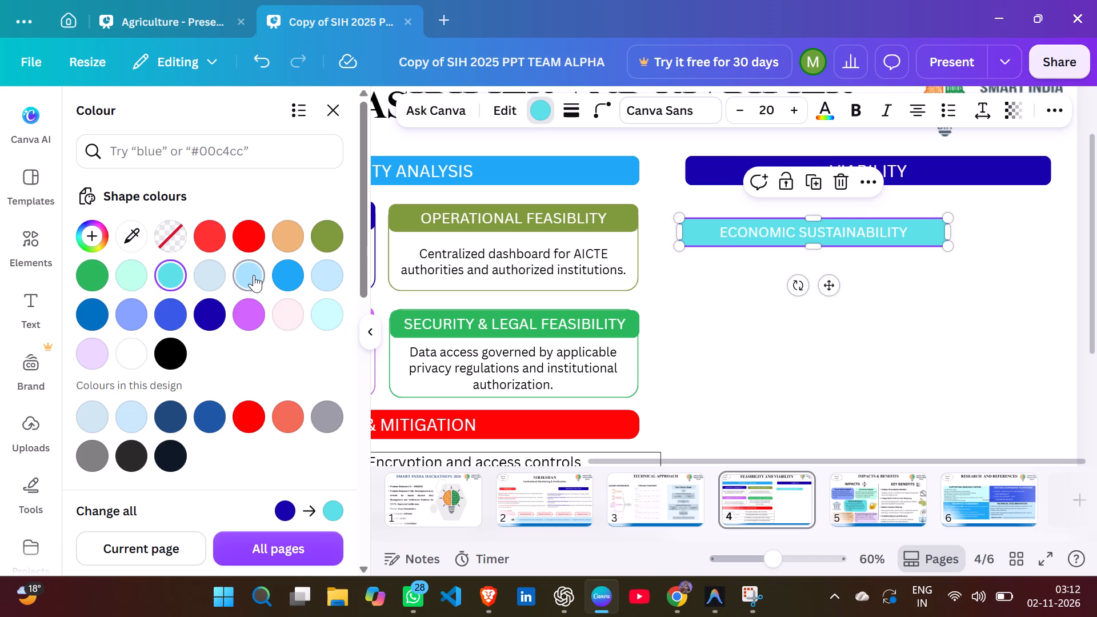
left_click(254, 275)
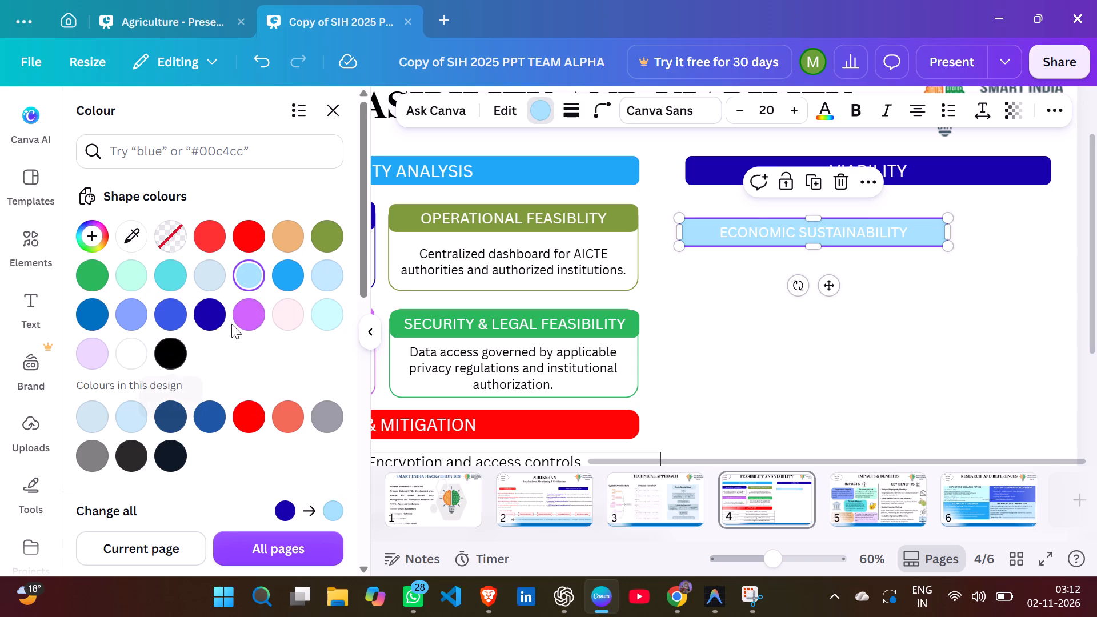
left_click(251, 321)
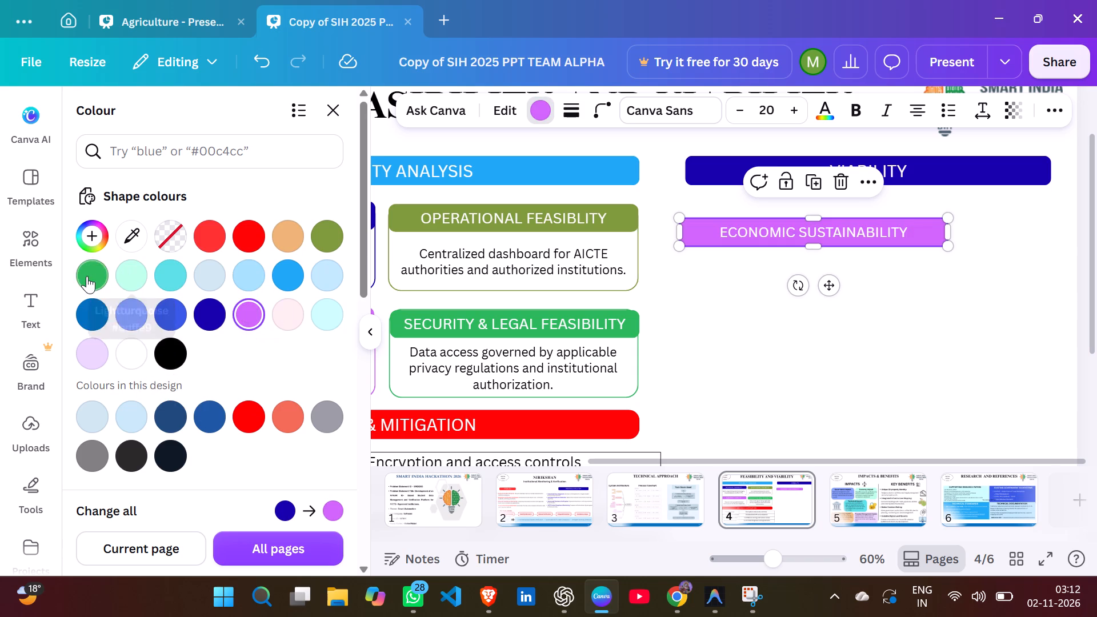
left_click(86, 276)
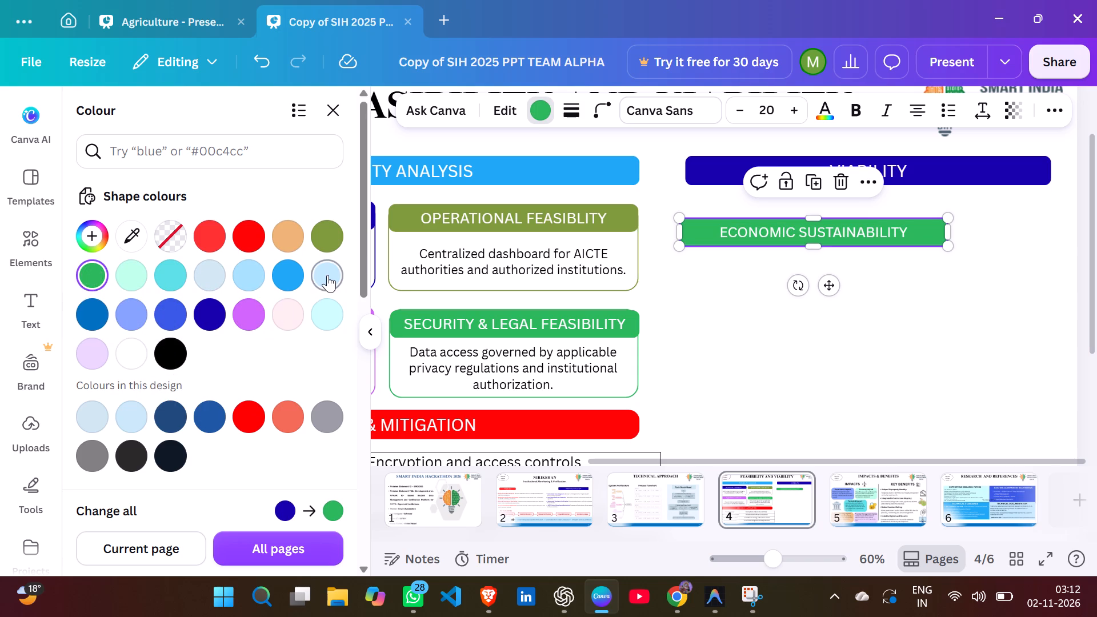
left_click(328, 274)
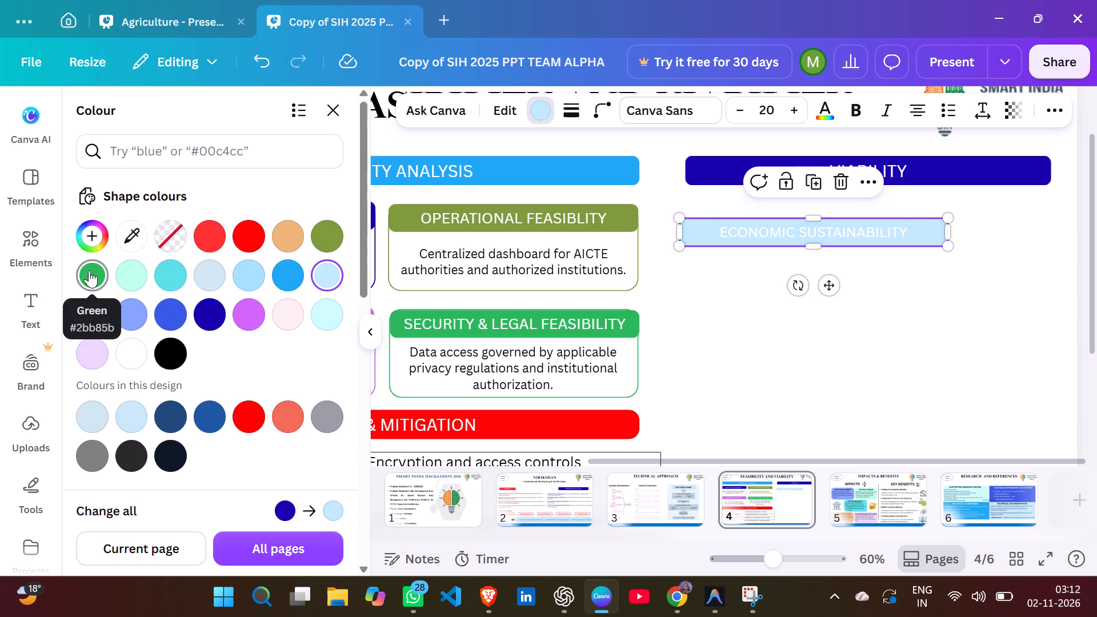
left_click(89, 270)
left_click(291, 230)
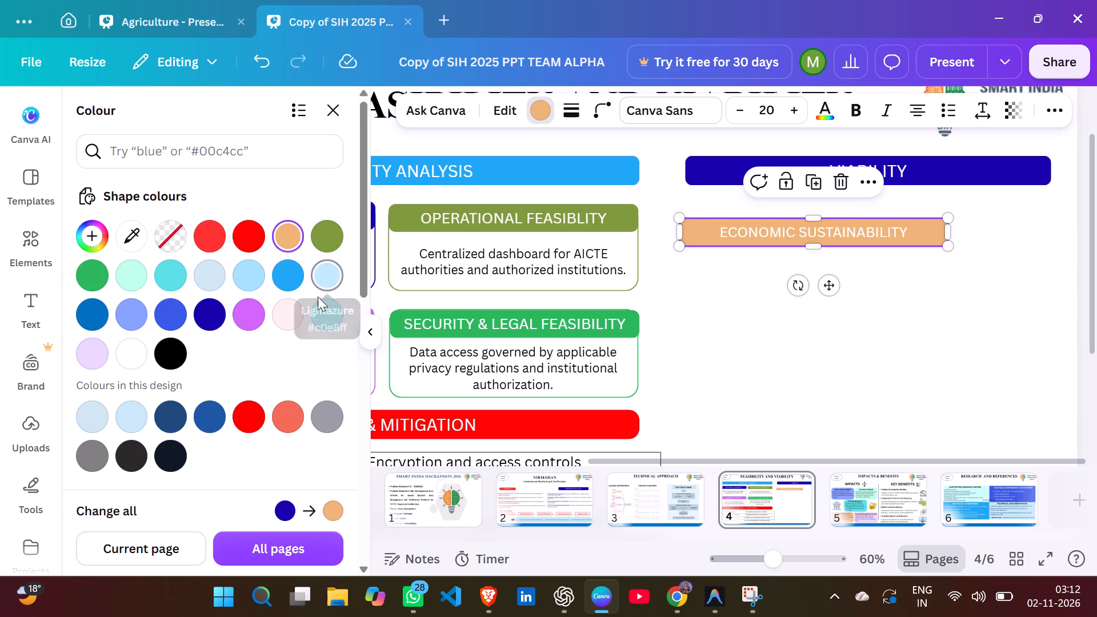
Fill the "ECONOMIC SUSTAINABILITY" bar with a photo colour, trying vivid orange before choosing the peach shade beside it.
scroll(278, 334, "down", 1)
scroll(278, 334, "up", 1)
scroll(278, 334, "down", 2)
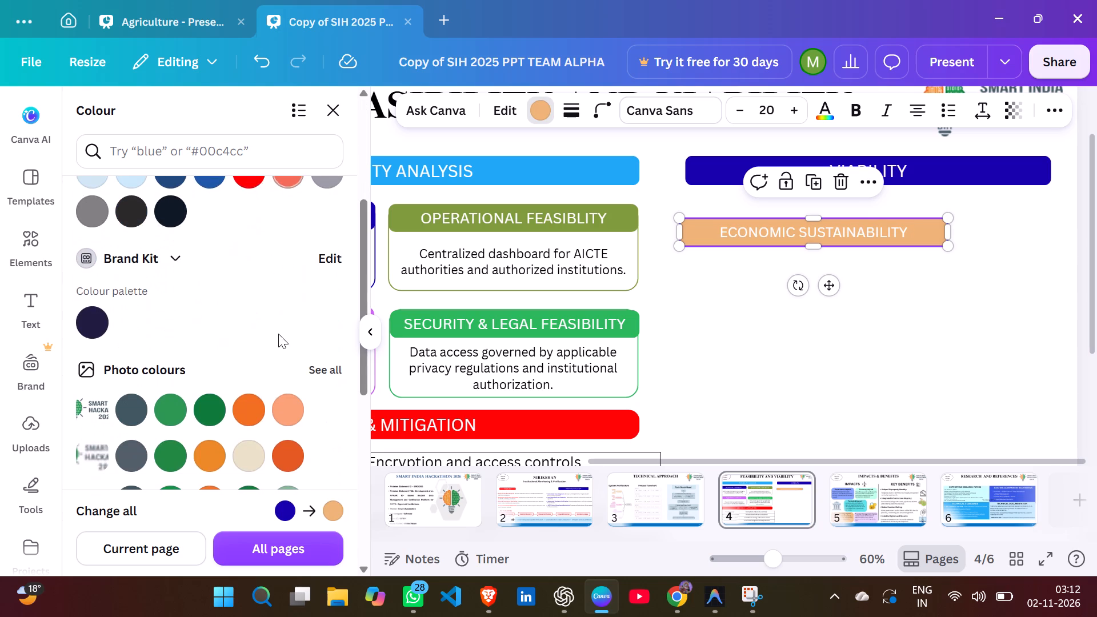
left_click(259, 411)
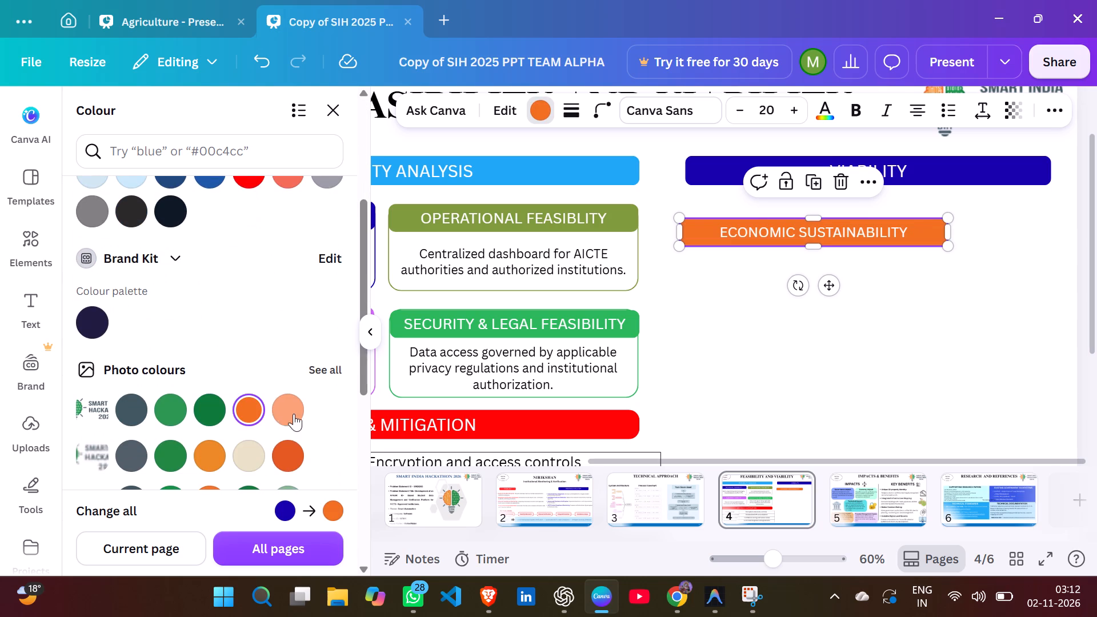
left_click(297, 414)
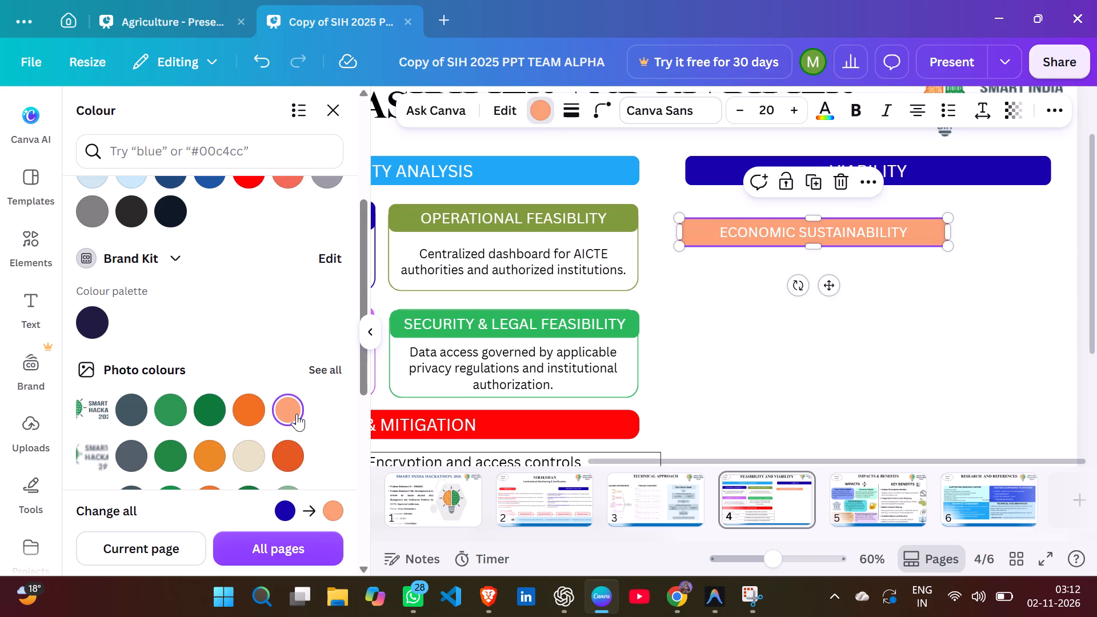
Fill the "ECONOMIC SUSTAINABILITY" bar with photo green #137c3d, trying orange, red-orange and greygreen before settling on it.
left_click(220, 451)
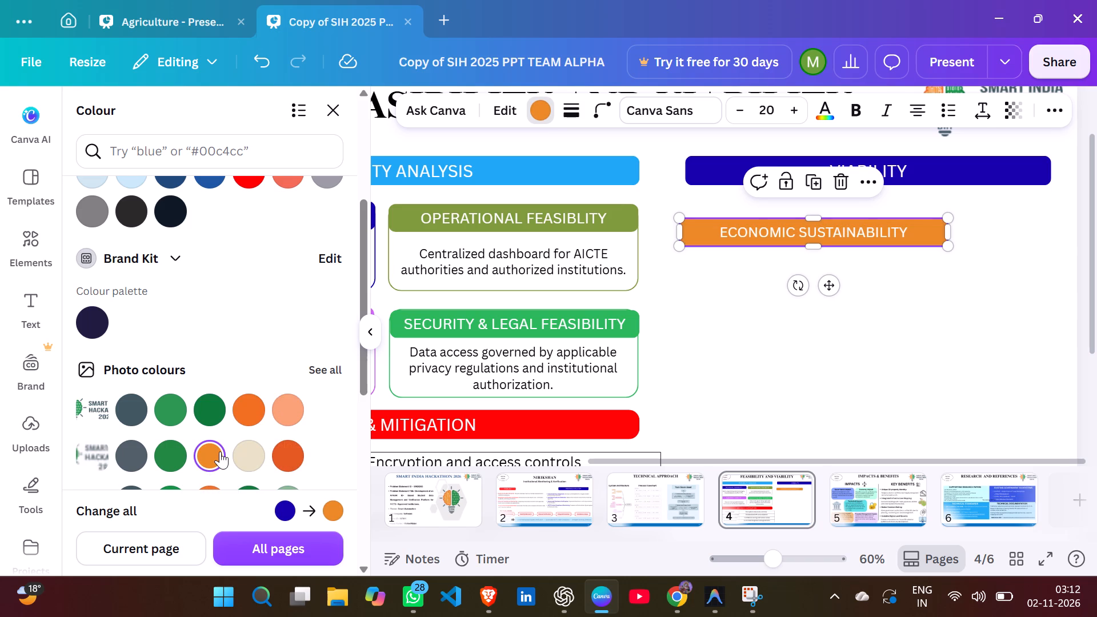
scroll(220, 451, "down", 1)
left_click(287, 419)
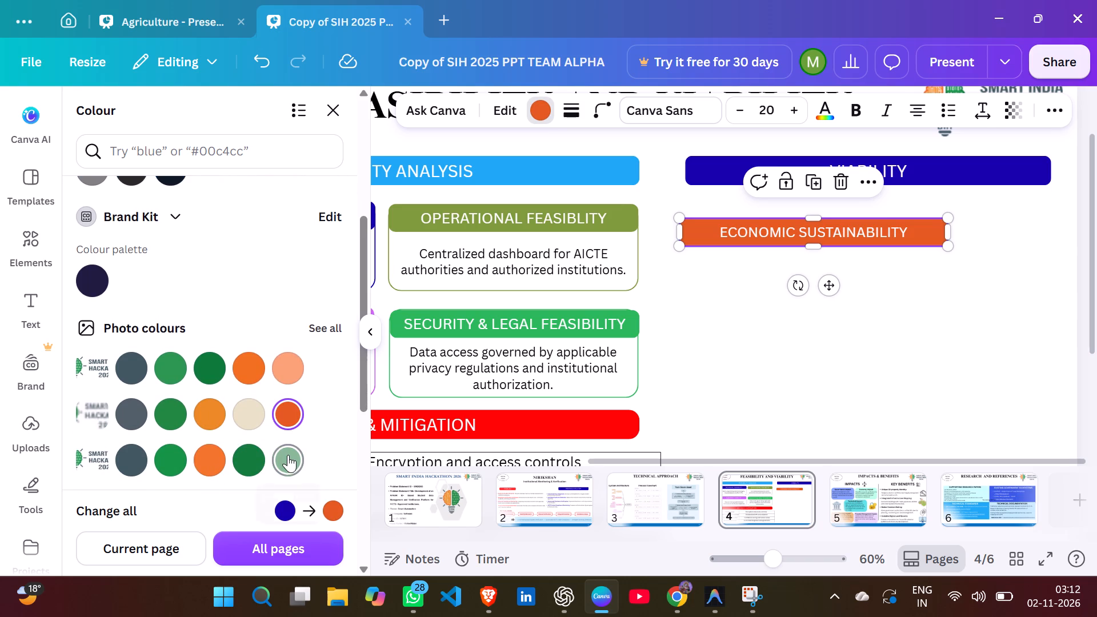
left_click(288, 456)
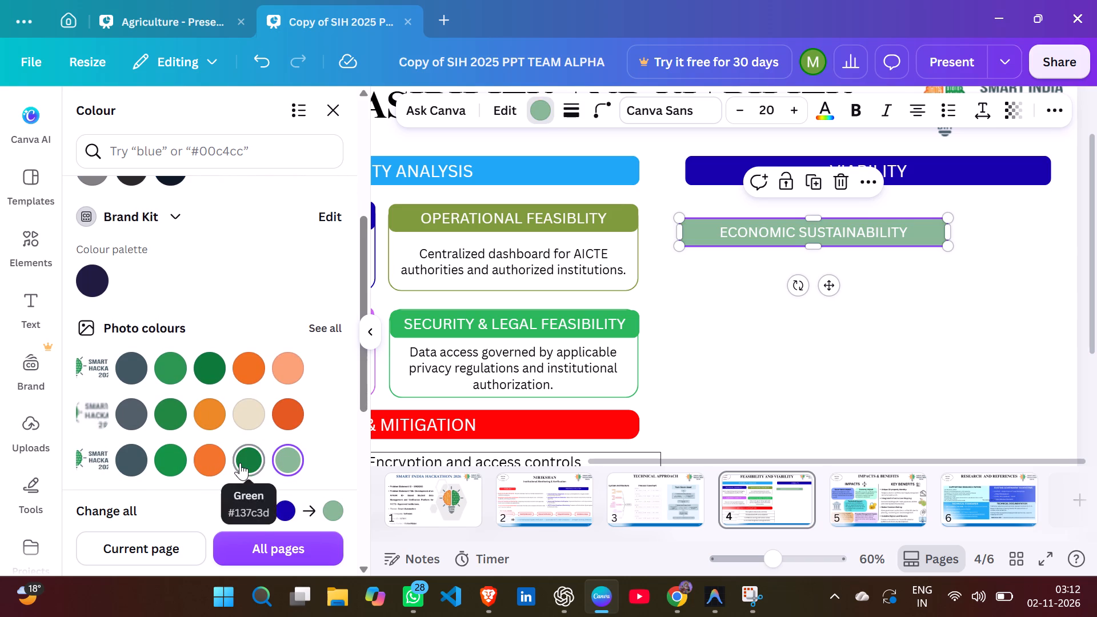
left_click(240, 463)
left_click(286, 456)
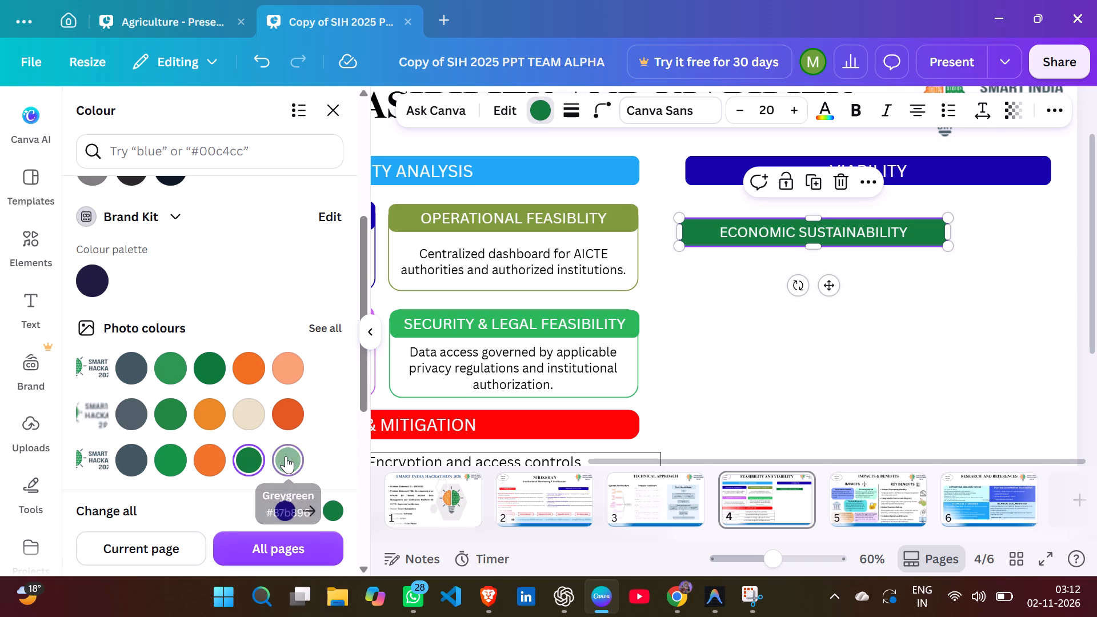
left_click(253, 458)
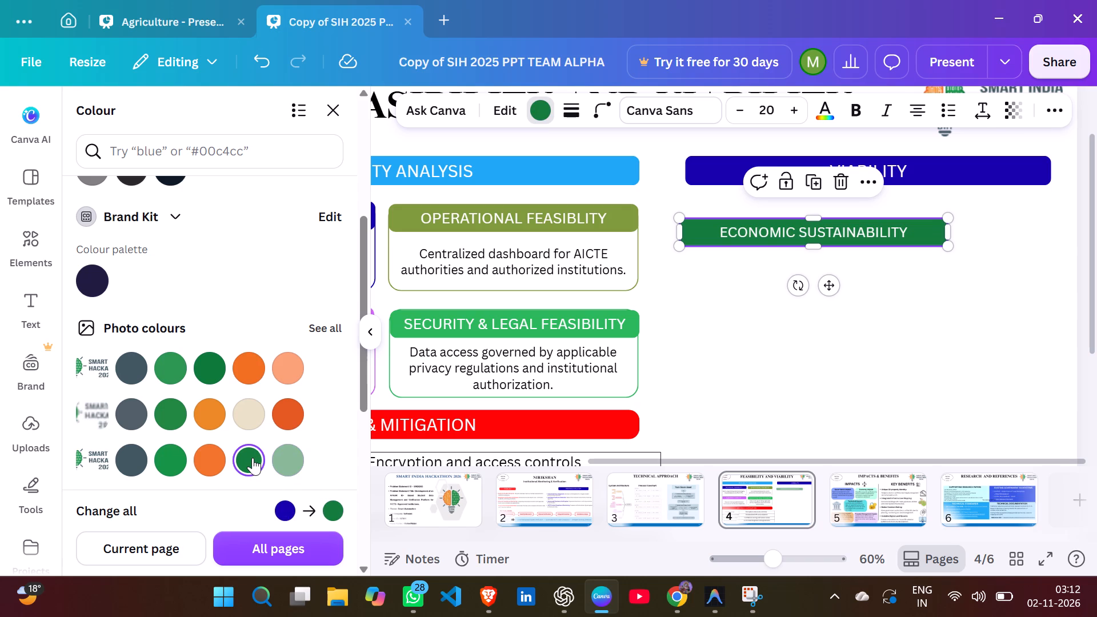
left_click(376, 332)
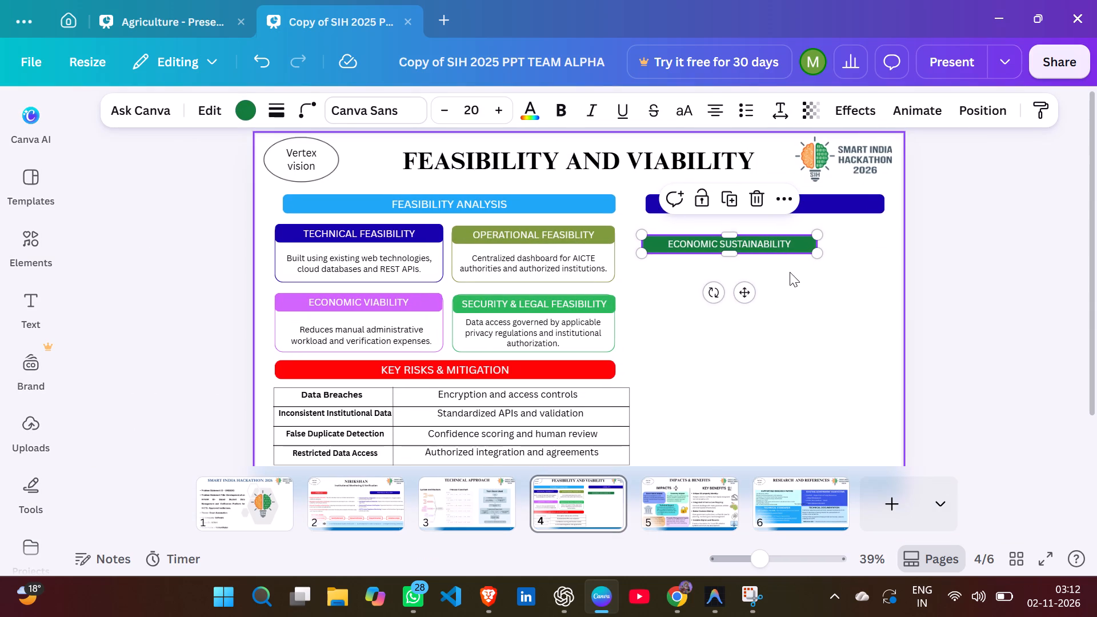
Narrow the "ECONOMIC SUSTAINABILITY" bar to about 460 wide and position it just below VIABILITY, level with the OPERATIONAL FEASIBILITY heading.
left_click(790, 272)
left_click_drag(764, 248, 761, 243)
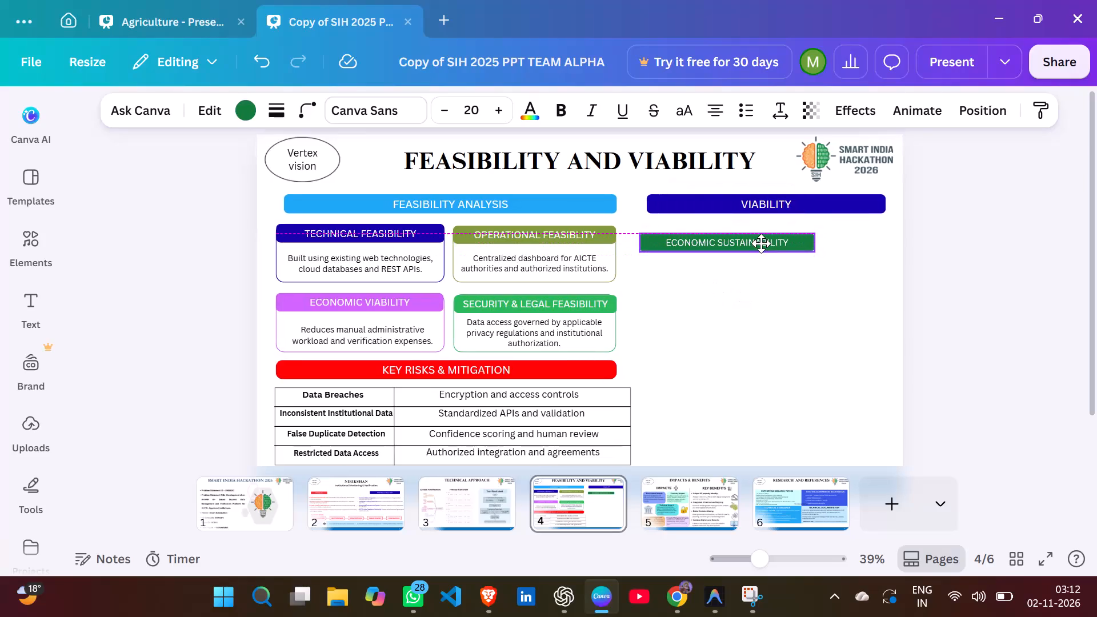
left_click_drag(761, 243, 754, 241)
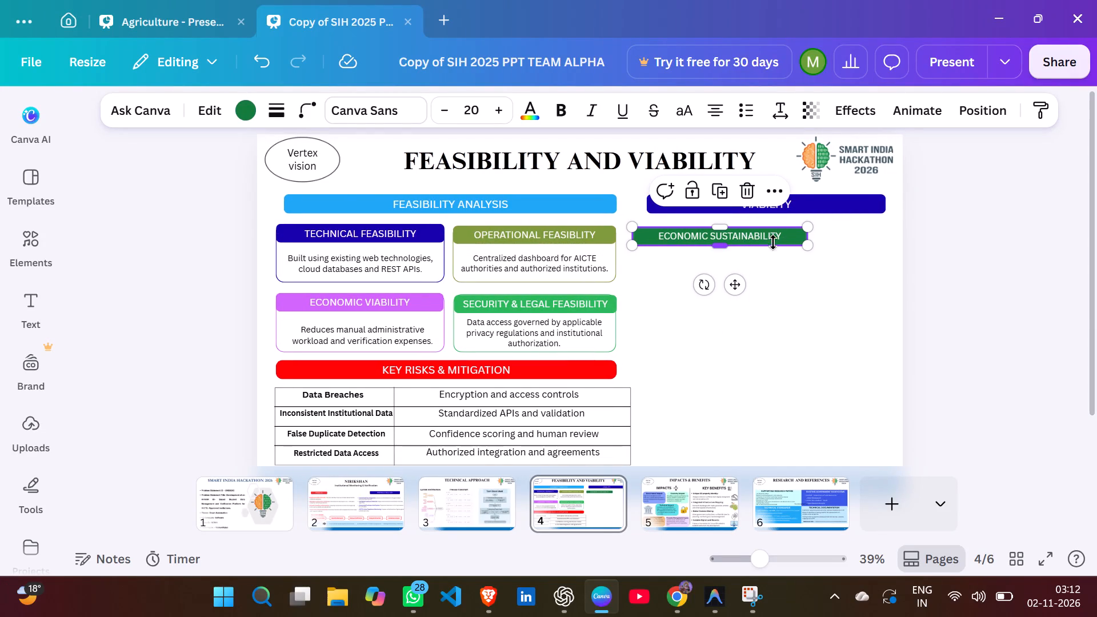
left_click_drag(806, 247, 794, 243)
left_click(806, 244)
left_click_drag(750, 231, 758, 234)
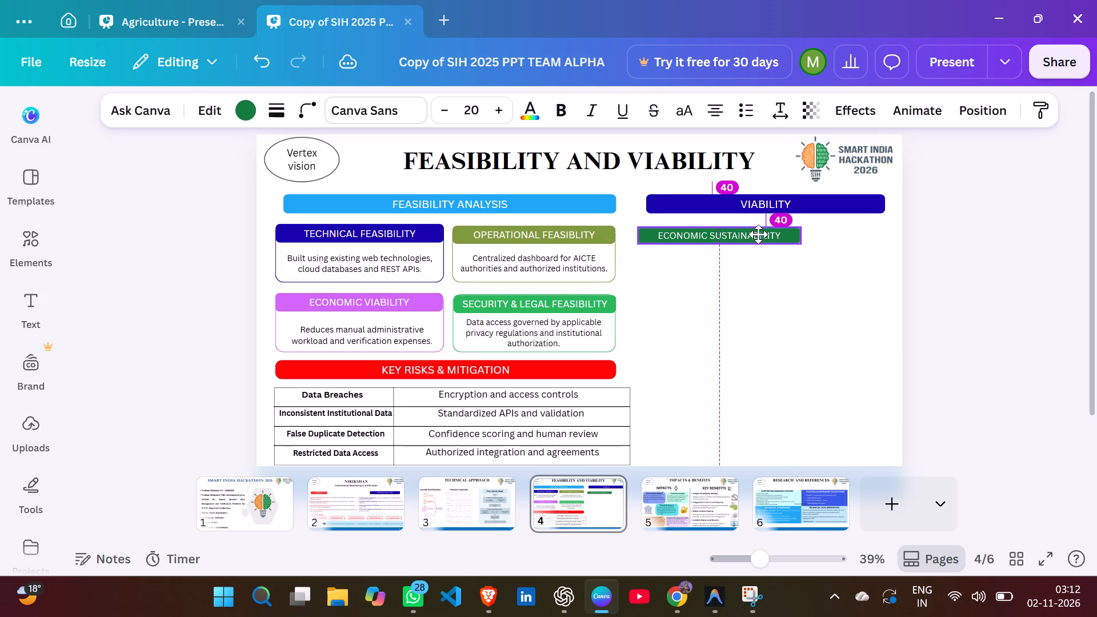
left_click_drag(758, 234, 758, 234)
left_click_drag(642, 234, 650, 237)
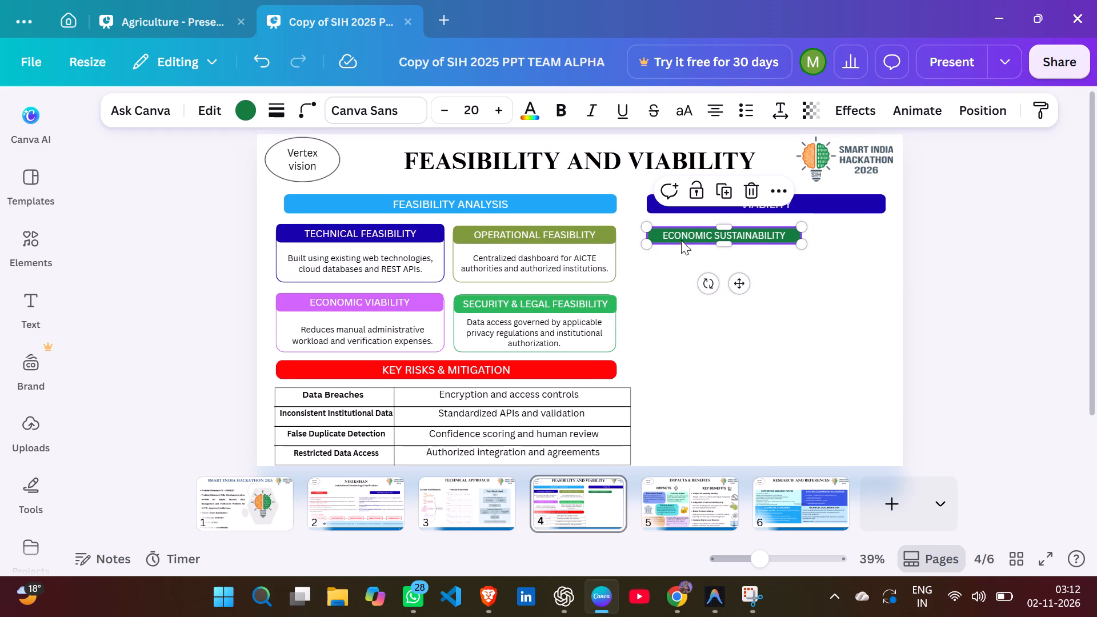
left_click_drag(738, 281, 731, 284)
left_click(989, 275)
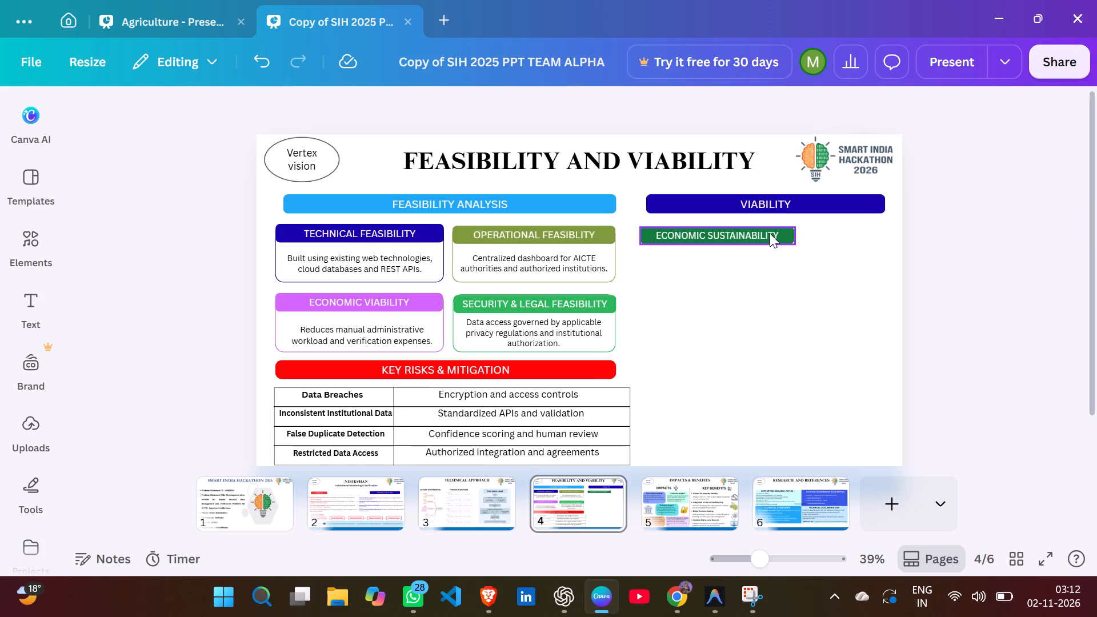
left_click_drag(770, 233, 758, 235)
left_click(963, 217)
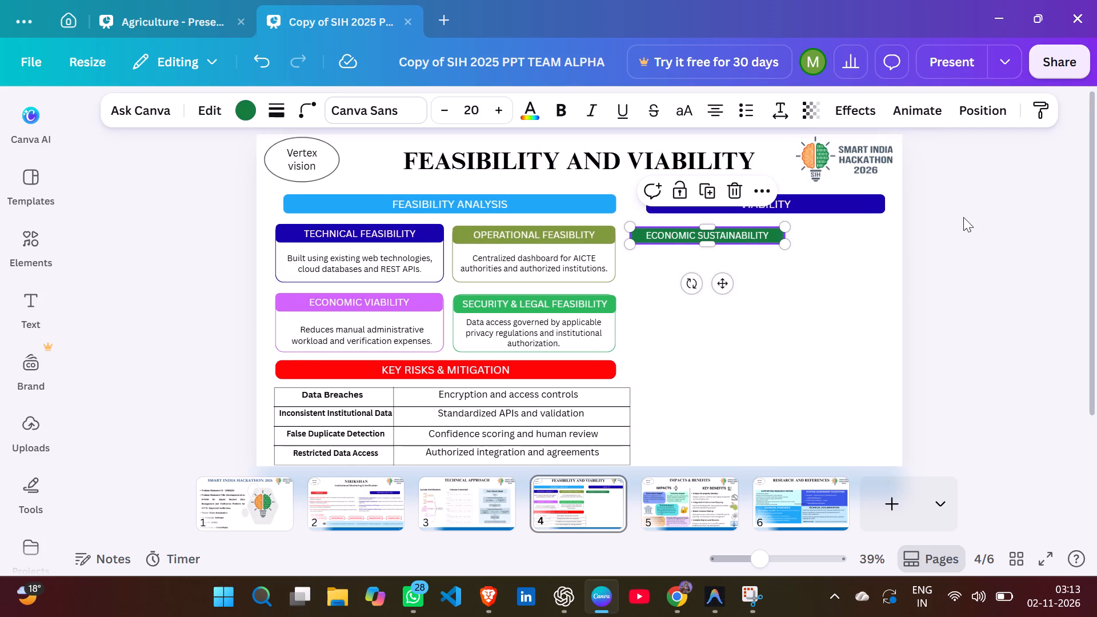
Shift the VIABILITY heading bar very slightly towards the FEASIBILITY ANALYSIS bar, keeping it on the same row.
left_click(838, 195)
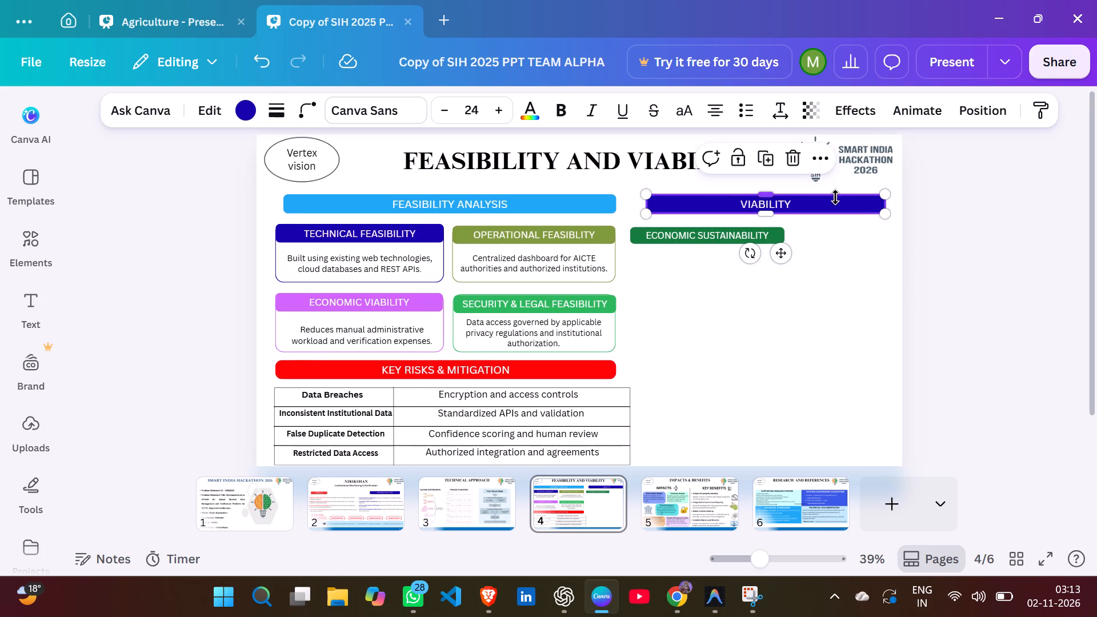
left_click(972, 201)
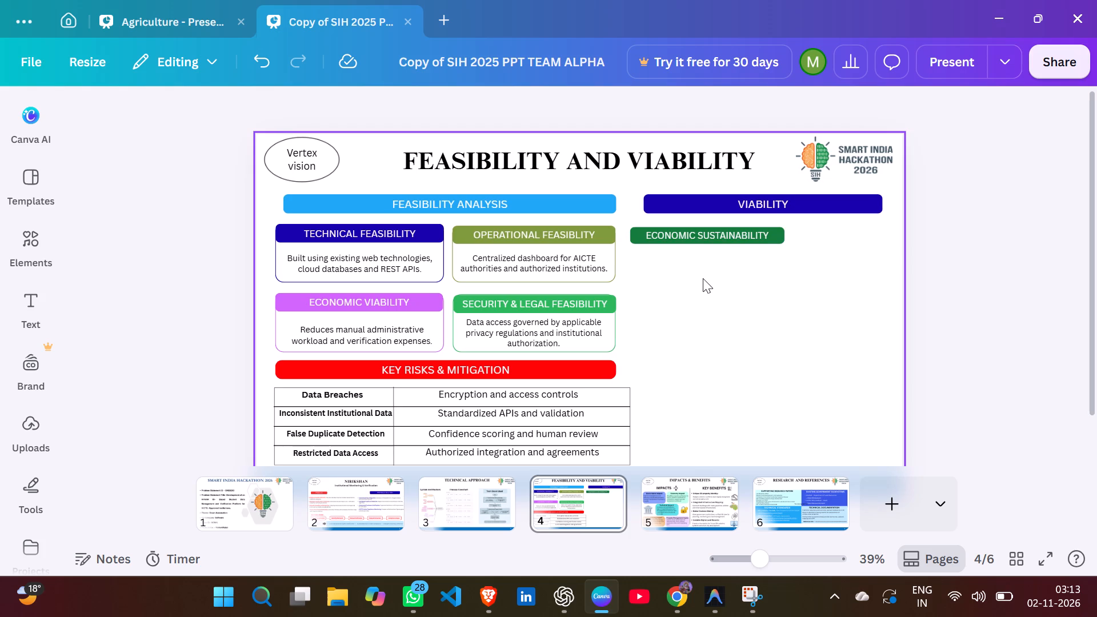
key("r")
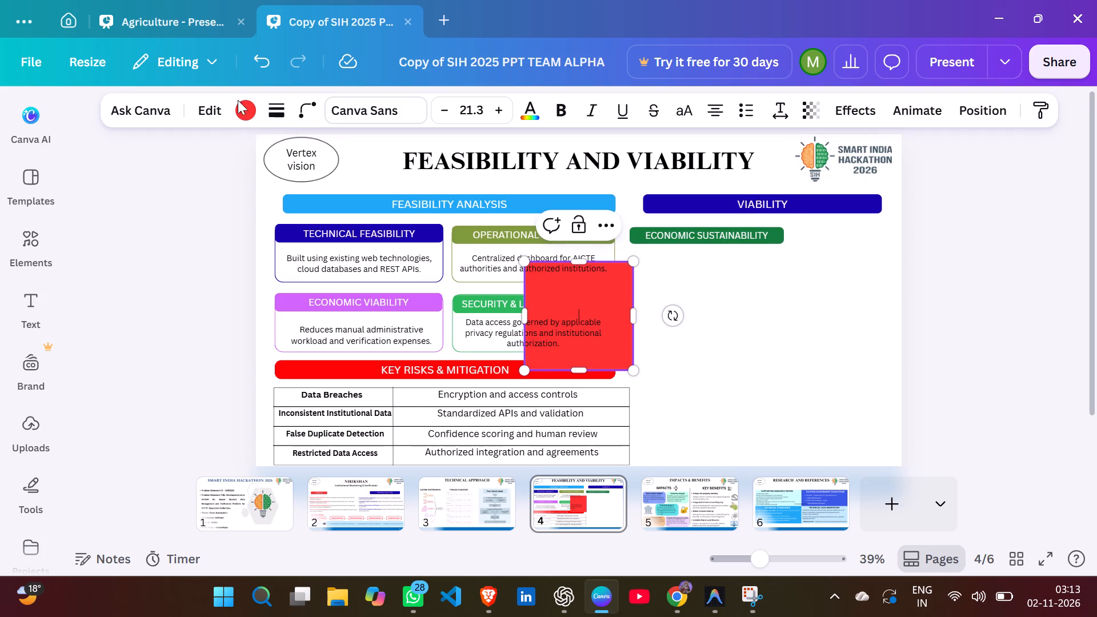
left_click(245, 117)
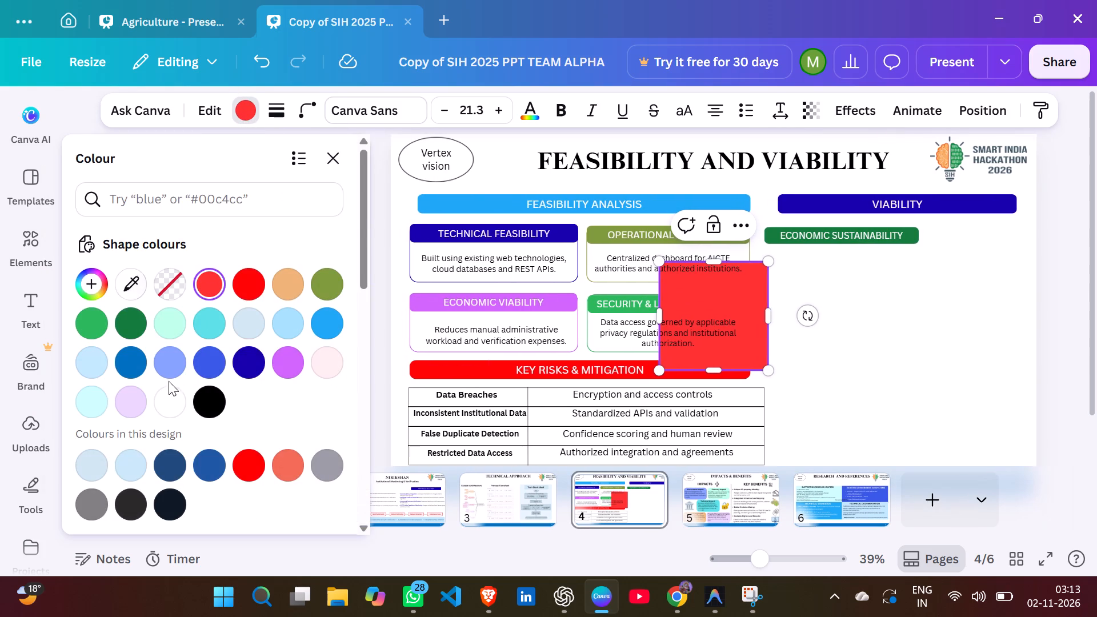
left_click(166, 407)
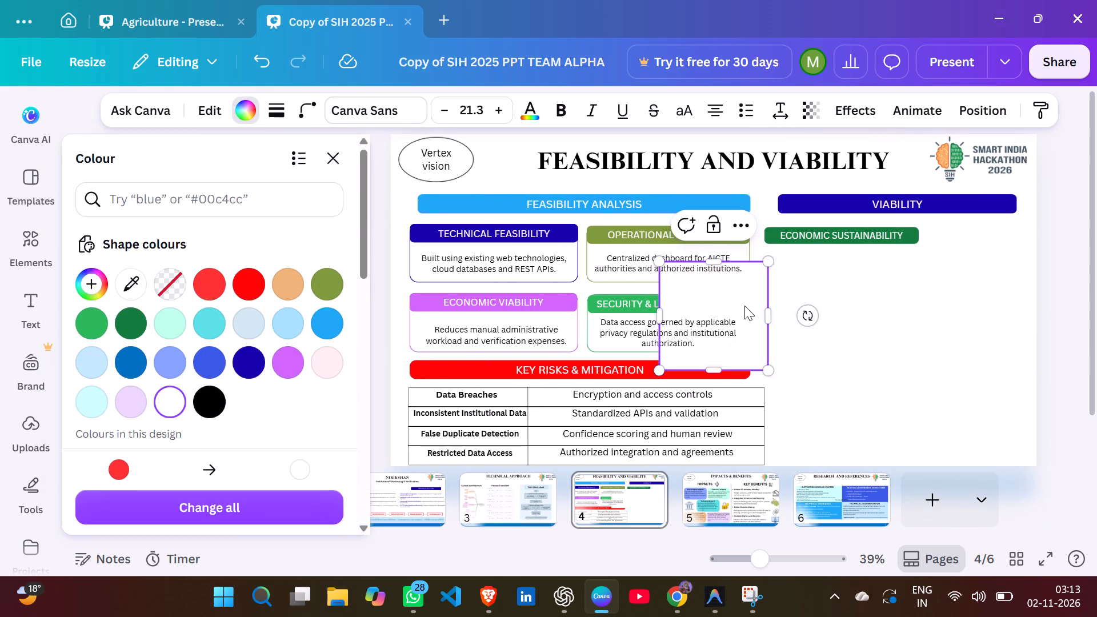
left_click_drag(743, 305, 840, 265)
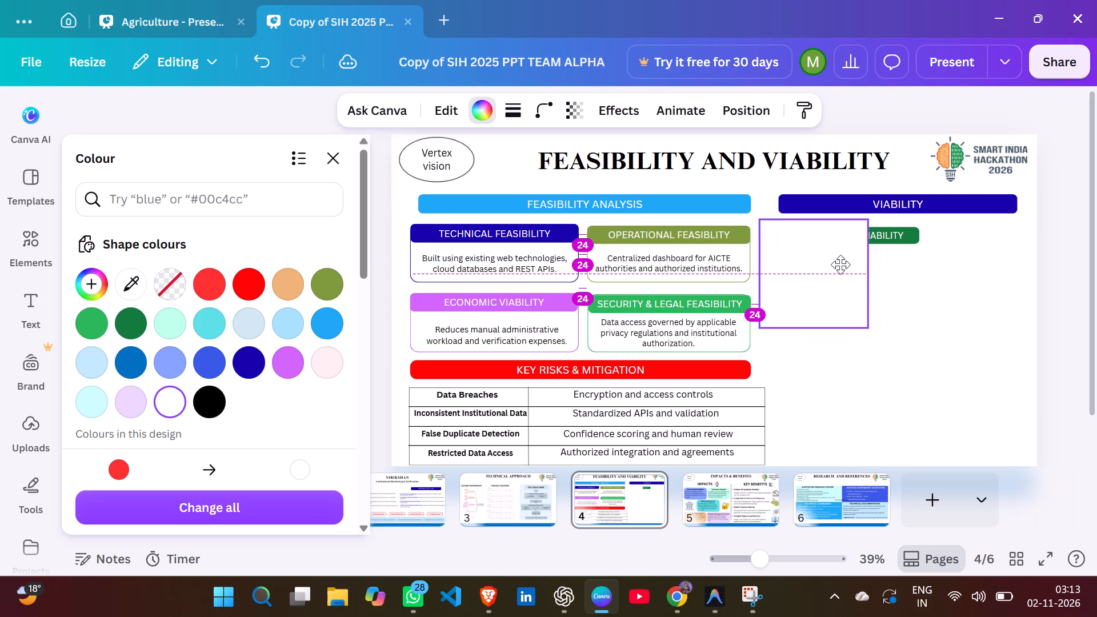
left_click_drag(840, 265, 840, 269)
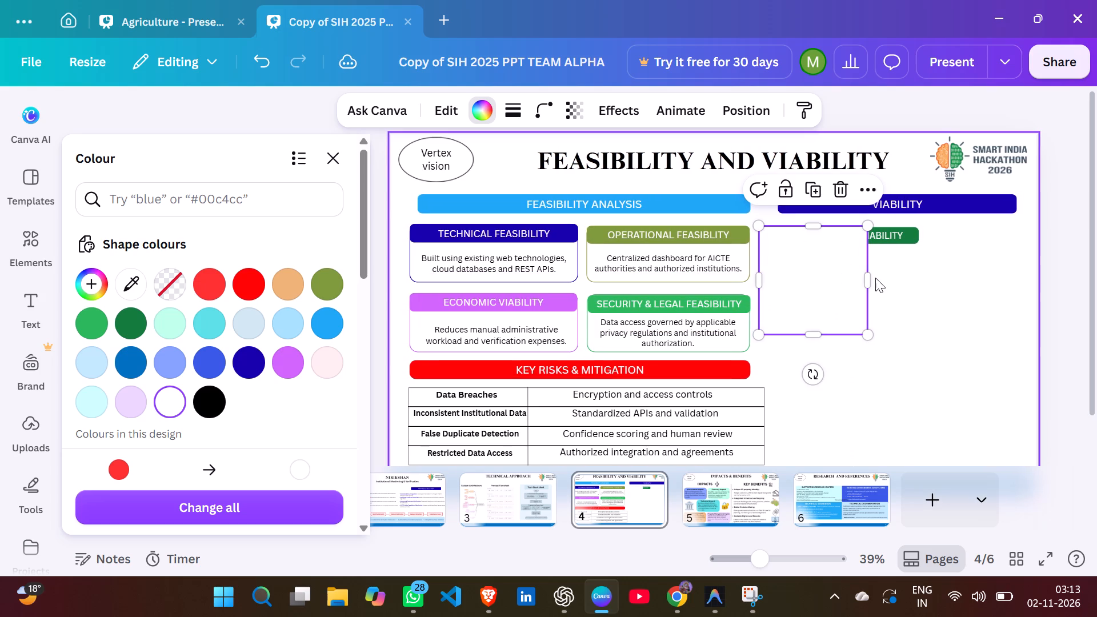
left_click_drag(869, 278, 928, 282)
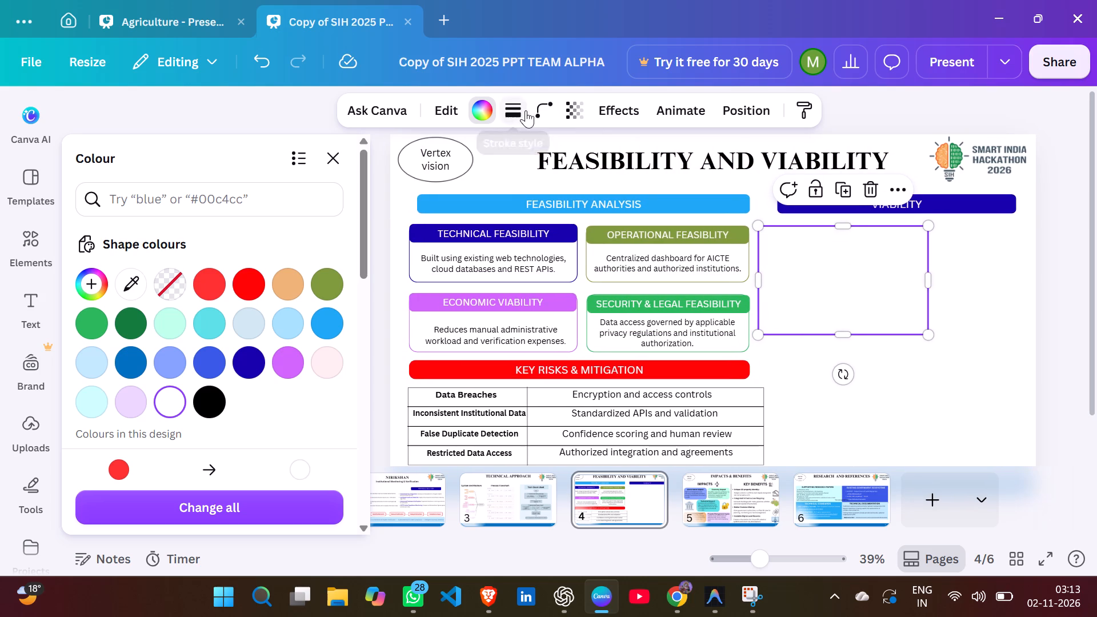
Send the white rectangle to the back, behind the "ECONOMIC SUSTAINABILITY" bar.
left_click(758, 111)
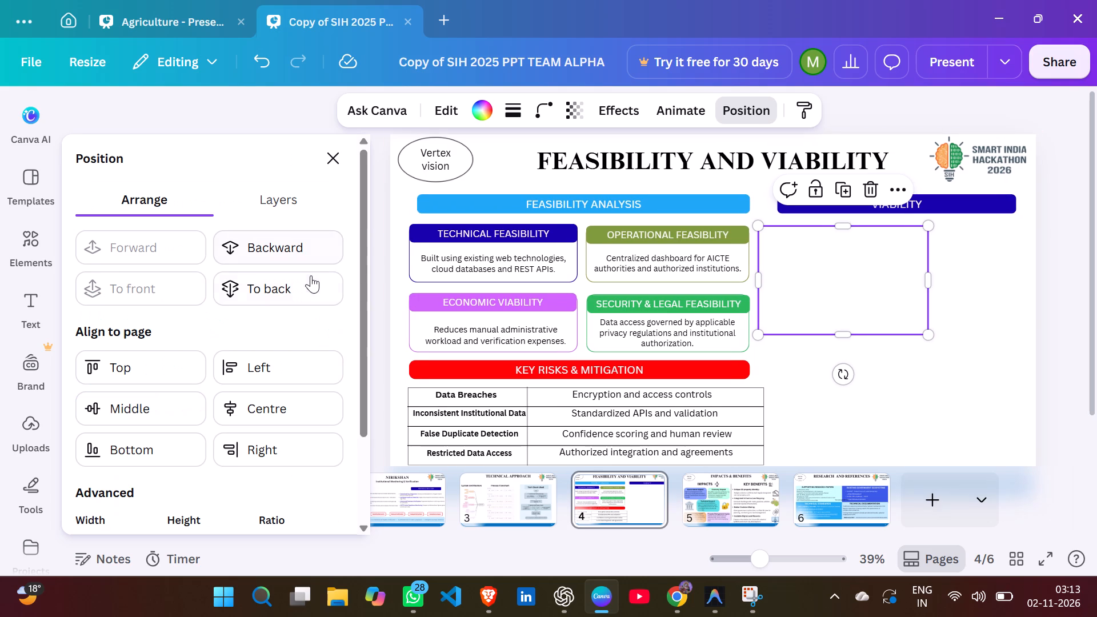
left_click(308, 278)
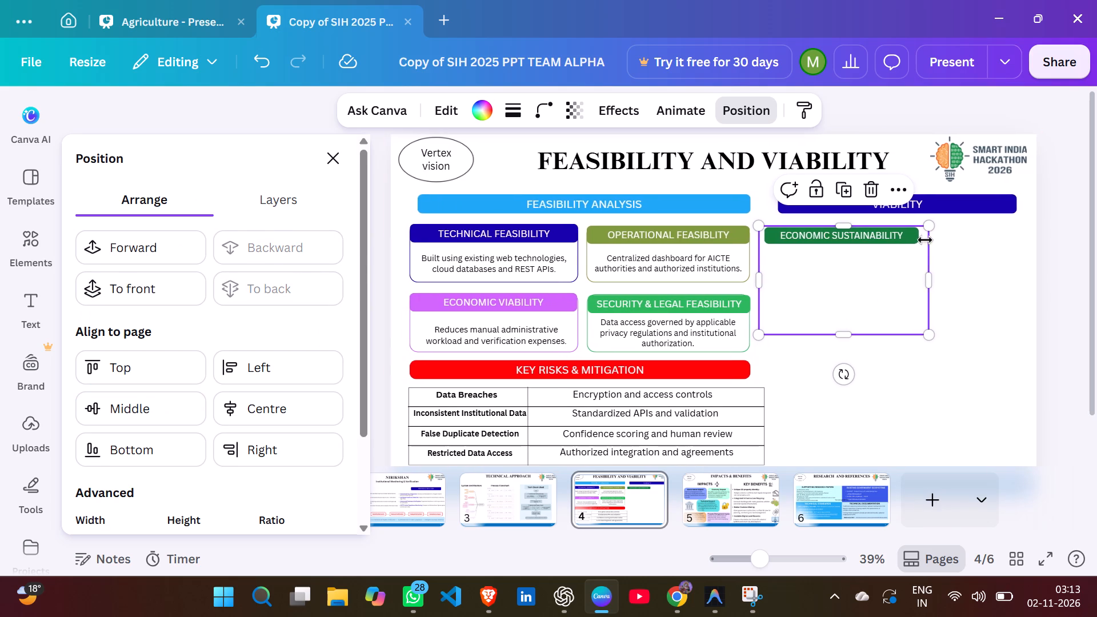
Narrow the white rectangle at both ends to 460 wide to match the "ECONOMIC SUSTAINABILITY" bar, and slightly reduce its height.
left_click_drag(933, 279, 928, 280)
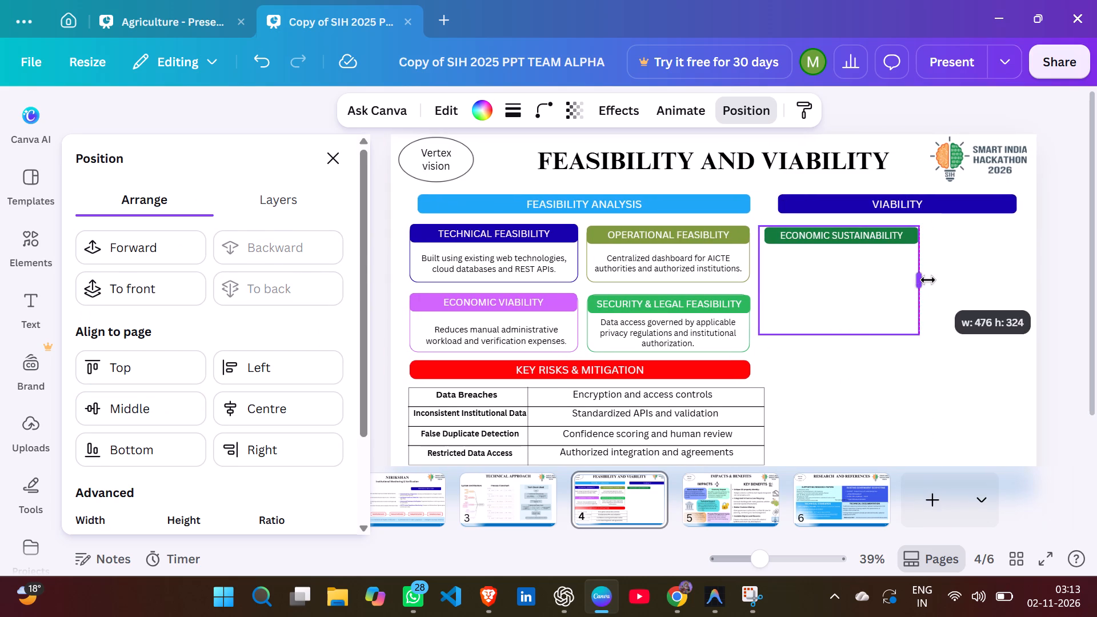
left_click_drag(928, 280, 927, 280)
left_click(765, 282)
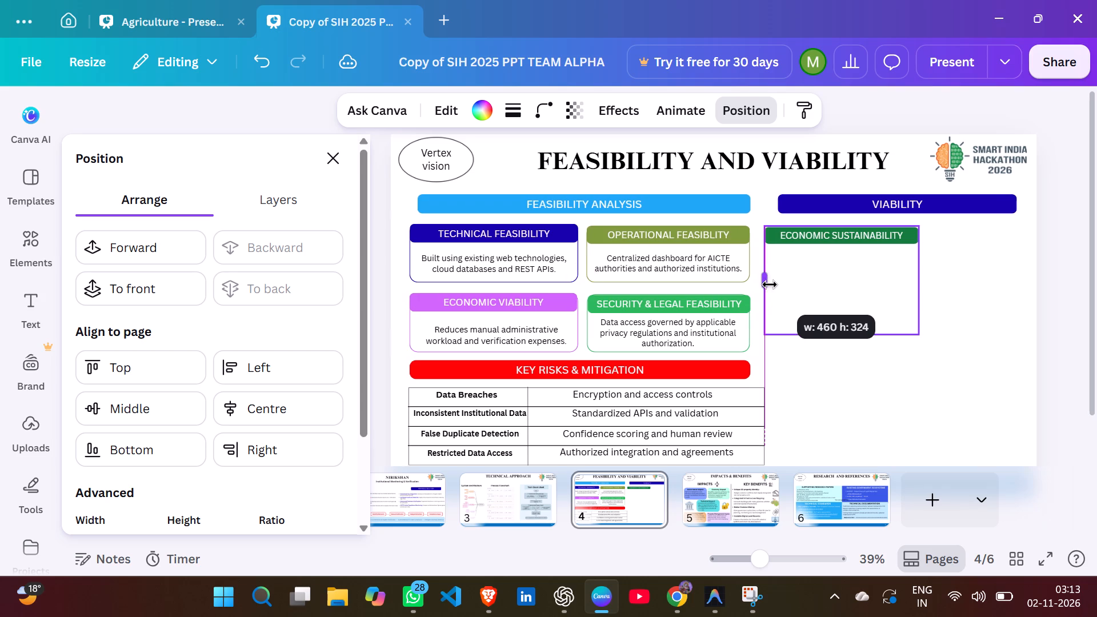
left_click_drag(841, 332, 841, 326)
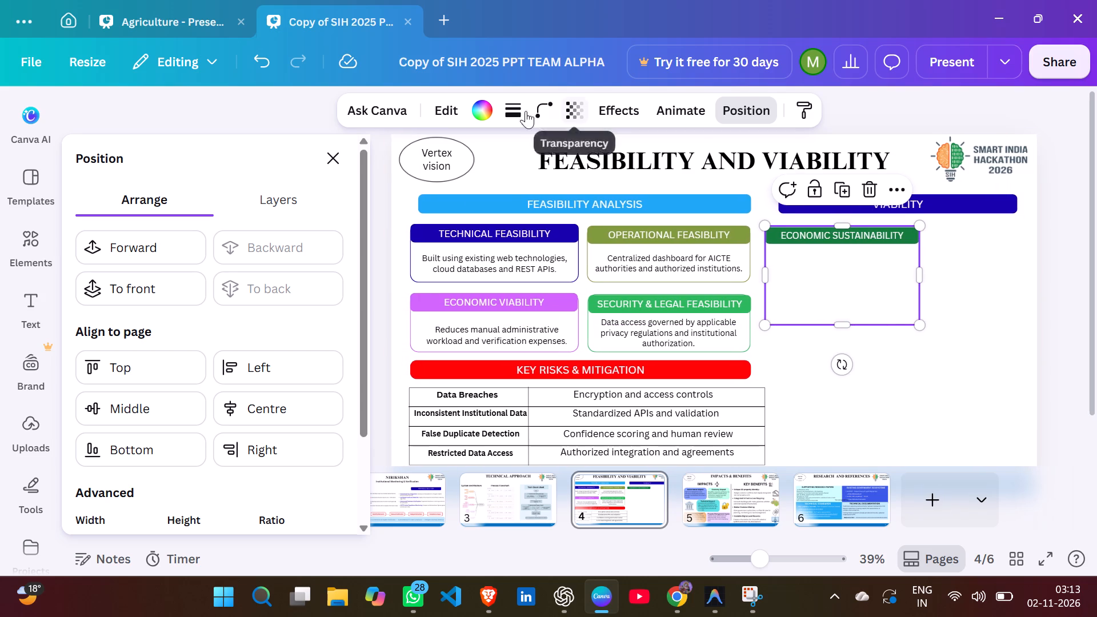
Set the white rectangle's corner rounding to 8, trying 14 first.
left_click(532, 107)
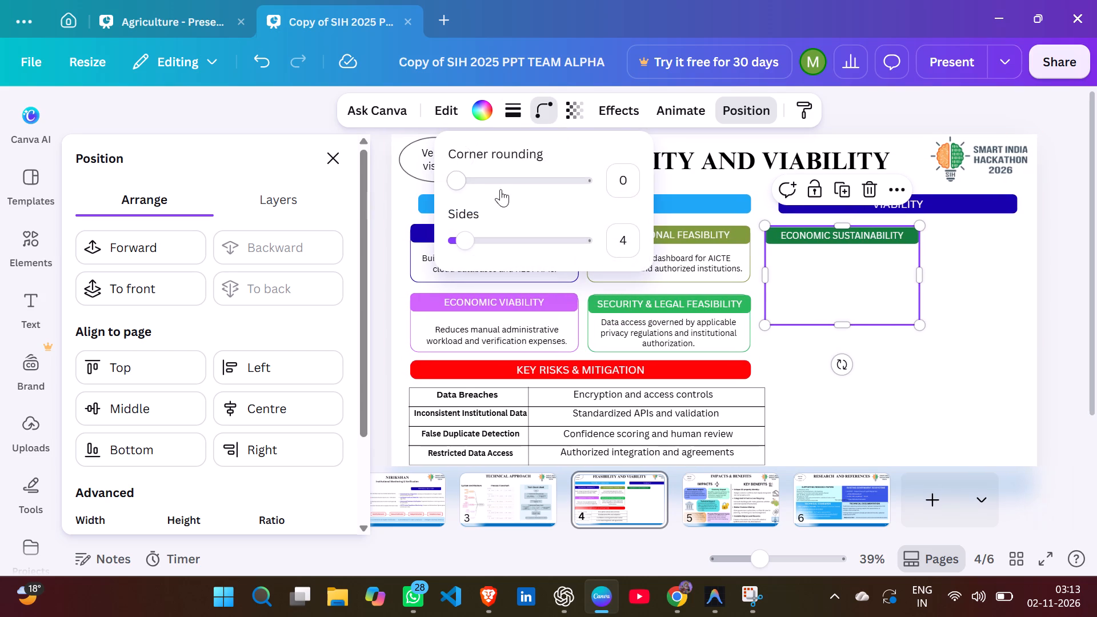
left_click_drag(462, 187, 473, 186)
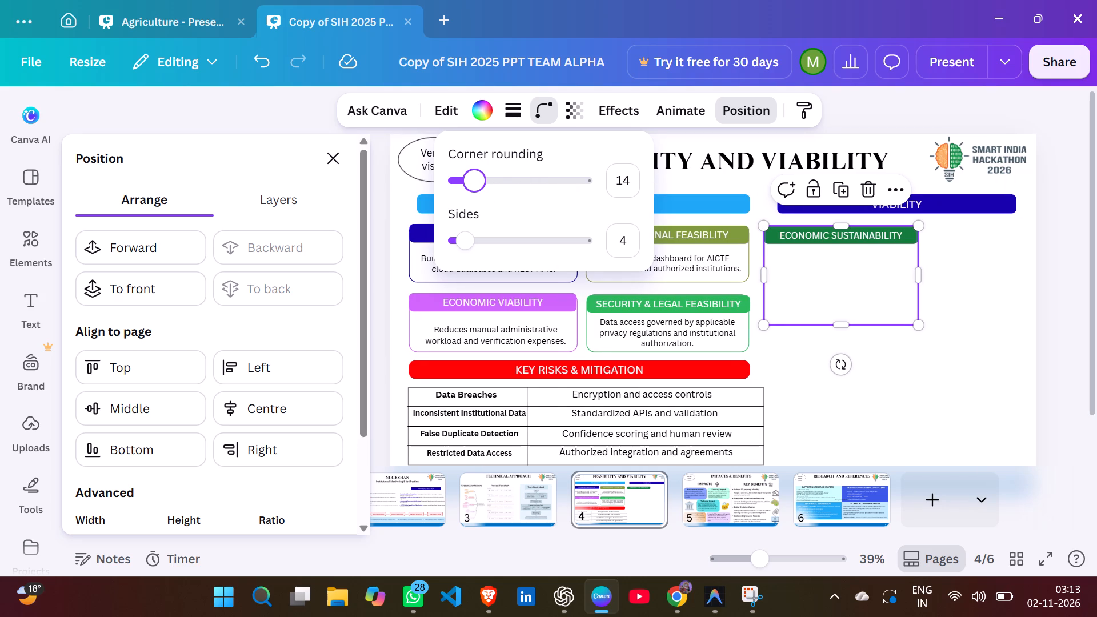
left_click_drag(477, 178, 466, 185)
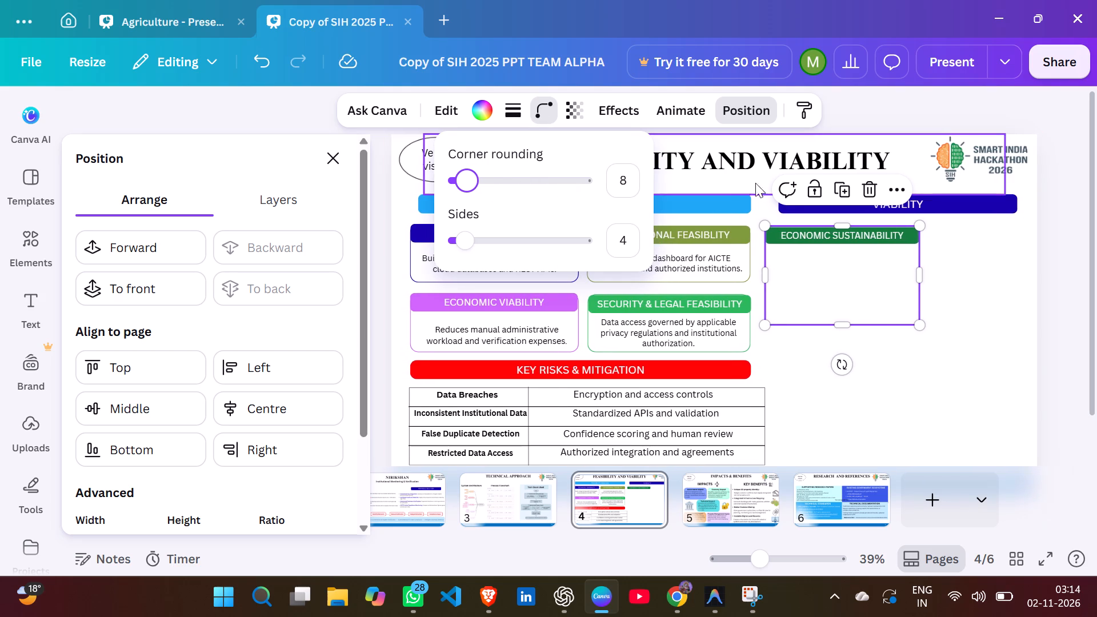
left_click(878, 303)
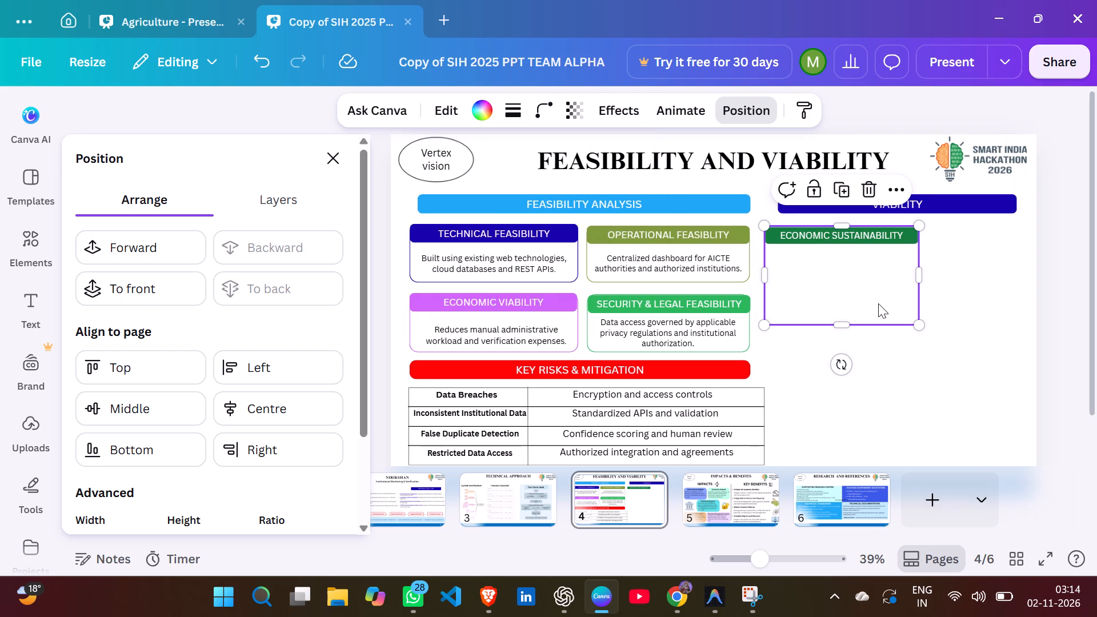
Give the white rectangle under "ECONOMIC SUSTAINABILITY" a solid outline with stroke weight 3.
left_click(512, 110)
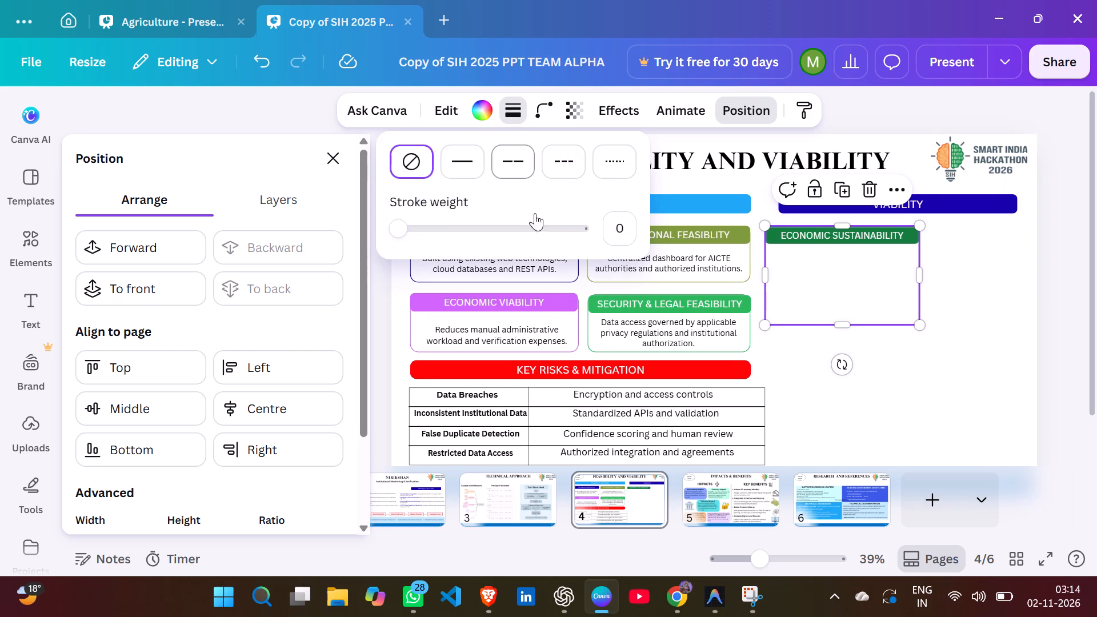
left_click(473, 169)
left_click(620, 227)
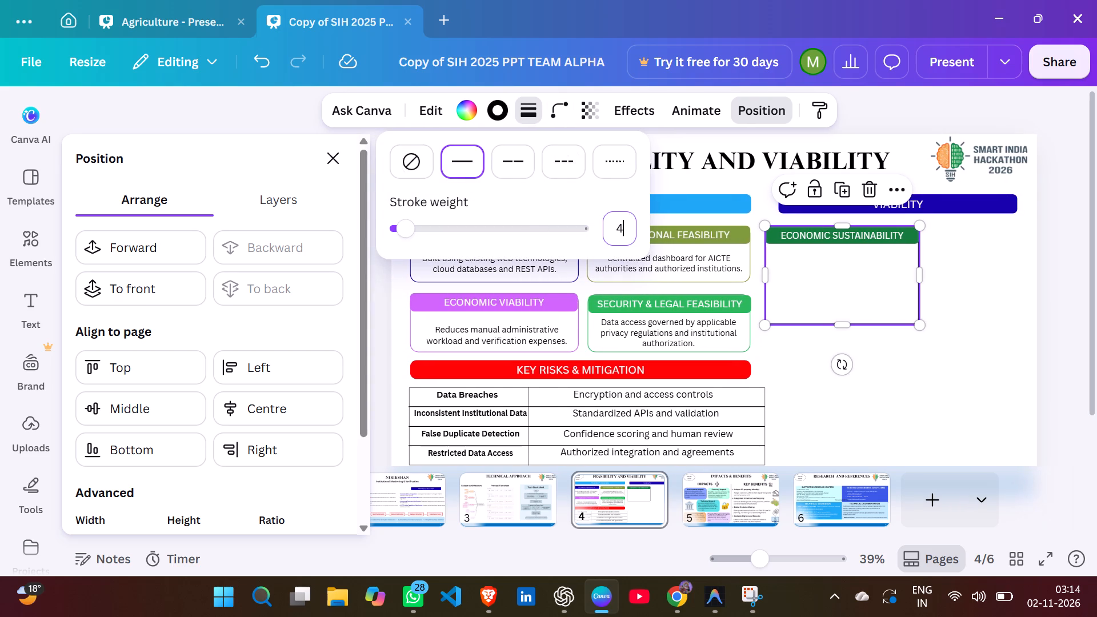
key("BackSpace")
key("3")
key("Return")
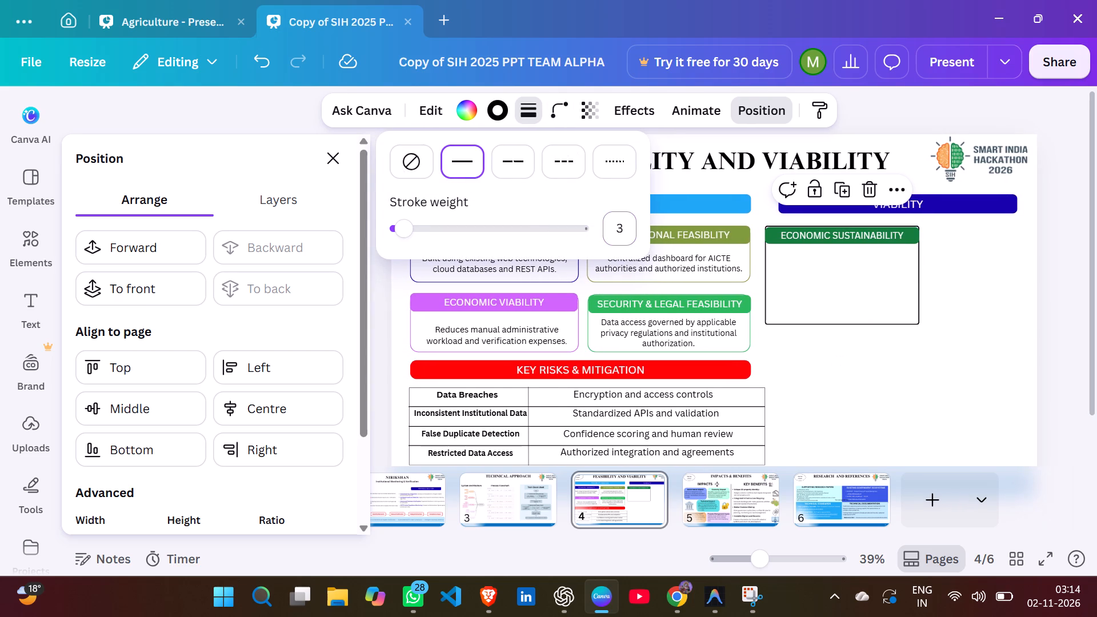
Set the stroke weight of the white rectangle under "ECONOMIC SUSTAINABILITY" to 2.
left_click(624, 236)
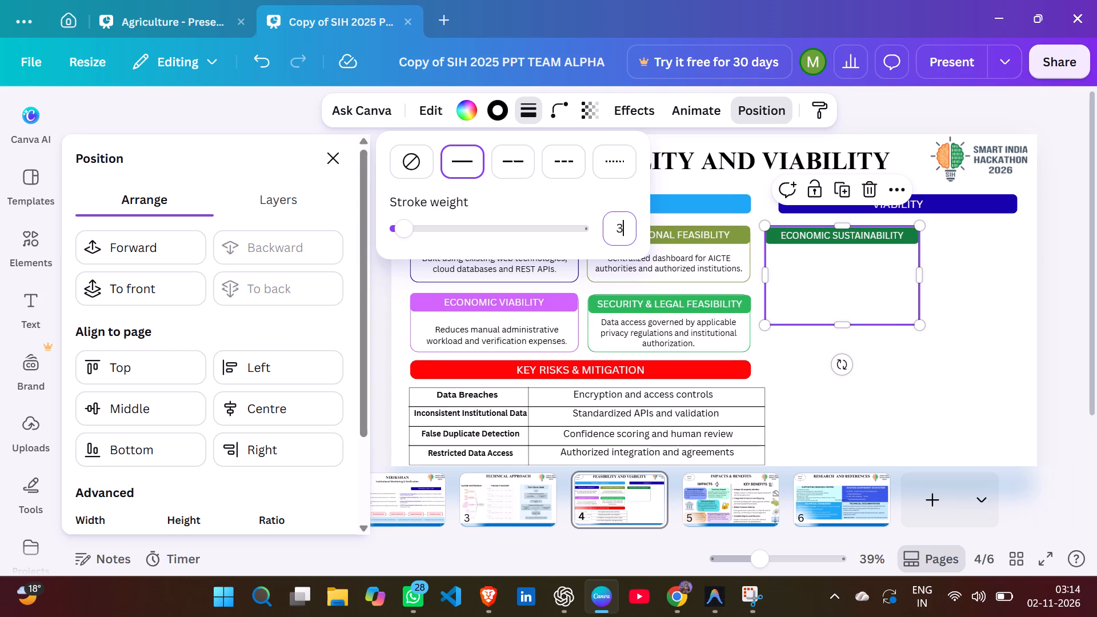
key("BackSpace")
key("2")
key("Return")
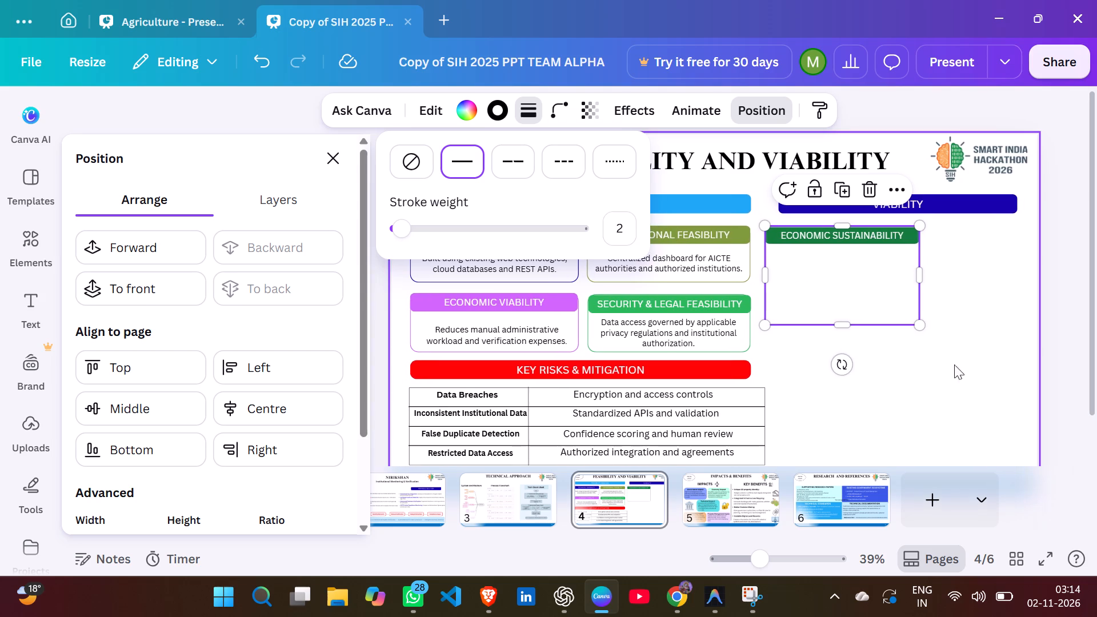
left_click(960, 372)
Set the white rectangle's corner rounding to 25, matching the outlined box under "OPERATIONAL FEASIBLITY".
left_click(844, 257)
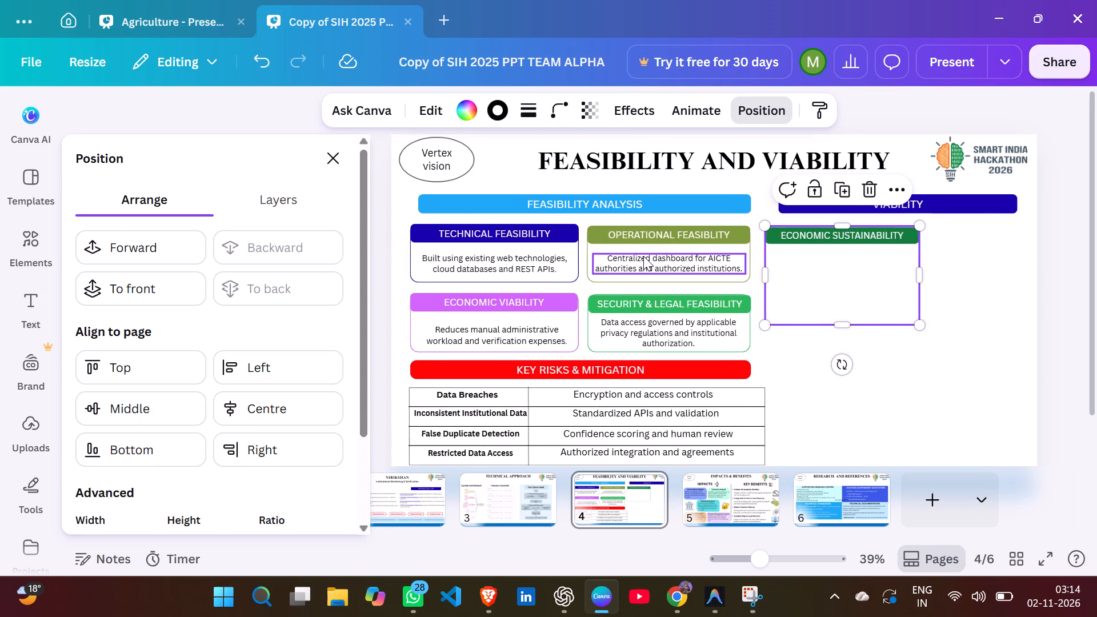
left_click(619, 251)
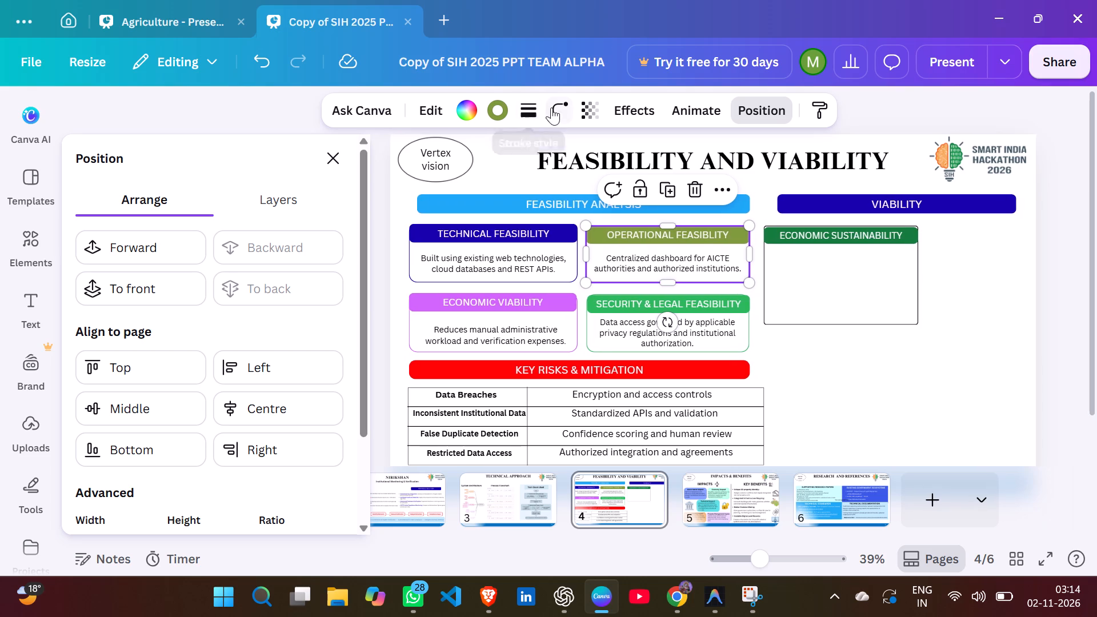
left_click(551, 107)
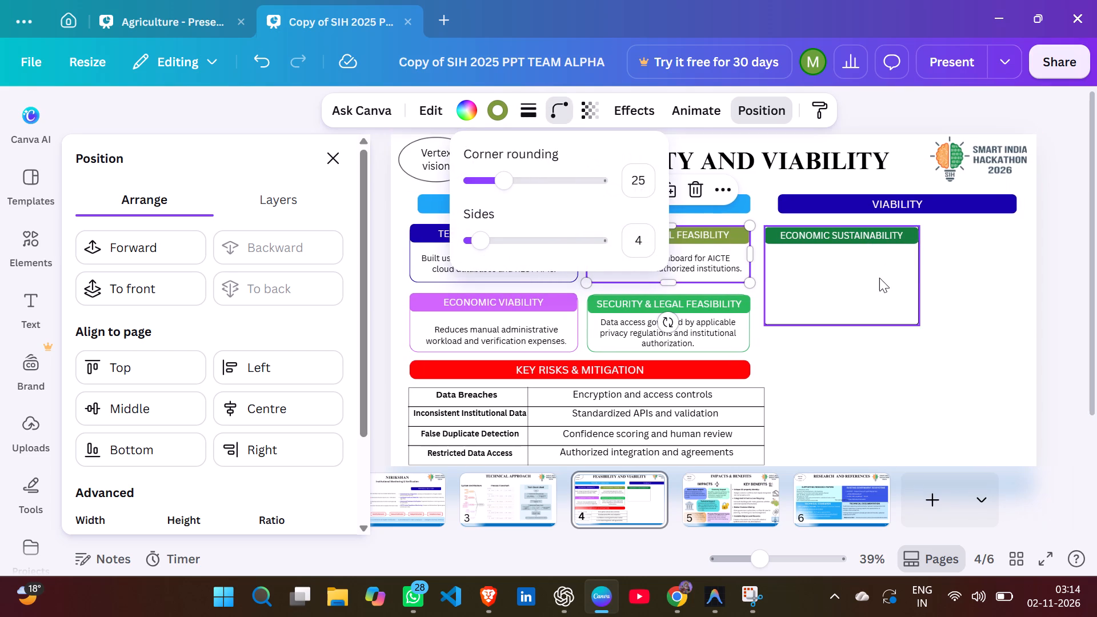
left_click(879, 278)
left_click(564, 113)
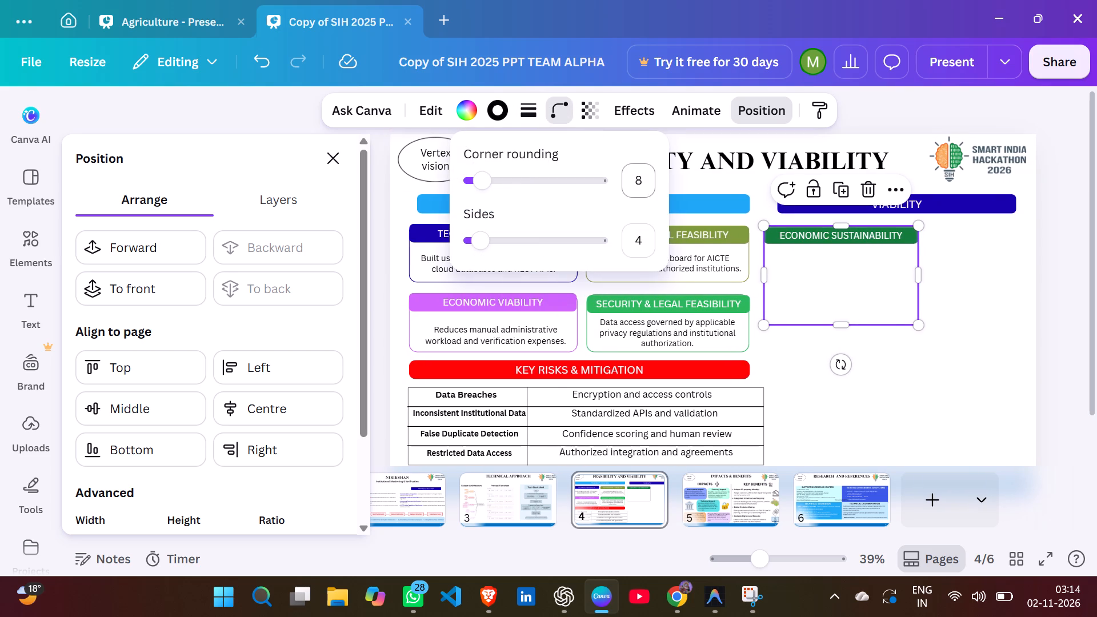
left_click(635, 181)
key("BackSpace")
type("25")
key("Return")
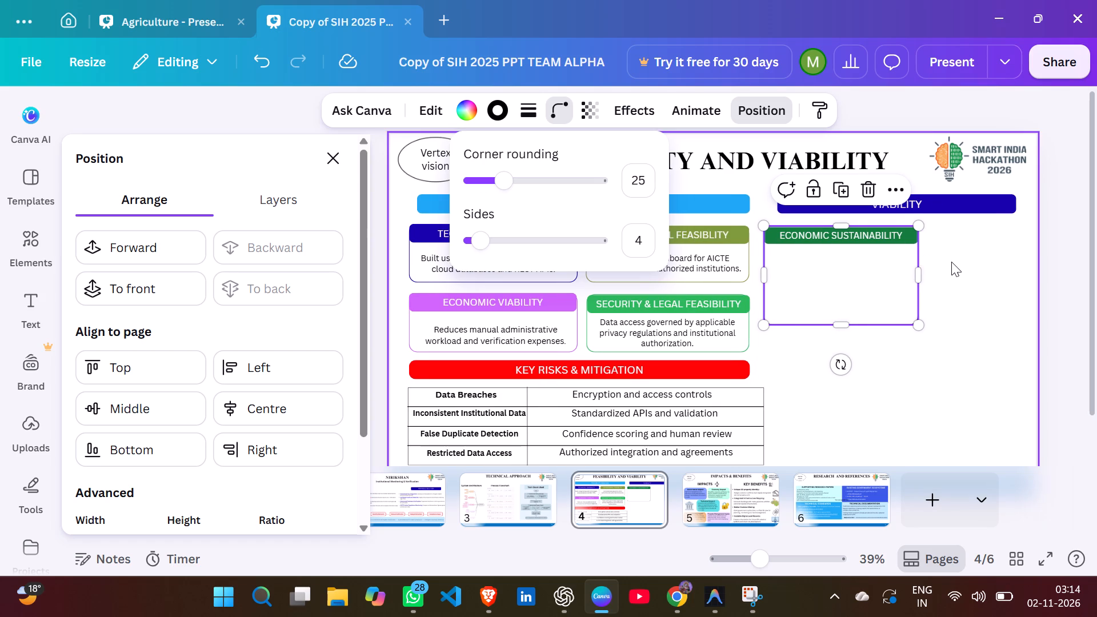
left_click(951, 262)
Nudge the white rectangle slightly down to sit behind the "ECONOMIC SUSTAINABILITY" bar, and fine-tune its horizontal alignment.
left_click(883, 262)
left_click(883, 262)
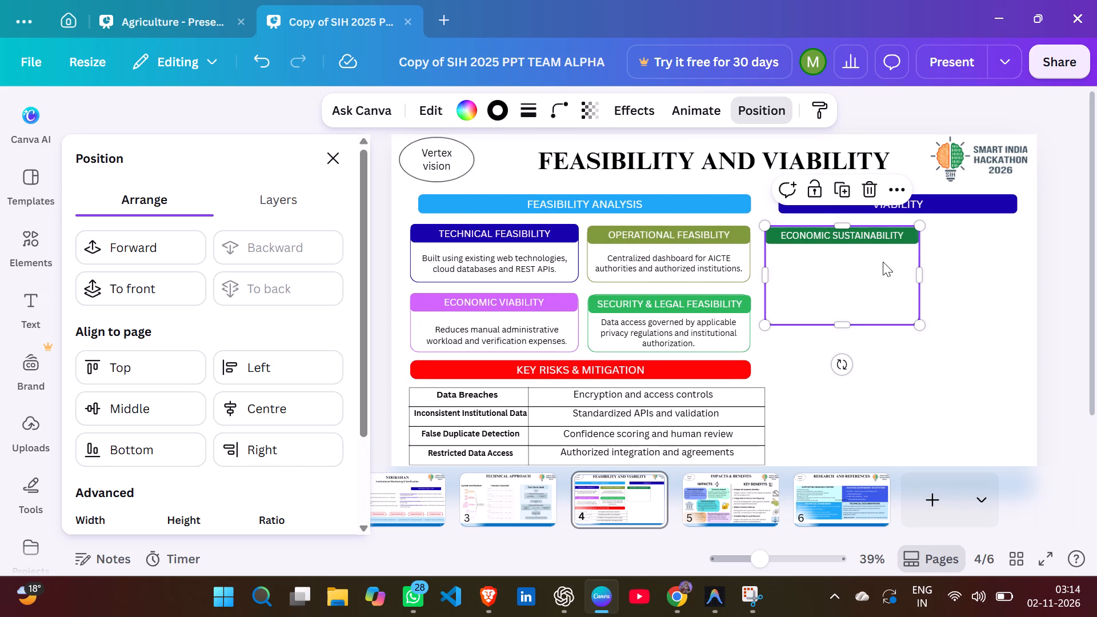
left_click(962, 277)
left_click(907, 283)
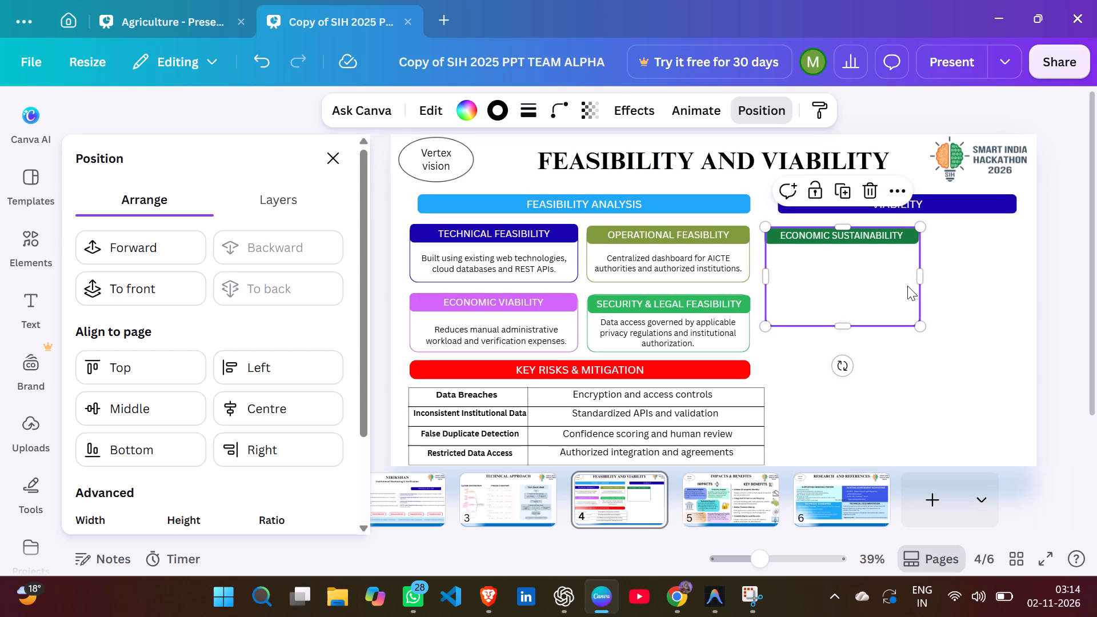
left_click(925, 283)
left_click(942, 279)
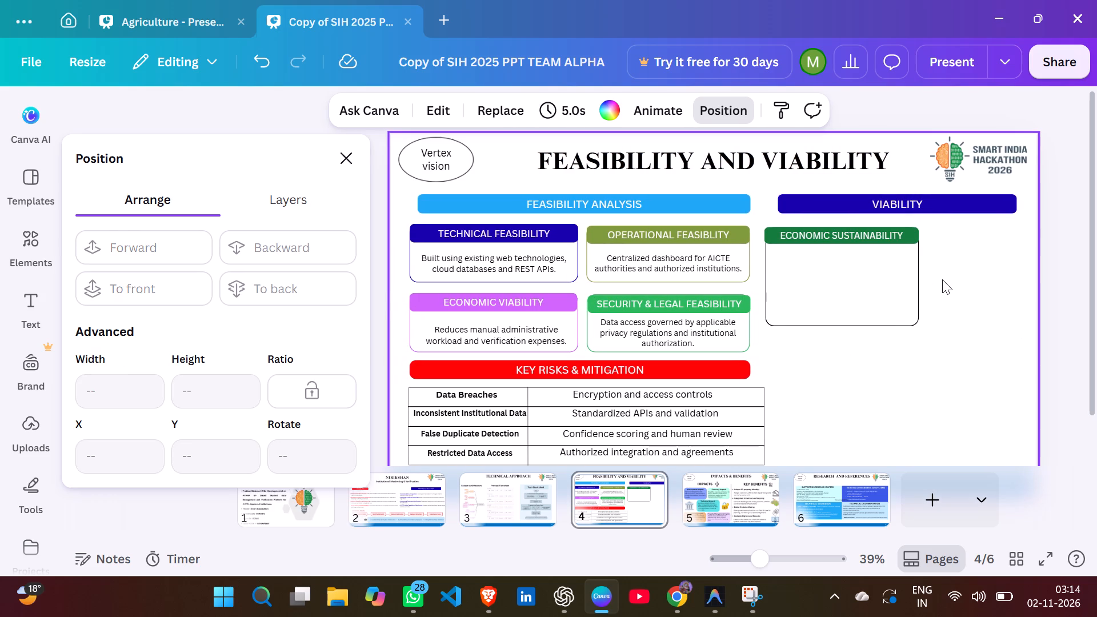
left_click(848, 266)
left_click(848, 266)
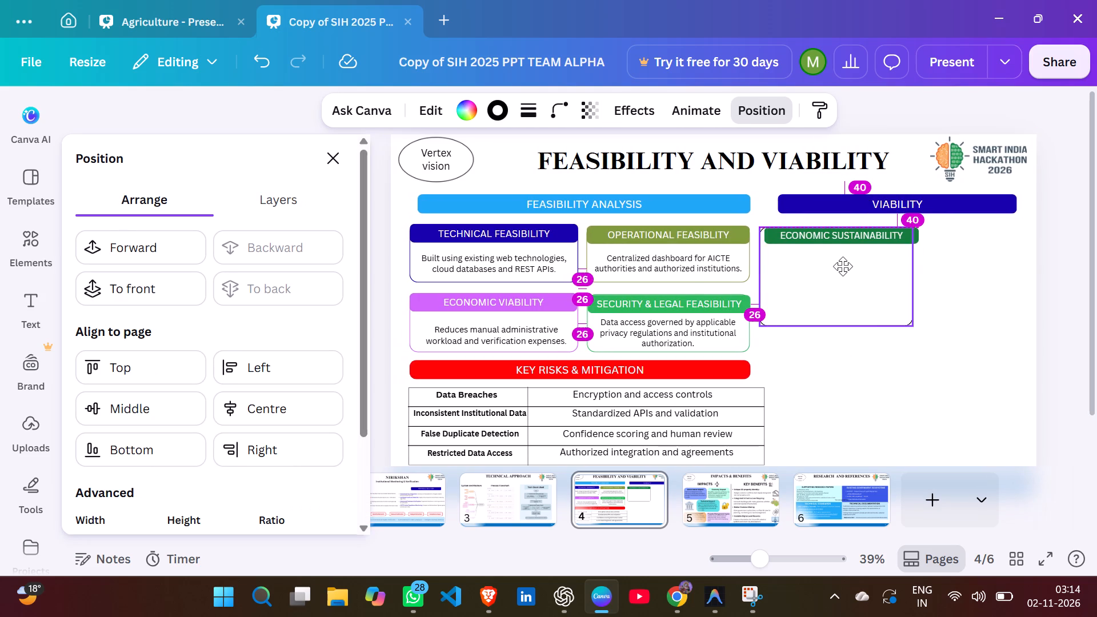
left_click(953, 265)
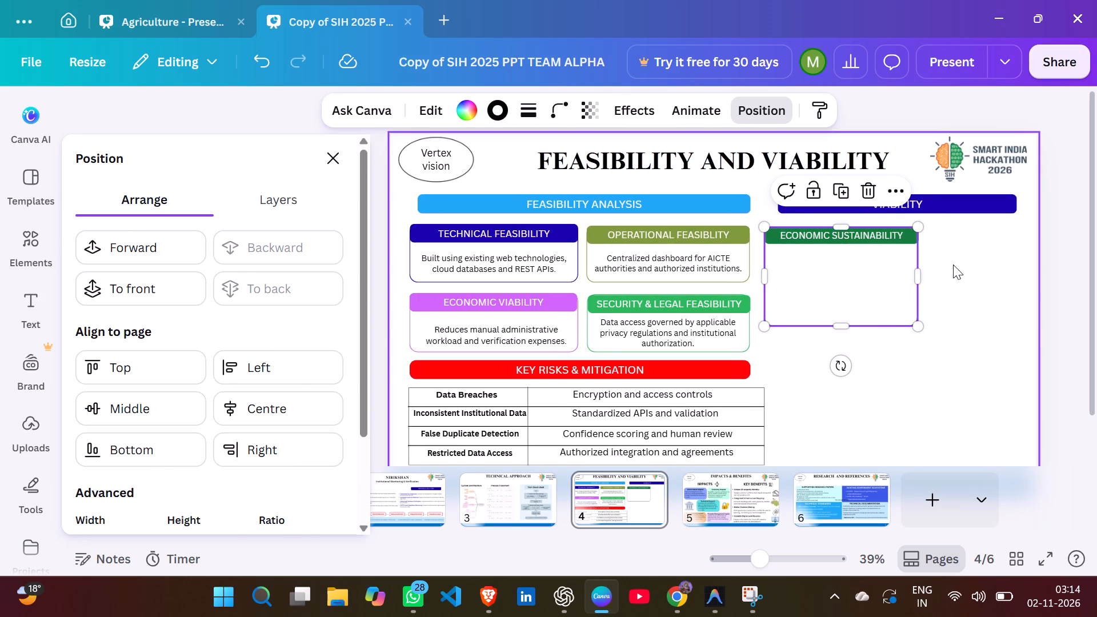
Narrow the "ECONOMIC SUSTAINABILITY" bar to about 456 wide and line it up with the top of the white rectangle.
left_click(879, 239)
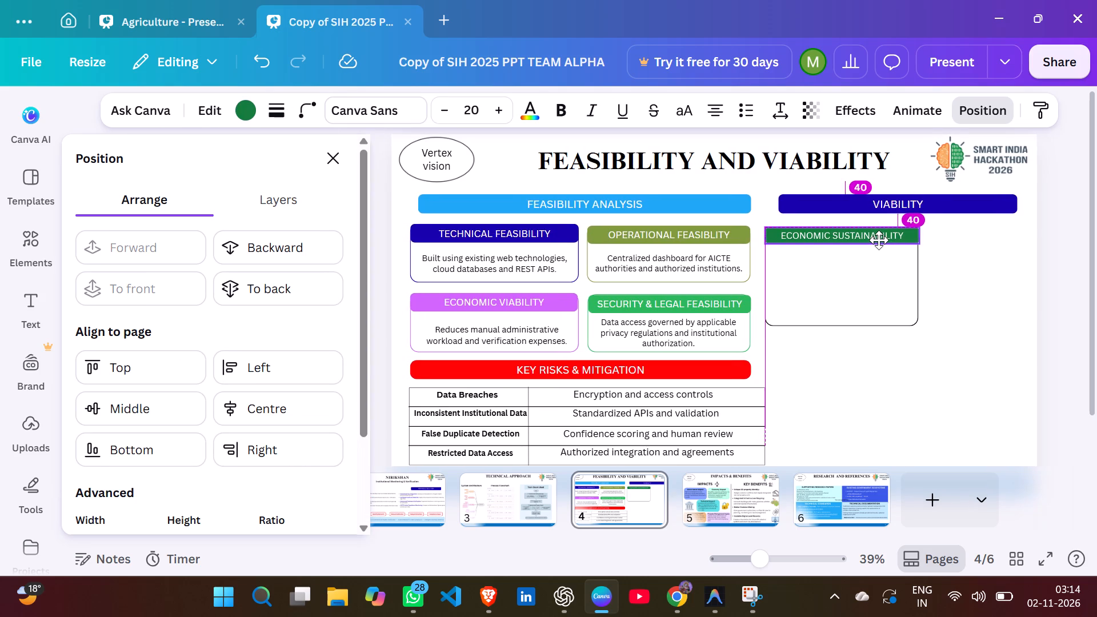
left_click(916, 236)
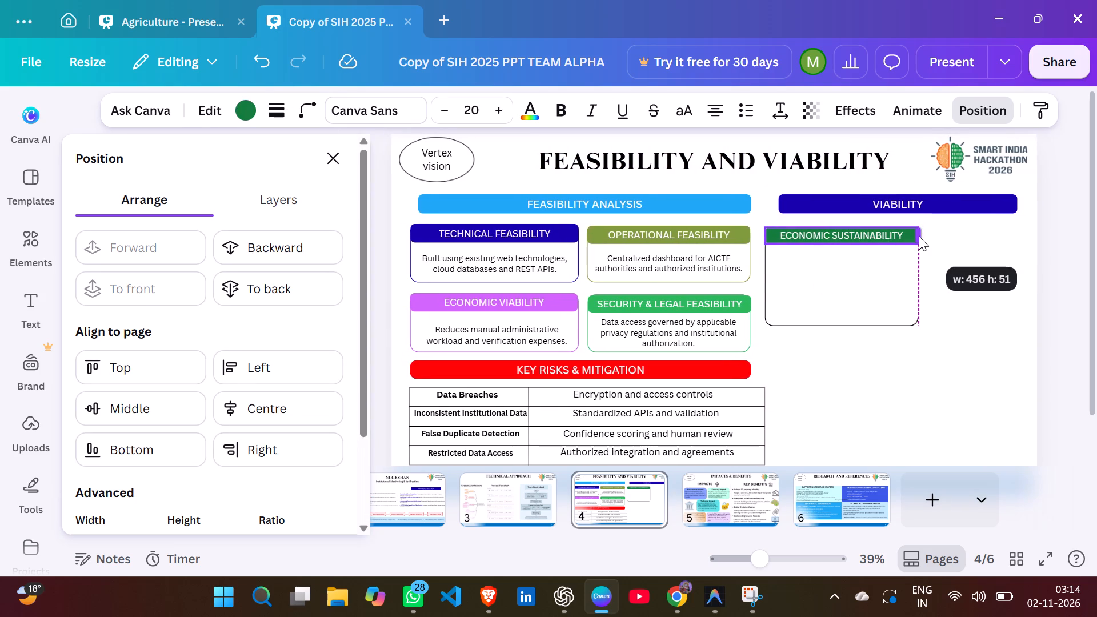
left_click(939, 233)
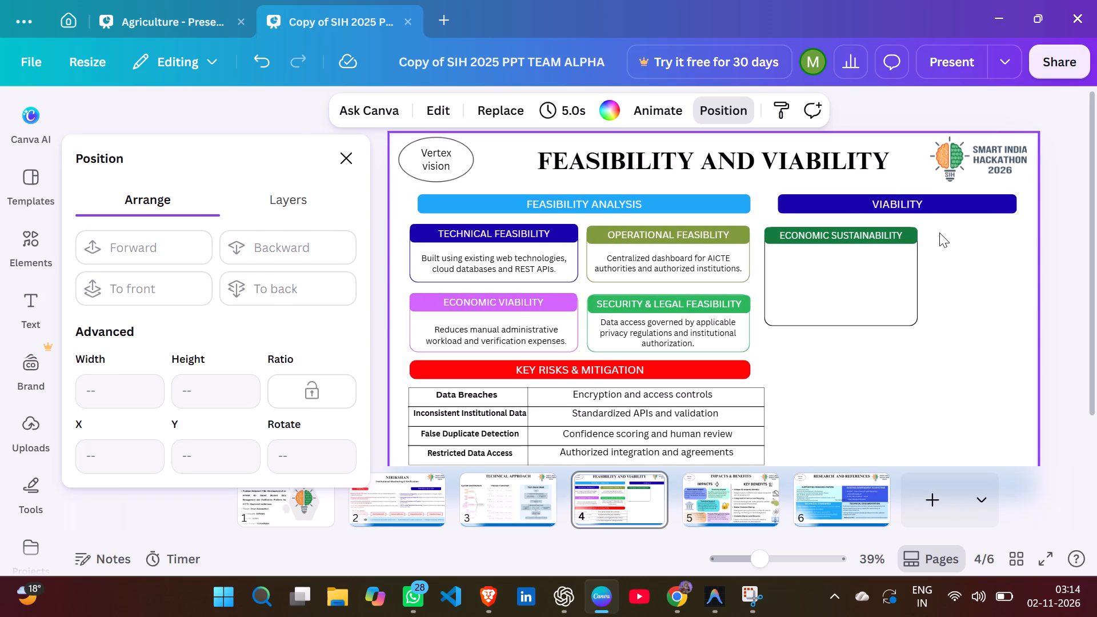
left_click(895, 239)
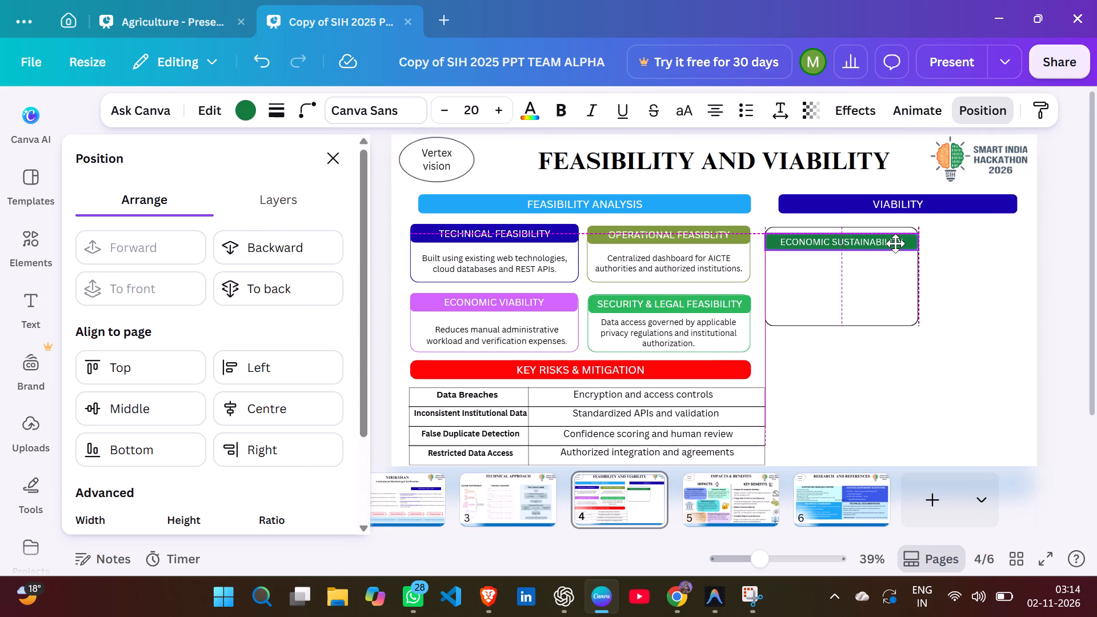
left_click(963, 241)
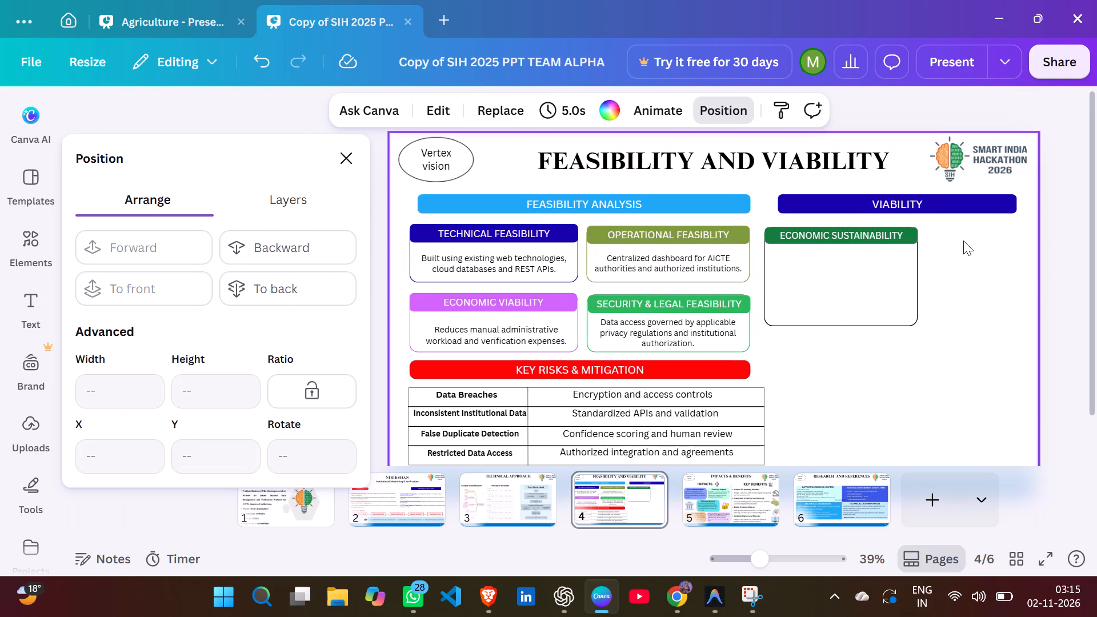
left_click(889, 226)
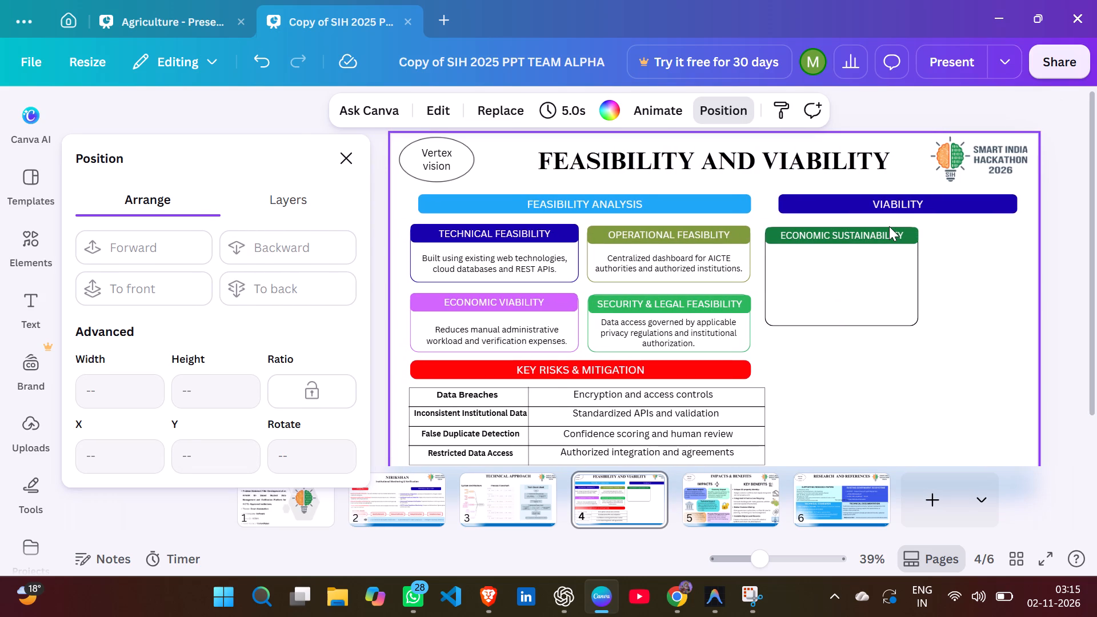
left_click(888, 229)
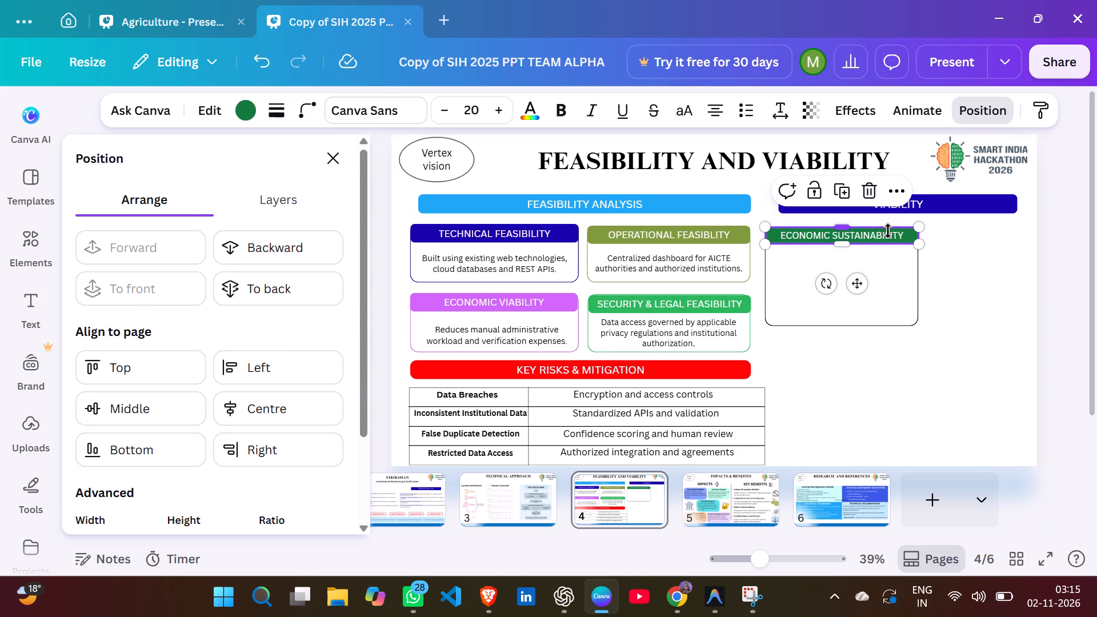
left_click(975, 248)
left_click(884, 275)
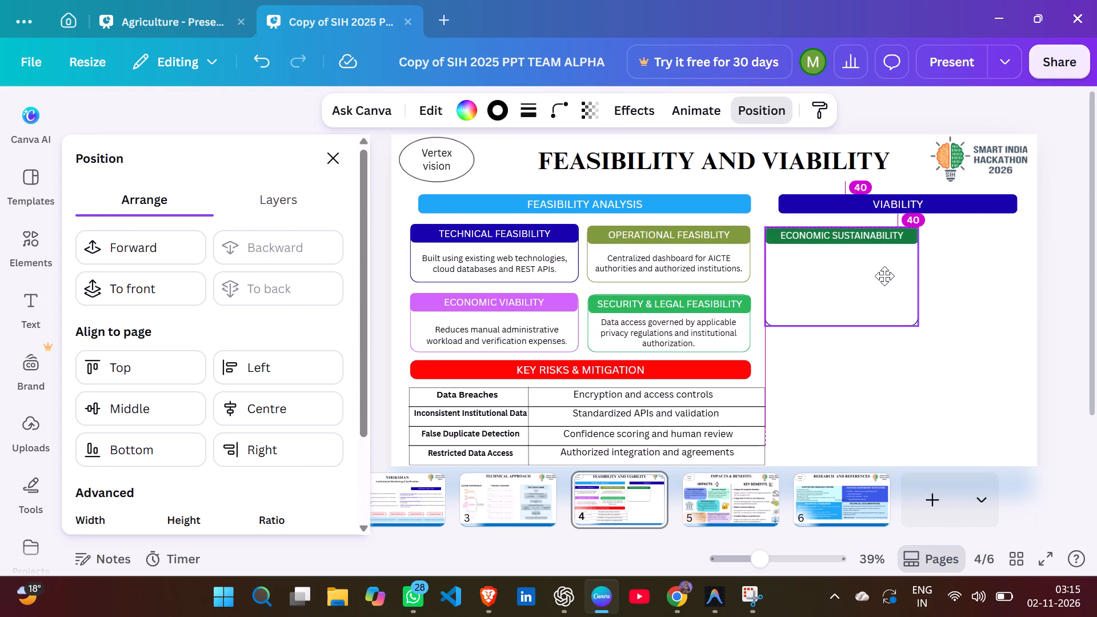
left_click(990, 274)
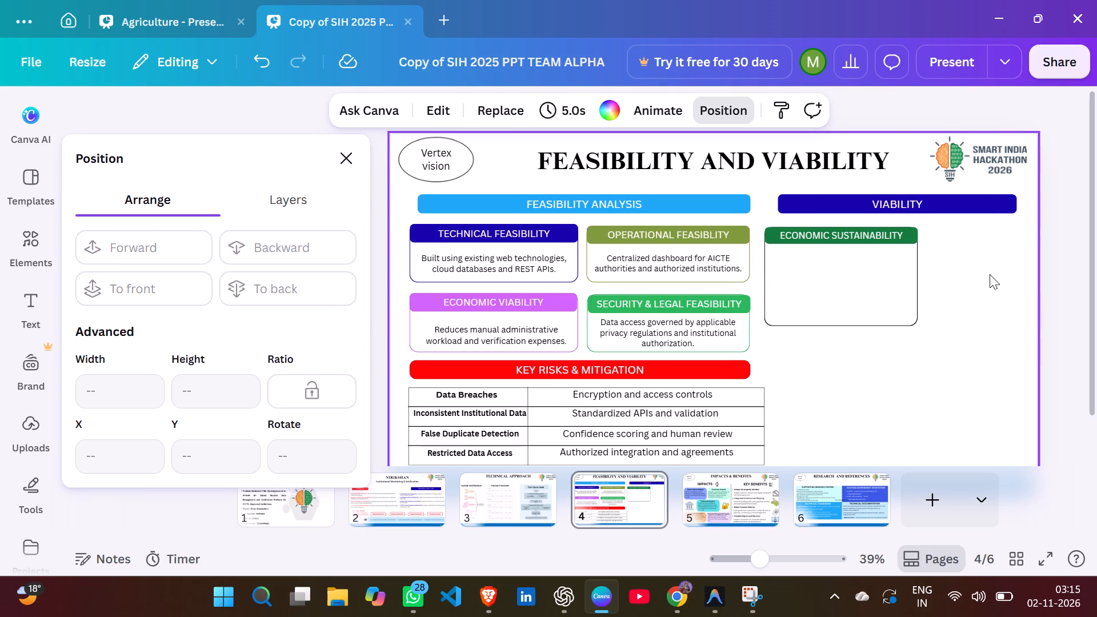
left_click(892, 279)
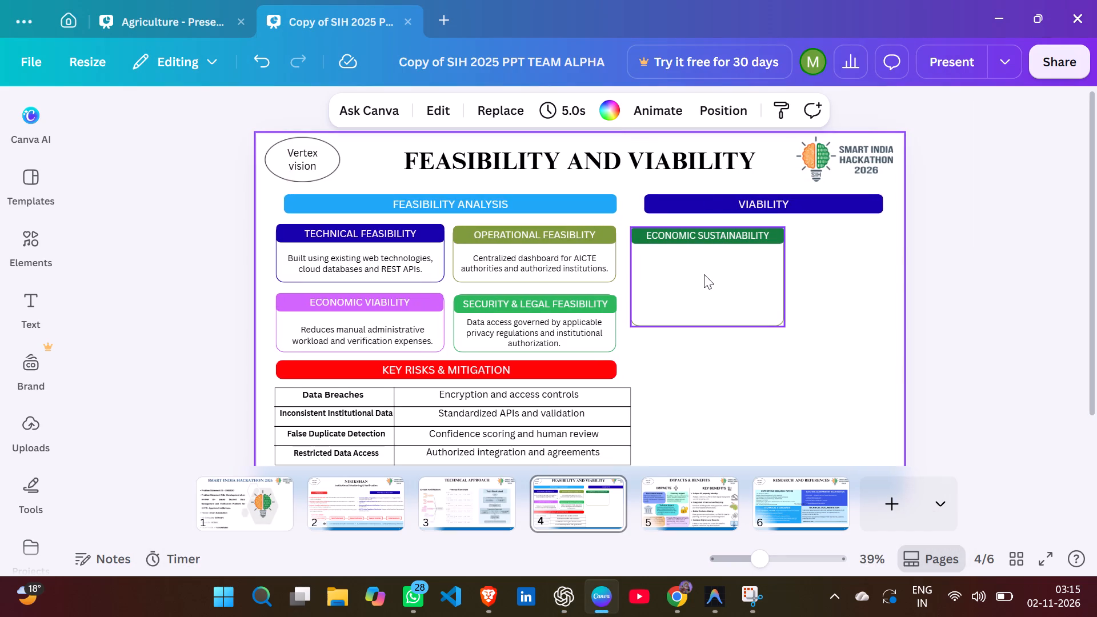
key("t")
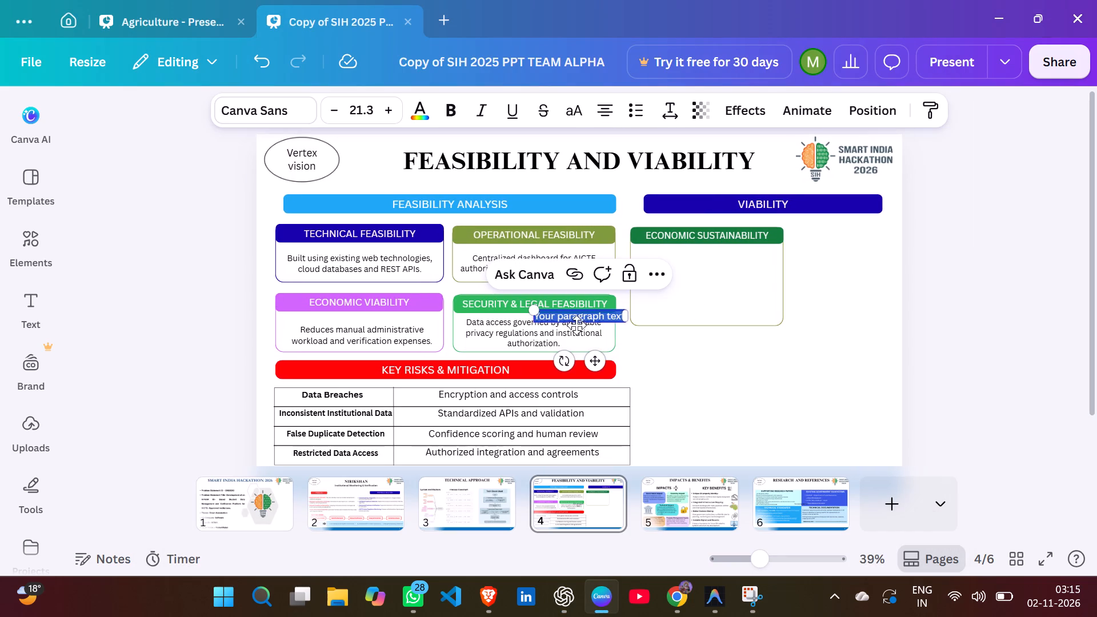
key("BackSpace")
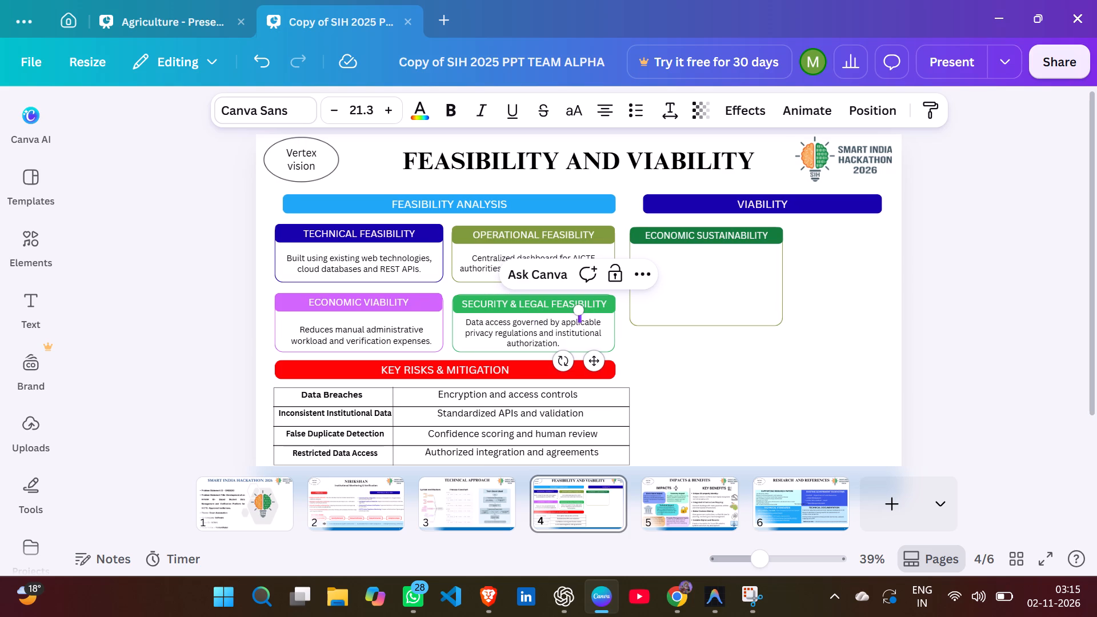
key("ctrl+v")
Move the pasted open-source text into the "ECONOMIC SUSTAINABILITY" outline and narrow its text box until it wraps onto three lines.
left_click_drag(590, 365, 792, 304)
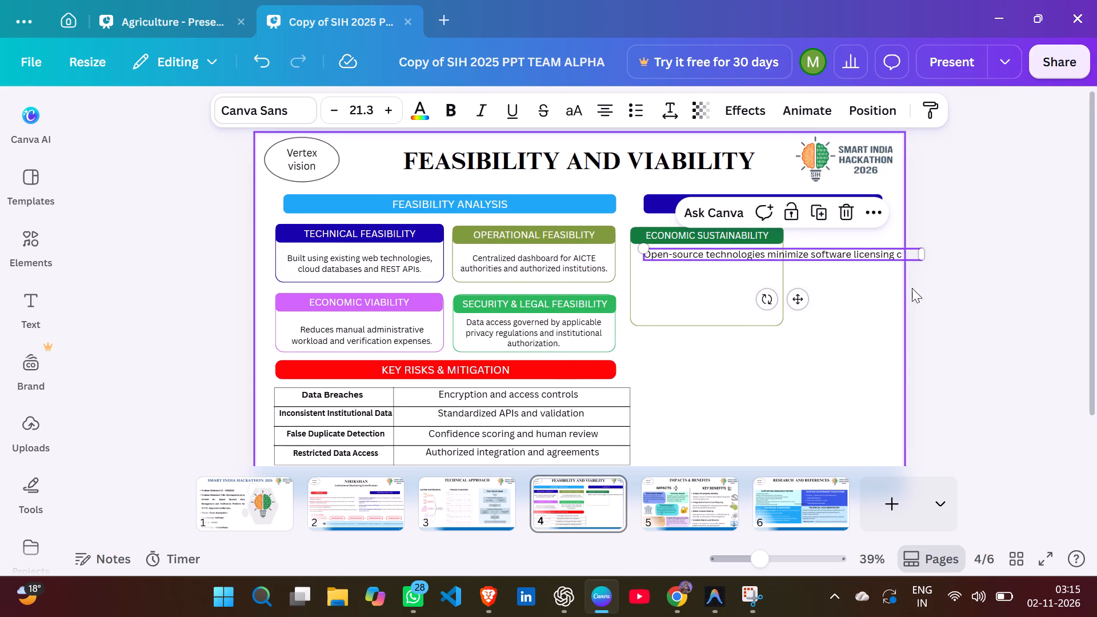
left_click_drag(928, 255, 758, 266)
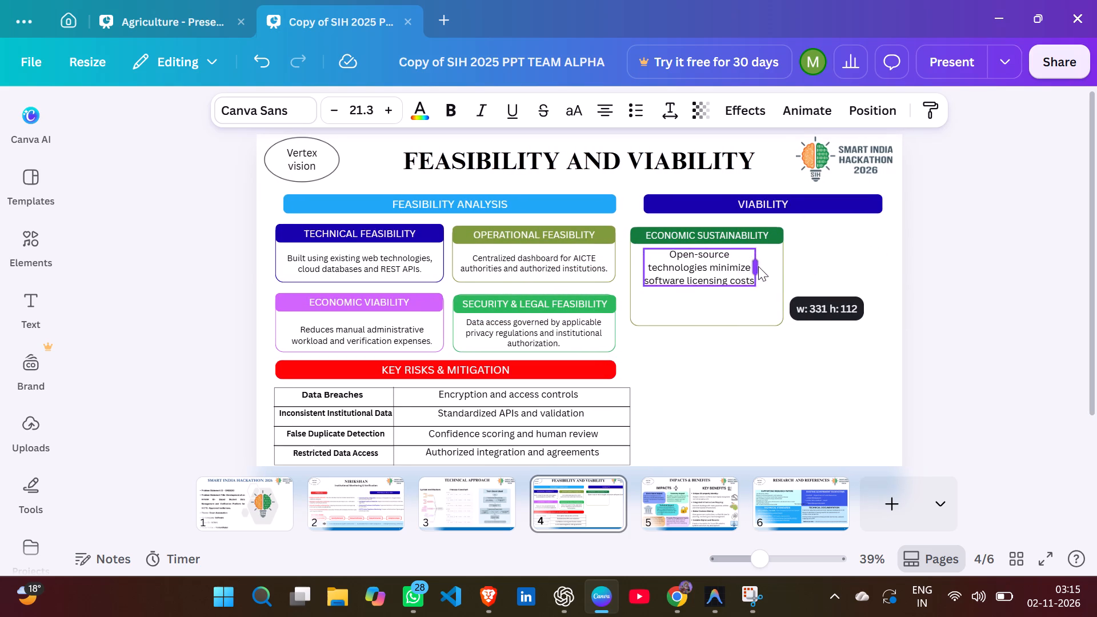
left_click_drag(758, 266, 780, 273)
left_click(971, 244)
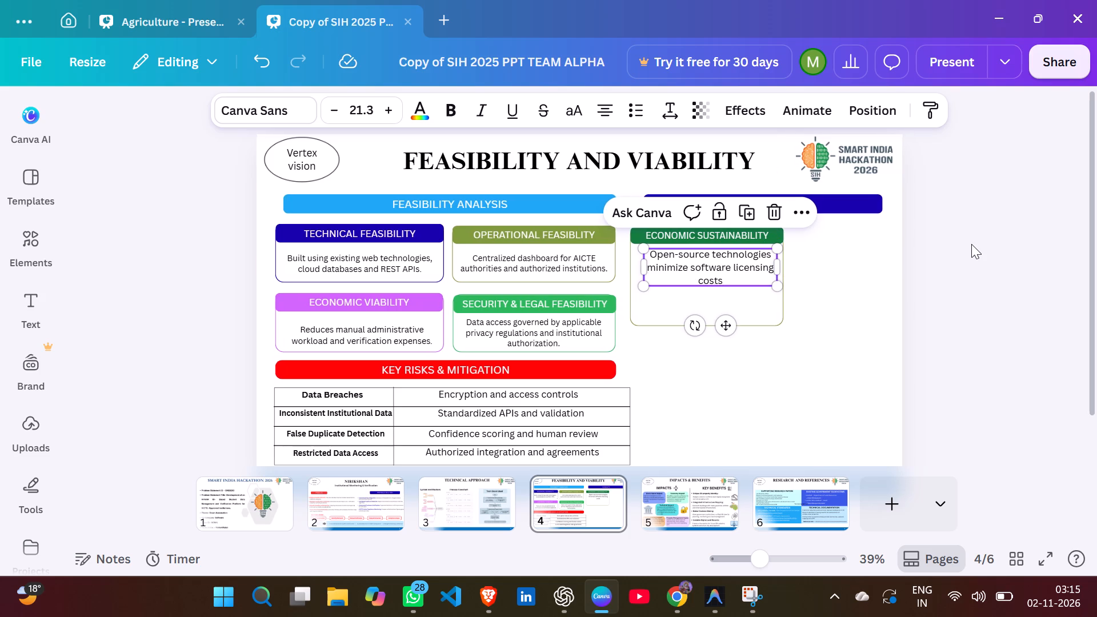
left_click_drag(710, 277, 703, 279)
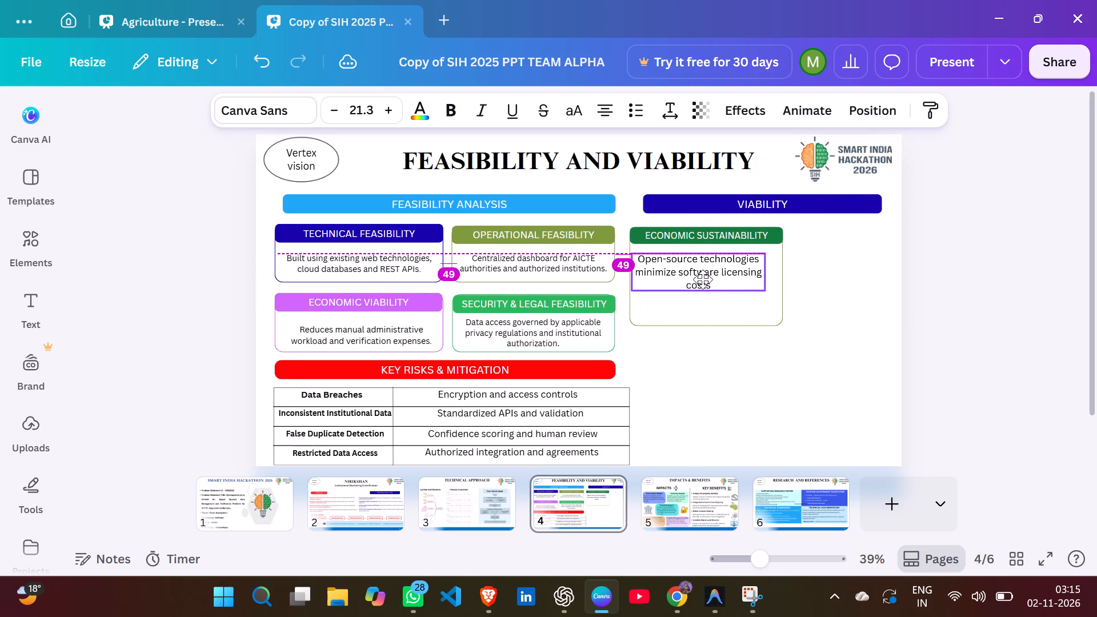
left_click_drag(703, 279, 701, 281)
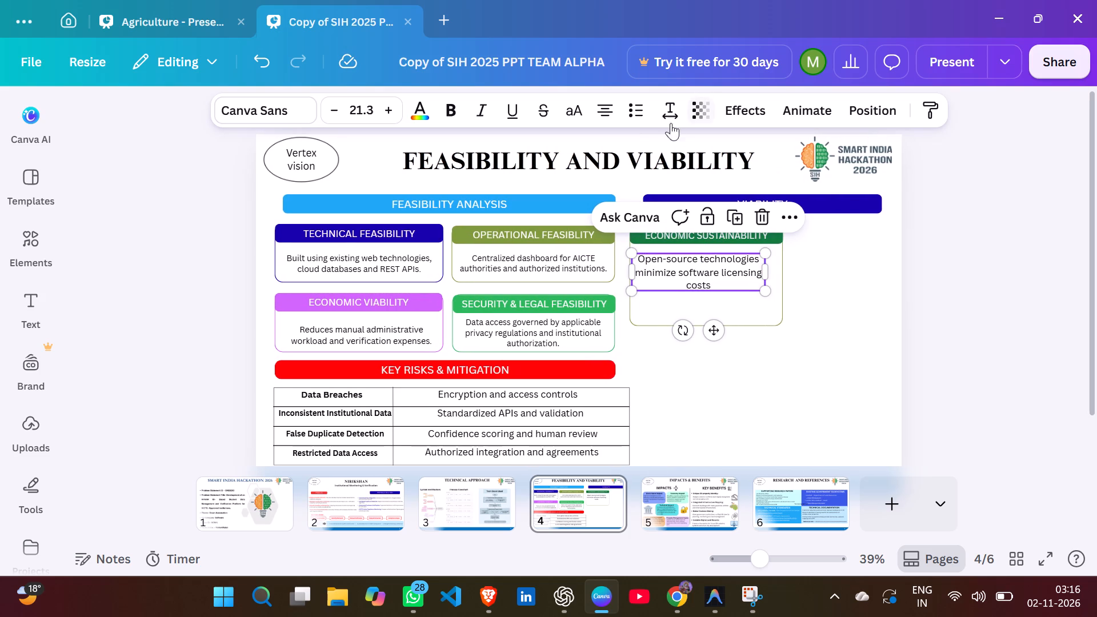
Format the "Open-source technologies minimize software licensing costs" text as a bulleted, centre-aligned list.
left_click(633, 109)
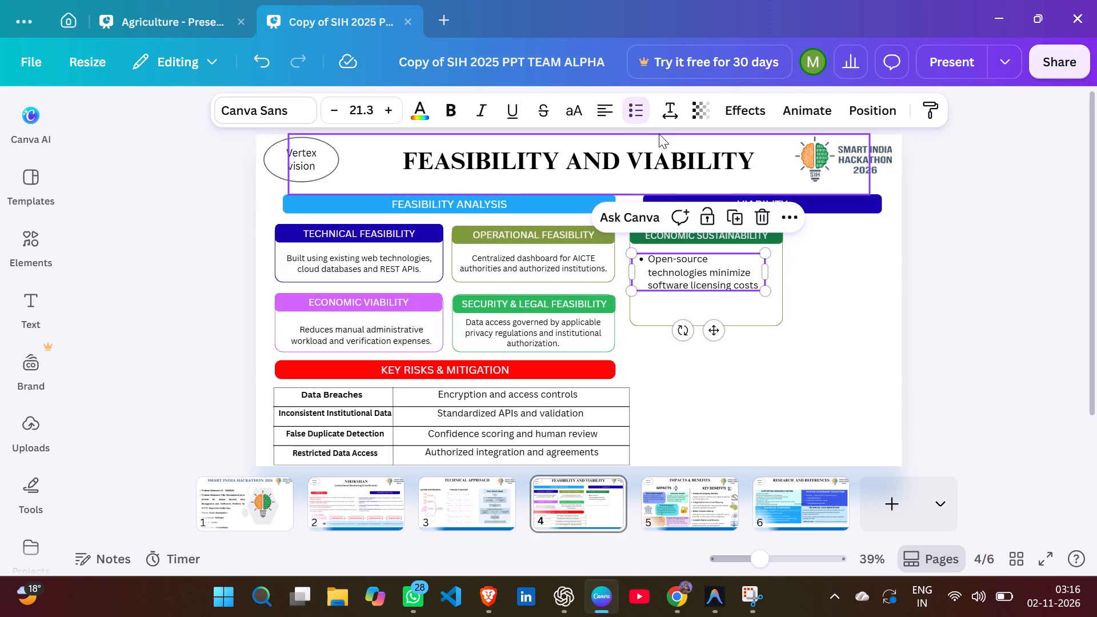
left_click(598, 111)
left_click(598, 111)
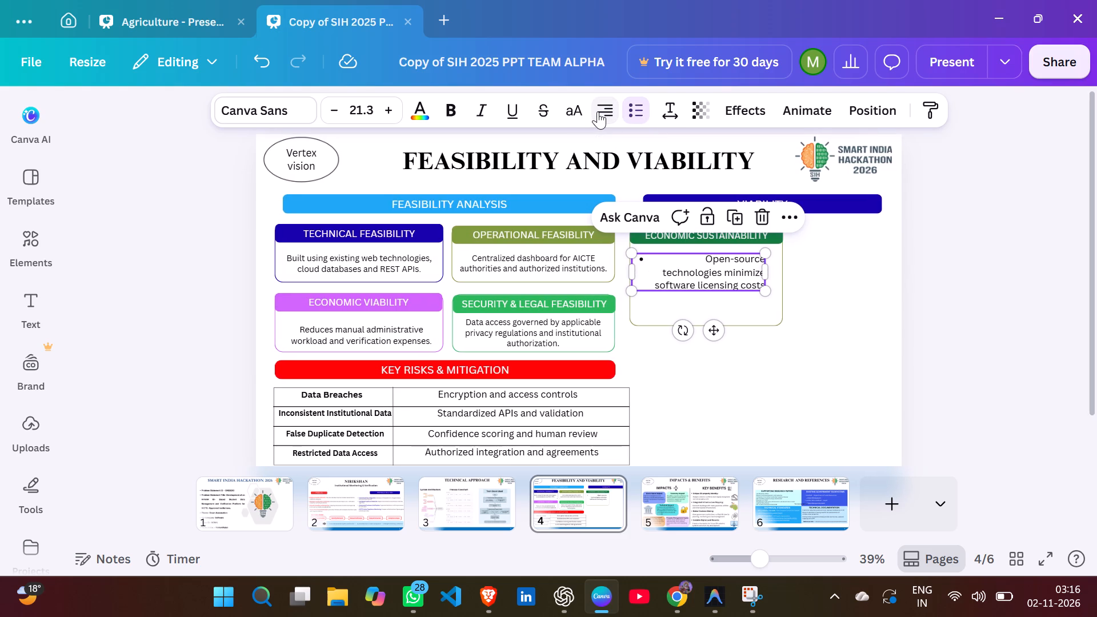
left_click(598, 111)
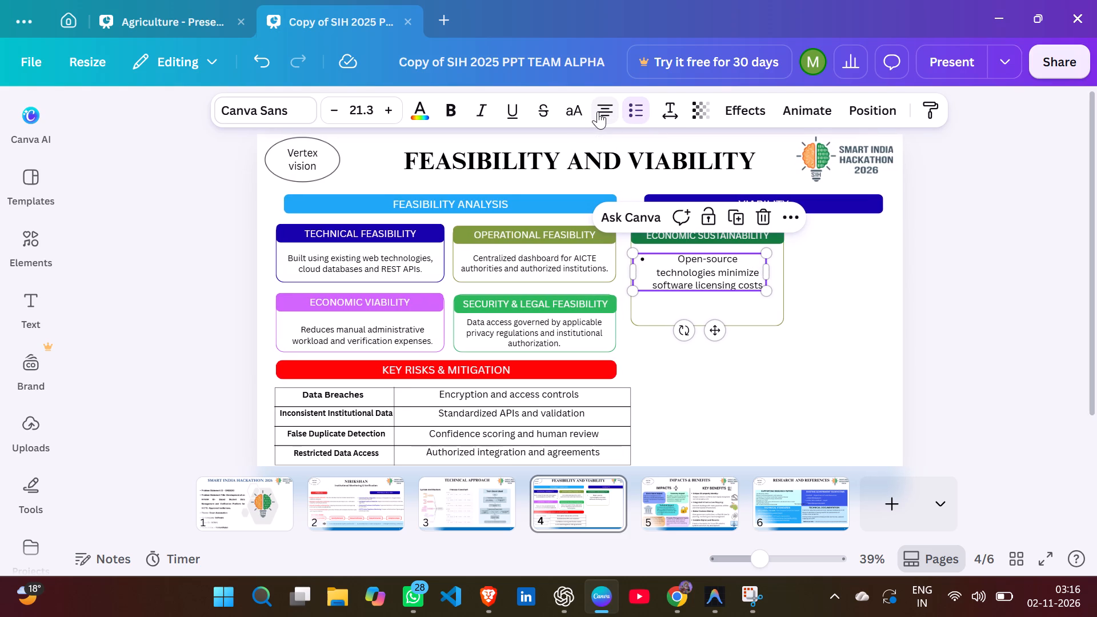
Adjust the bulleted text box's width to about 389 within the "ECONOMIC SUSTAINABILITY" outline.
left_click_drag(764, 269, 776, 269)
left_click(832, 270)
left_click_drag(755, 273, 746, 273)
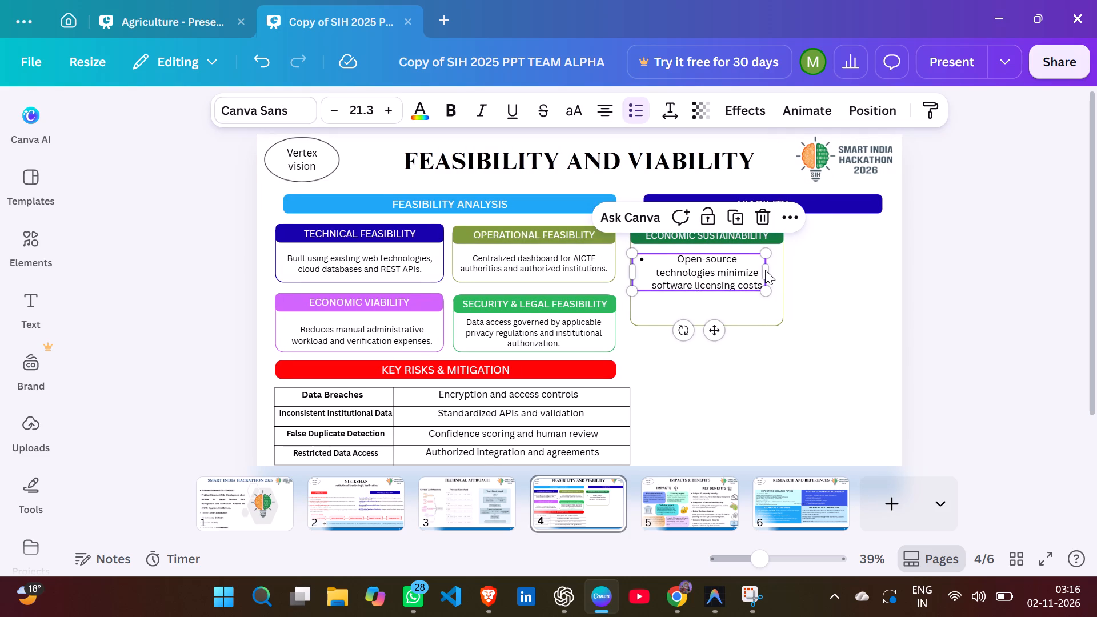
left_click_drag(768, 270, 776, 271)
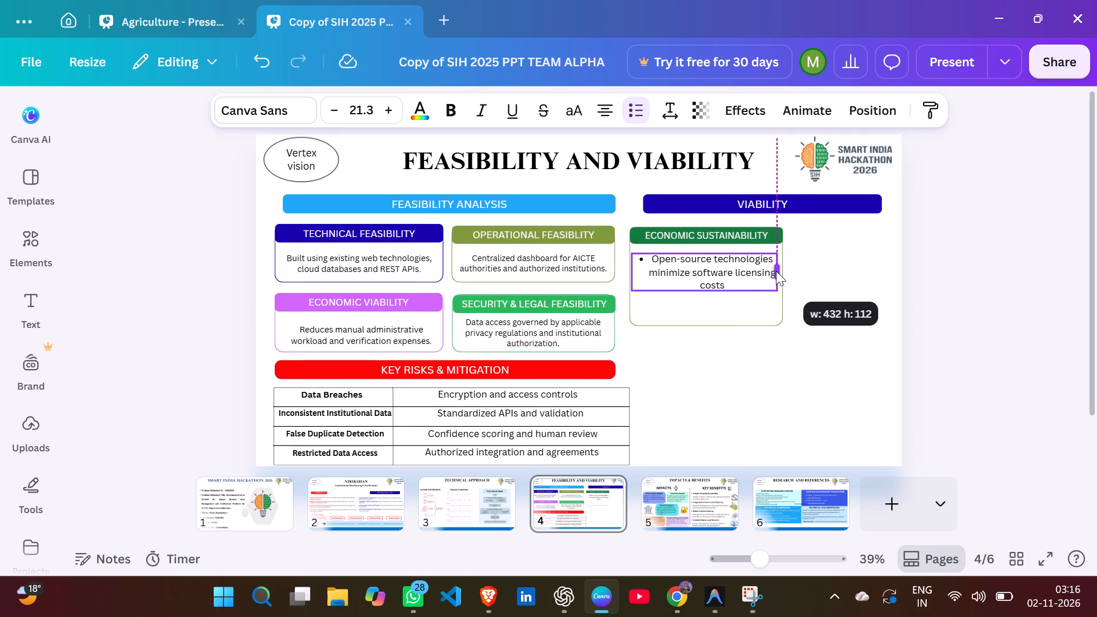
left_click_drag(776, 271, 766, 276)
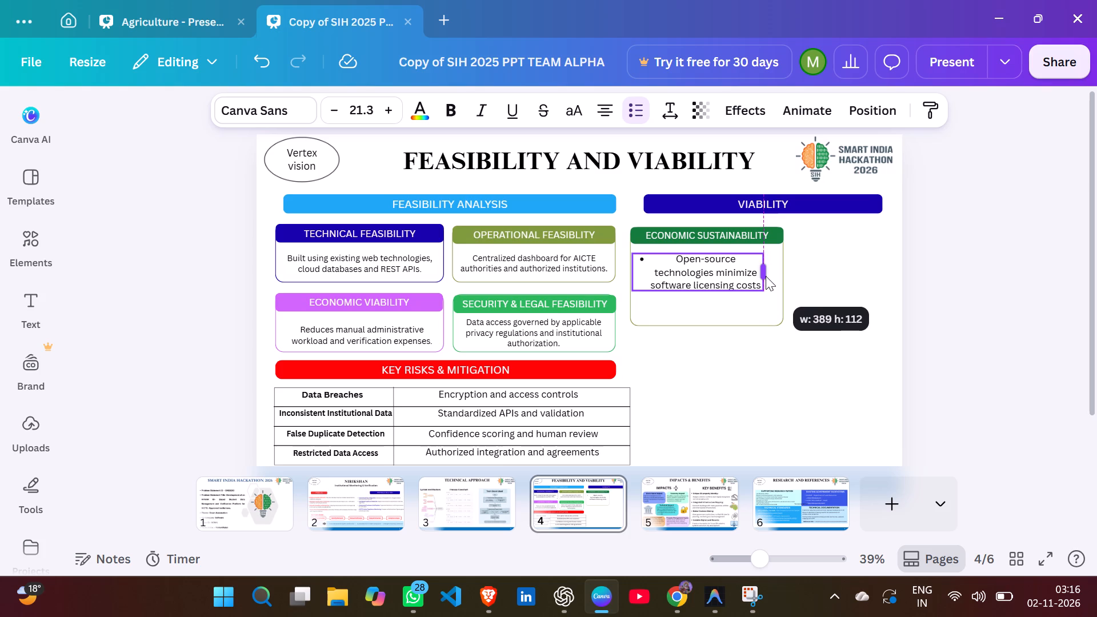
left_click_drag(766, 276, 774, 274)
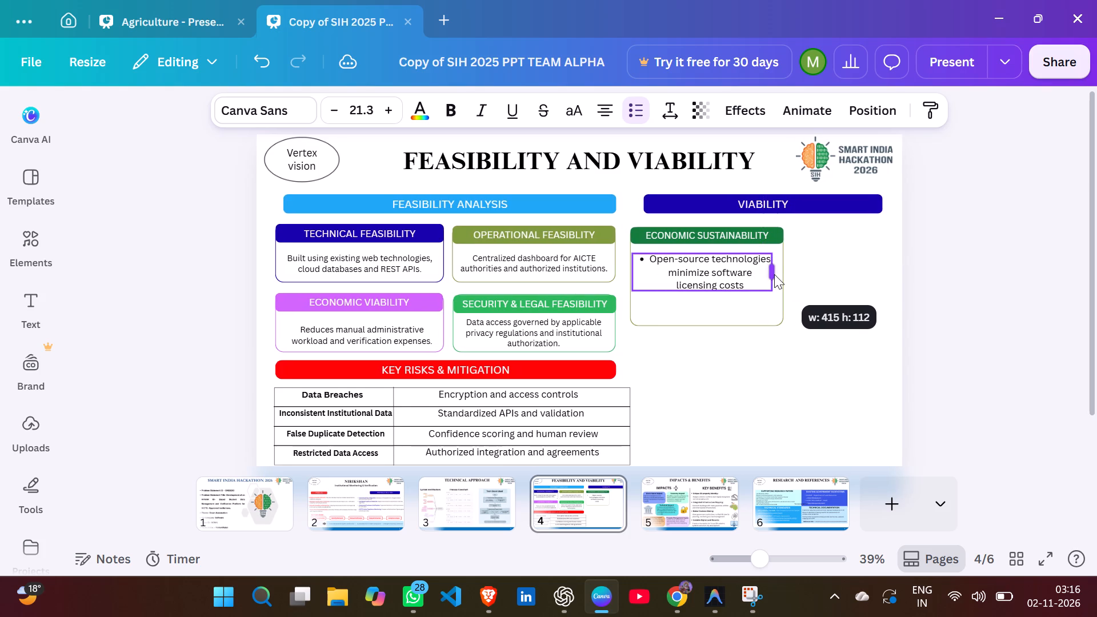
left_click_drag(774, 274, 770, 277)
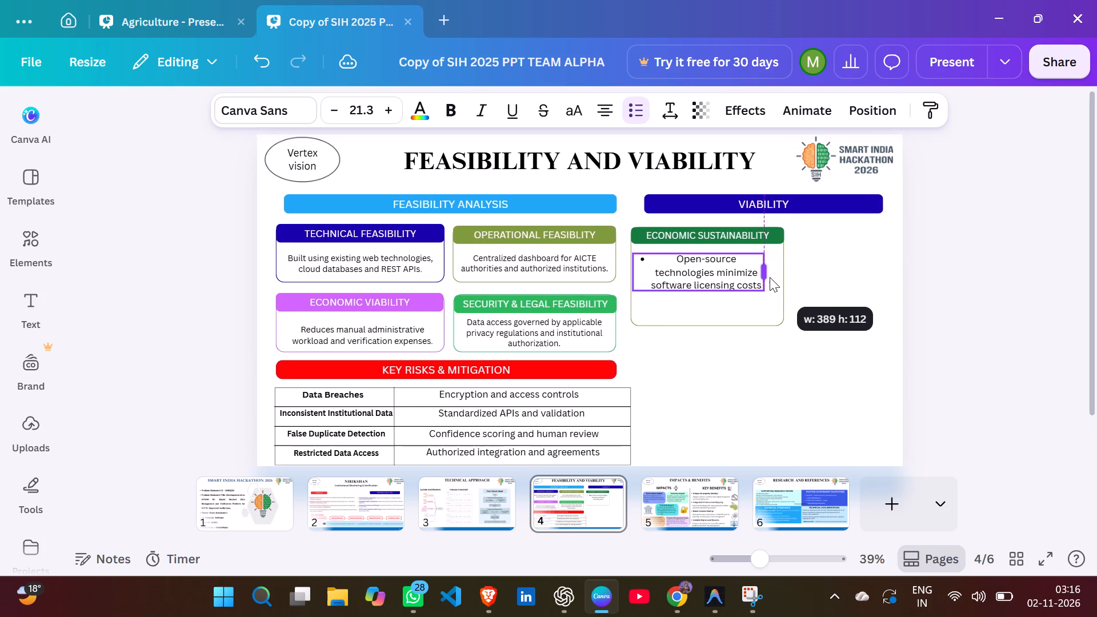
left_click_drag(770, 277, 769, 277)
left_click(801, 277)
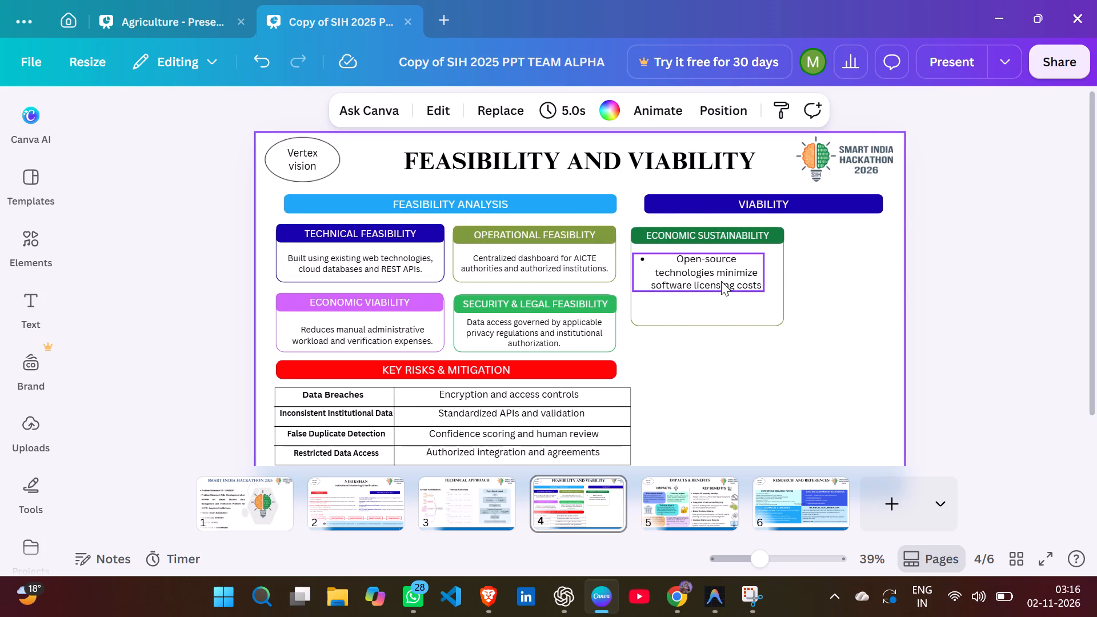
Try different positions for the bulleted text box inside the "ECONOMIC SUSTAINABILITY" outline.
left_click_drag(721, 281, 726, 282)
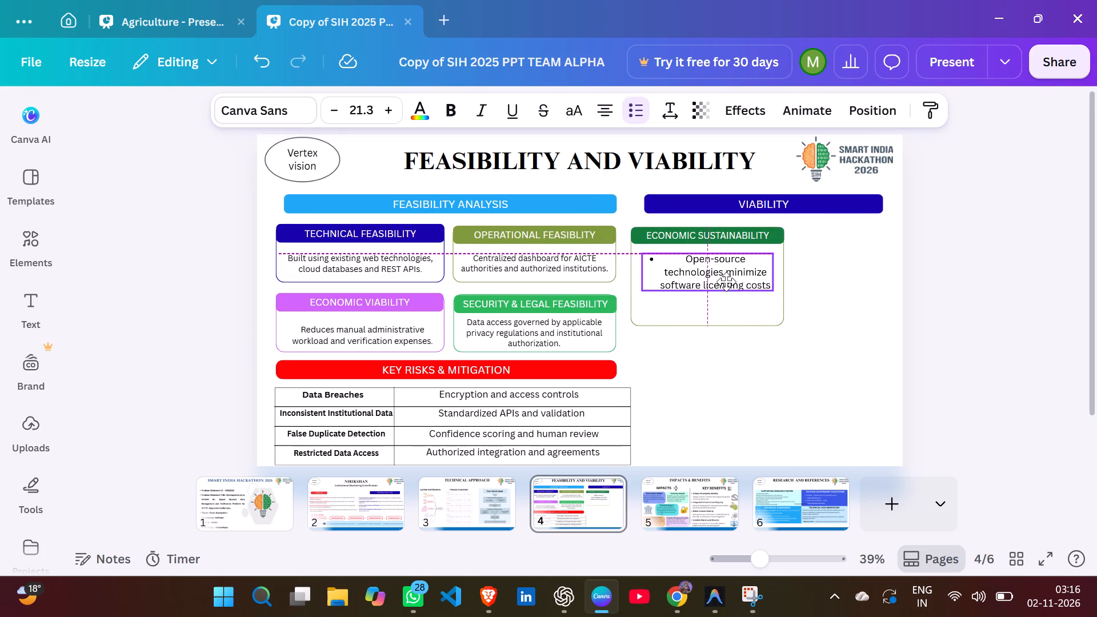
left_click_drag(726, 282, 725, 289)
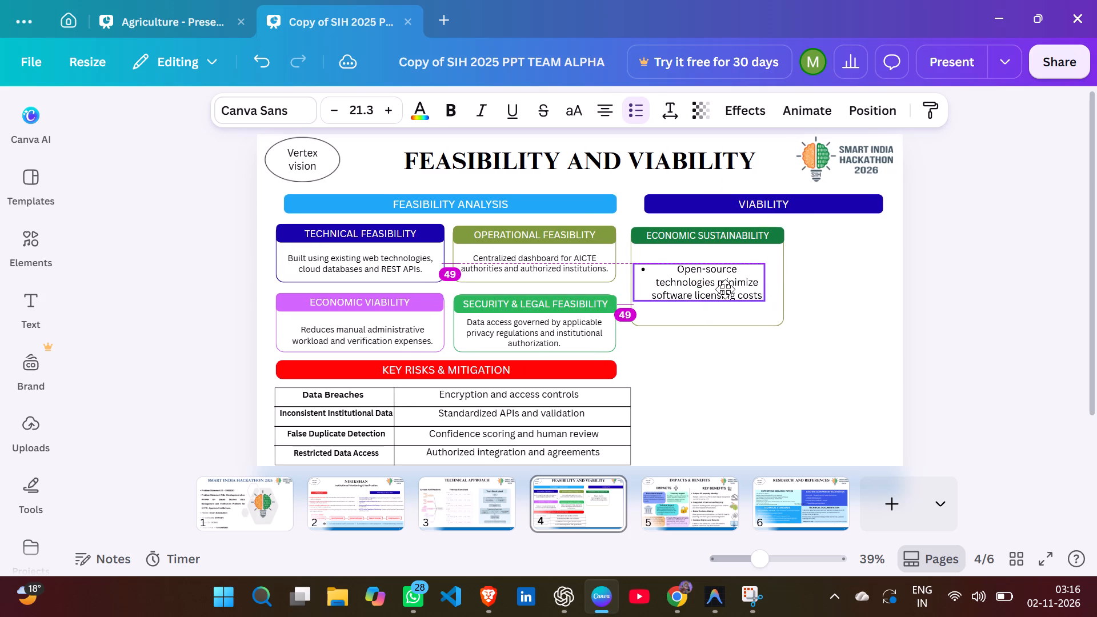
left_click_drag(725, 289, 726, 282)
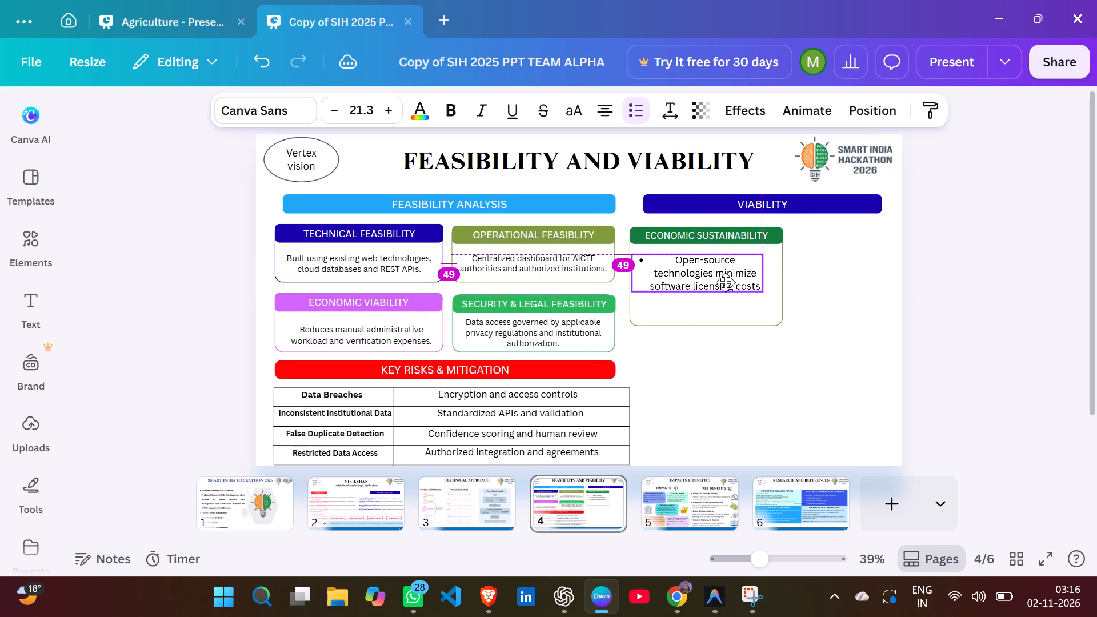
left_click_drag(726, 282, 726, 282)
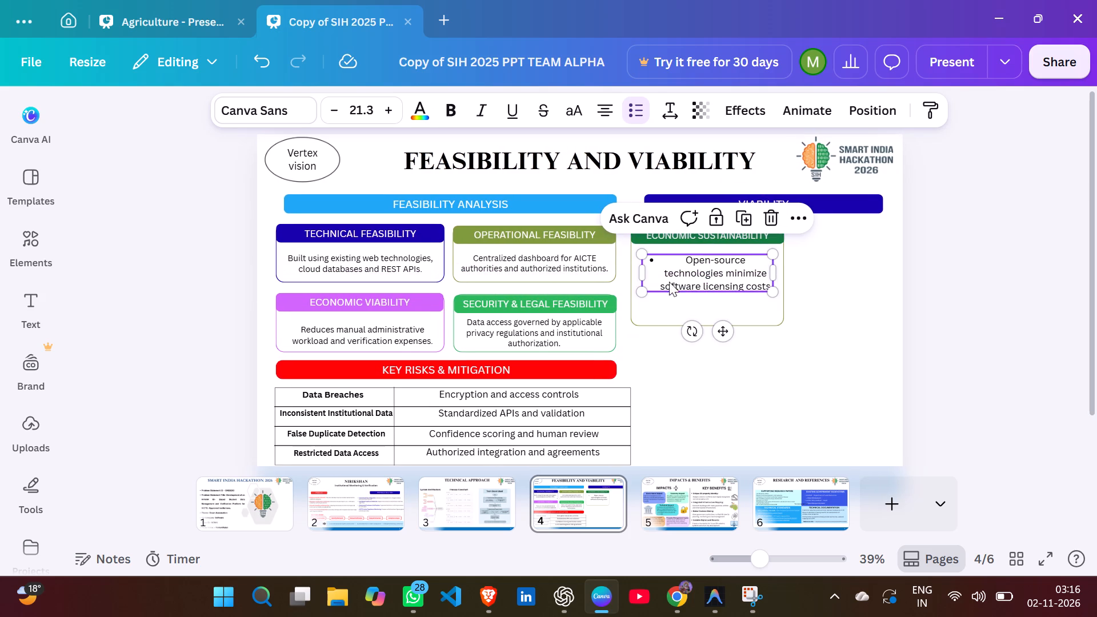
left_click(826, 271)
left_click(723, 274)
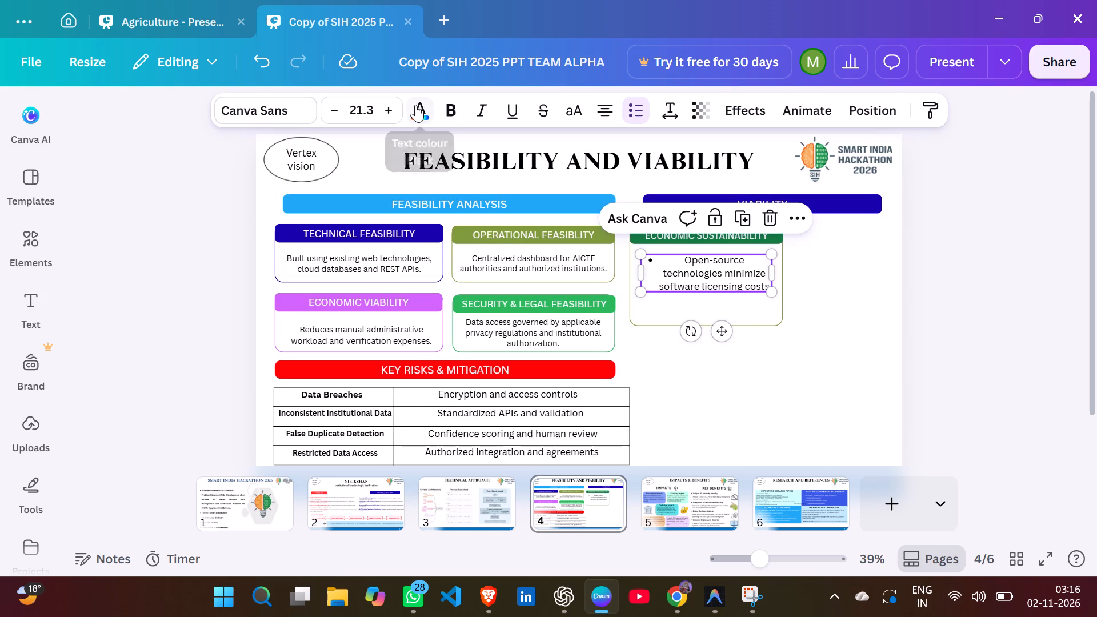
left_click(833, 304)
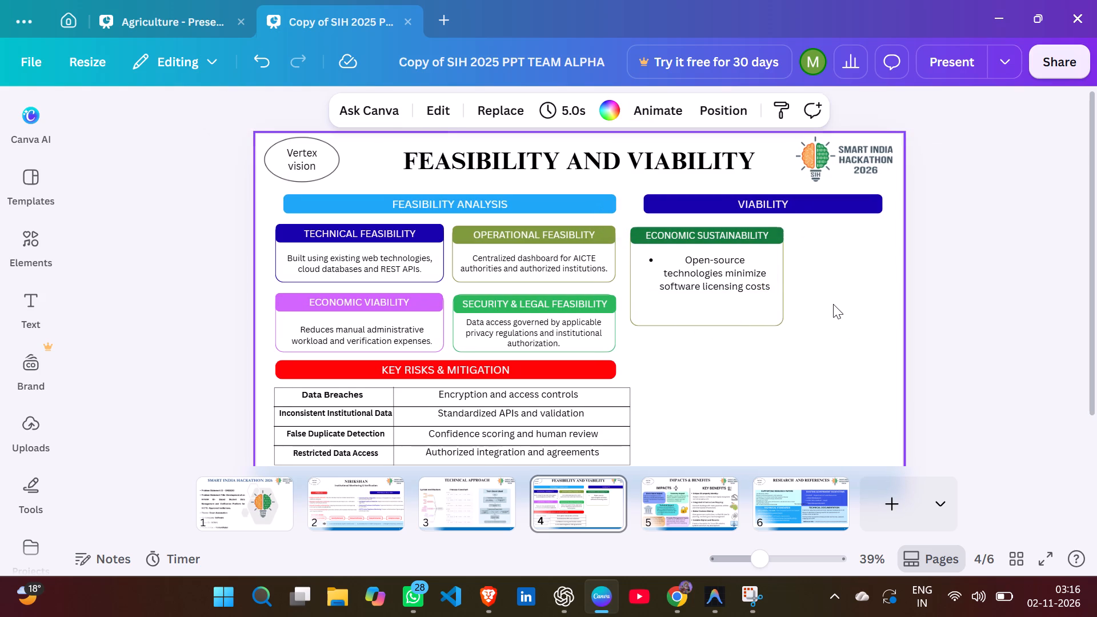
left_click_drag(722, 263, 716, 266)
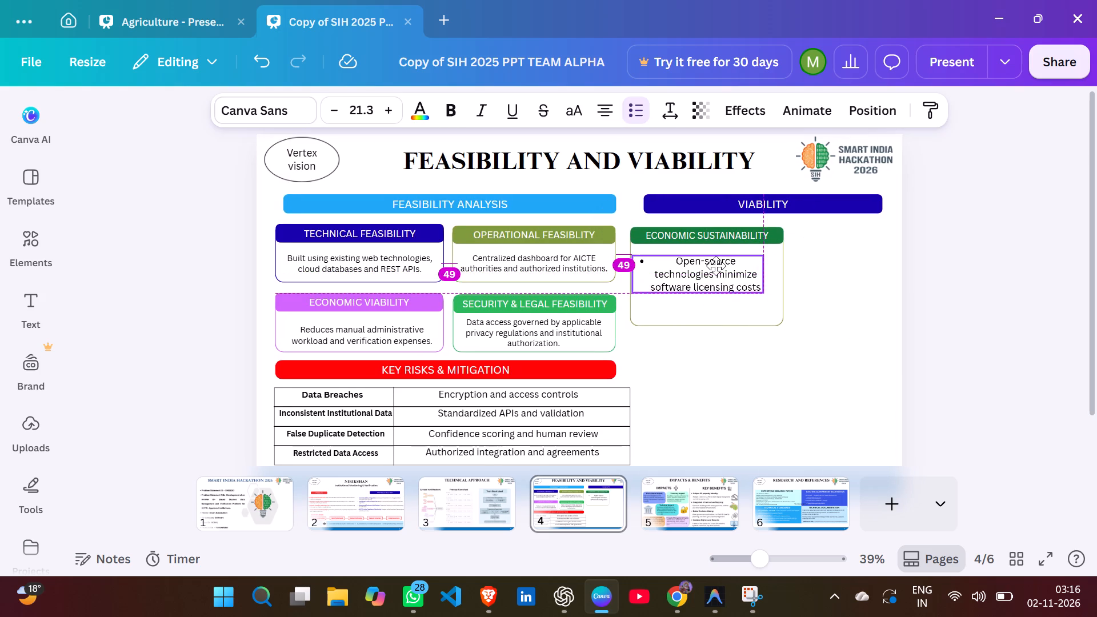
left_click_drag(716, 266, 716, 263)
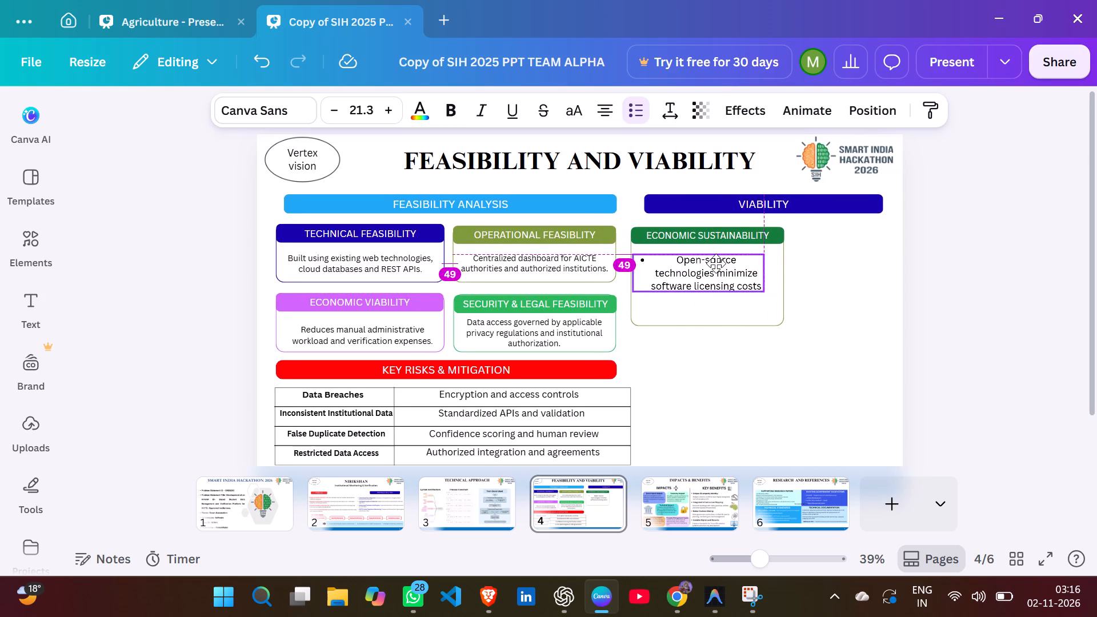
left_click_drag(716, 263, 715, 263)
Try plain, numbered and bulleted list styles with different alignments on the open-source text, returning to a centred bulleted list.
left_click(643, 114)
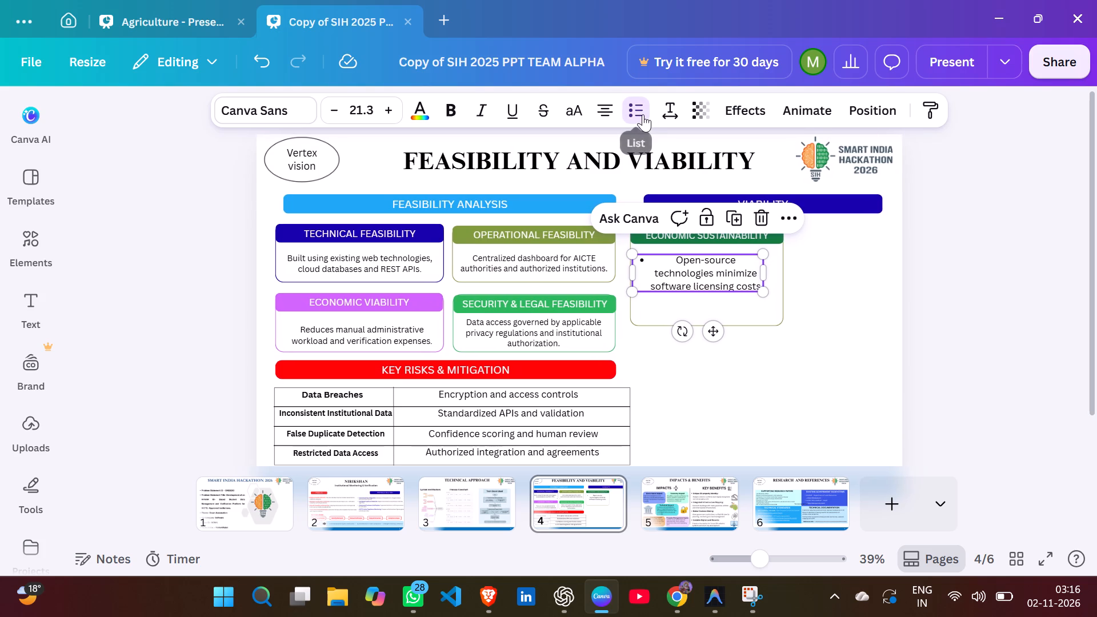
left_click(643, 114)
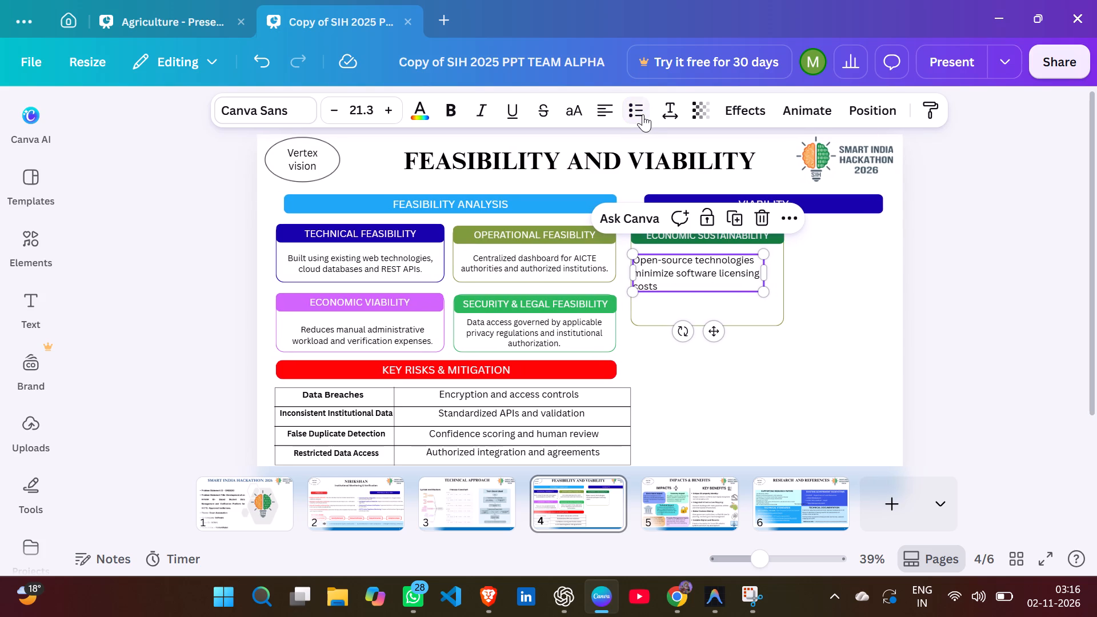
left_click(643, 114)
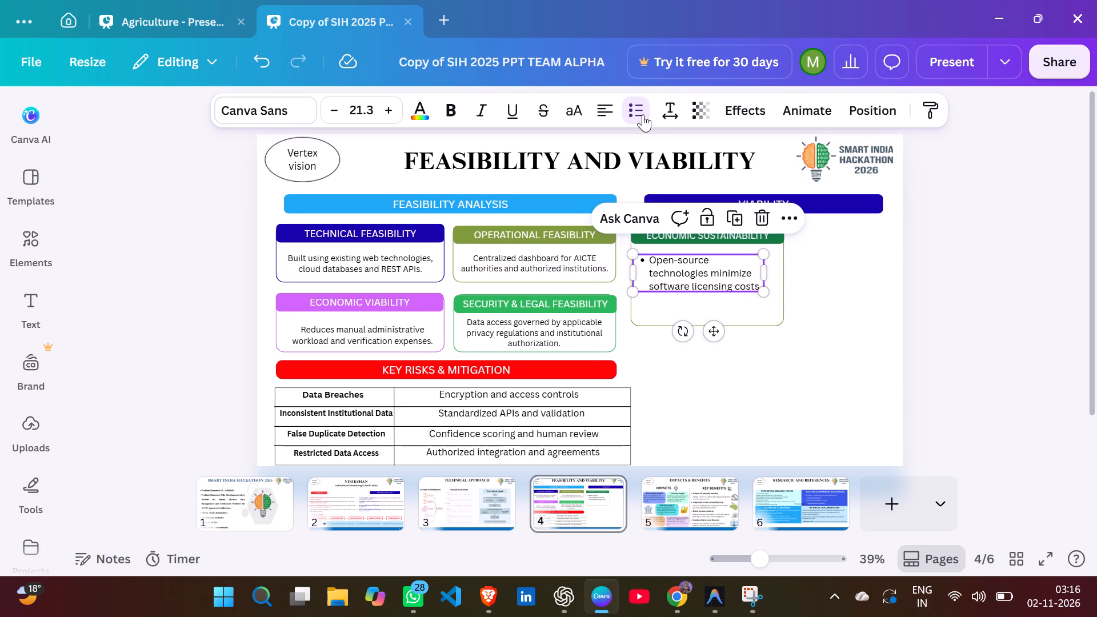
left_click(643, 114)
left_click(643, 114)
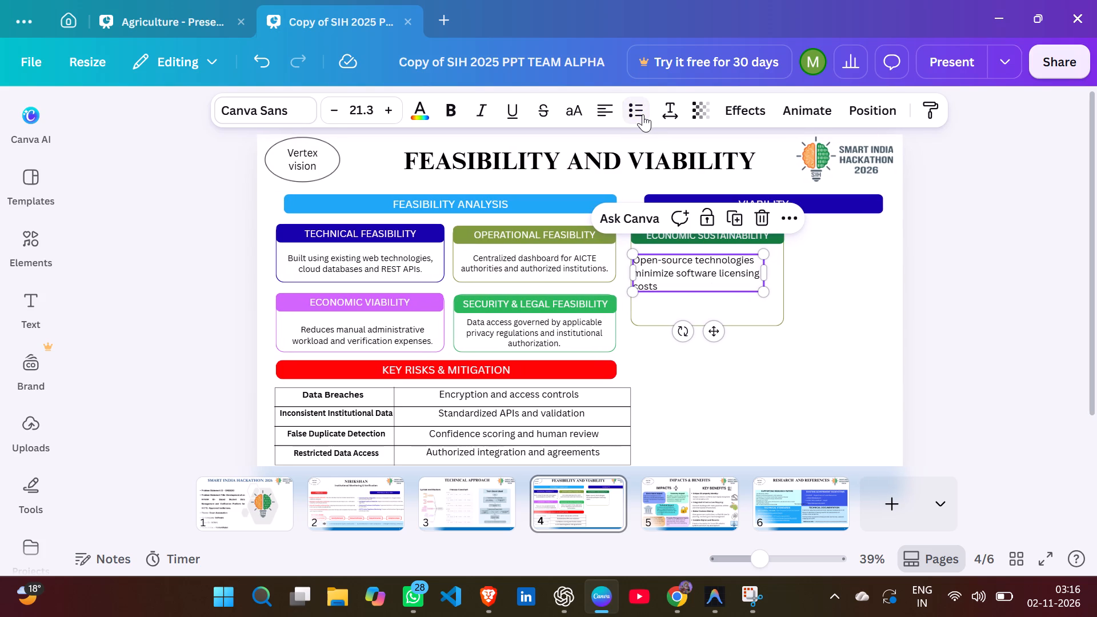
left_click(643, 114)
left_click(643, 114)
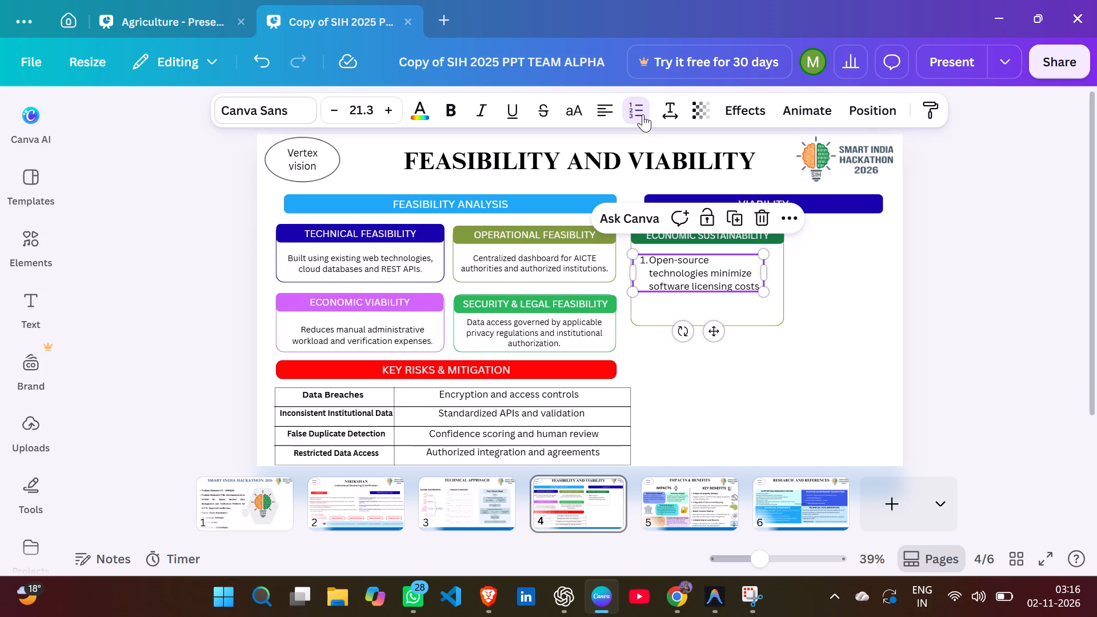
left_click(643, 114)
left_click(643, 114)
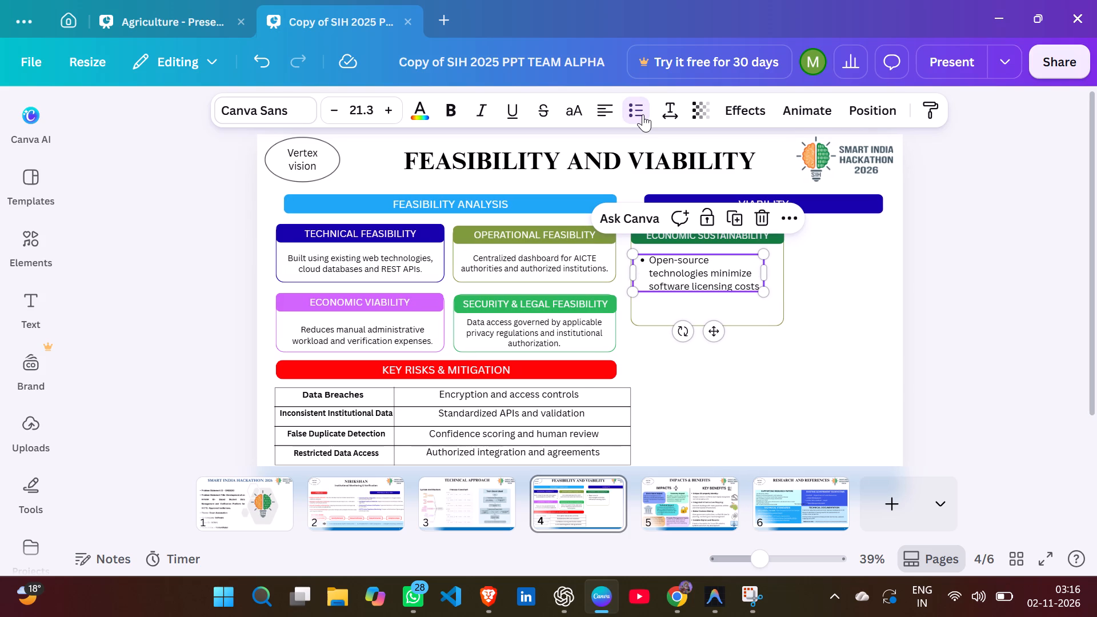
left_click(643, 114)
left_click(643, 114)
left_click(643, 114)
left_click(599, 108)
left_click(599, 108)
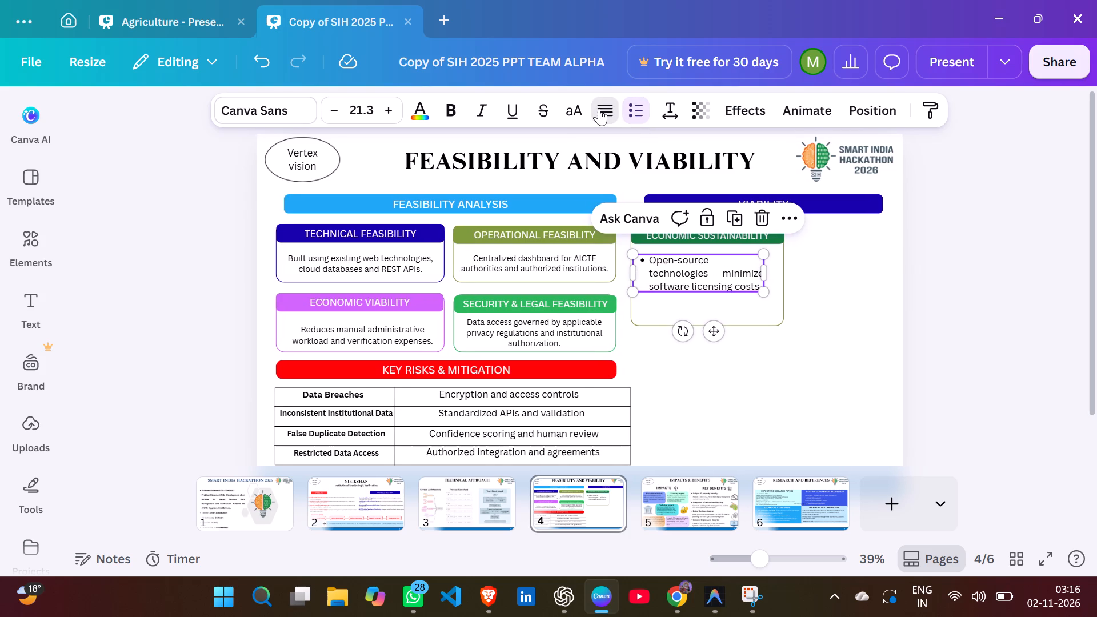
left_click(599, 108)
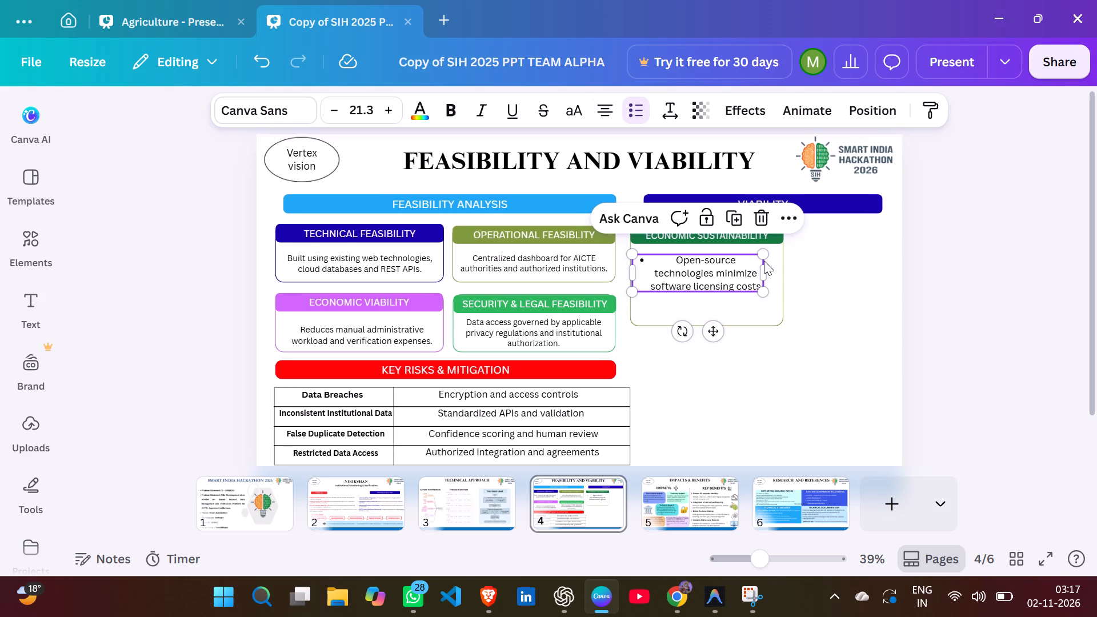
Centre the bulleted text box horizontally and vertically within the "ECONOMIC SUSTAINABILITY" outlined block.
left_click(766, 274)
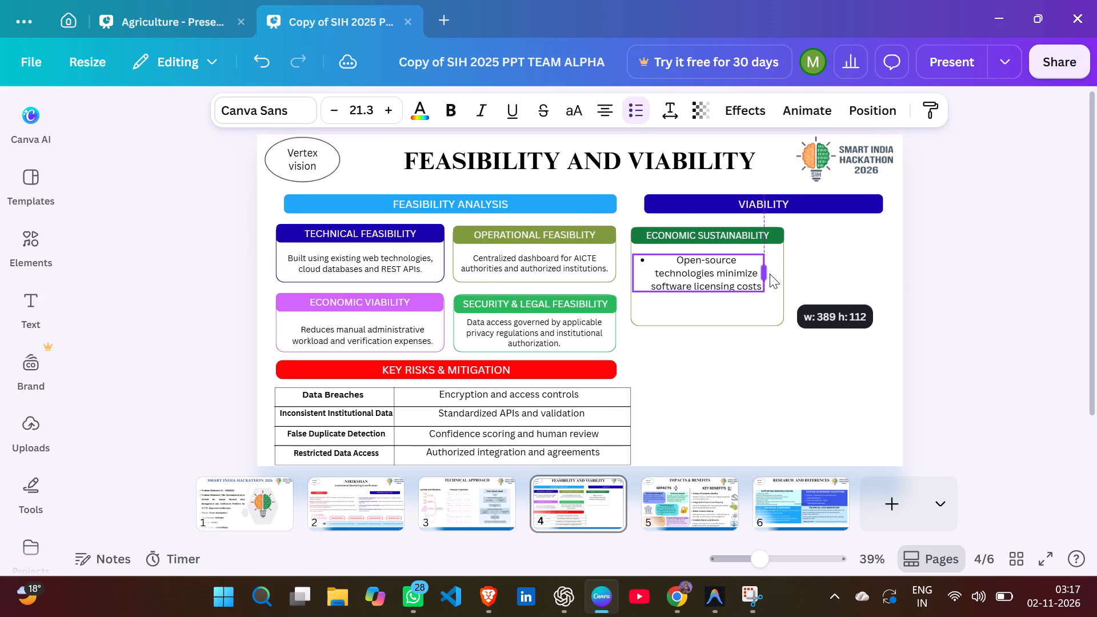
left_click(818, 279)
left_click_drag(710, 275, 720, 278)
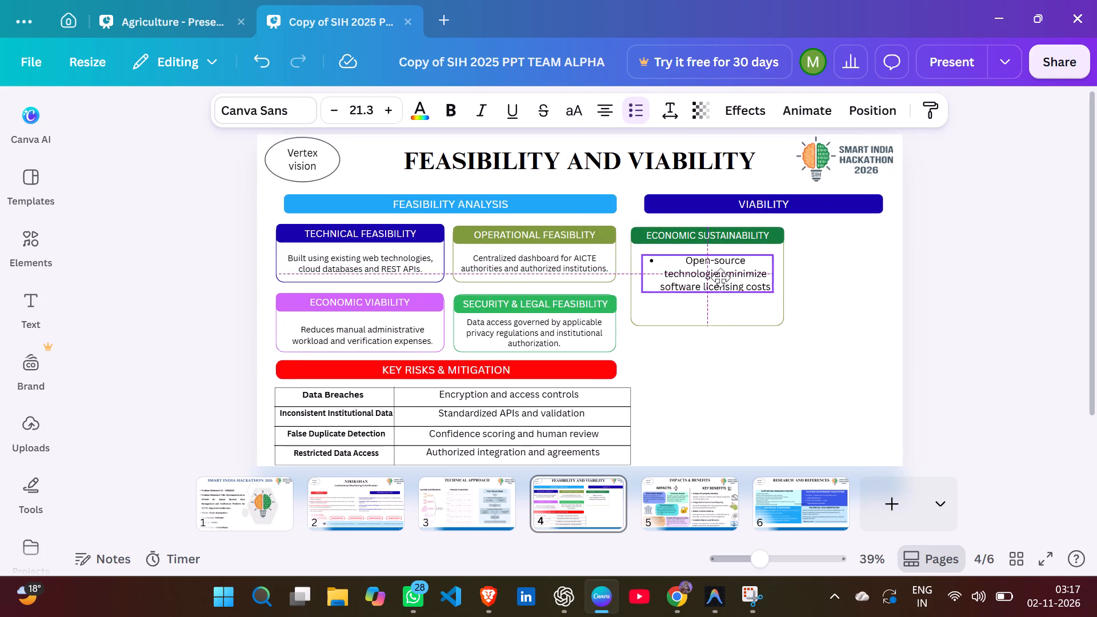
left_click_drag(720, 278, 718, 279)
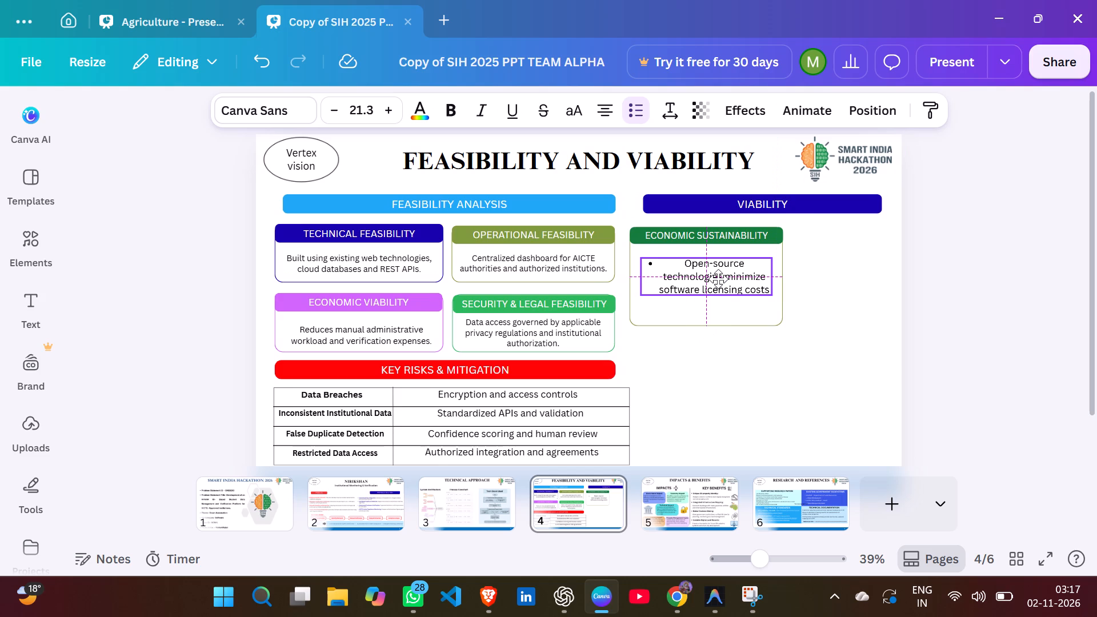
left_click_drag(718, 279, 719, 279)
left_click(831, 281)
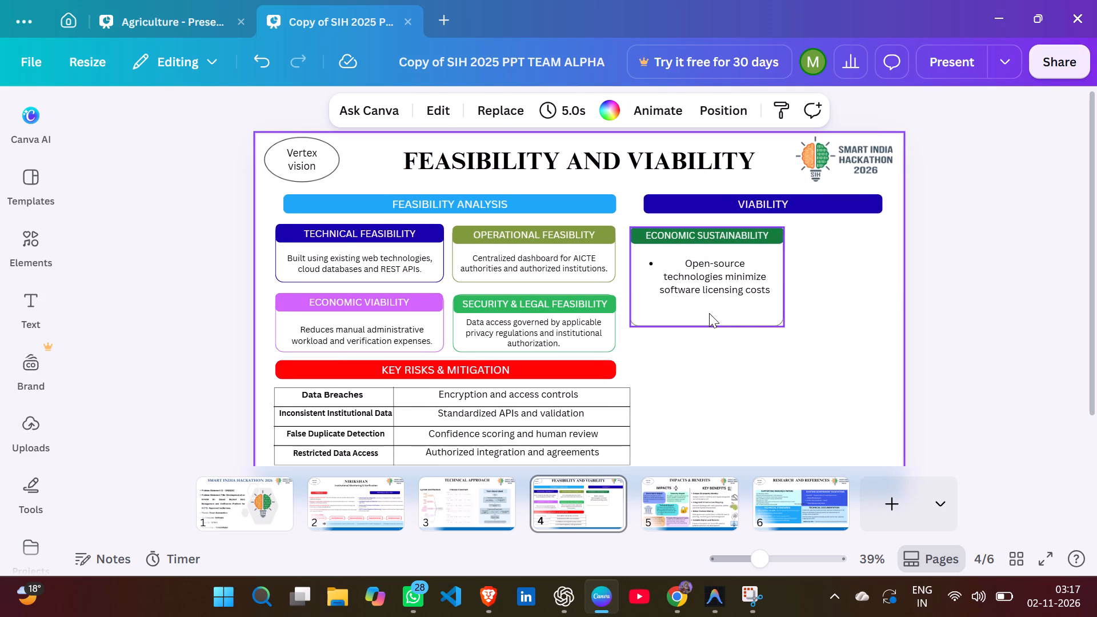
Extend the bottom edge of the "ECONOMIC SUSTAINABILITY" outline downward to make room for a second bullet below the open-source text.
left_click(709, 313)
left_click(709, 285)
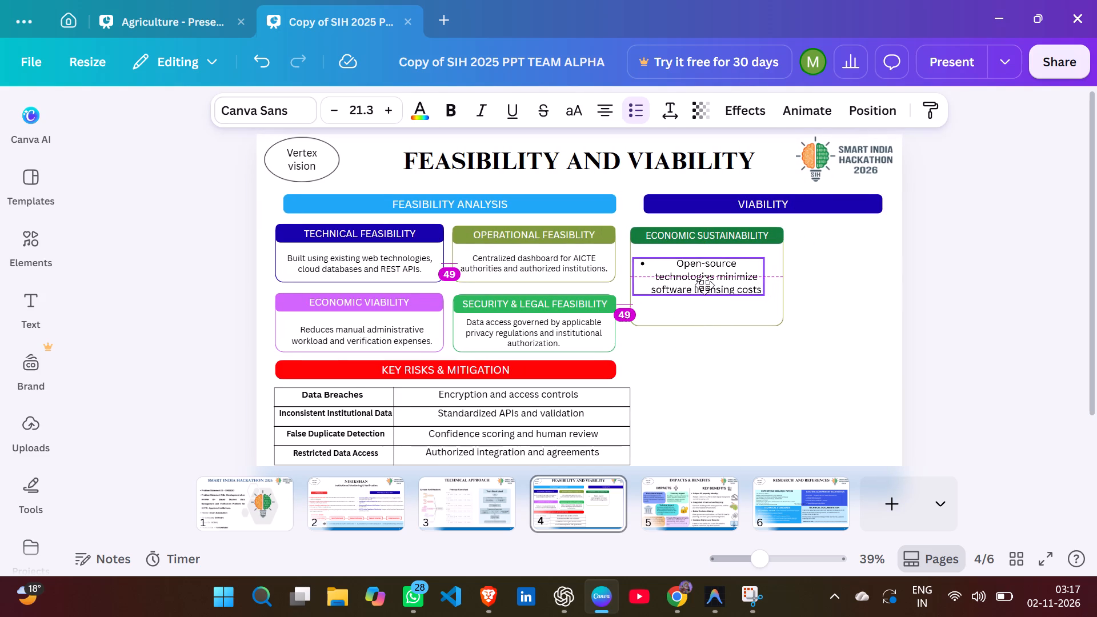
left_click(819, 290)
left_click(705, 315)
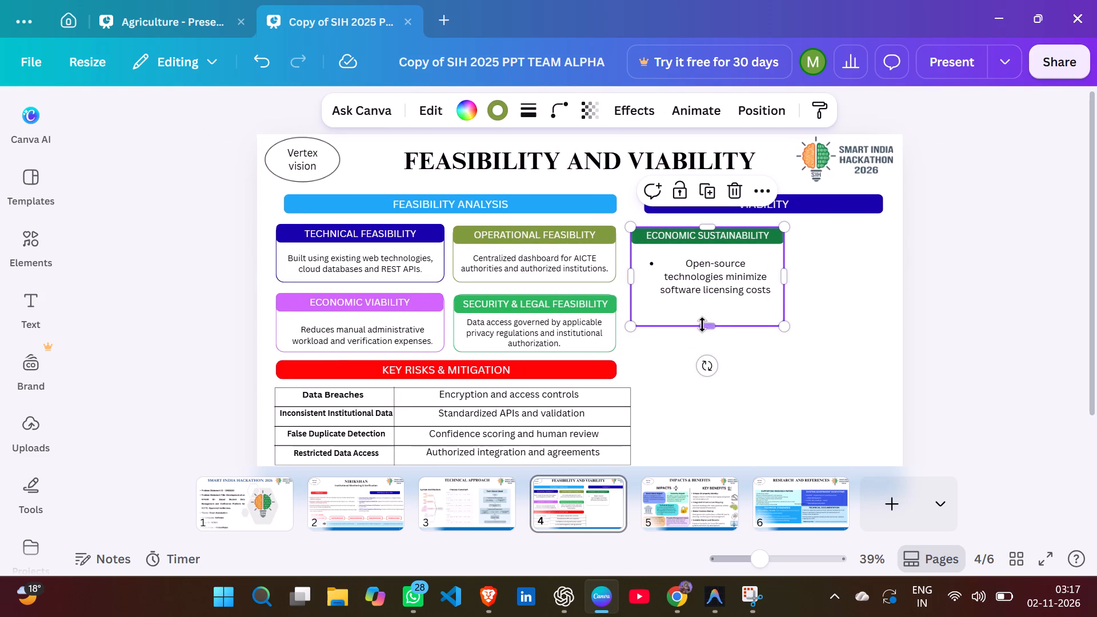
left_click_drag(701, 324, 704, 348)
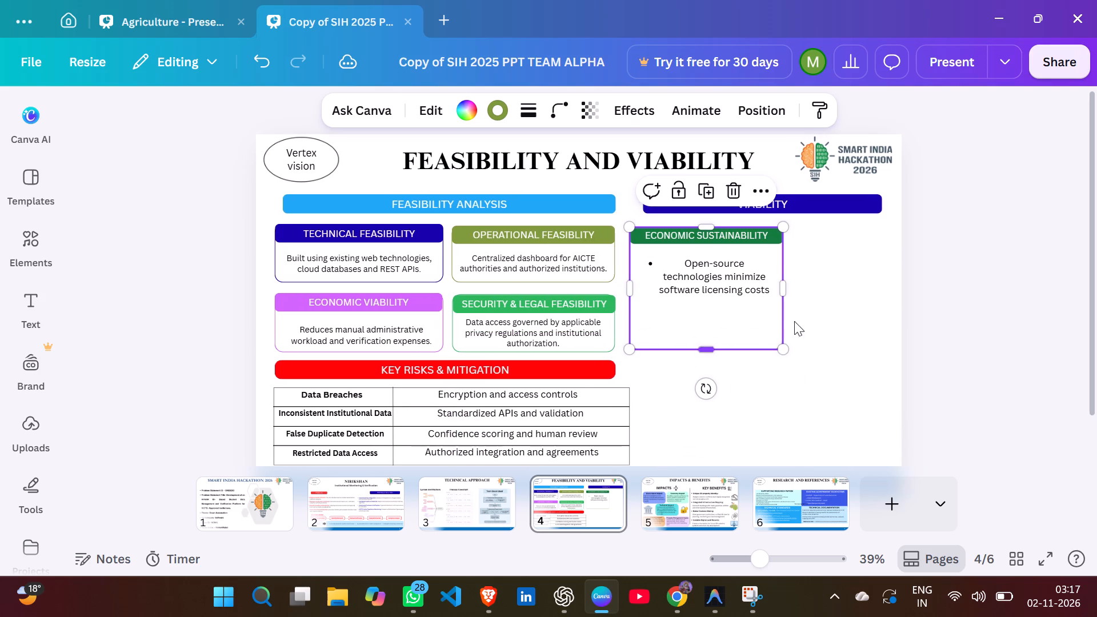
left_click(843, 307)
Nudge the open-source bulleted text box slightly left within the "ECONOMIC SUSTAINABILITY" outline.
left_click(718, 286)
key("Left")
key("Left")
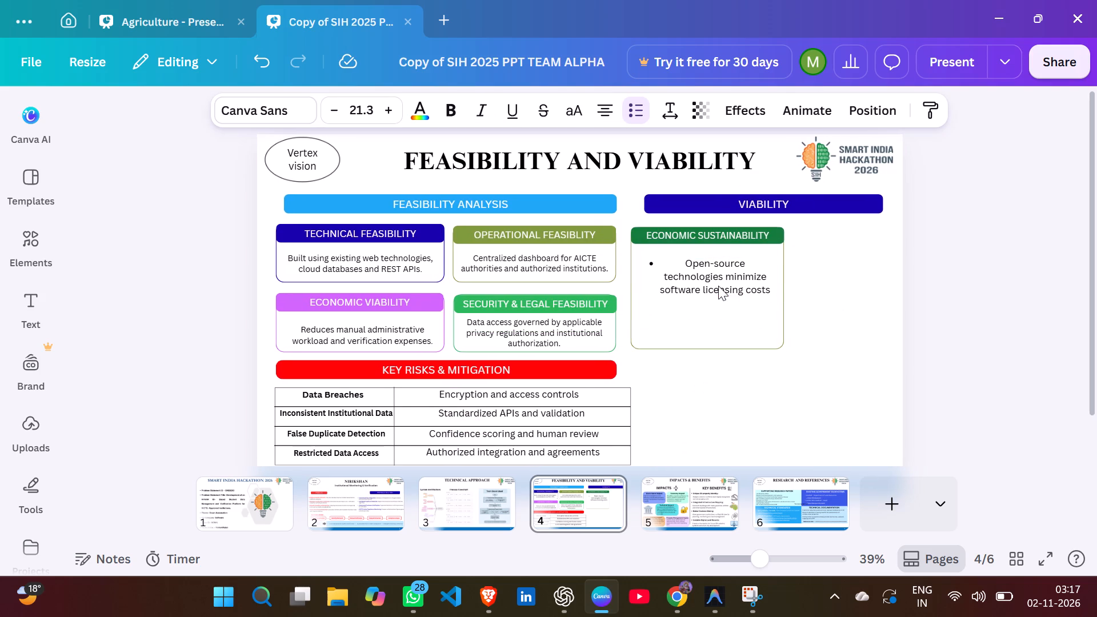
key("Left")
key("Left")
key("Left")
key("Left")
key("Left")
key("Left")
key("Left")
key("Left")
key("Left")
key("Left")
key("Left")
key("Left")
key("Left")
key("Left")
key("Left")
key("Left")
key("Left")
key("Left")
key("Left")
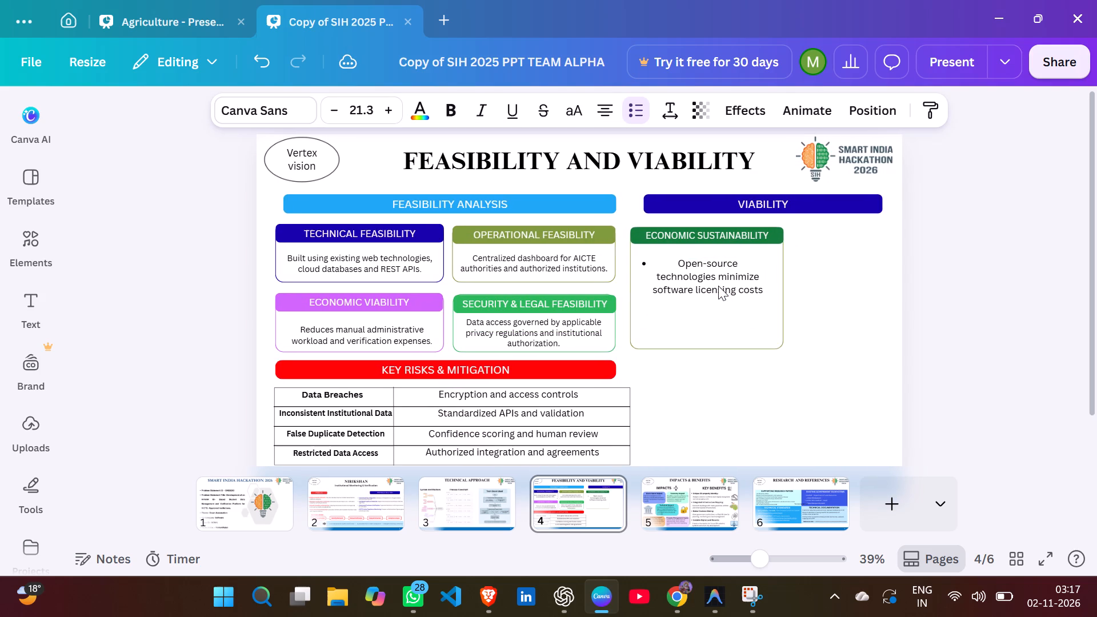
key("Left")
key("Left")
key("Left")
key("Left")
key("Right")
key("Right")
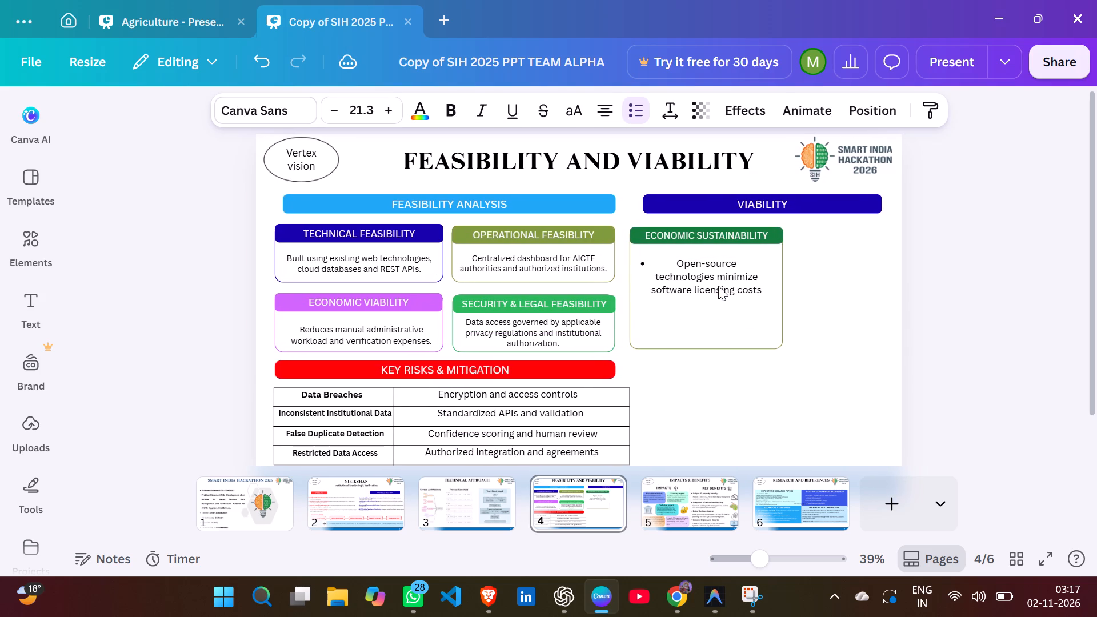
left_click(757, 286)
left_click(834, 282)
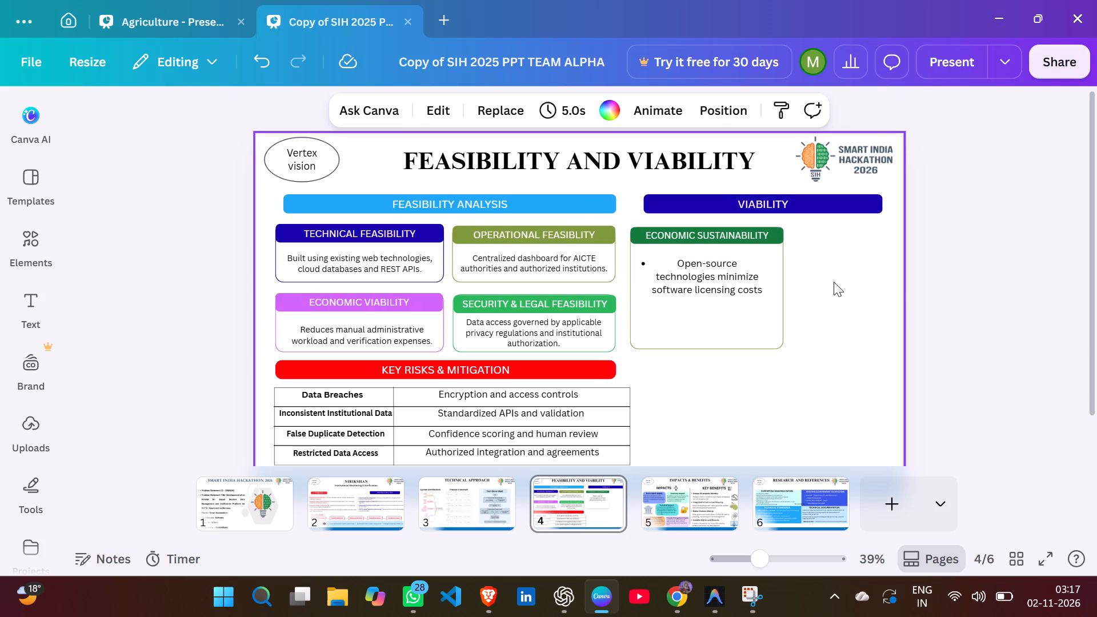
left_click(559, 607)
left_click(466, 410)
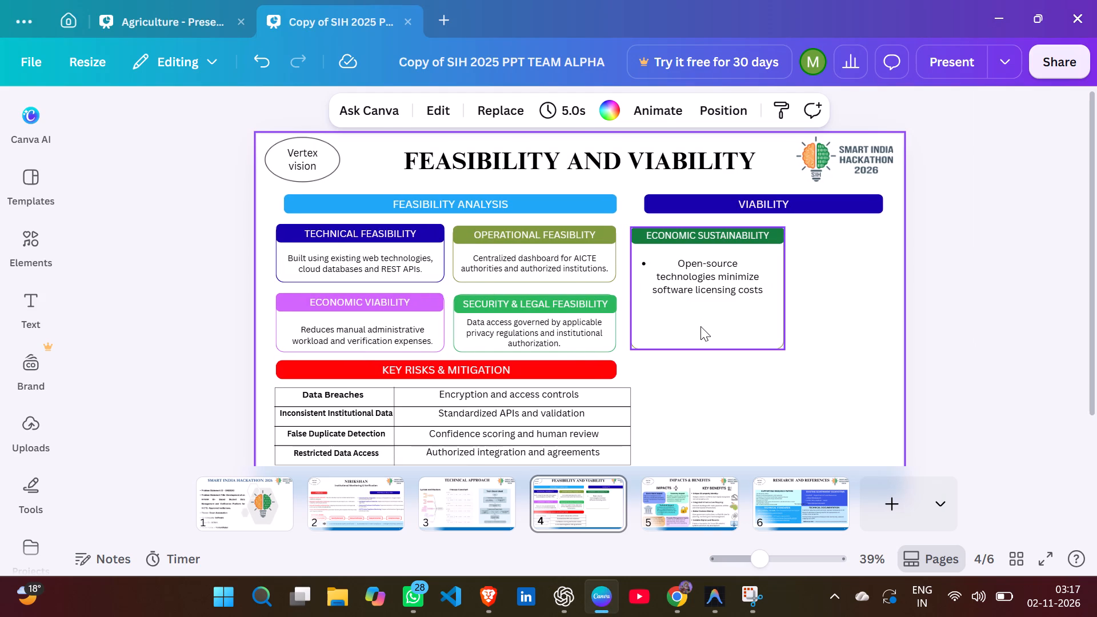
Paste the automation sentence as a text box beneath the open-source bullet inside the "ECONOMIC SUSTAINABILITY" outline.
key("ctrl+v")
left_click_drag(704, 318, 580, 321)
left_click(751, 340)
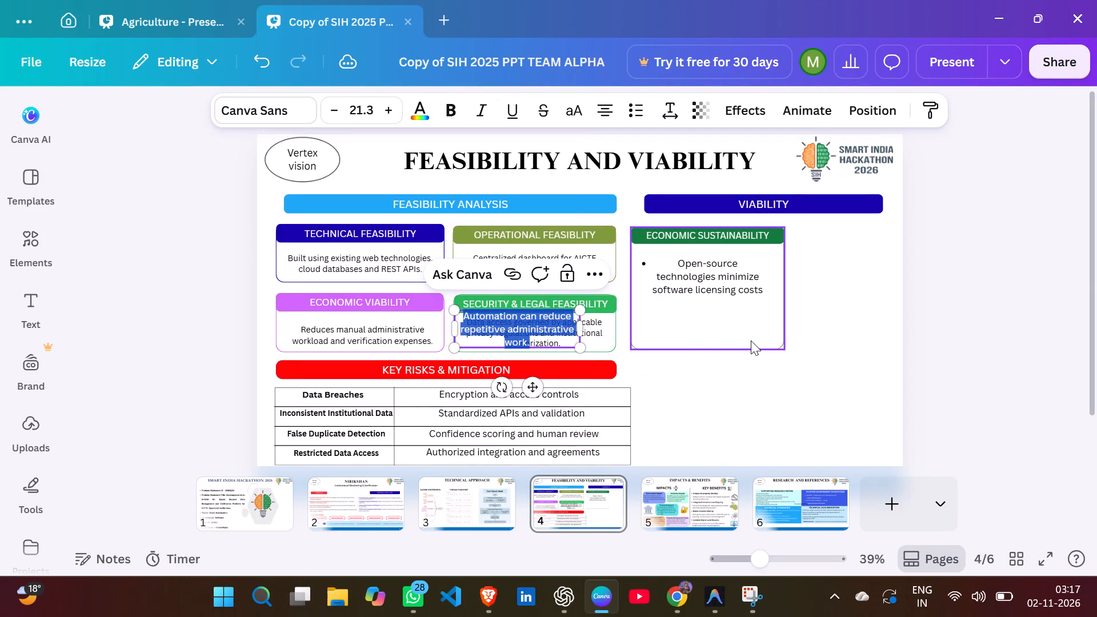
left_click_drag(545, 323, 735, 314)
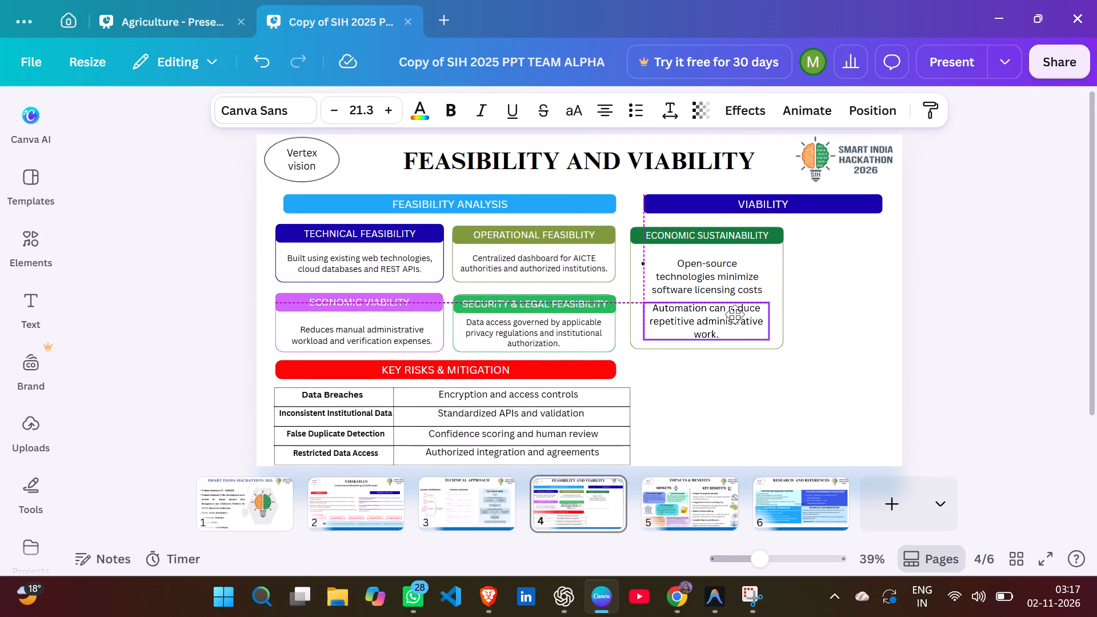
left_click_drag(735, 314, 735, 316)
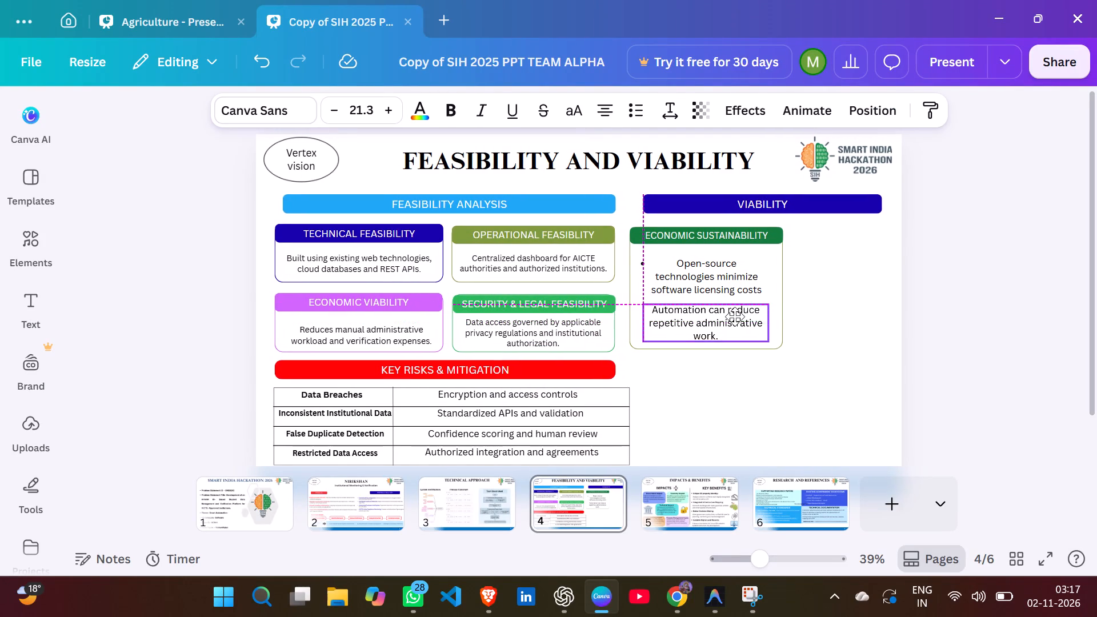
left_click_drag(735, 316, 728, 316)
Format the automation text as a centred bulleted list.
left_click(635, 113)
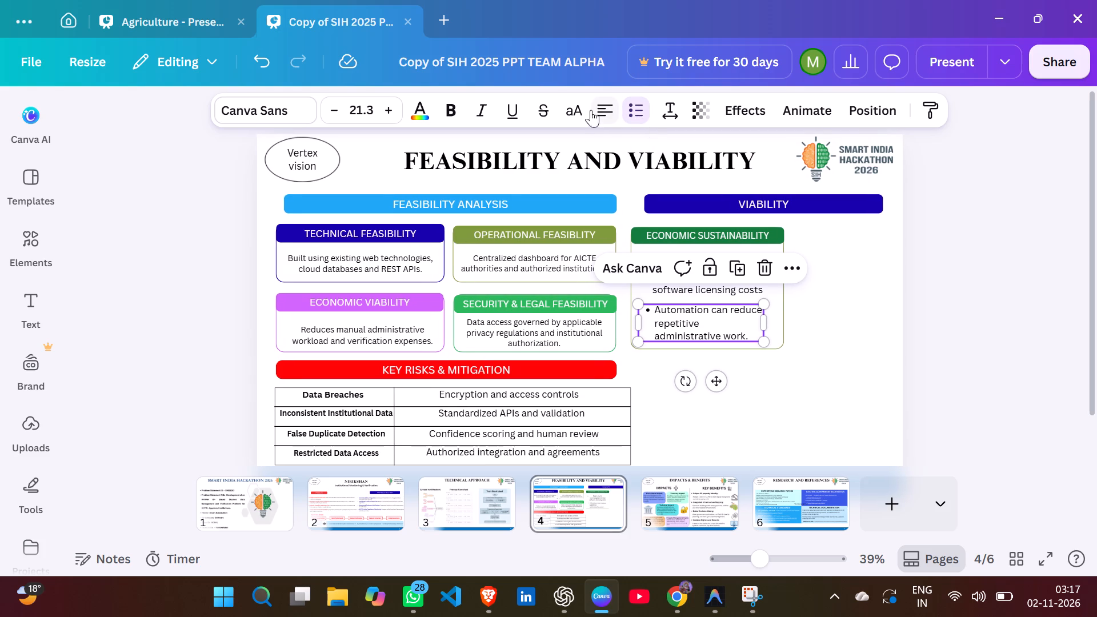
left_click(611, 109)
left_click(611, 109)
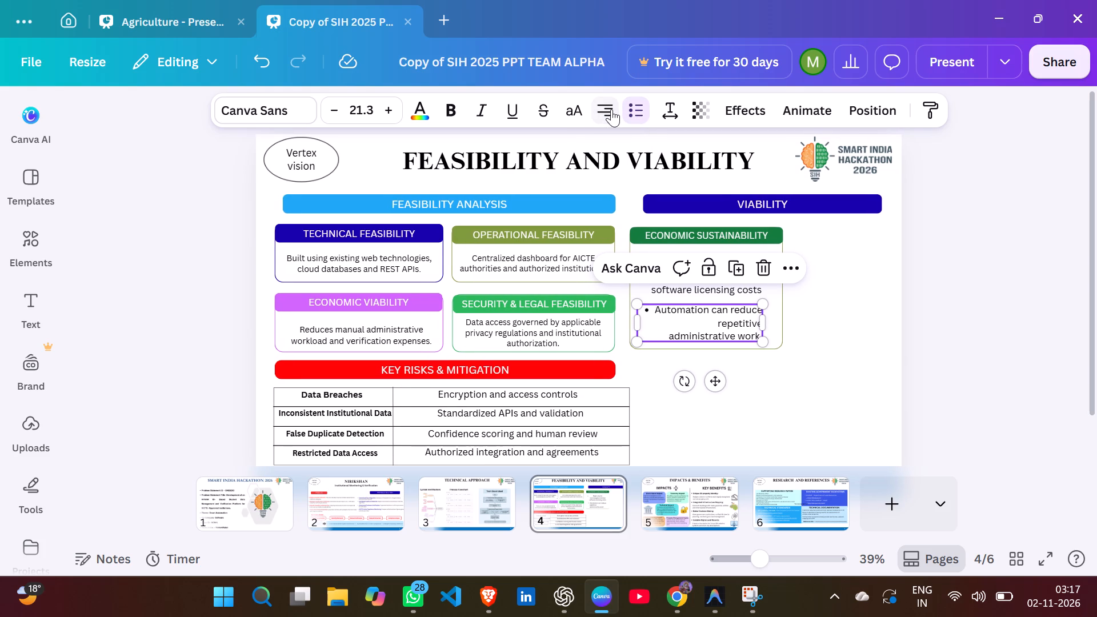
left_click(611, 109)
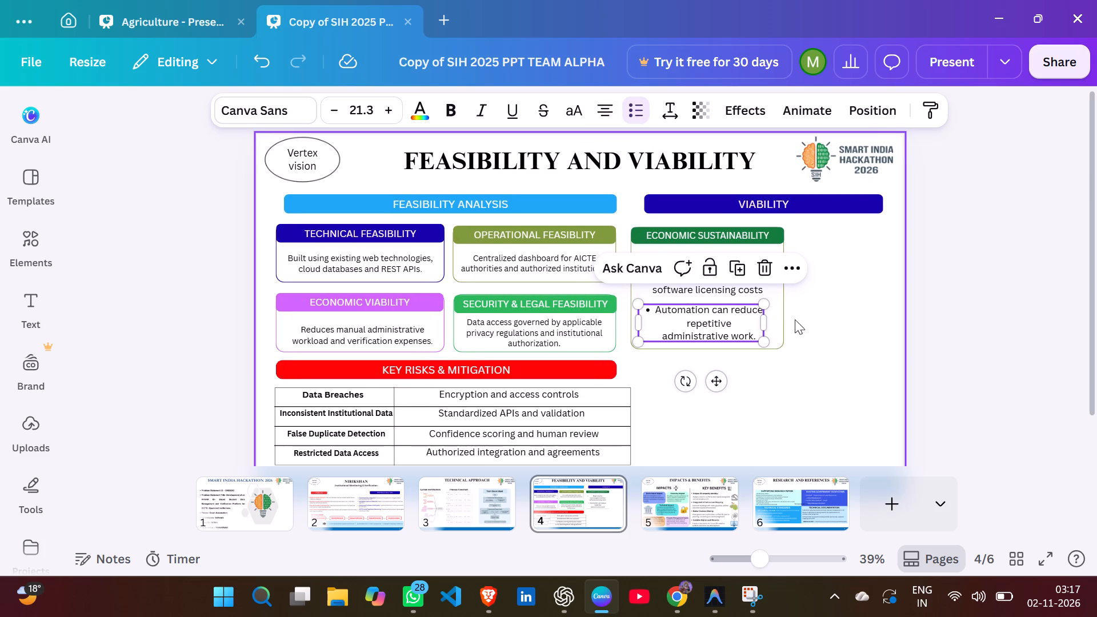
left_click(808, 319)
Align the automation bullet with the open-source bullet and widen its text box so "repetitive administrative" fits on one line.
left_click(708, 327)
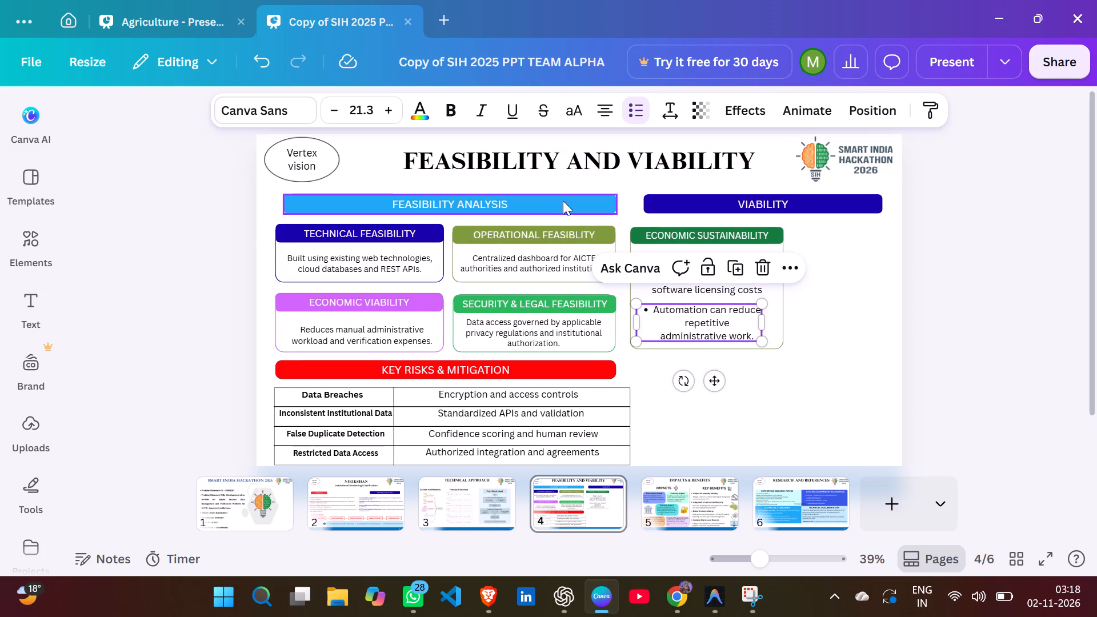
left_click(806, 318)
left_click(727, 282)
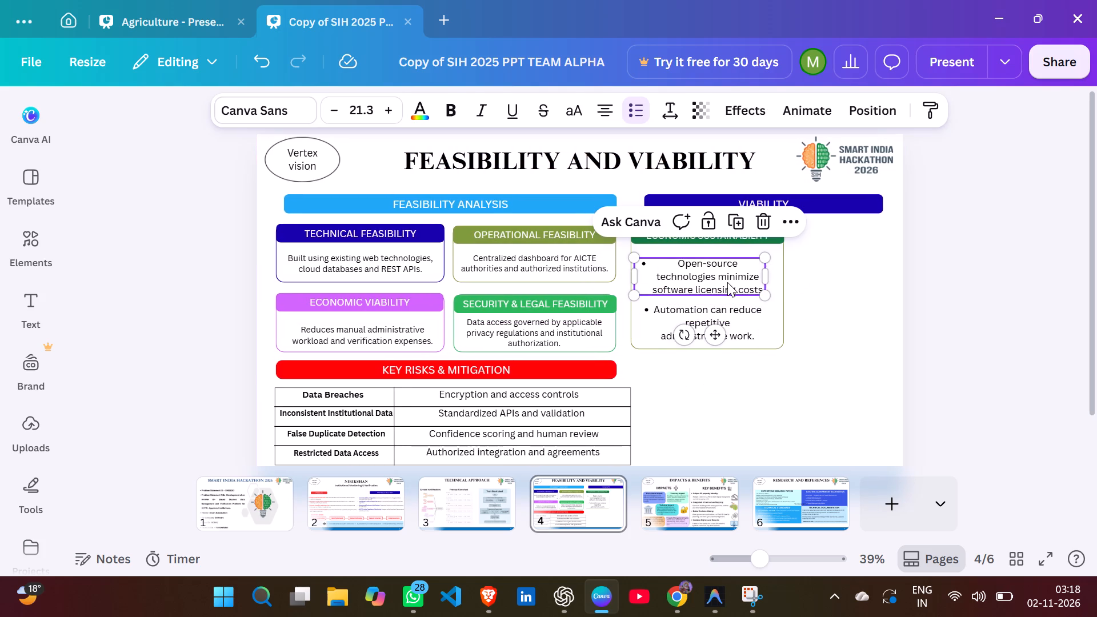
left_click(730, 309)
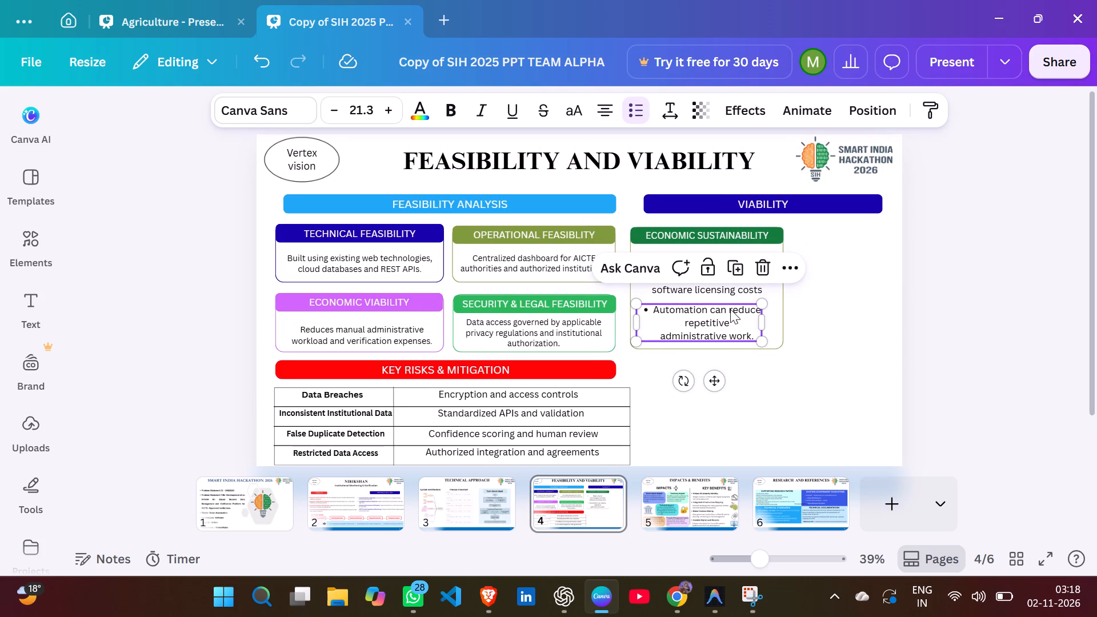
left_click(845, 321)
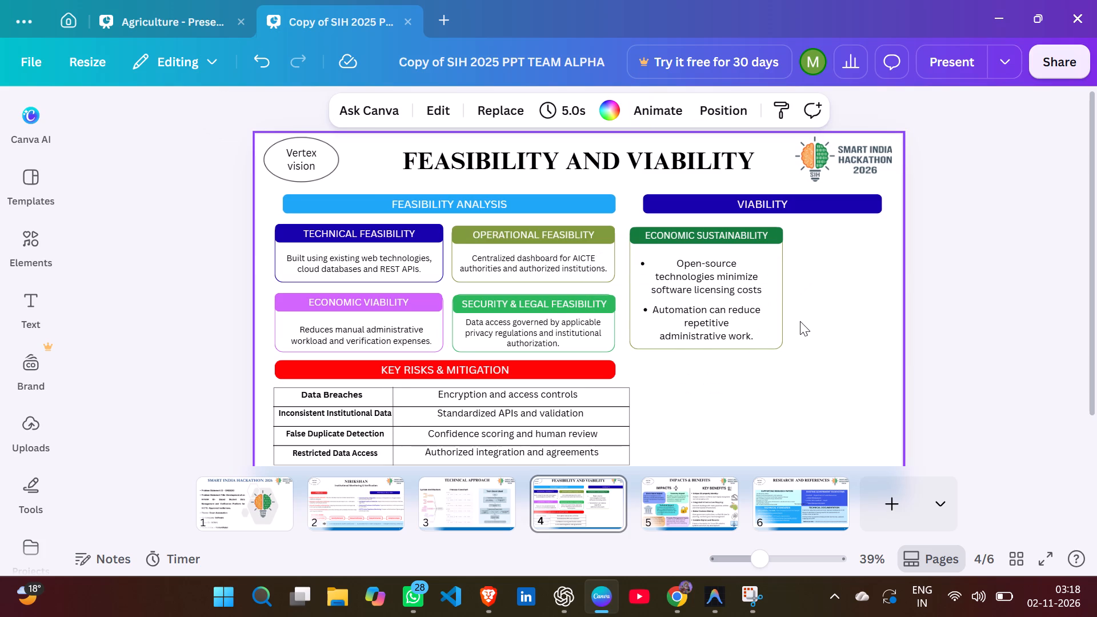
left_click(728, 323)
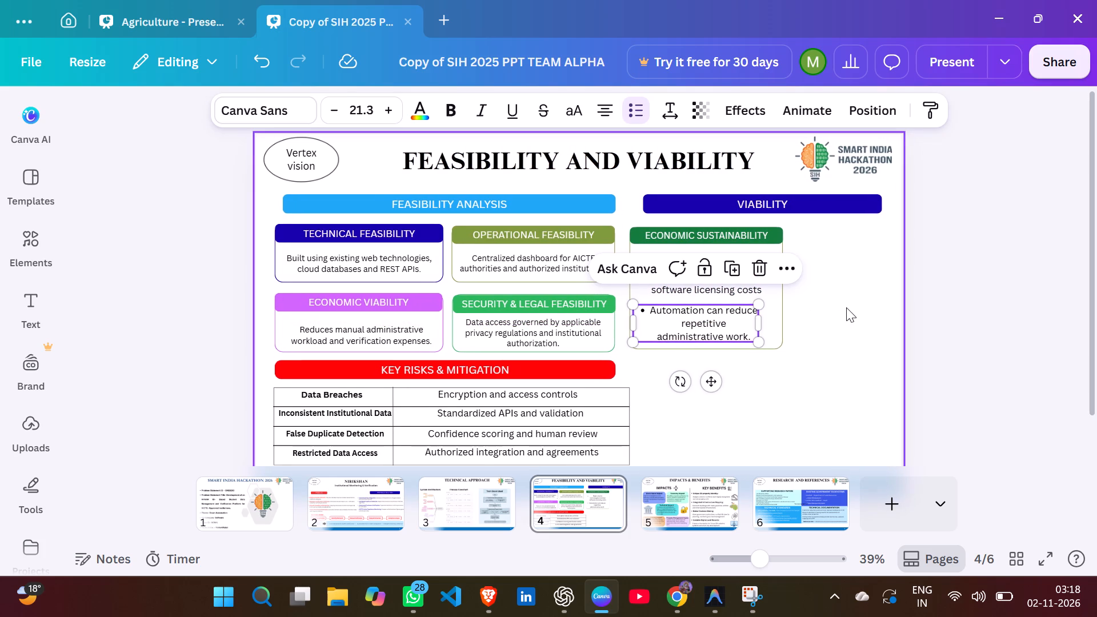
left_click(846, 307)
left_click(740, 323)
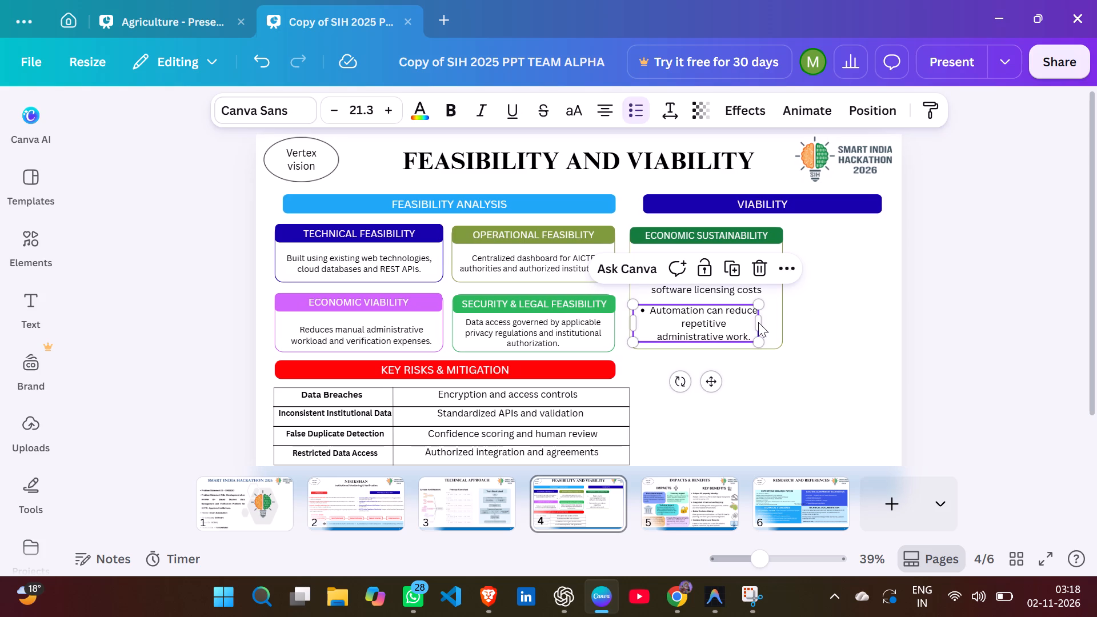
left_click_drag(763, 318, 767, 318)
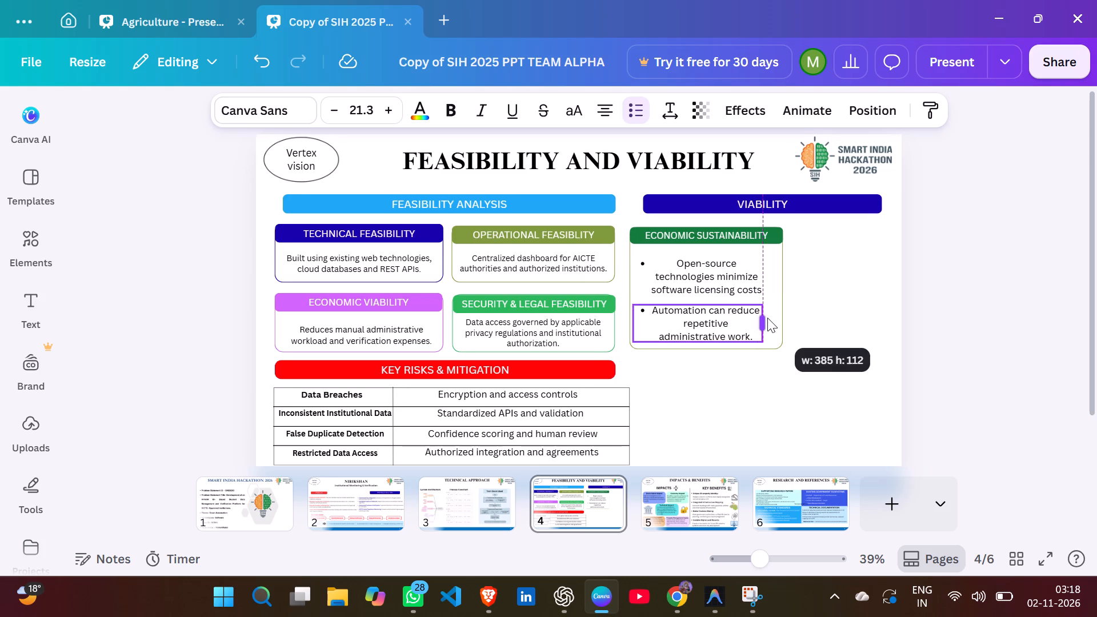
left_click_drag(767, 318, 776, 318)
left_click(805, 313)
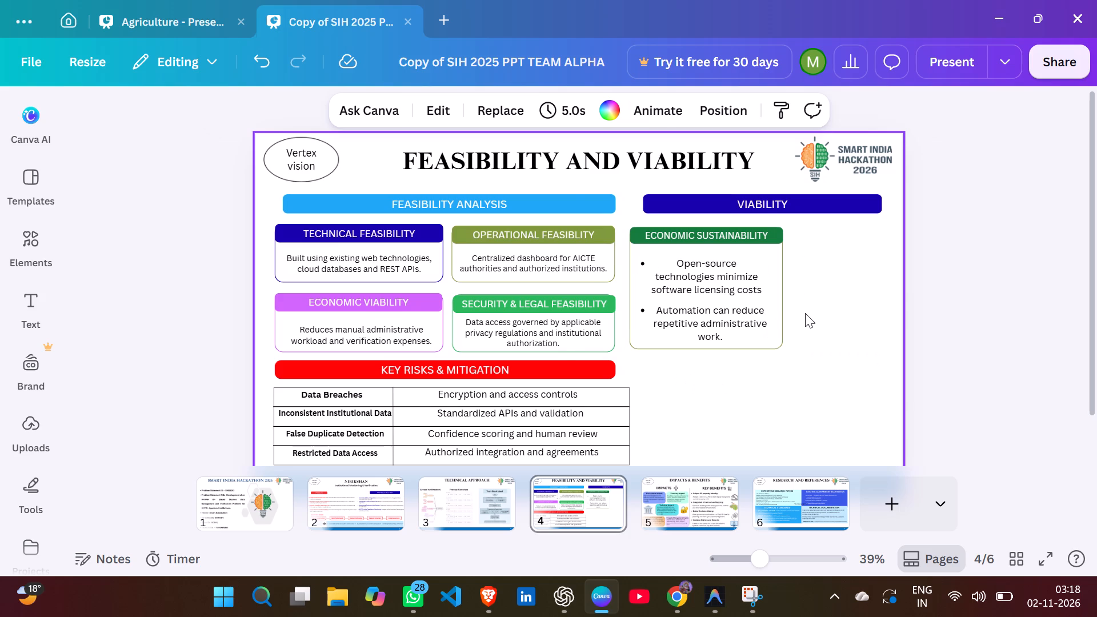
Group the "ECONOMIC SUSTAINABILITY" heading, its outline and both bulleted text boxes.
scroll(805, 313, "down", 1)
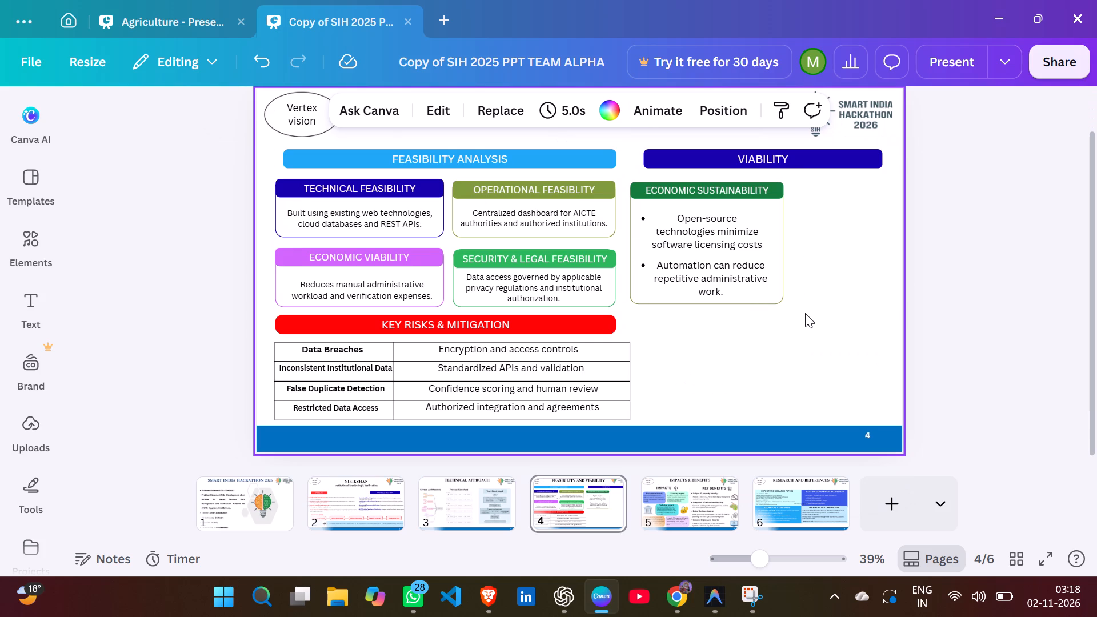
left_click_drag(736, 322, 688, 253)
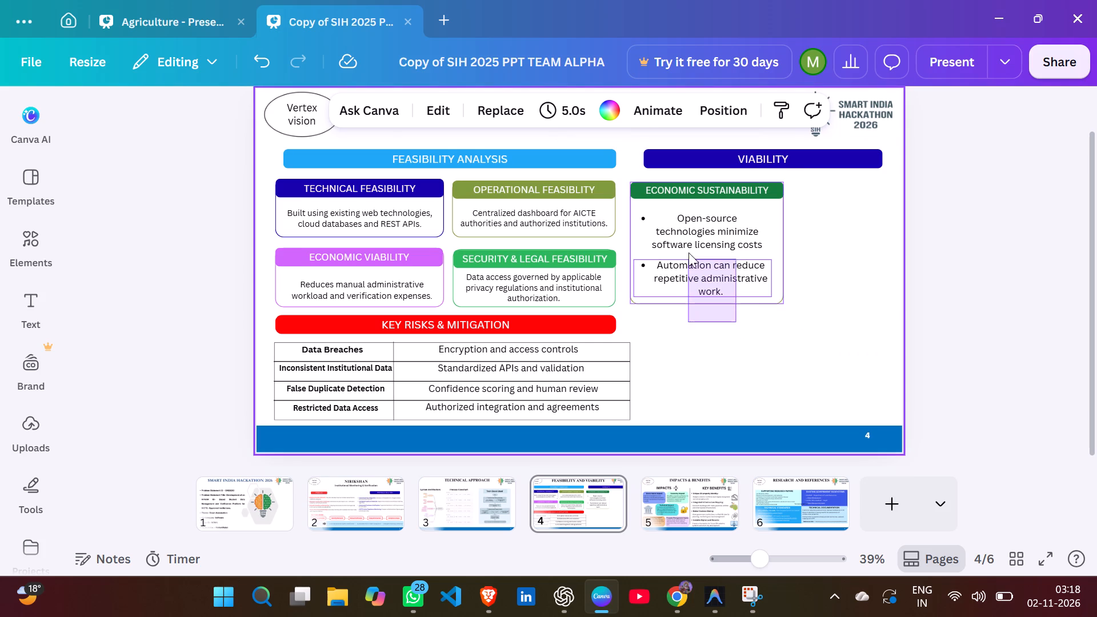
left_click_drag(688, 253, 696, 181)
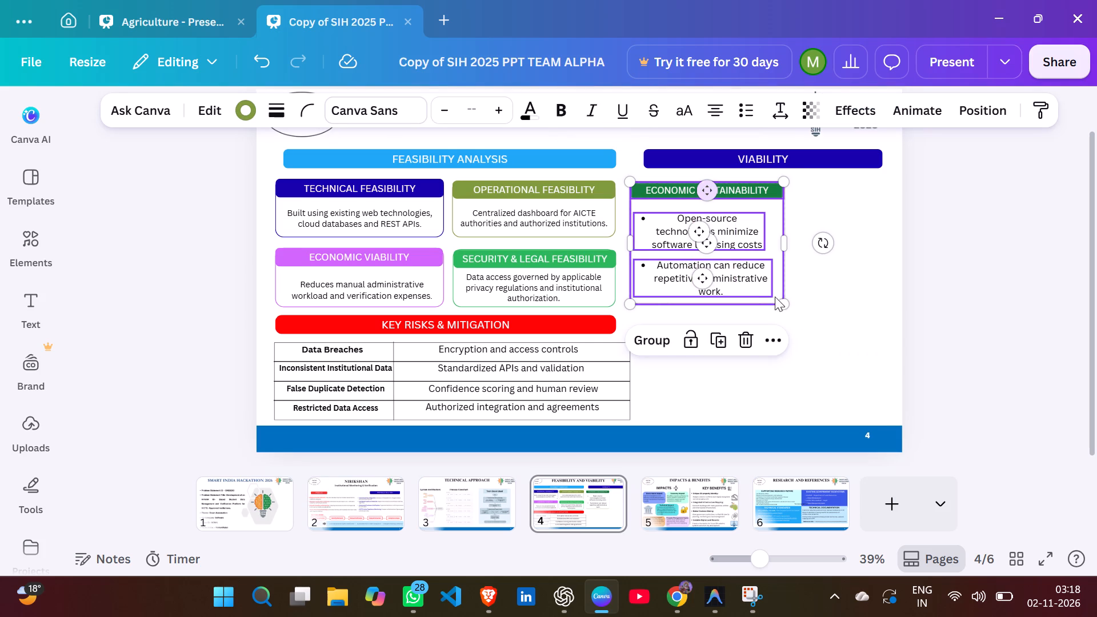
left_click(667, 338)
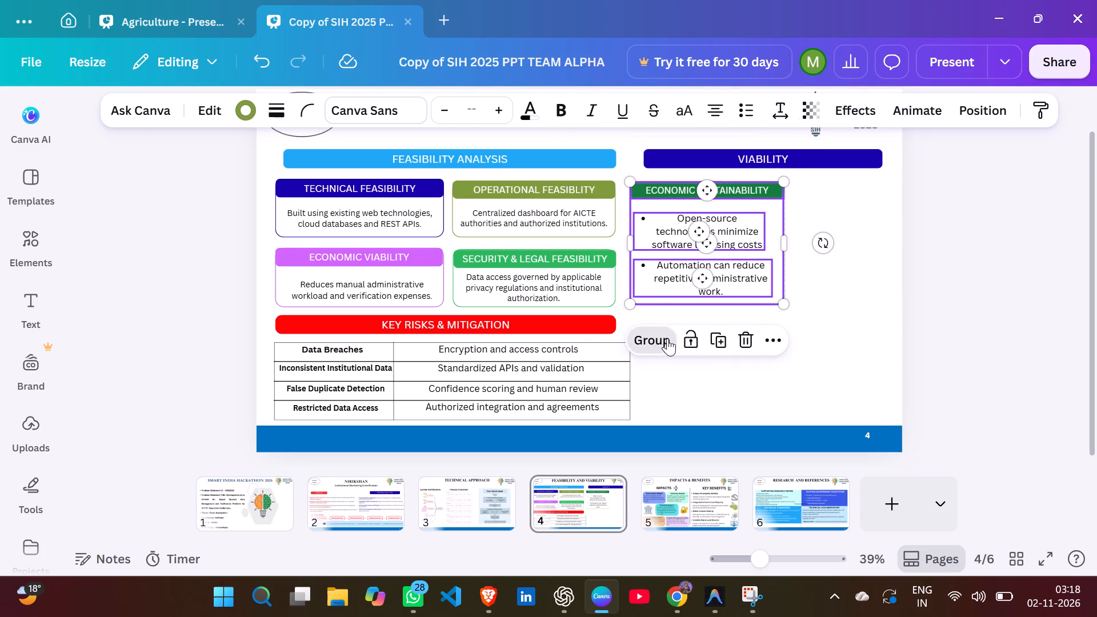
Scale the grouped "ECONOMIC SUSTAINABILITY" block down to about 353 high and widen it so "Open-source technologies" fits on one line.
left_click_drag(787, 305, 766, 290)
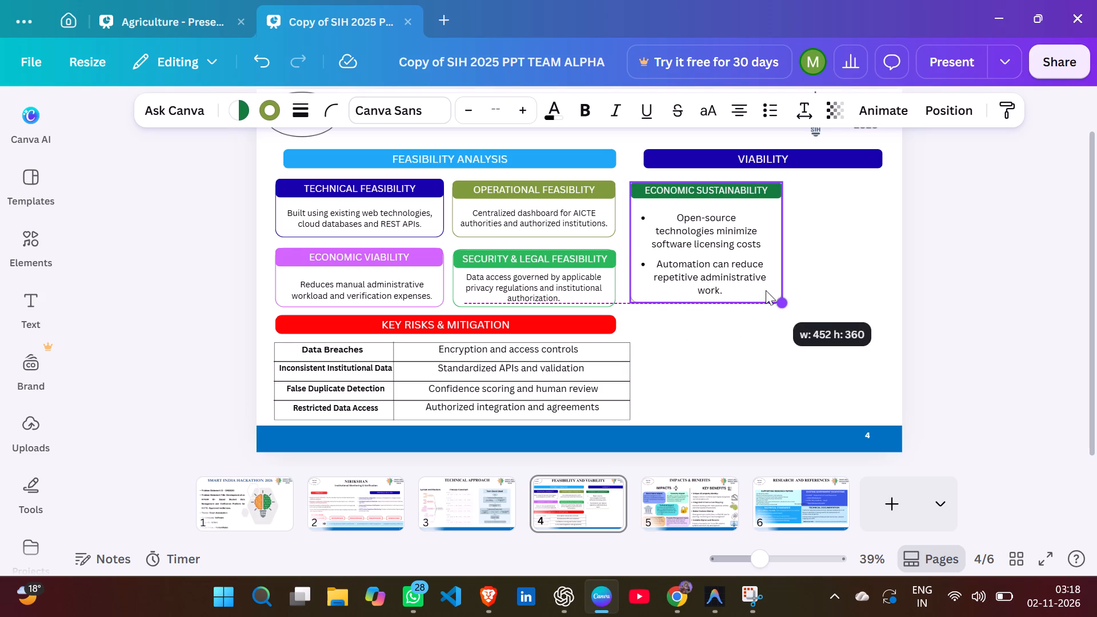
left_click_drag(766, 290, 758, 285)
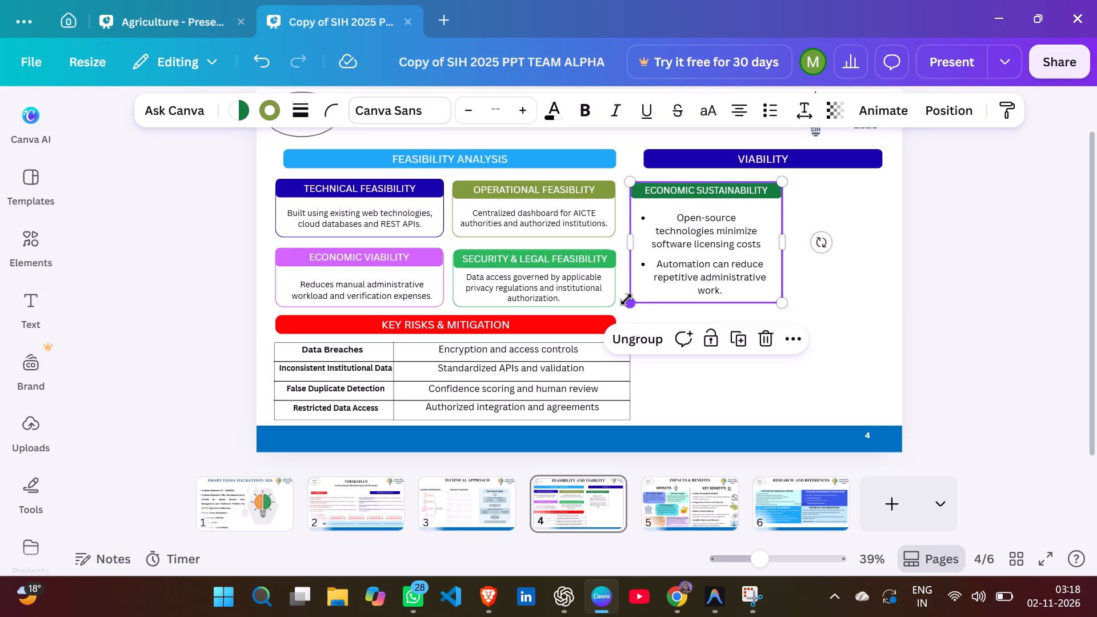
left_click_drag(626, 299, 636, 291)
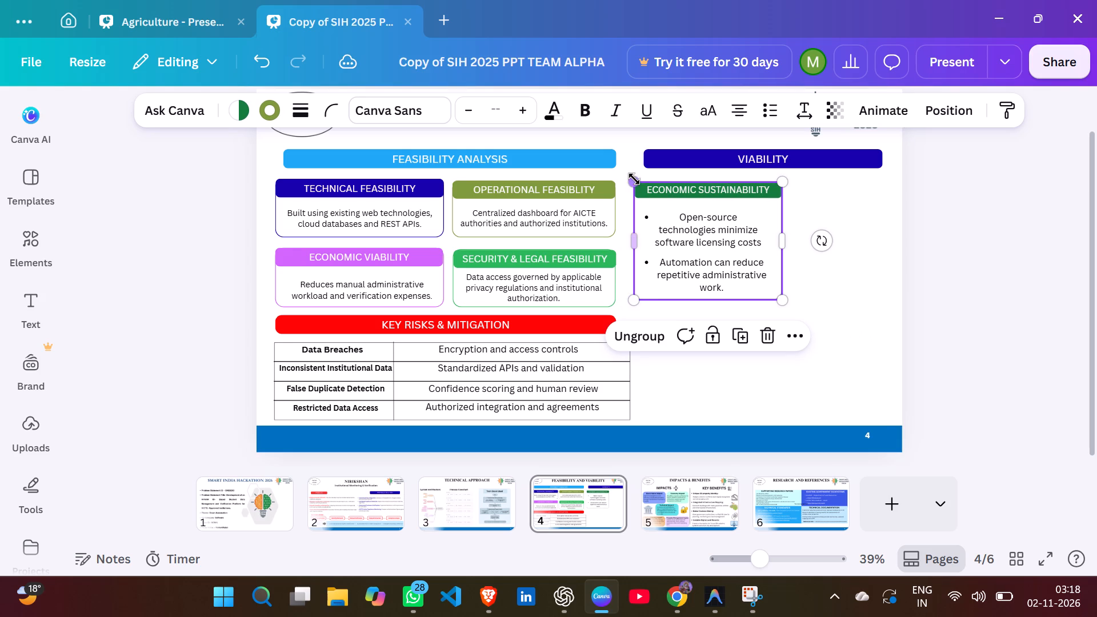
left_click_drag(634, 178, 644, 191)
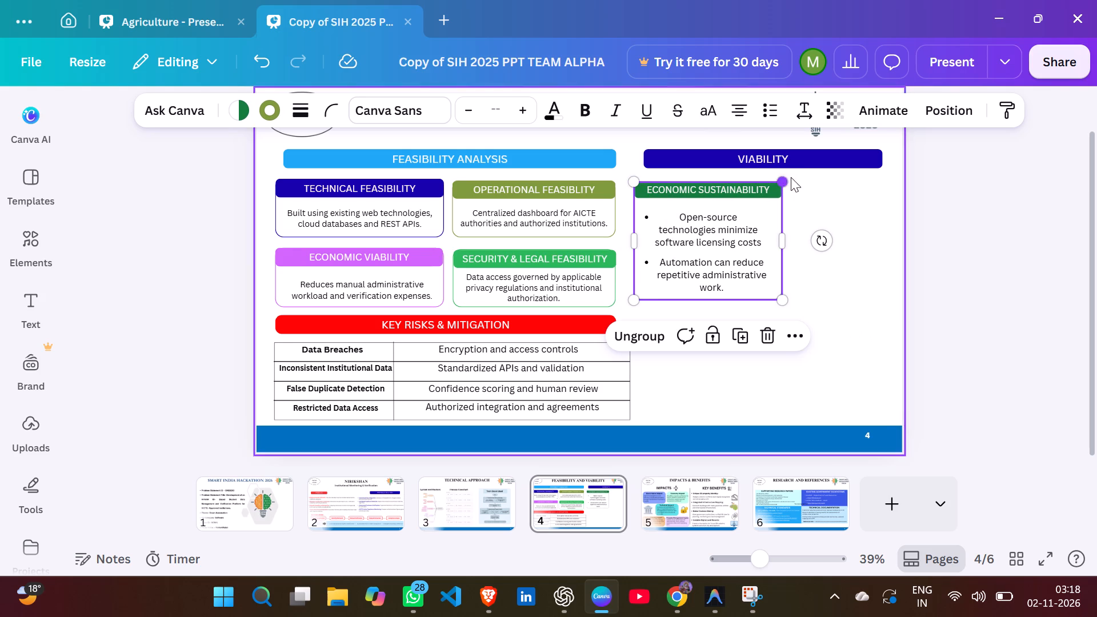
left_click_drag(778, 184, 761, 205)
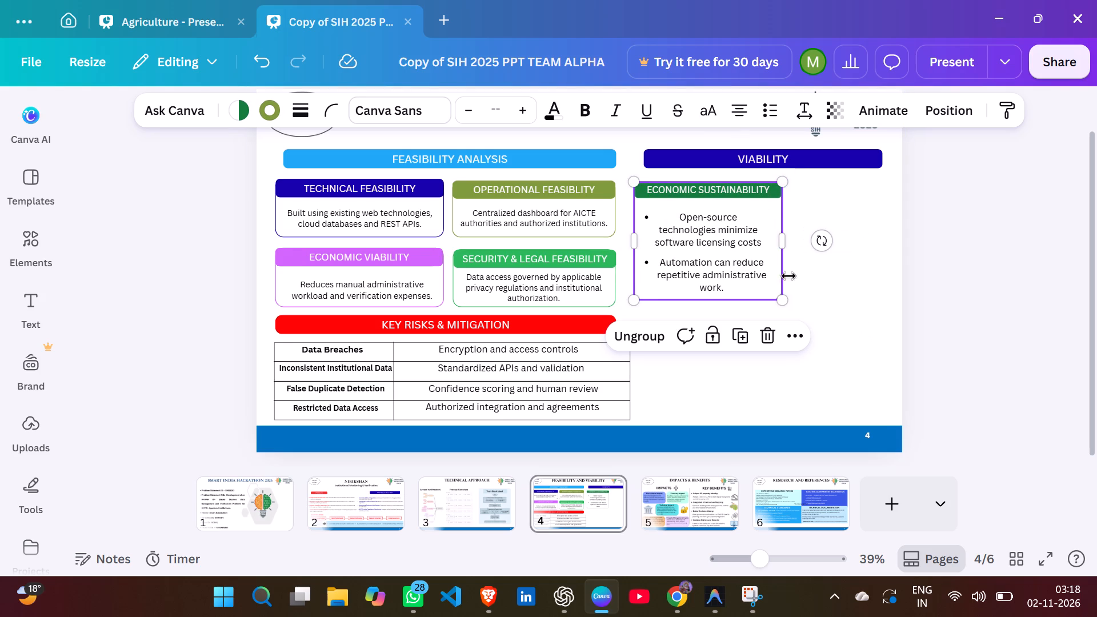
left_click_drag(776, 303, 764, 295)
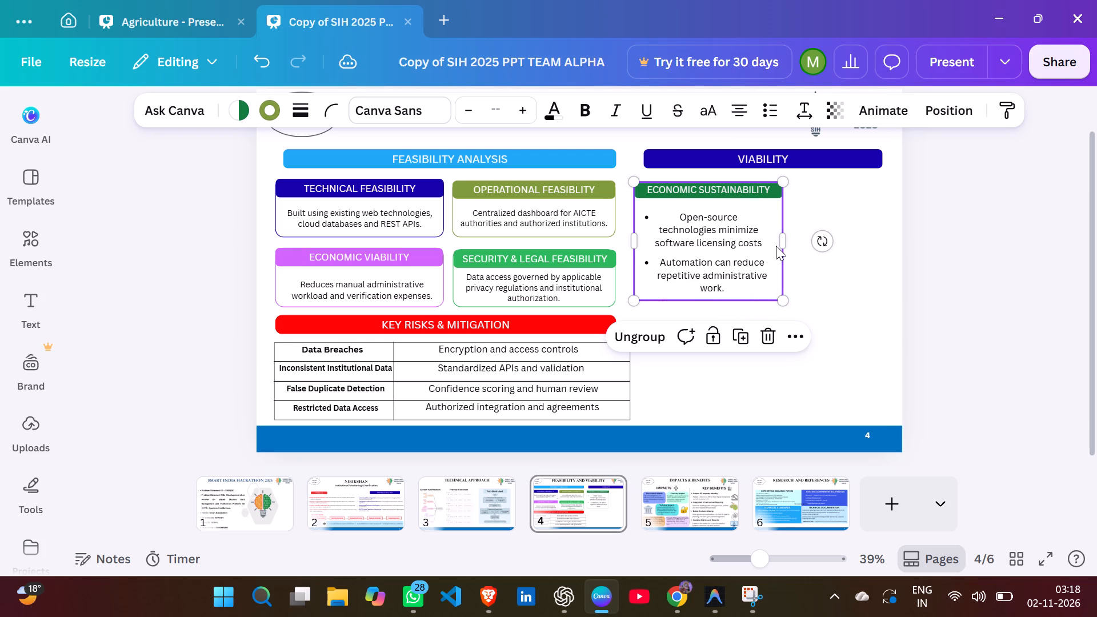
left_click_drag(788, 237, 786, 235)
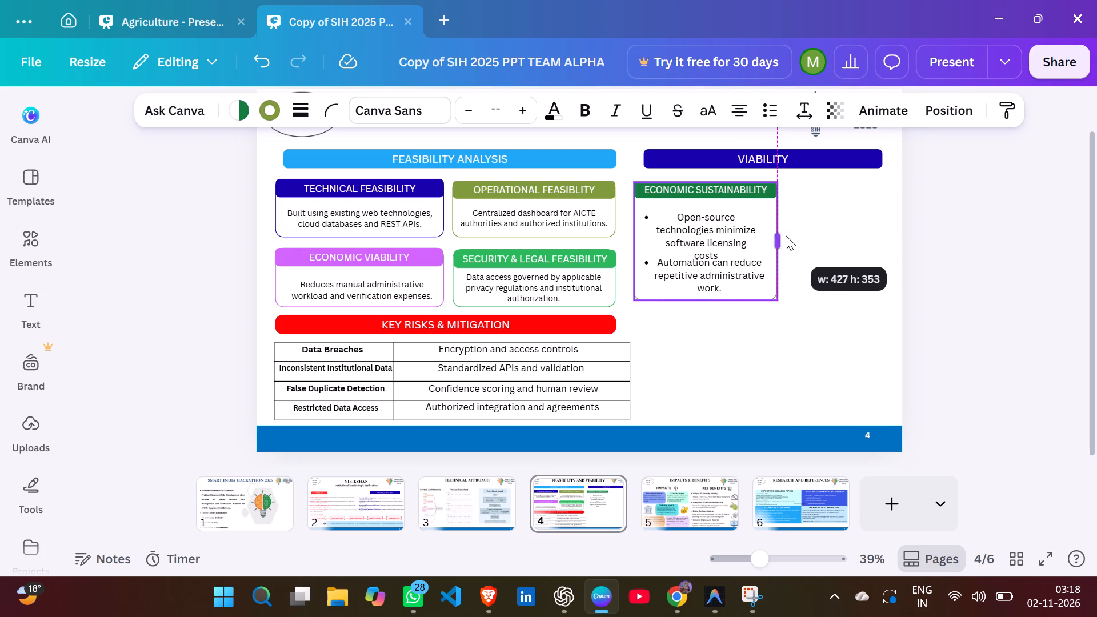
left_click_drag(786, 235, 804, 237)
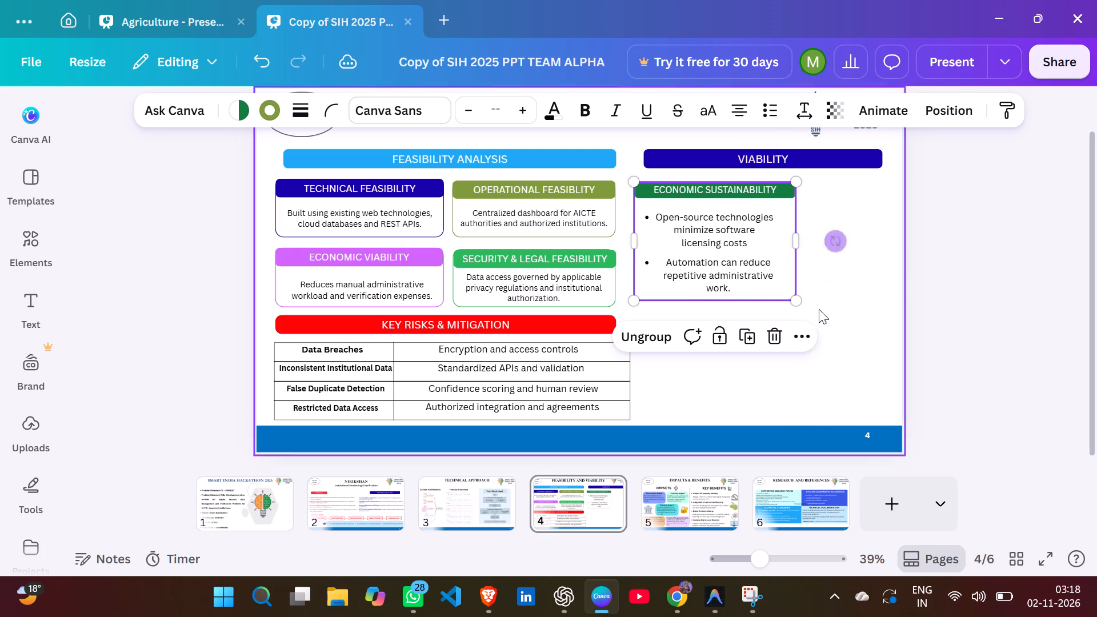
left_click(876, 268)
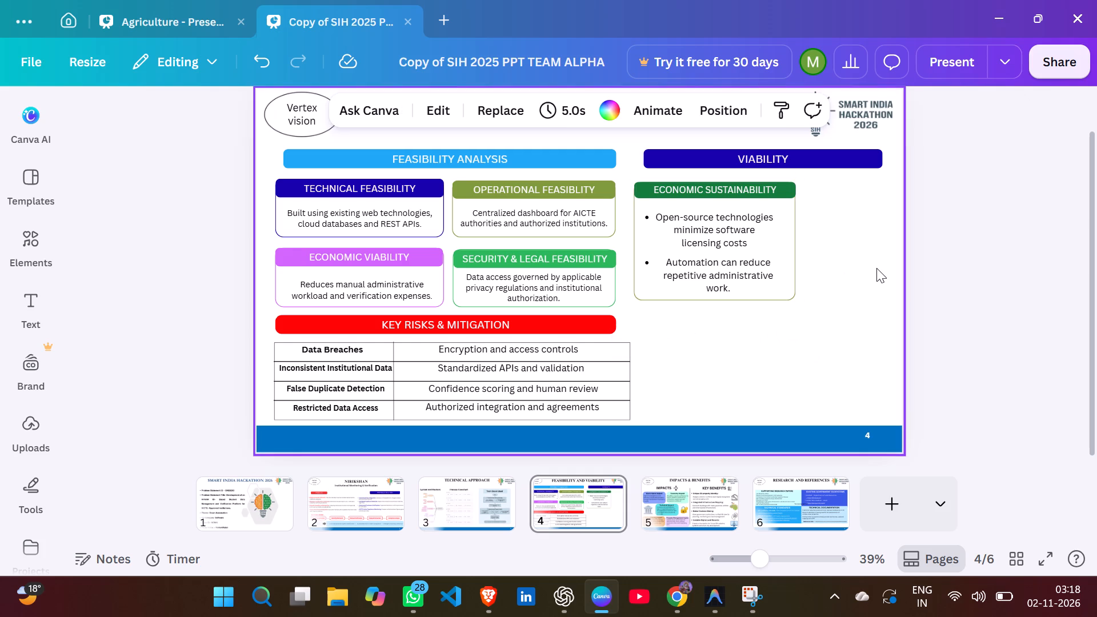
Move the "ECONOMIC SUSTAINABILITY" group closer to the "OPERATIONAL FEASIBLITY" block, lining up their top edges with a small gap between them.
left_click_drag(750, 234, 743, 231)
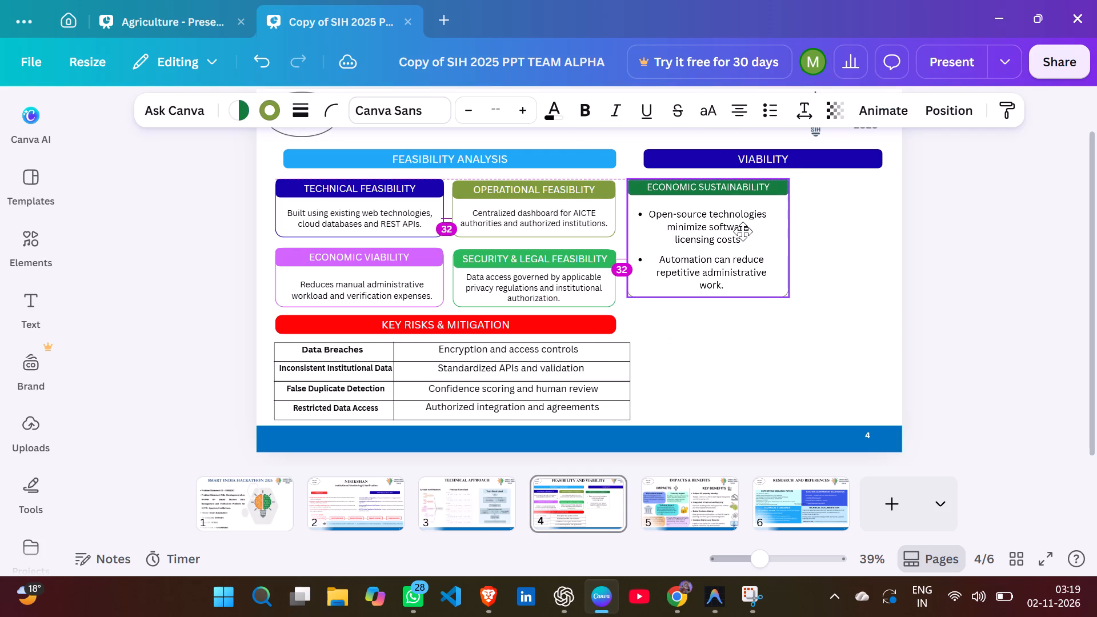
left_click_drag(743, 231, 739, 232)
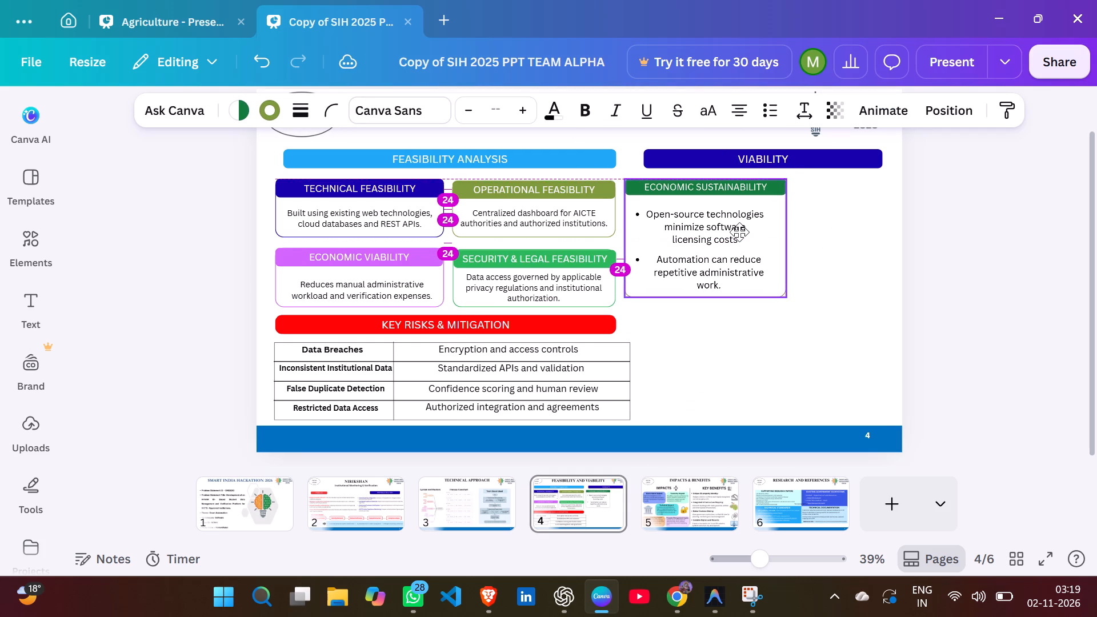
left_click_drag(739, 232, 740, 233)
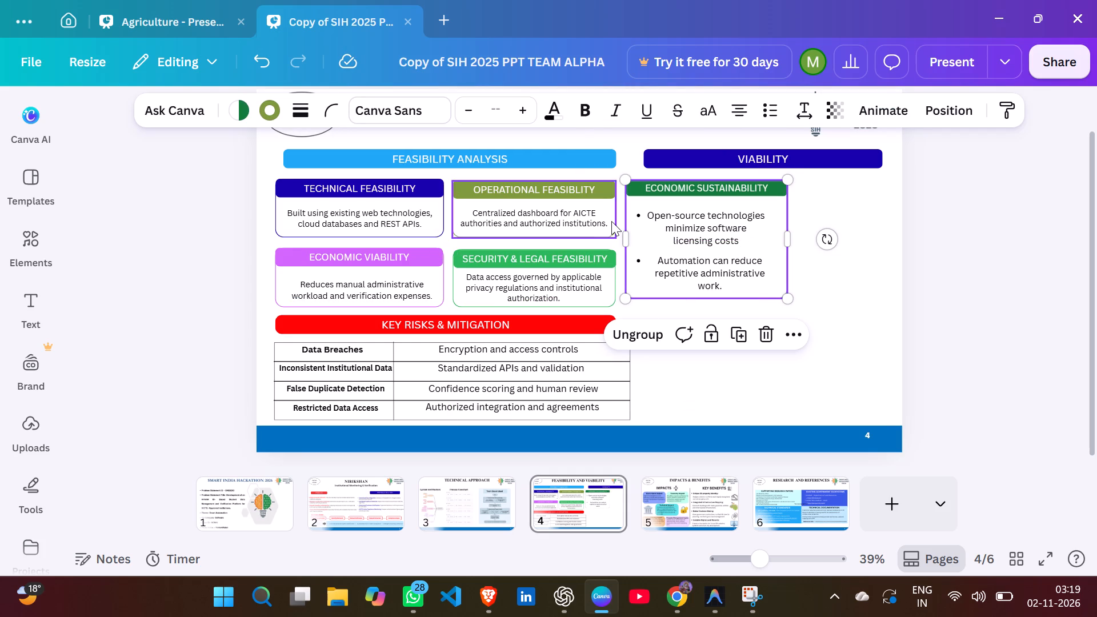
left_click(626, 241)
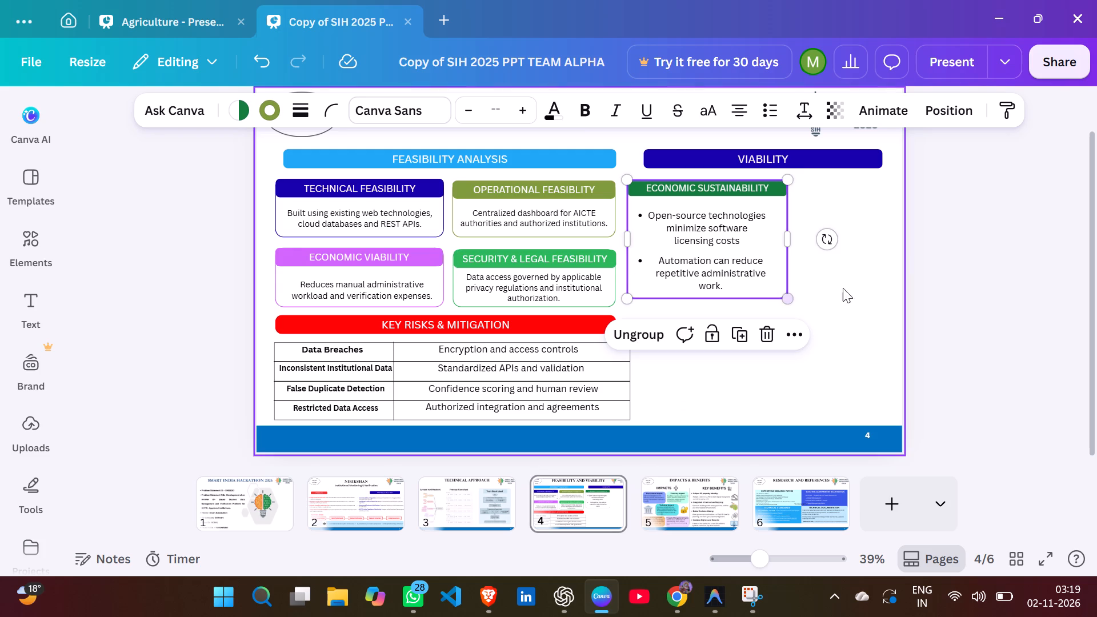
left_click(861, 281)
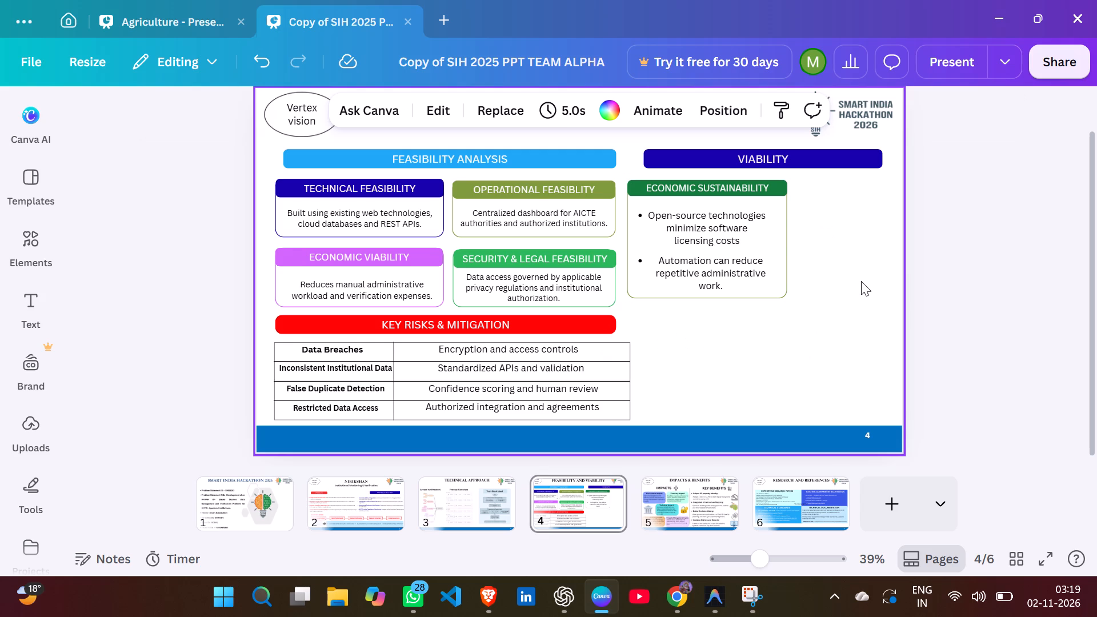
Scale down the two bulleted texts inside the "ECONOMIC SUSTAINABILITY" group, the open-source one to size 19.6 and the automation one to about 18.5.
left_click(711, 225)
left_click(711, 225)
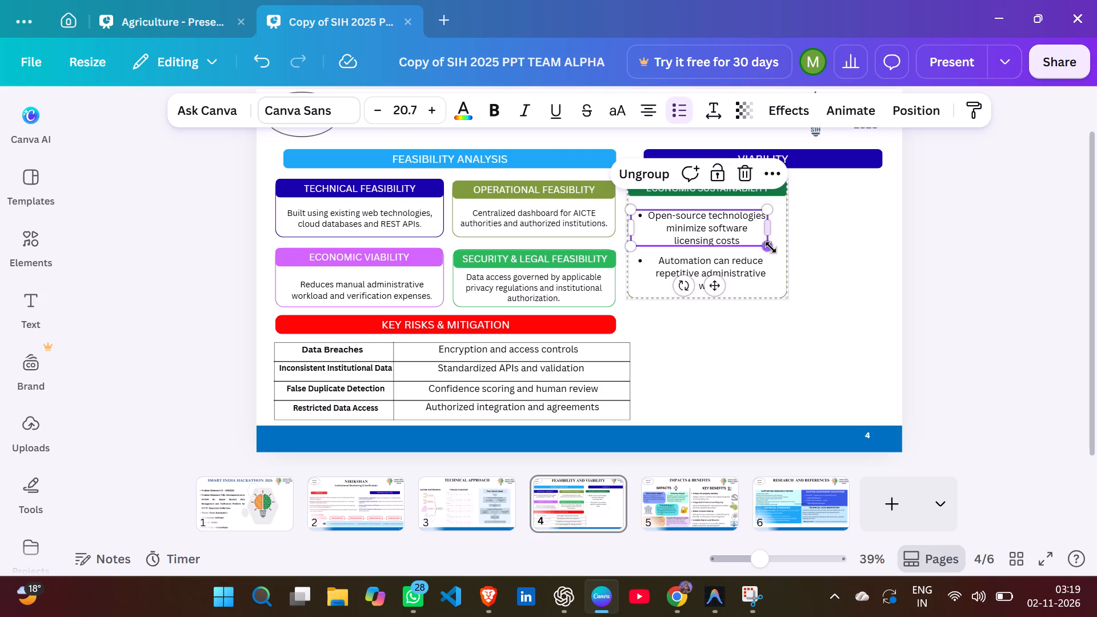
left_click_drag(770, 247, 762, 247)
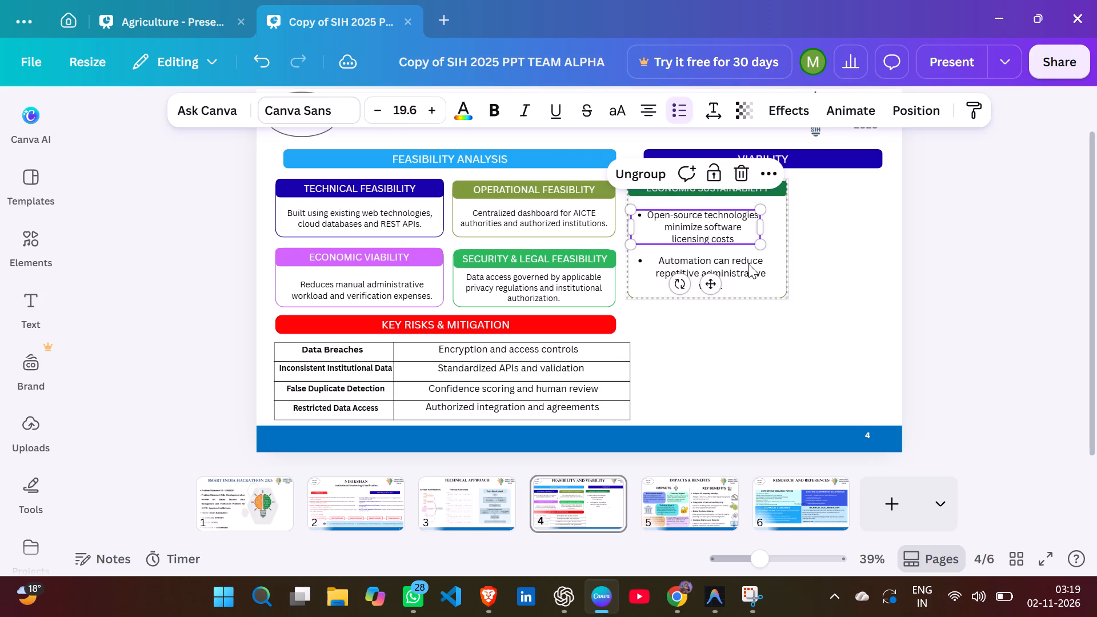
left_click(750, 281)
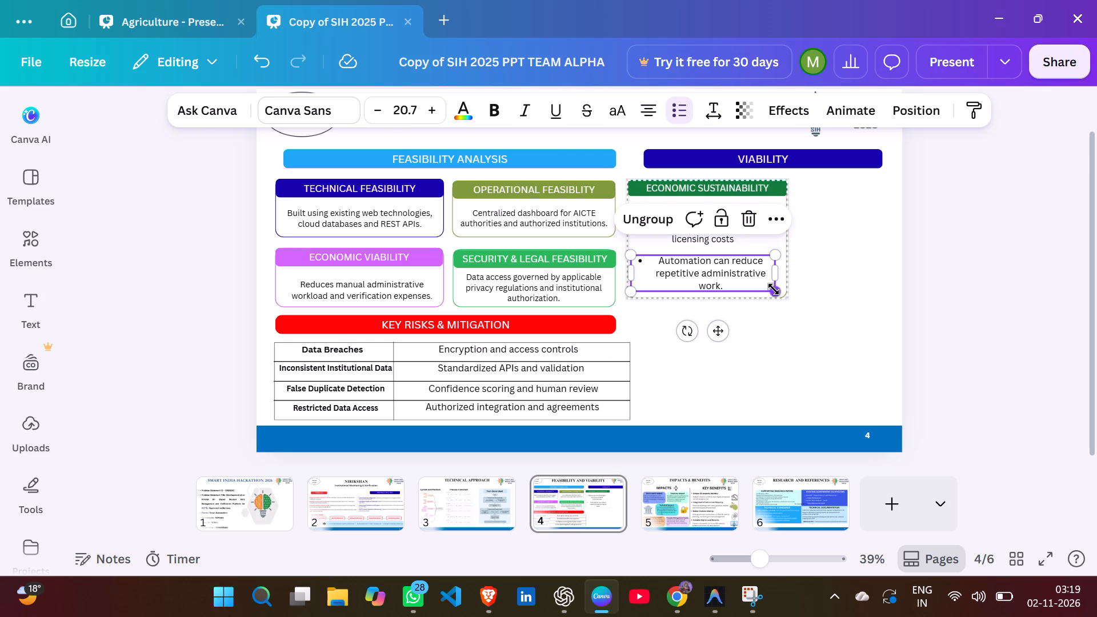
left_click_drag(774, 289, 760, 285)
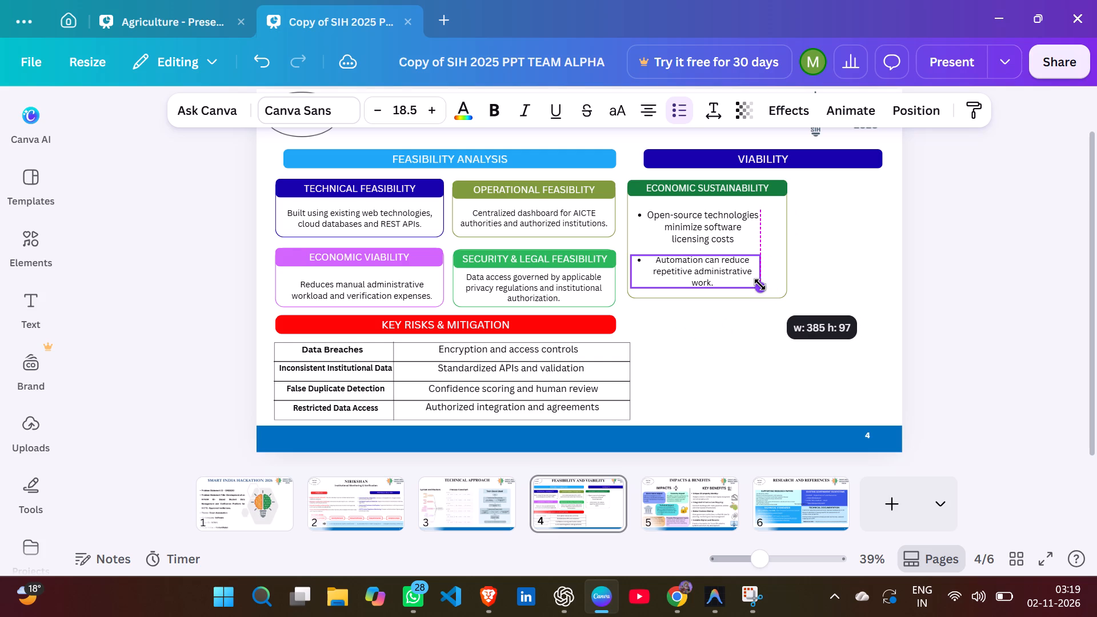
left_click_drag(760, 285, 759, 285)
left_click(862, 271)
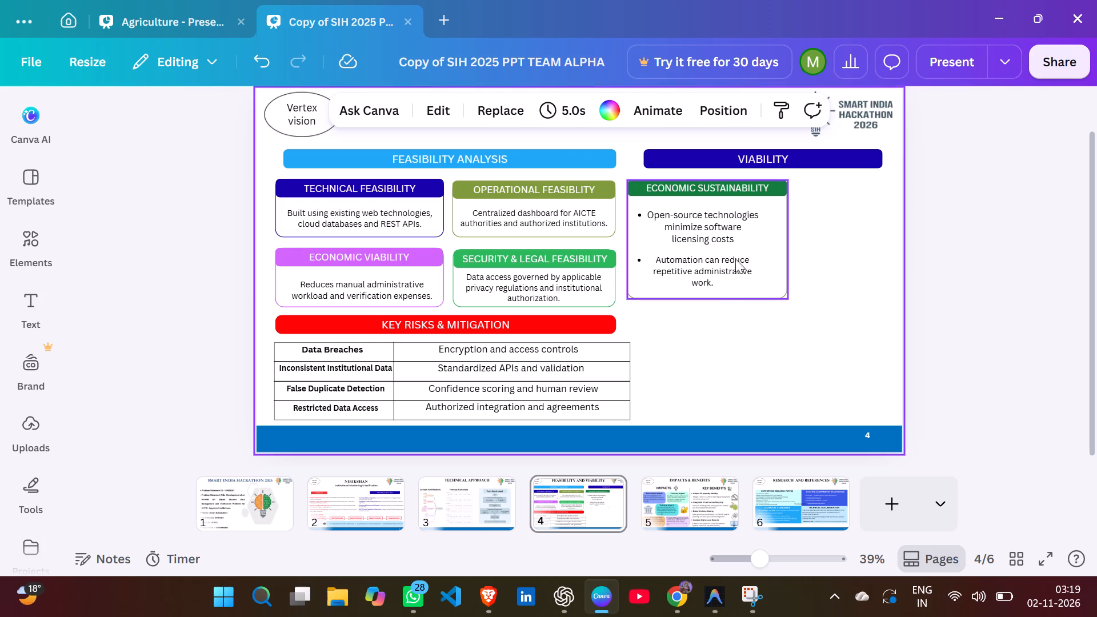
Narrow the "ECONOMIC SUSTAINABILITY" group to about 447 wide, keeping "software licensing costs" and "repetitive administrative" each on one line.
left_click(766, 288)
left_click_drag(784, 297, 771, 287)
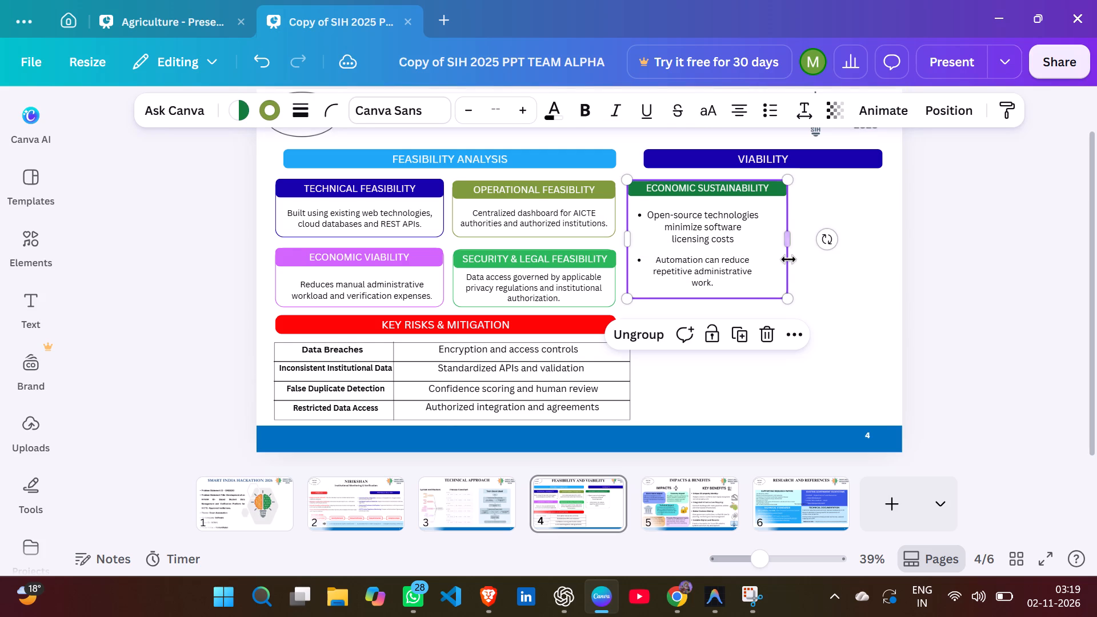
left_click_drag(789, 245, 780, 245)
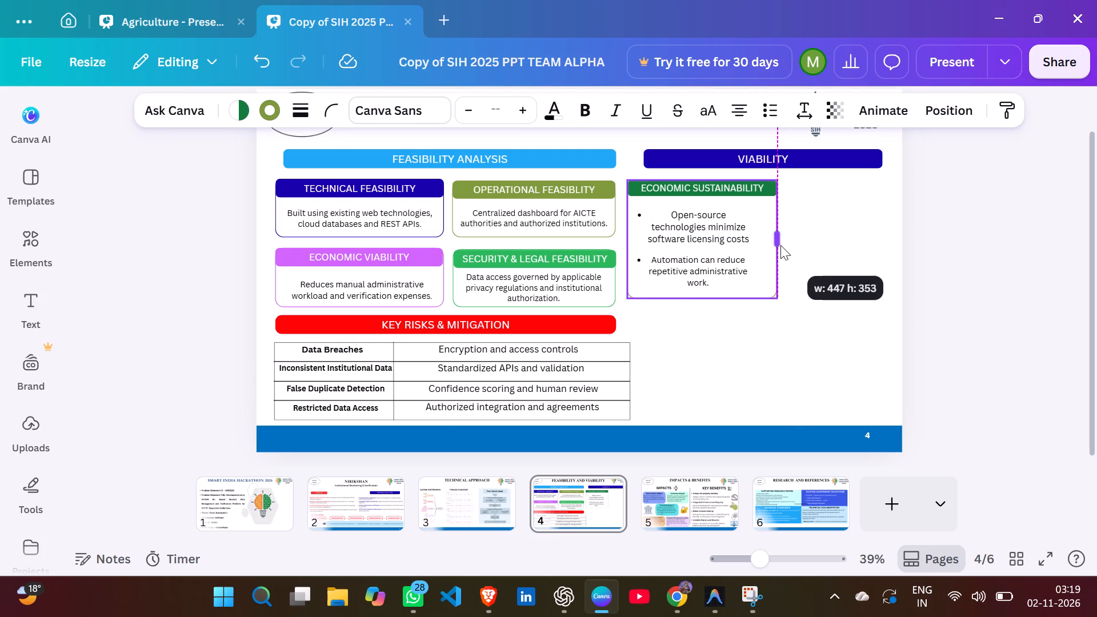
left_click_drag(780, 245, 782, 245)
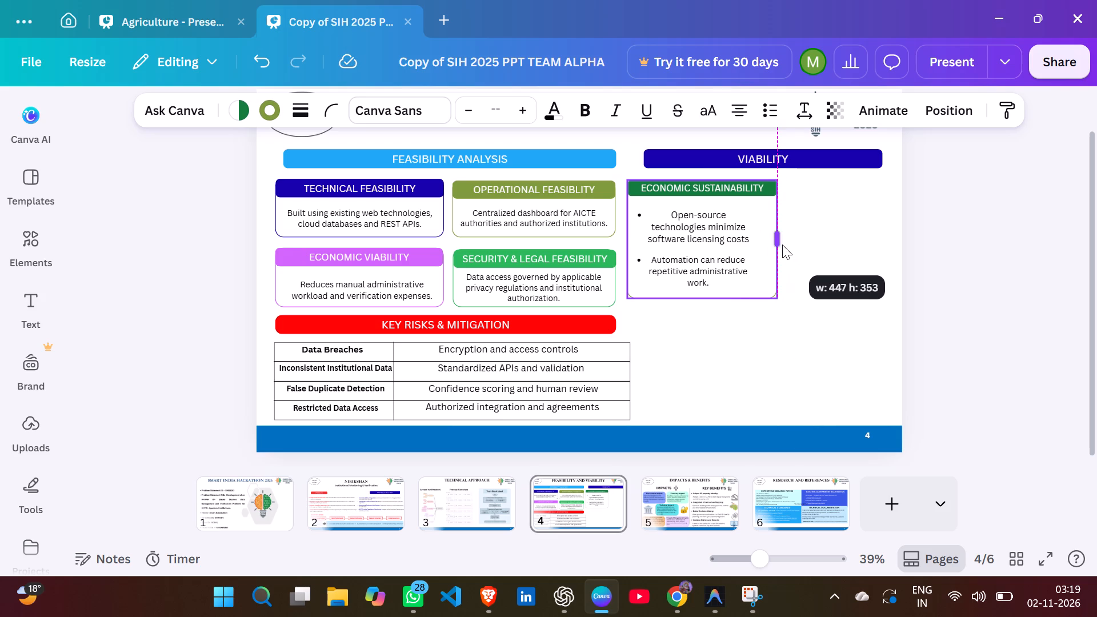
left_click_drag(782, 245, 796, 244)
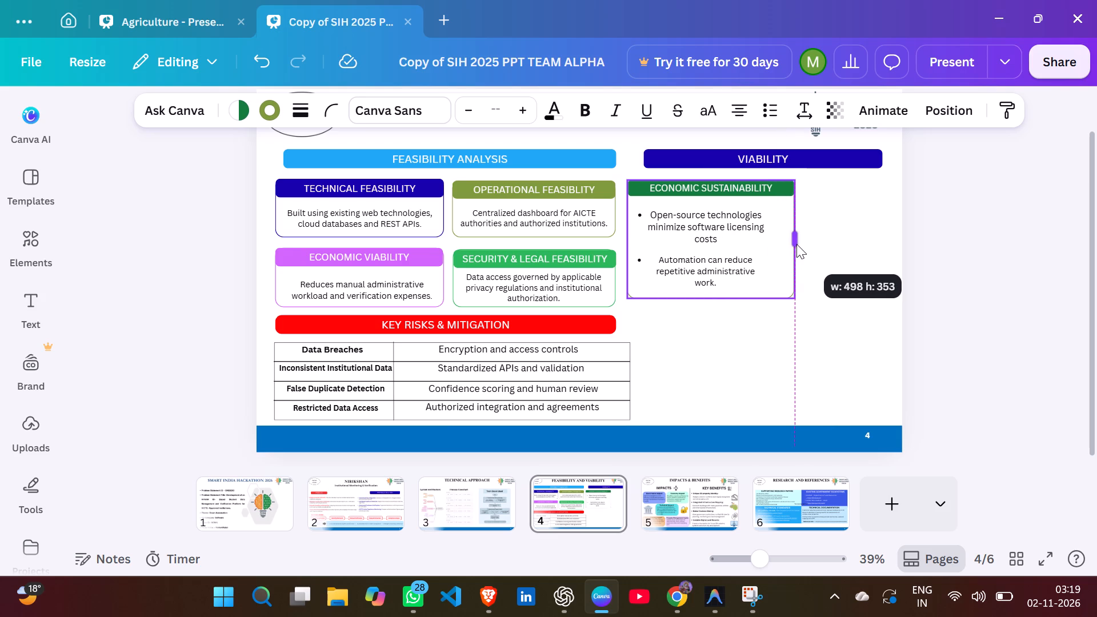
left_click_drag(796, 244, 778, 249)
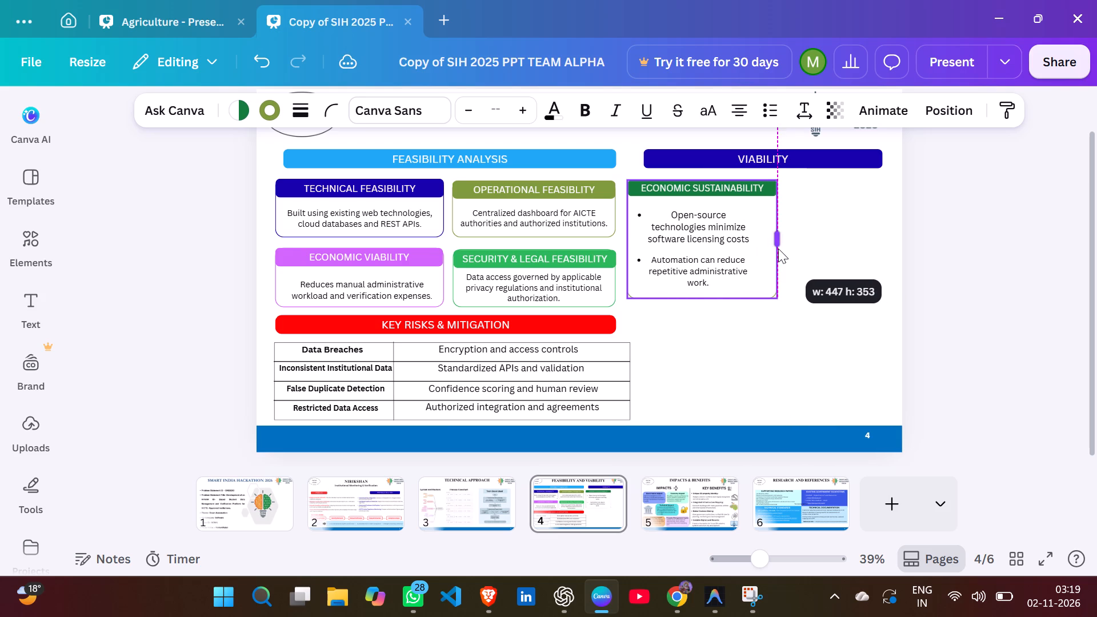
left_click_drag(778, 249, 772, 253)
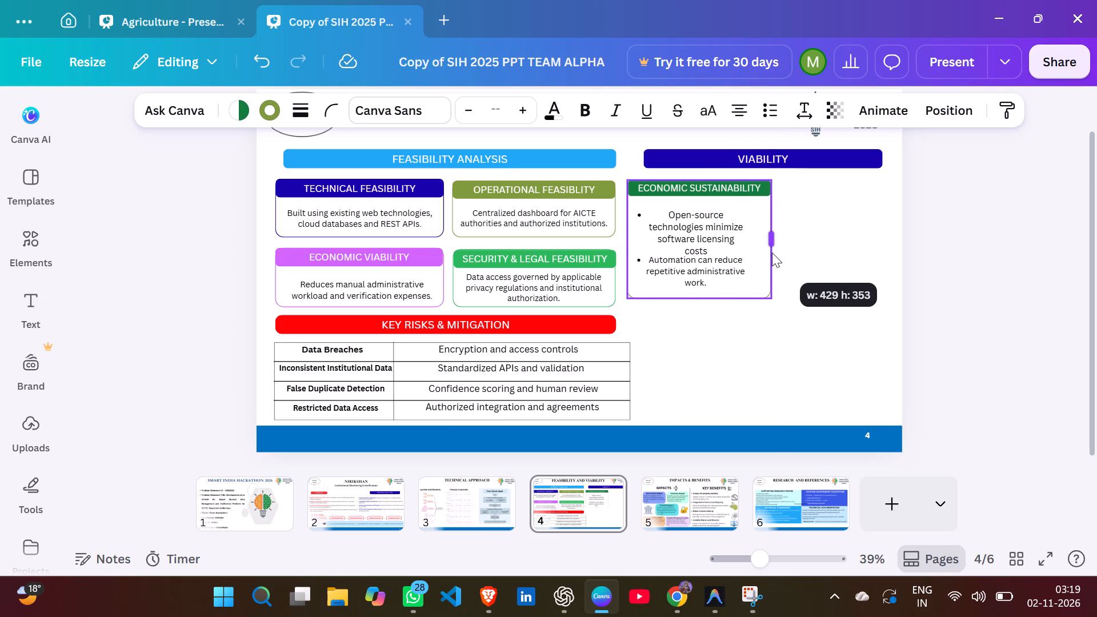
left_click_drag(772, 253, 769, 255)
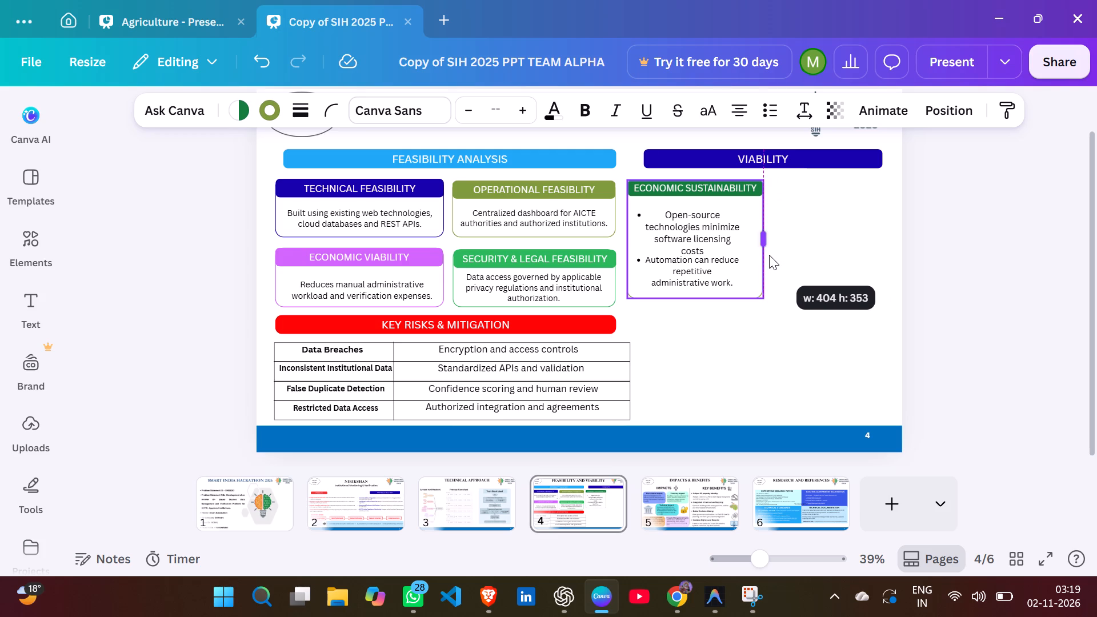
left_click_drag(769, 255, 775, 252)
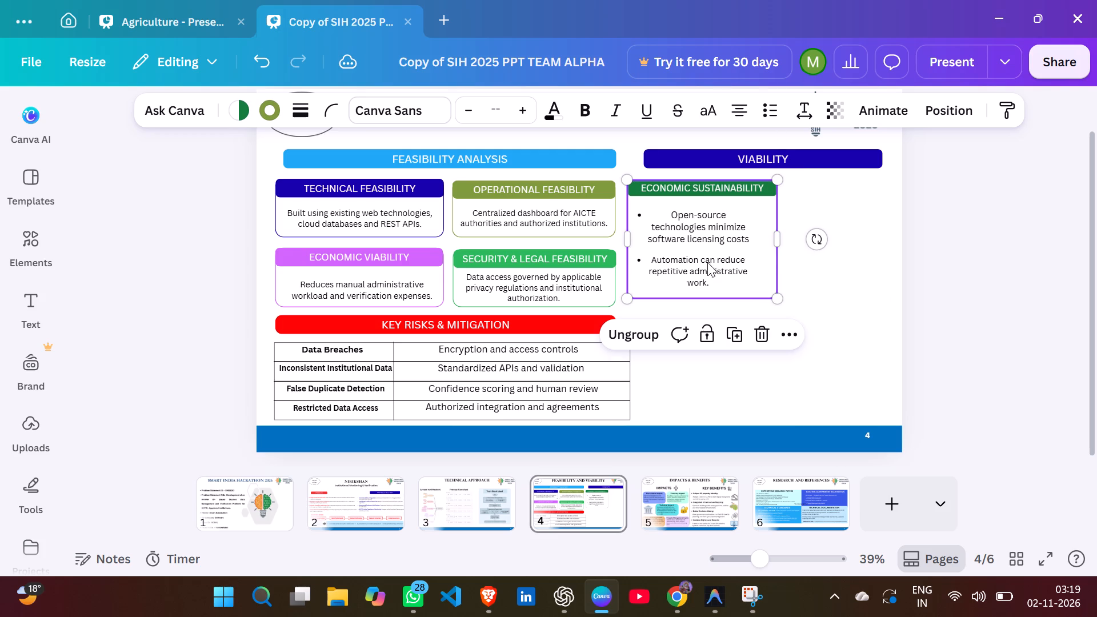
left_click(808, 284)
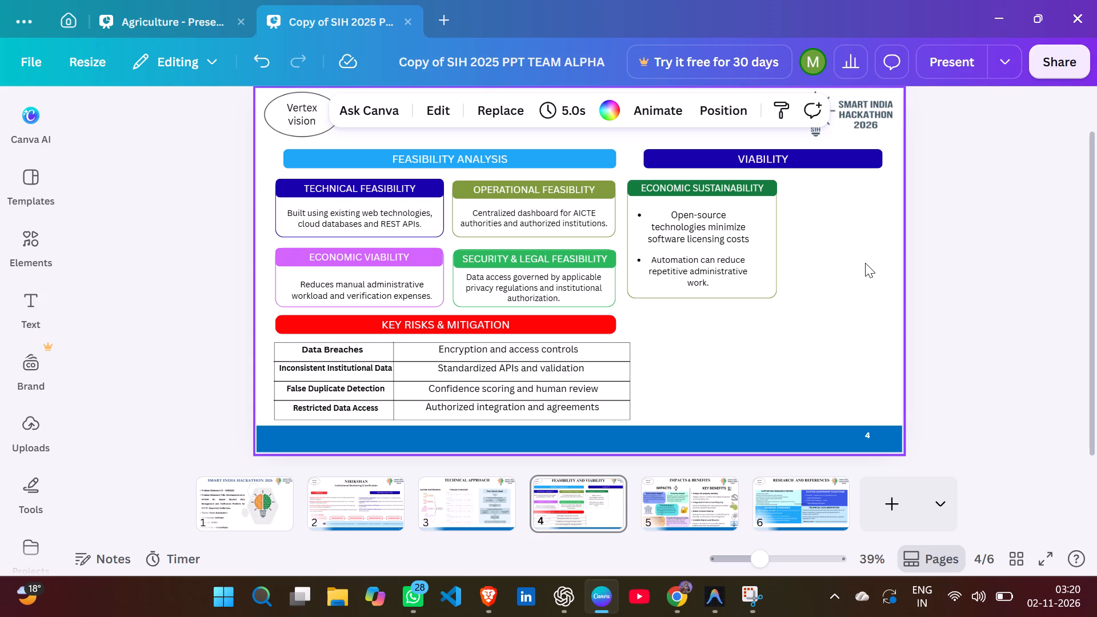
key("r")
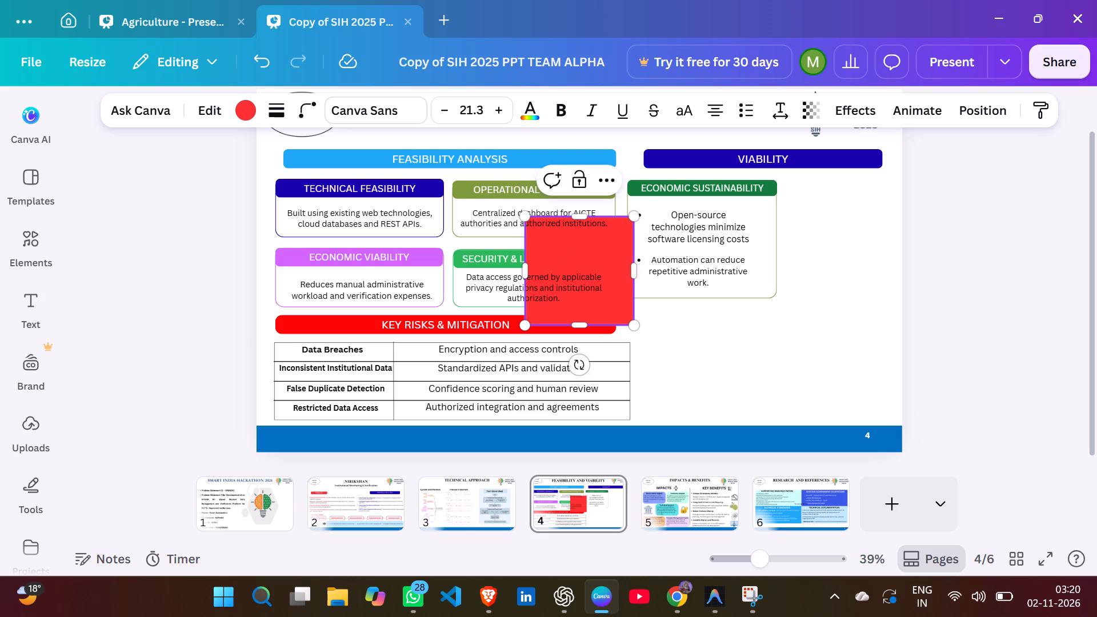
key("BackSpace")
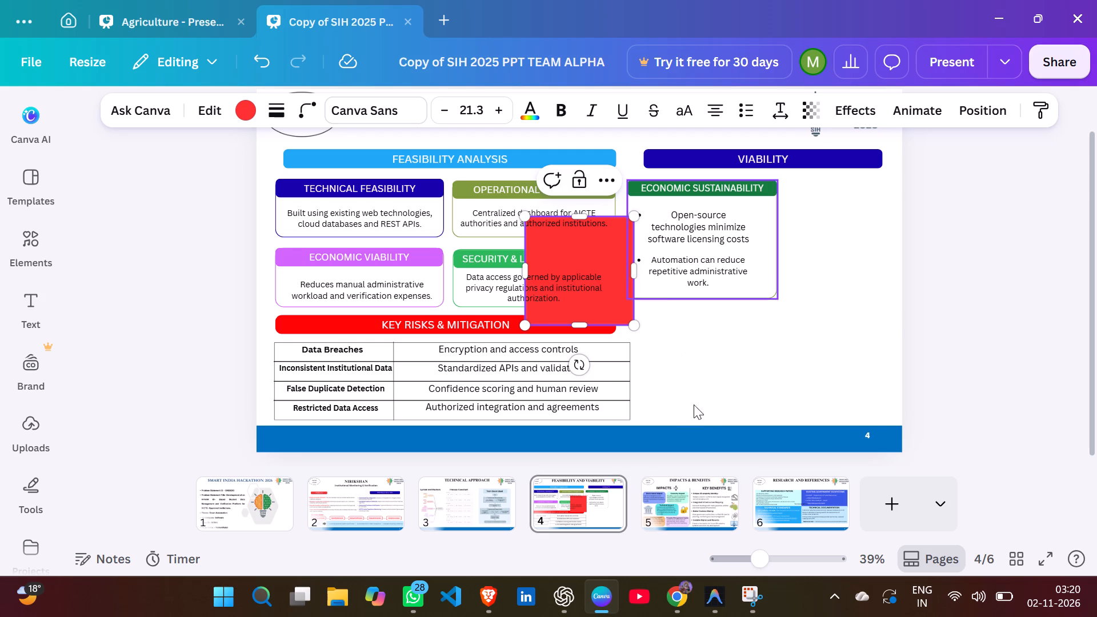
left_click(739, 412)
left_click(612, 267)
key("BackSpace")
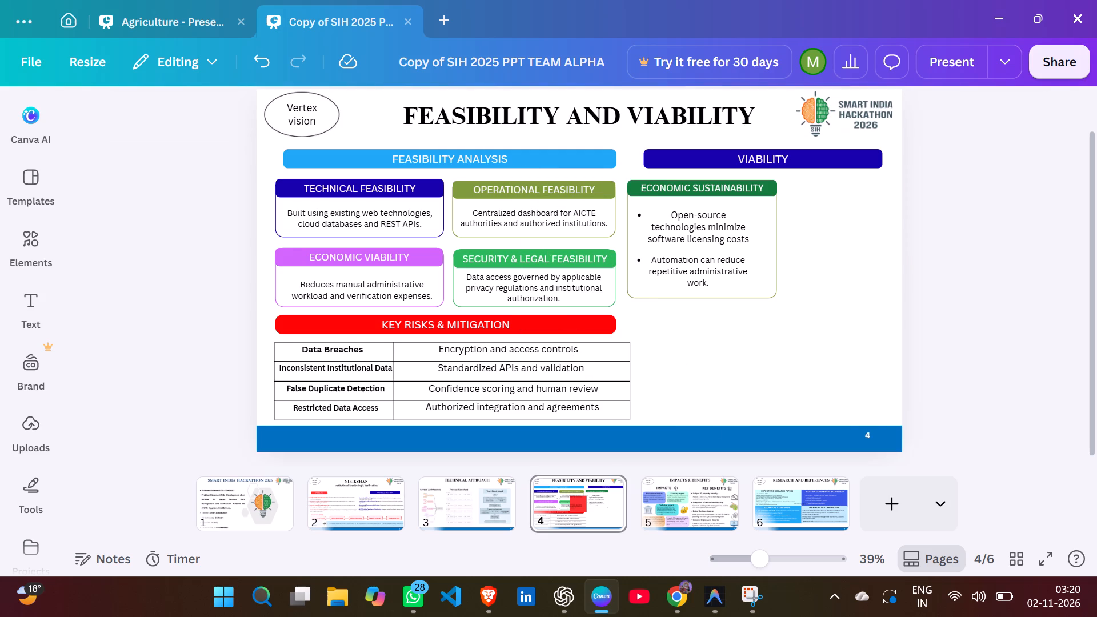
Duplicate the "VIABILITY" heading bar and place the copy in the empty area below the "ECONOMIC SUSTAINABILITY" block.
left_click(800, 163)
key("ctrl+c")
key("ctrl+v")
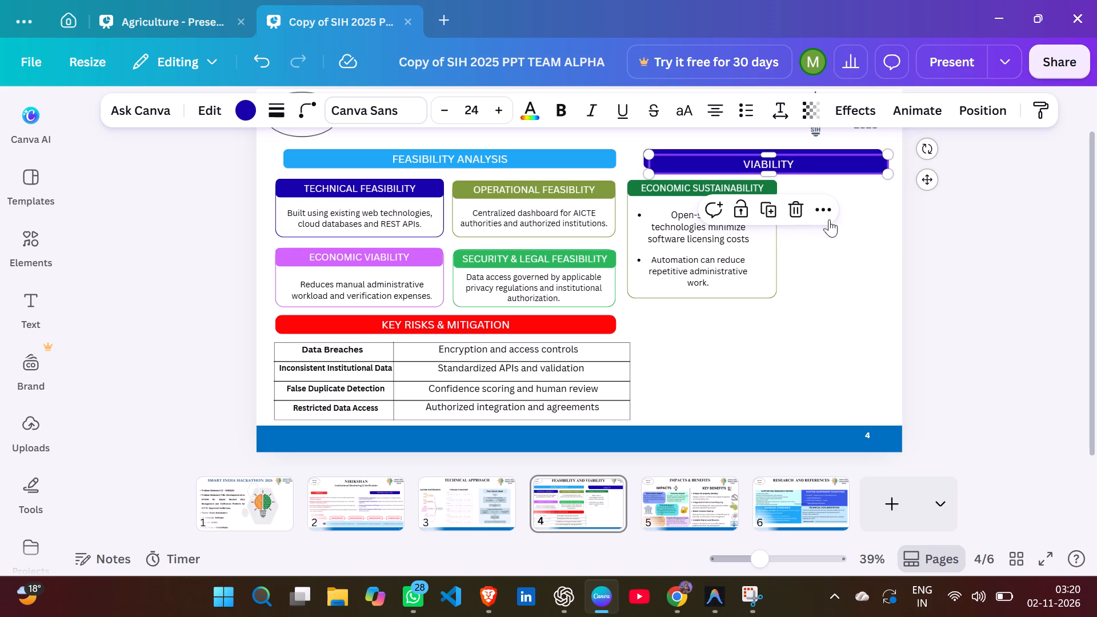
left_click_drag(928, 181, 919, 345)
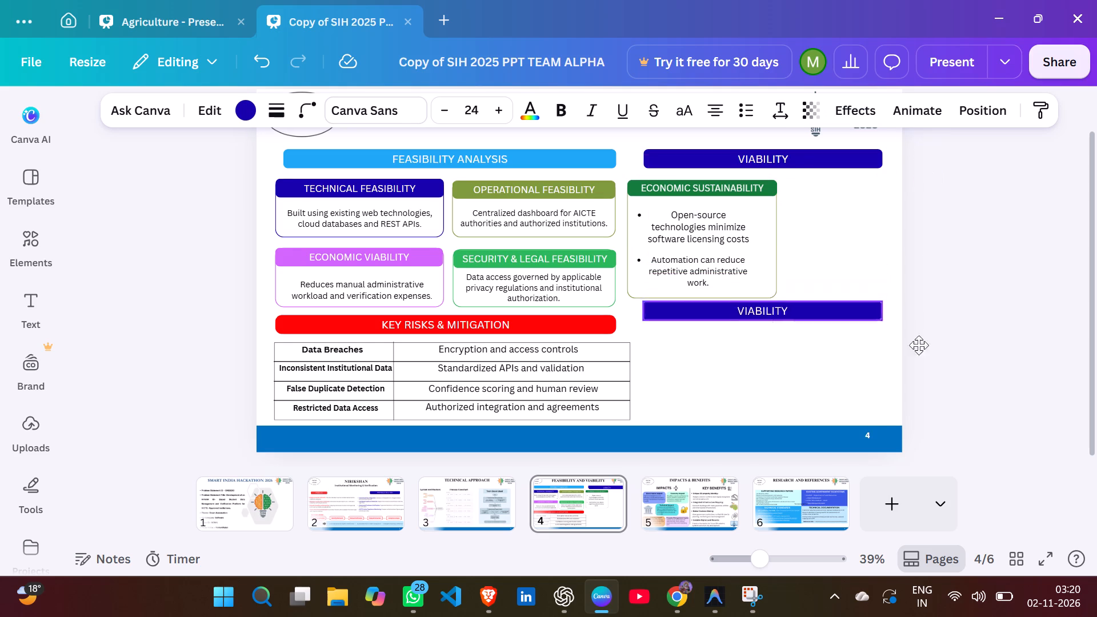
left_click_drag(919, 345, 936, 369)
left_click(851, 359)
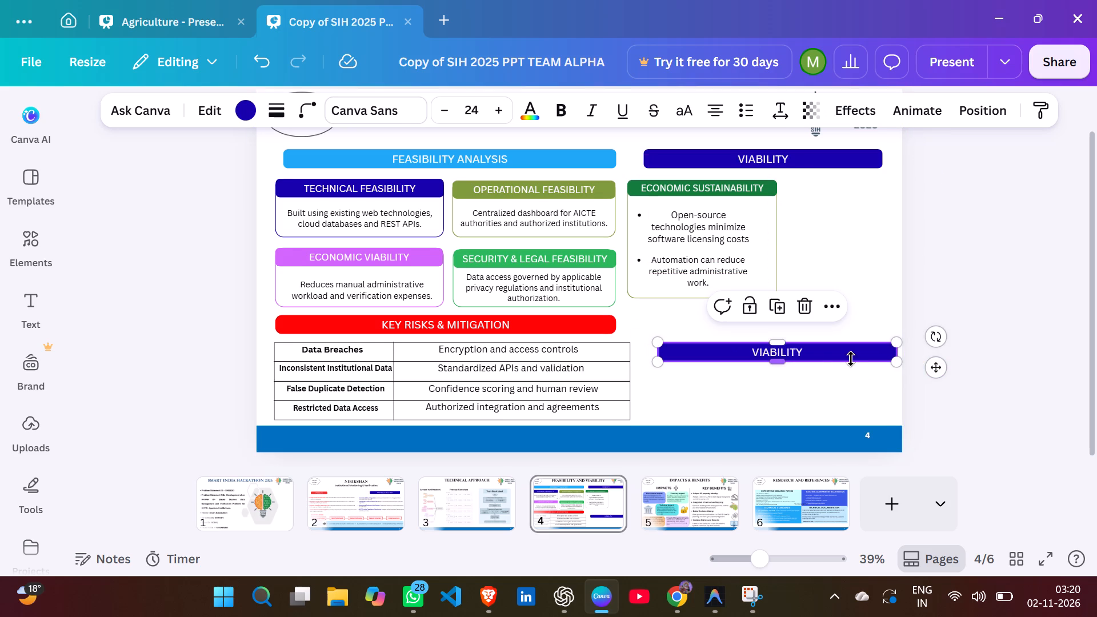
left_click(821, 350)
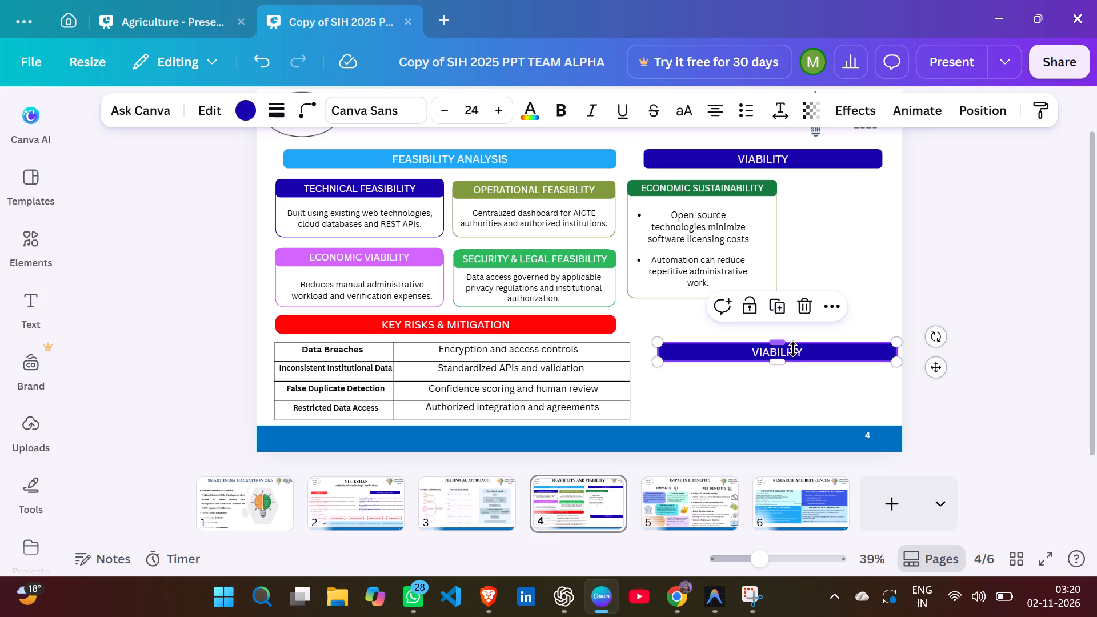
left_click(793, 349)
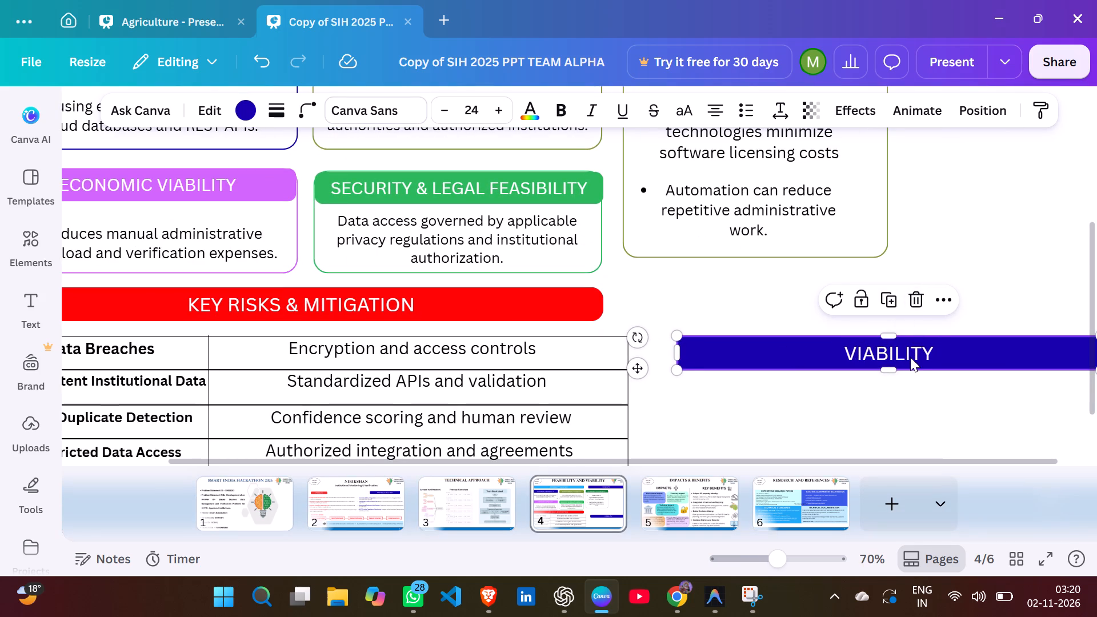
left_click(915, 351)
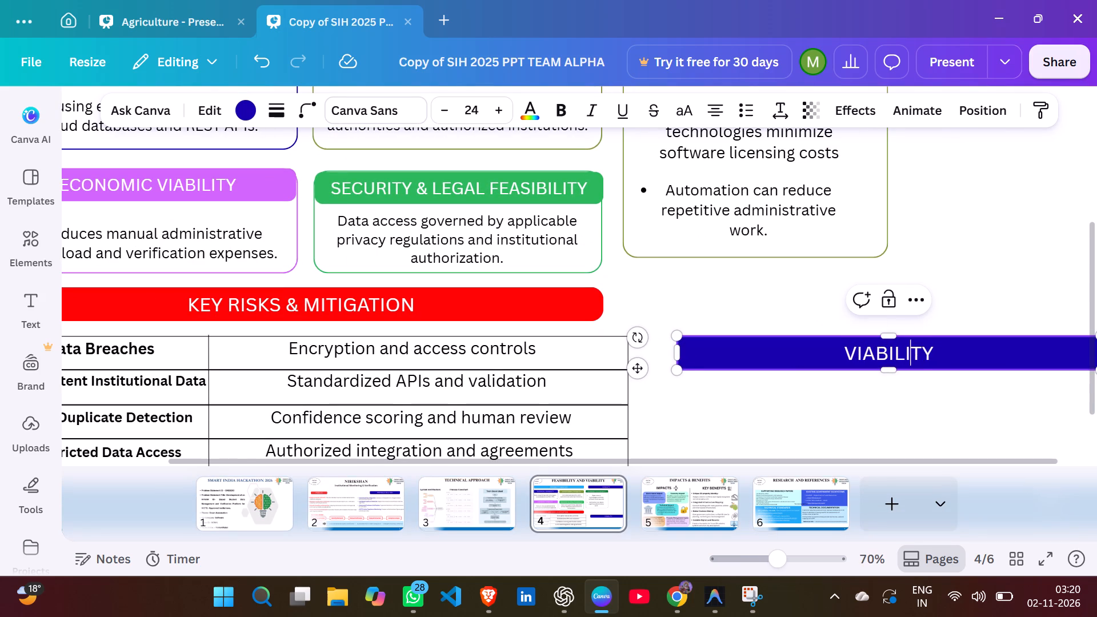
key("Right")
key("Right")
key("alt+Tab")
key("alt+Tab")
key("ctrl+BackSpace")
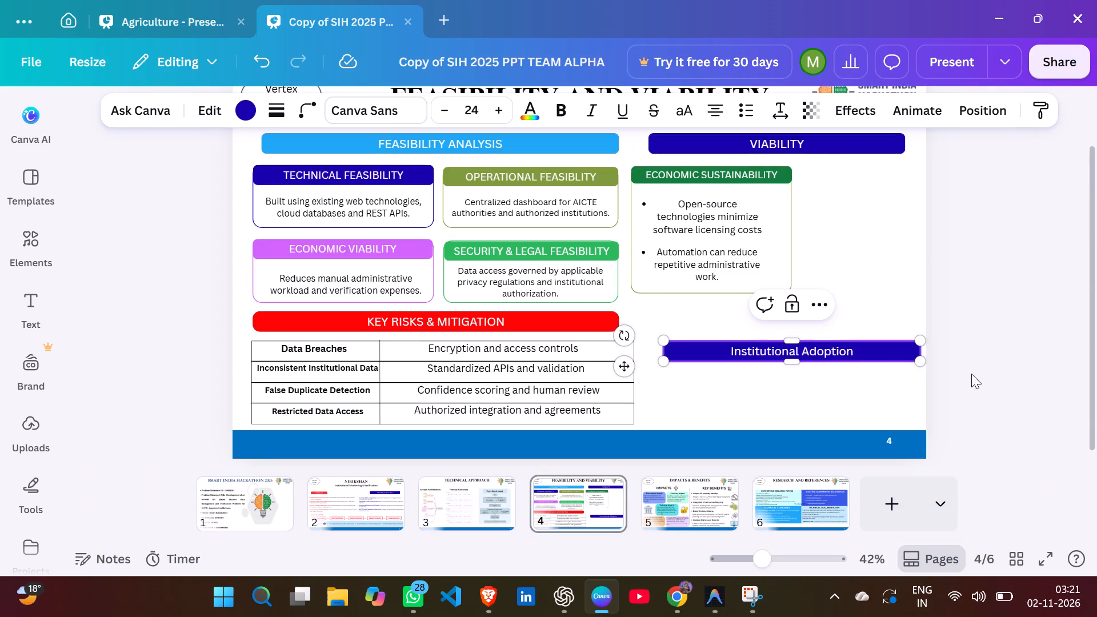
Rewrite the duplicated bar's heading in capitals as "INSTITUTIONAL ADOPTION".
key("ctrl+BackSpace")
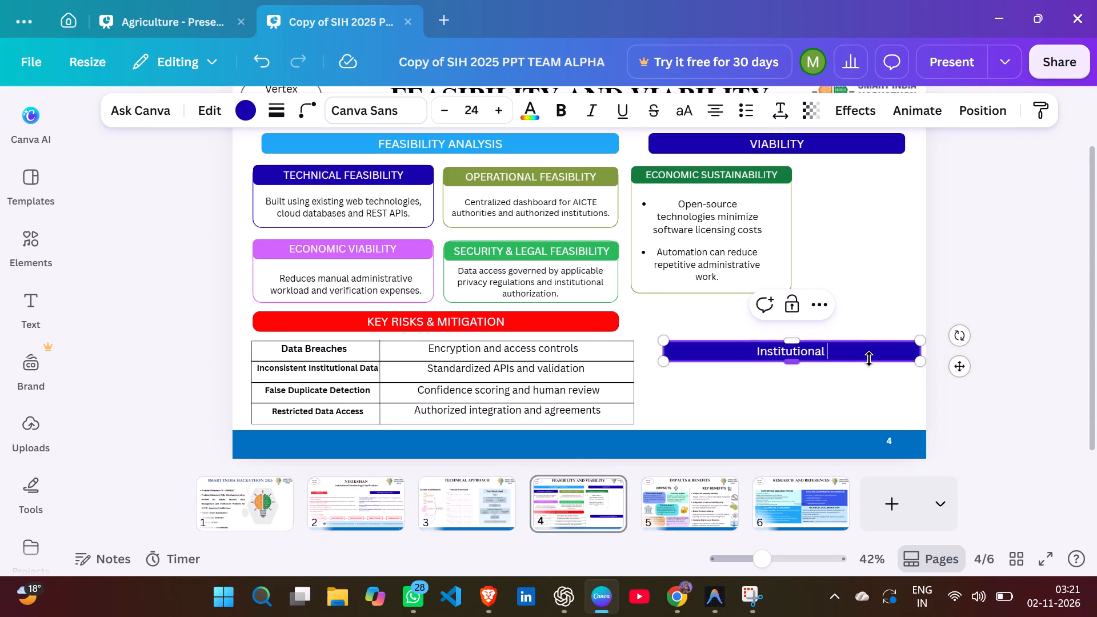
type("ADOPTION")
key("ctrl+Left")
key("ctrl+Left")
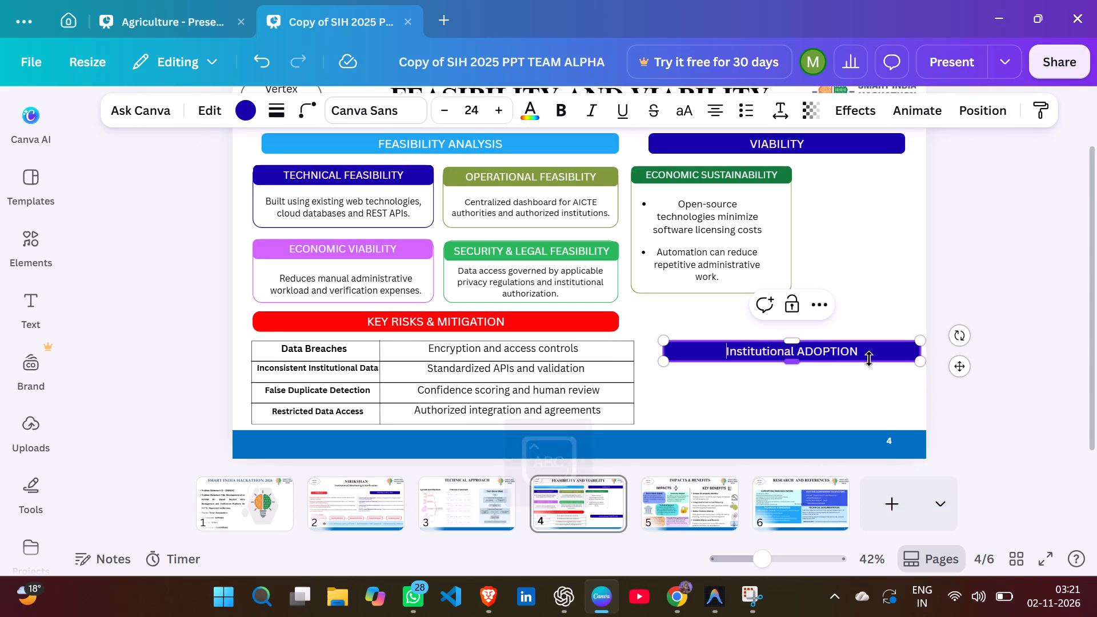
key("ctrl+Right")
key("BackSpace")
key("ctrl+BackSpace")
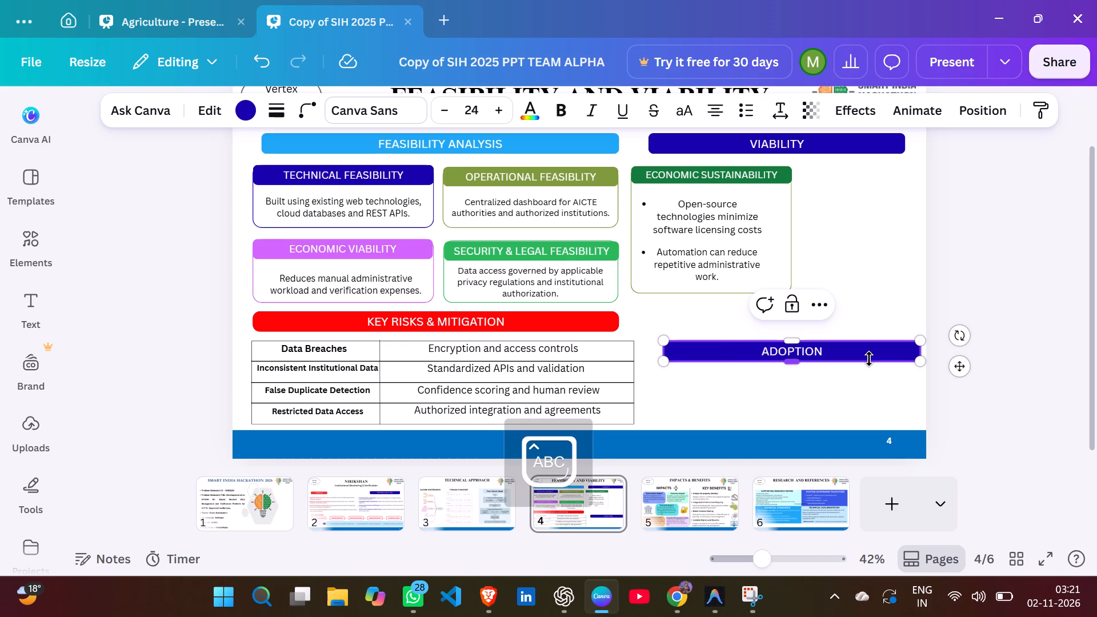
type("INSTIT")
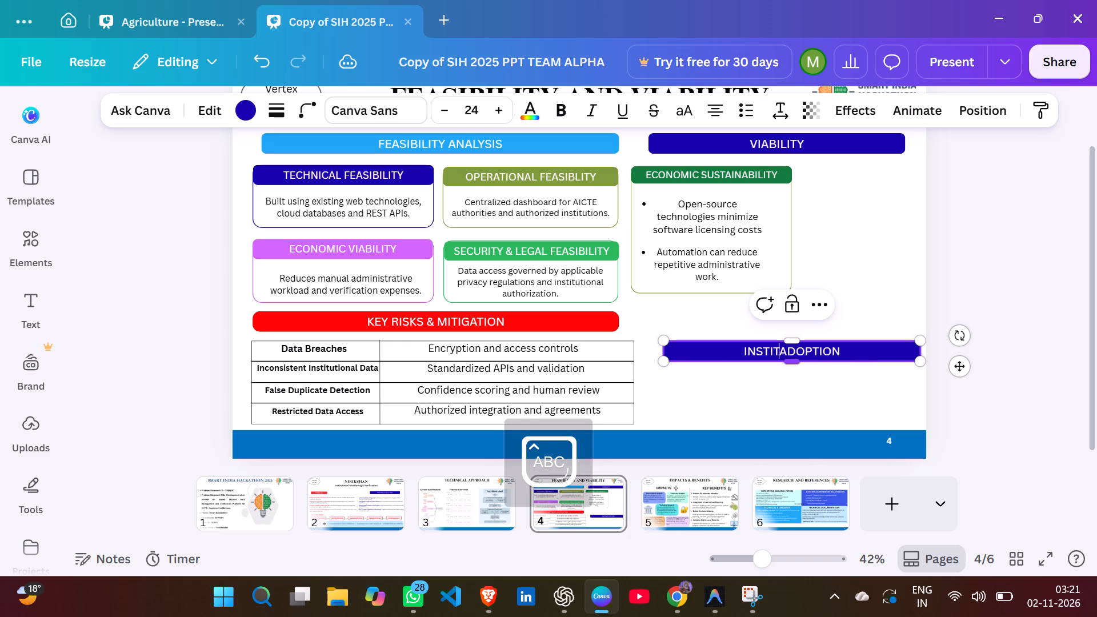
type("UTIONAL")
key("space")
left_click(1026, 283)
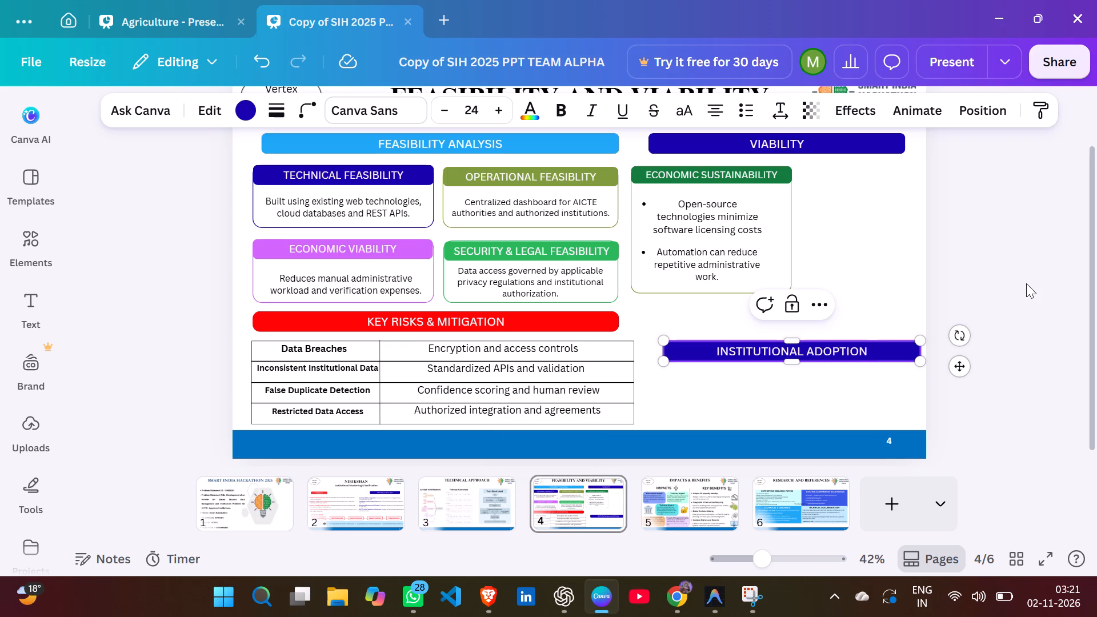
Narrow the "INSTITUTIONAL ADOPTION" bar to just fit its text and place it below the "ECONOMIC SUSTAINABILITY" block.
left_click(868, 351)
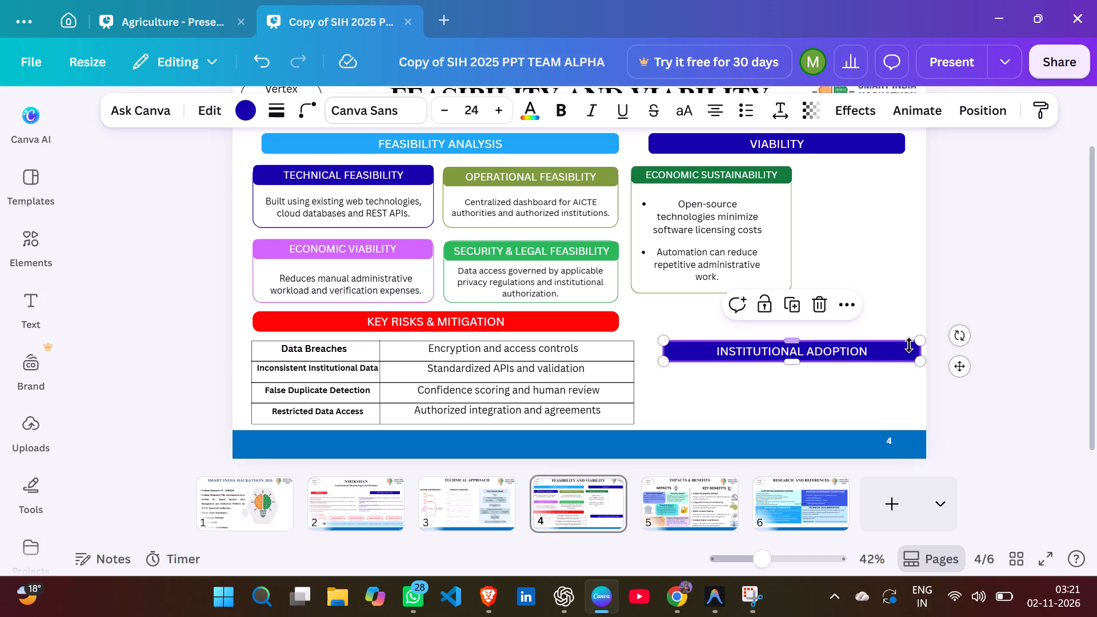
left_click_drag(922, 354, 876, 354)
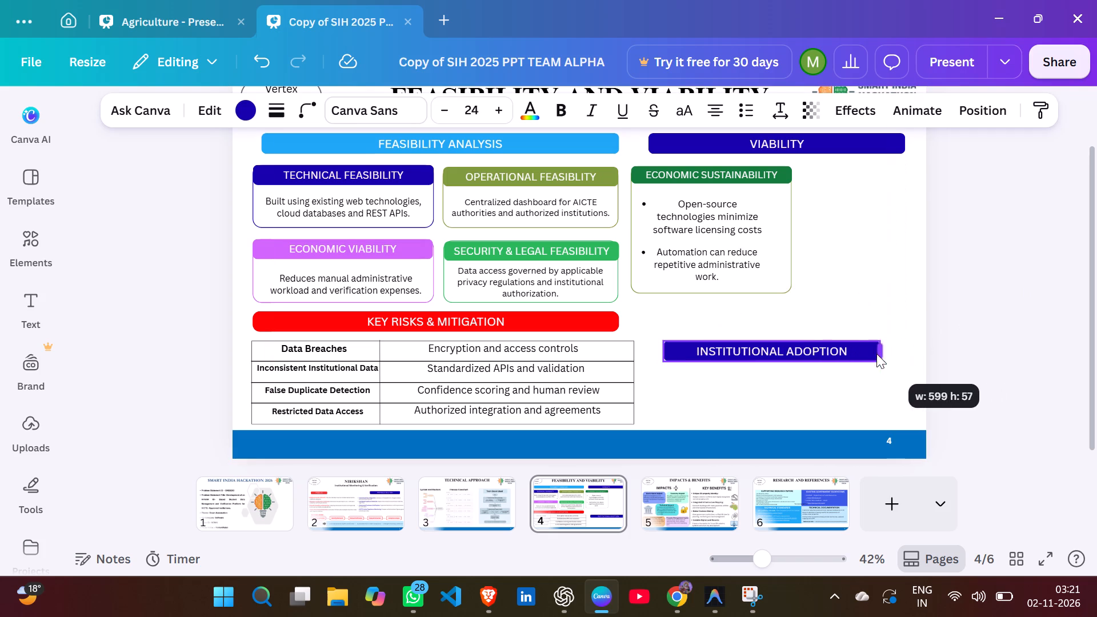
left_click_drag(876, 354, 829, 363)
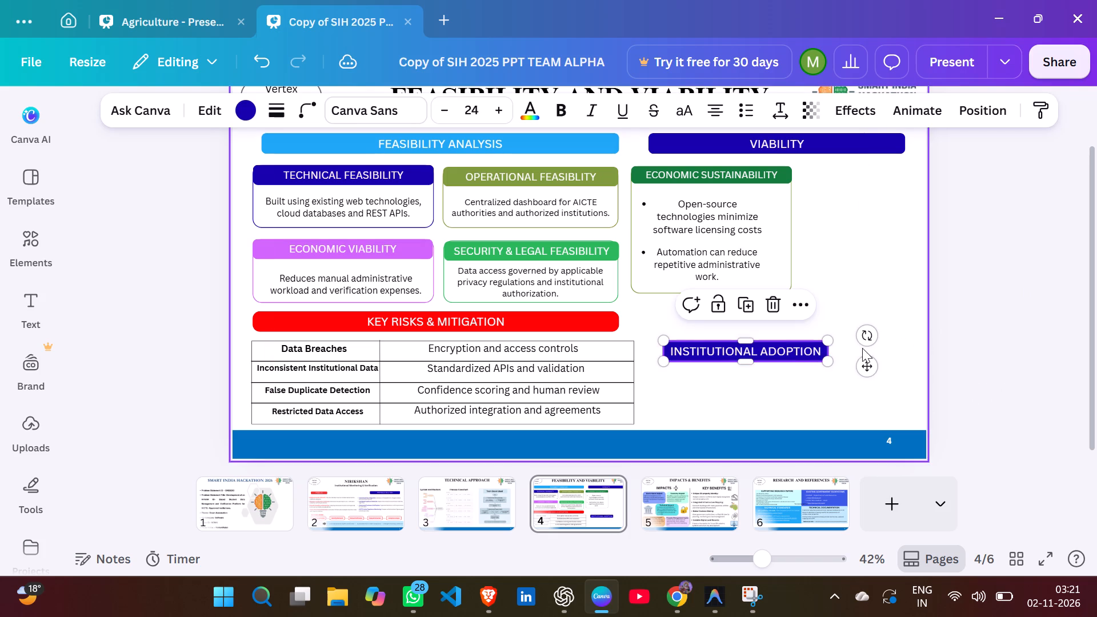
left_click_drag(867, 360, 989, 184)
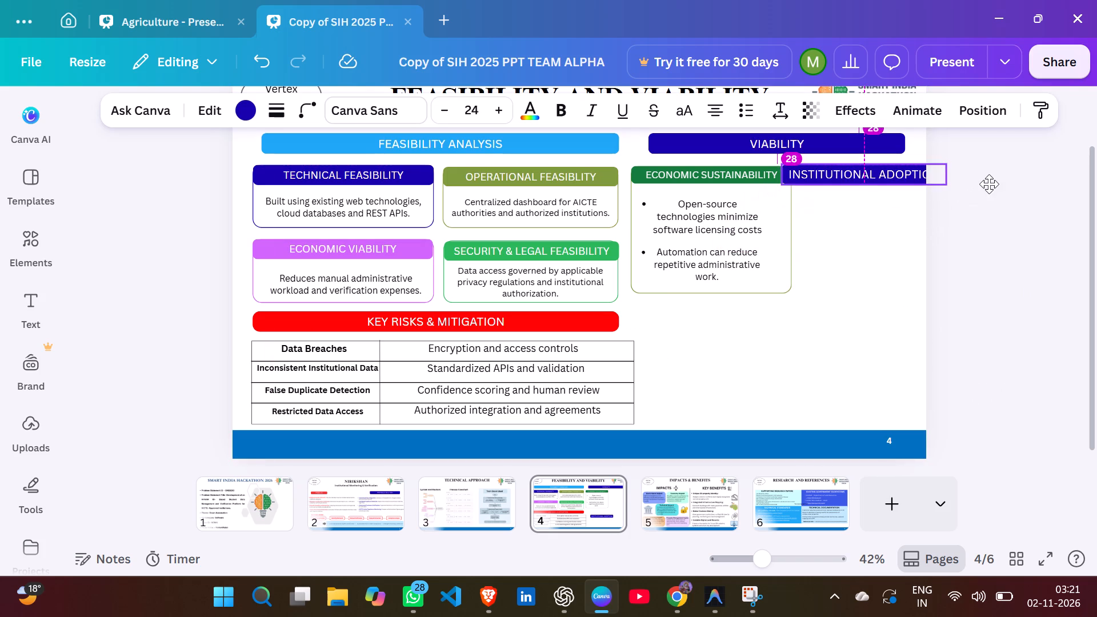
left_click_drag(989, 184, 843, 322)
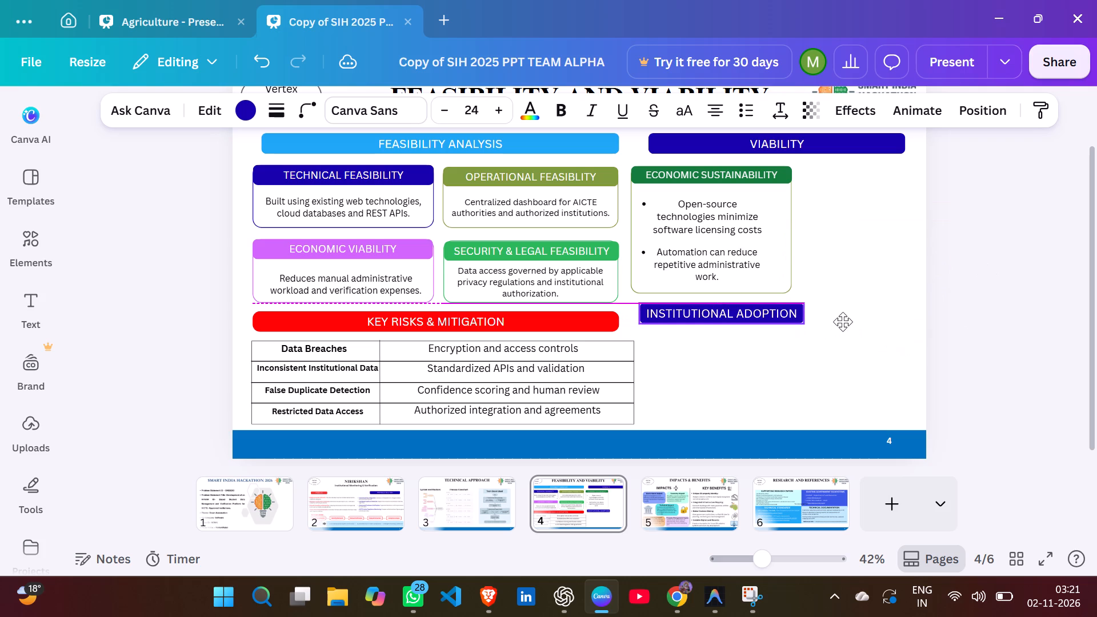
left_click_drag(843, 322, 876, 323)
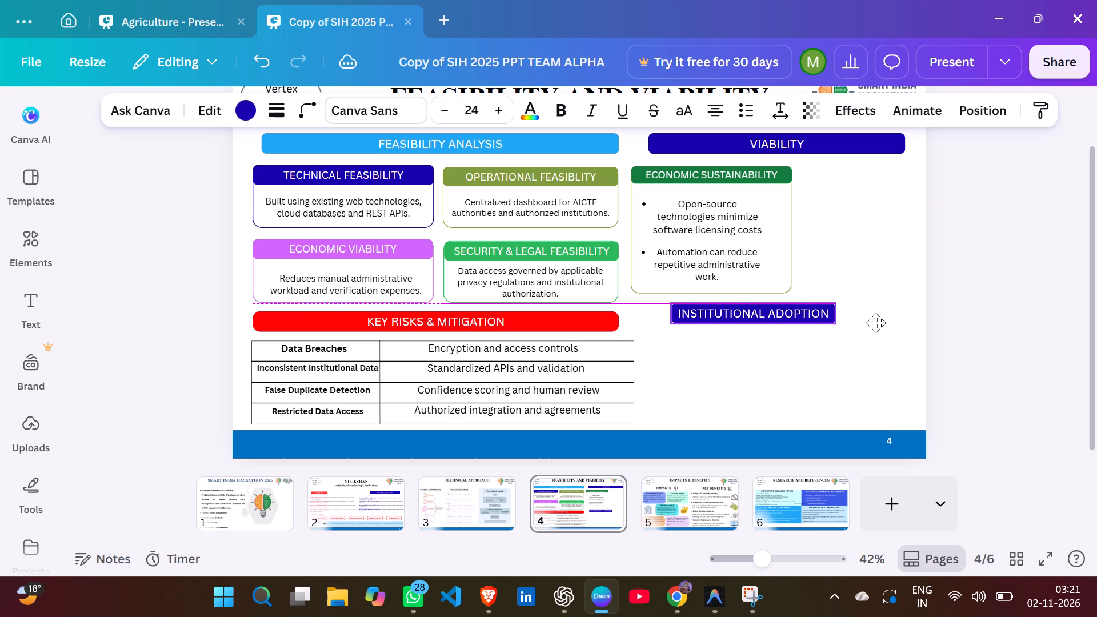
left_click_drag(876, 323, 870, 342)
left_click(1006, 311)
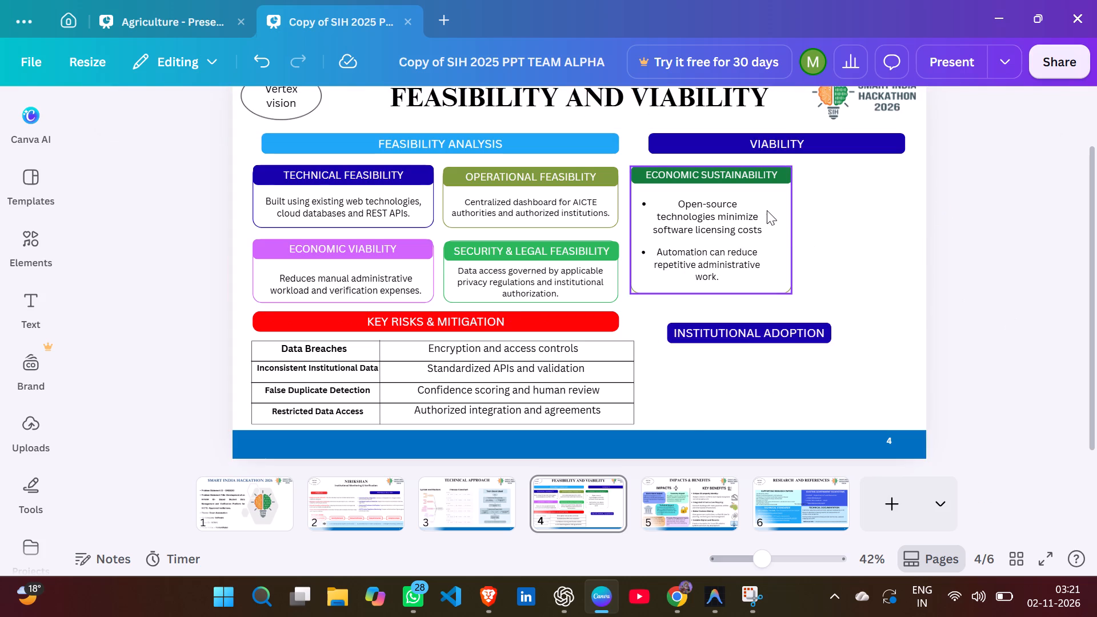
Shift the "ECONOMIC SUSTAINABILITY" group slightly right under the "VIABILITY" bar and widen it to reach that bar's right edge.
left_click_drag(764, 203, 802, 206)
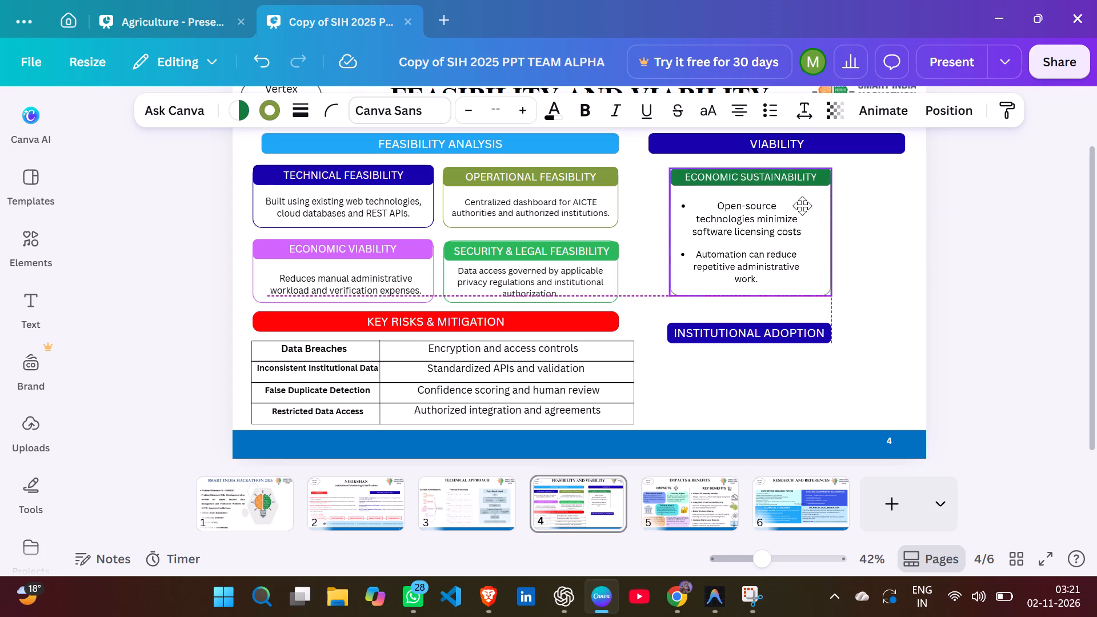
left_click_drag(802, 206, 775, 202)
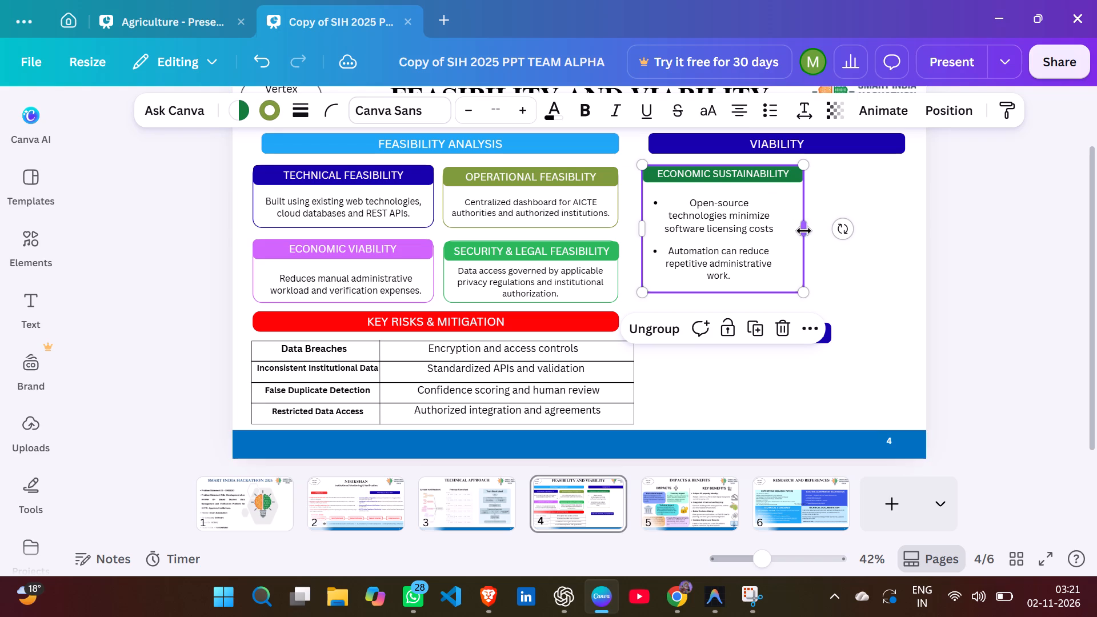
left_click_drag(803, 231, 834, 223)
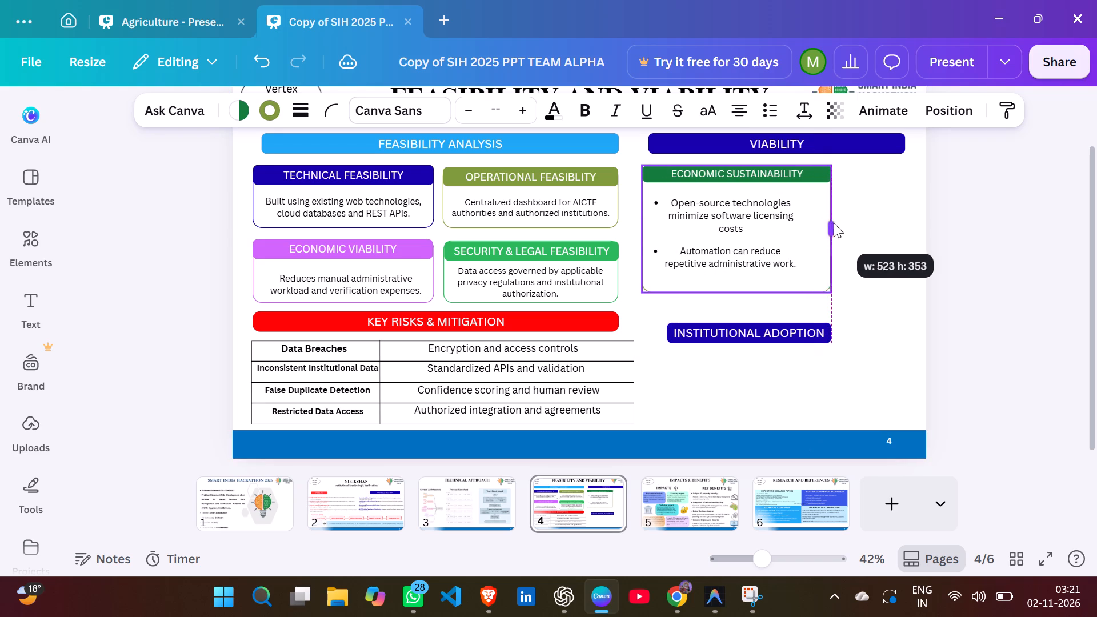
left_click_drag(834, 223, 910, 210)
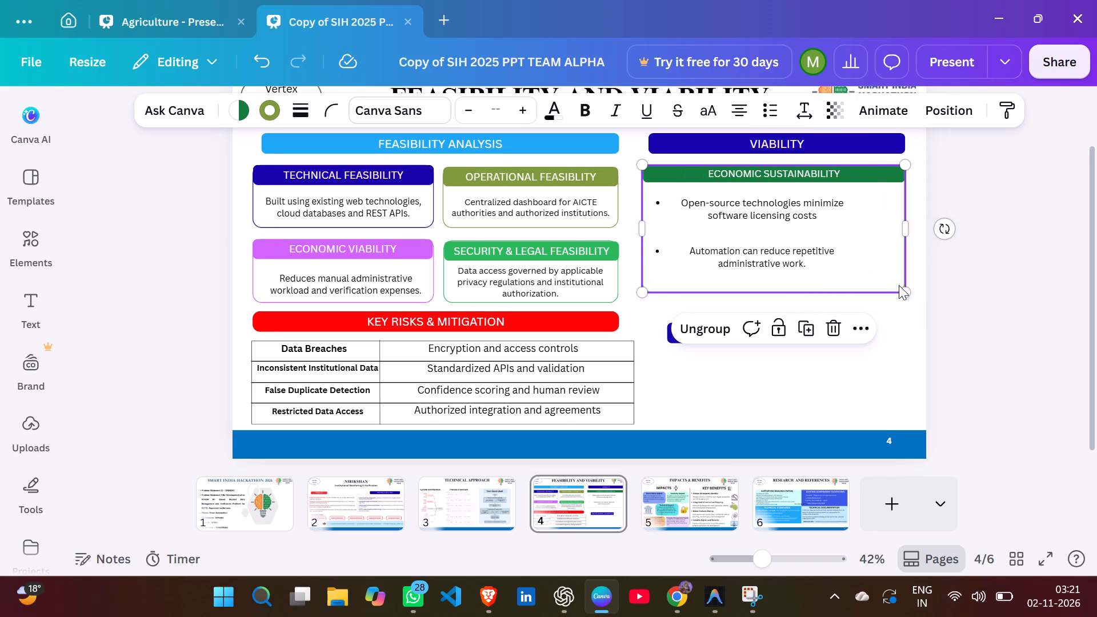
left_click_drag(911, 290, 900, 256)
left_click_drag(906, 297, 888, 286)
left_click(978, 313)
Delete the "INSTITUTIONAL ADOPTION" heading bar.
left_click_drag(797, 337, 797, 370)
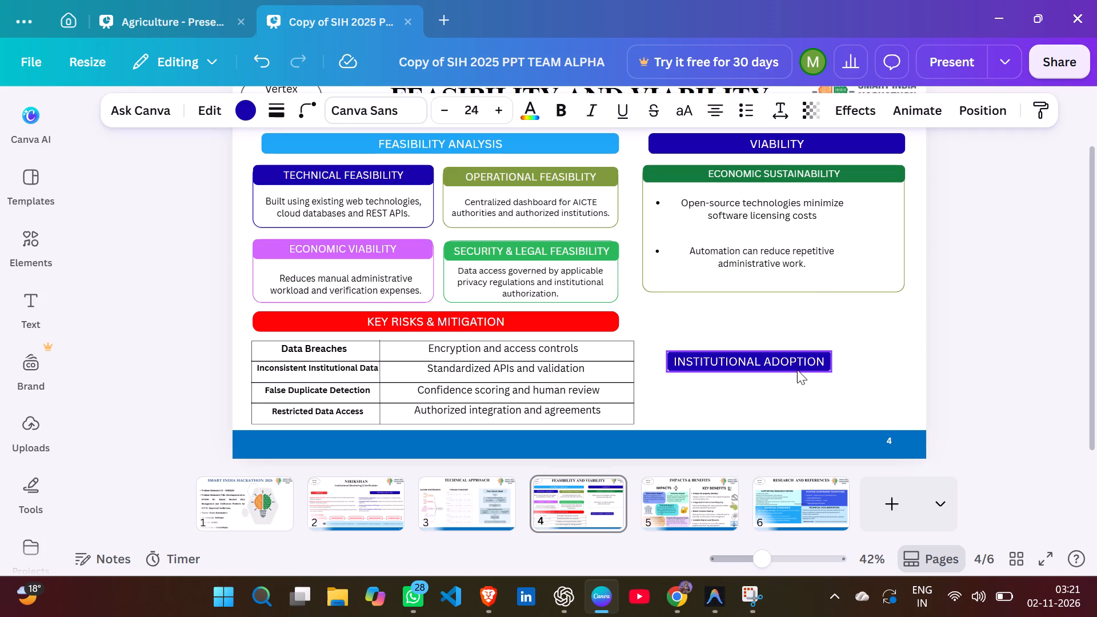
left_click_drag(797, 370, 796, 370)
key("BackSpace")
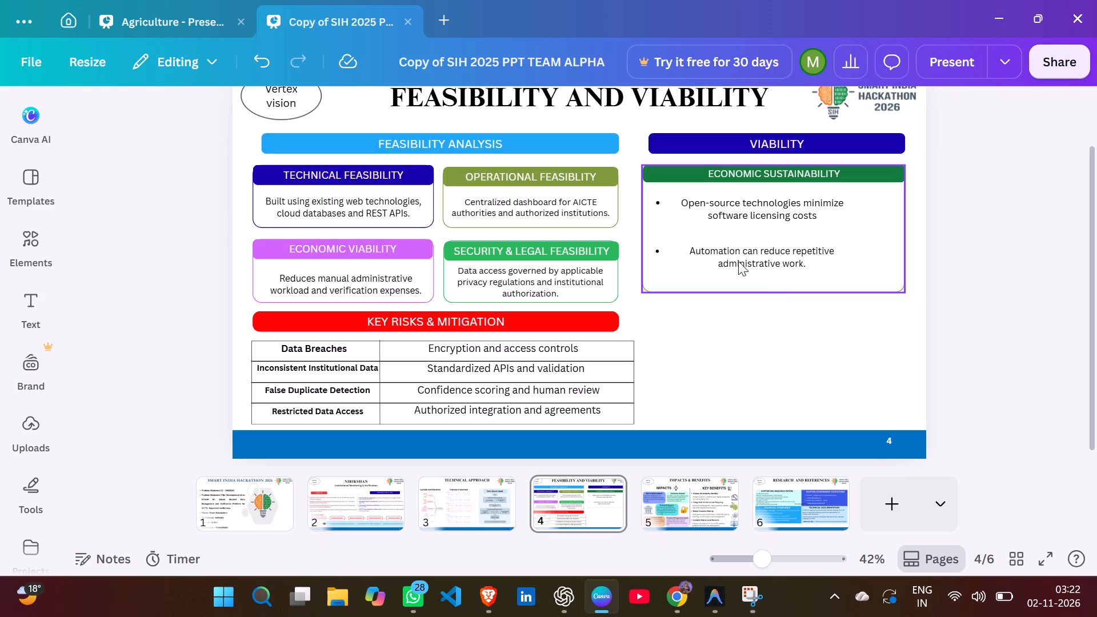
Ungroup the "ECONOMIC SUSTAINABILITY" block and shorten its outline box so the bottom edge sits closer to the automation text.
left_click(777, 293)
left_click(767, 277)
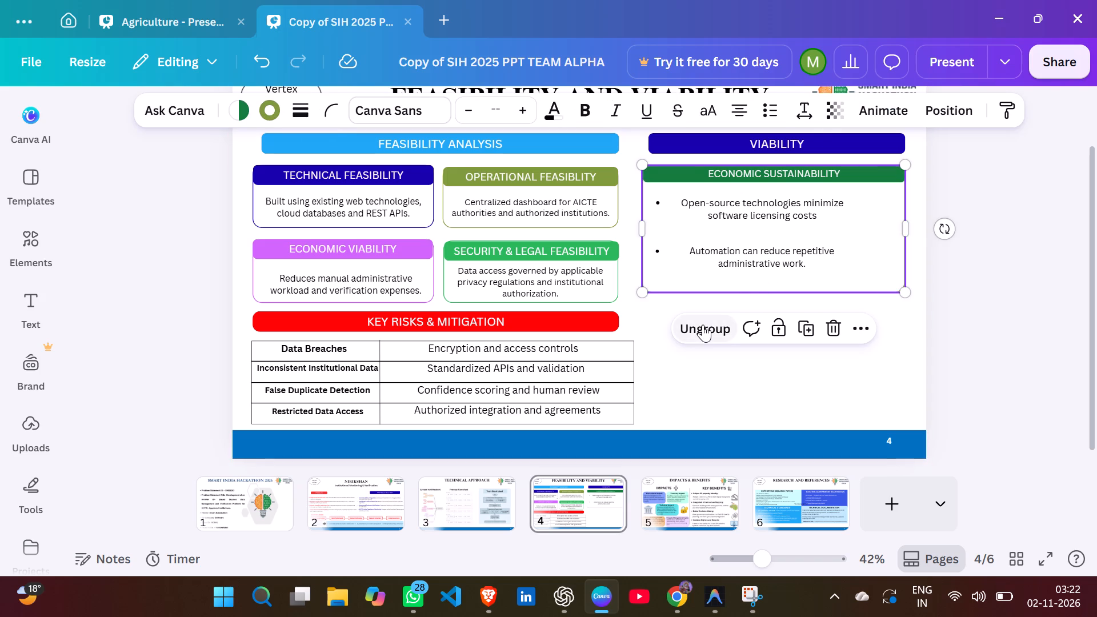
left_click(702, 324)
left_click(936, 279)
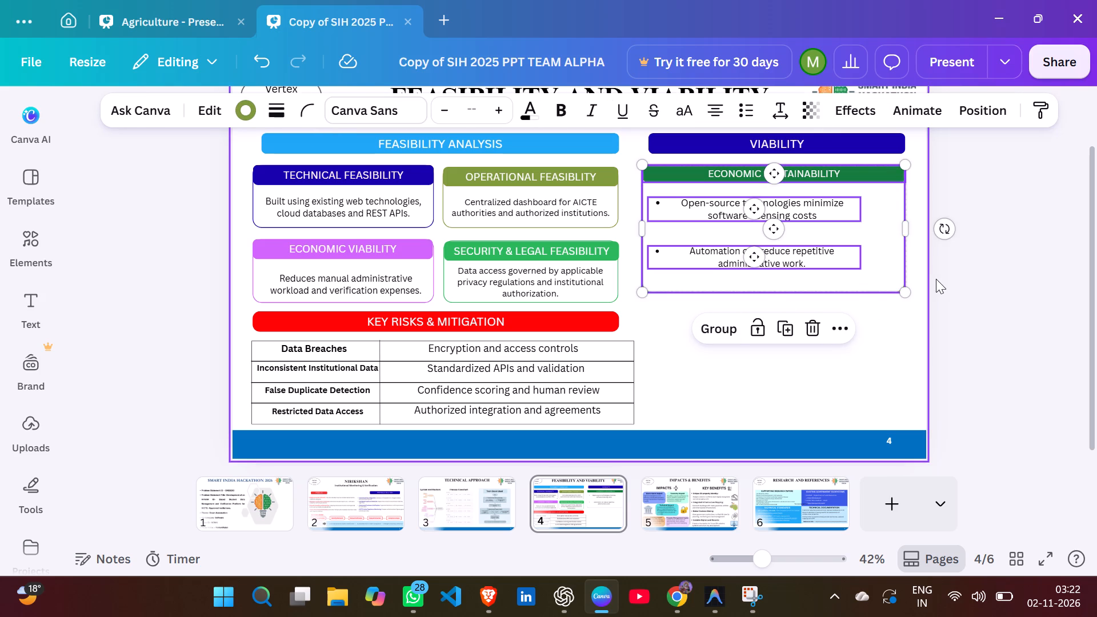
left_click(815, 279)
left_click_drag(779, 290, 779, 287)
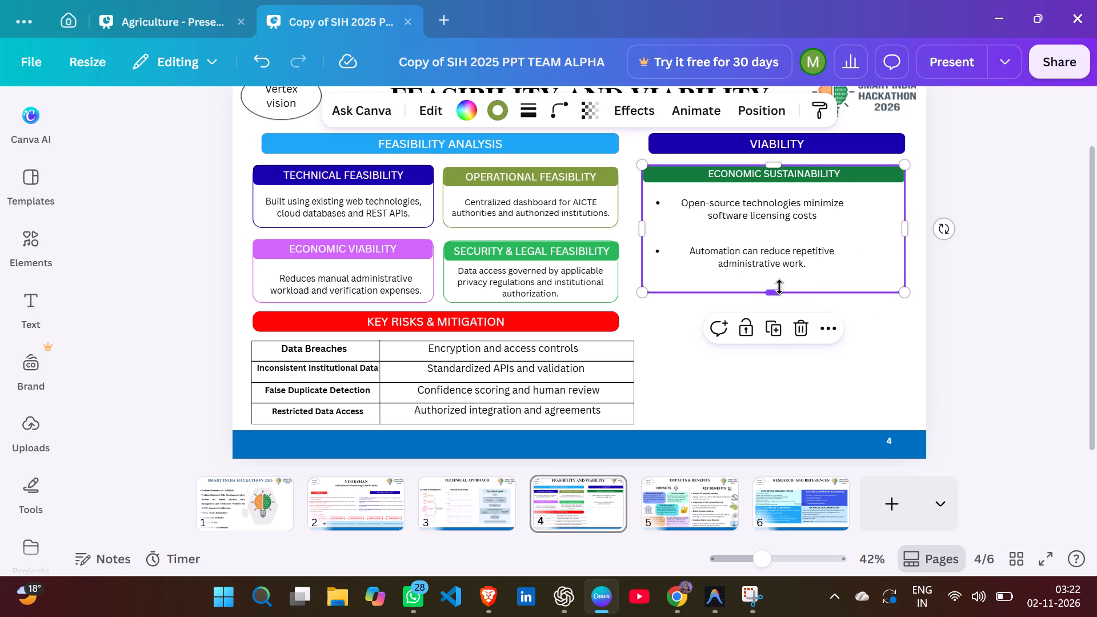
left_click_drag(779, 287, 779, 278)
left_click(1010, 244)
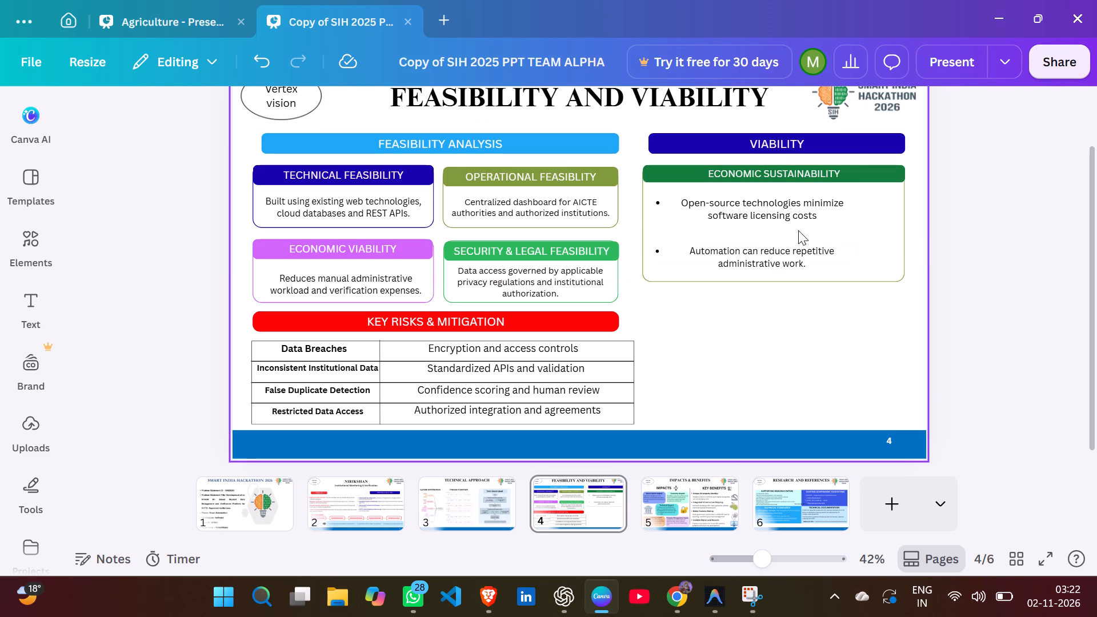
Move the open-source and automation bullets closer together beneath the "ECONOMIC SUSTAINABILITY" heading, aligned along their left edges.
left_click_drag(770, 214, 784, 207)
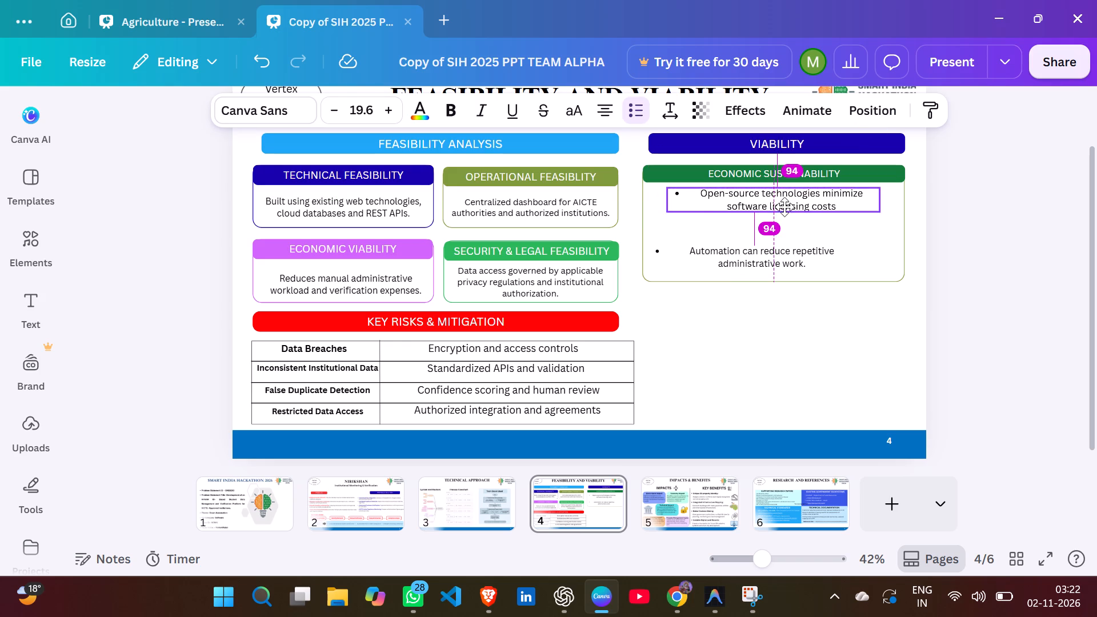
left_click_drag(784, 207, 776, 210)
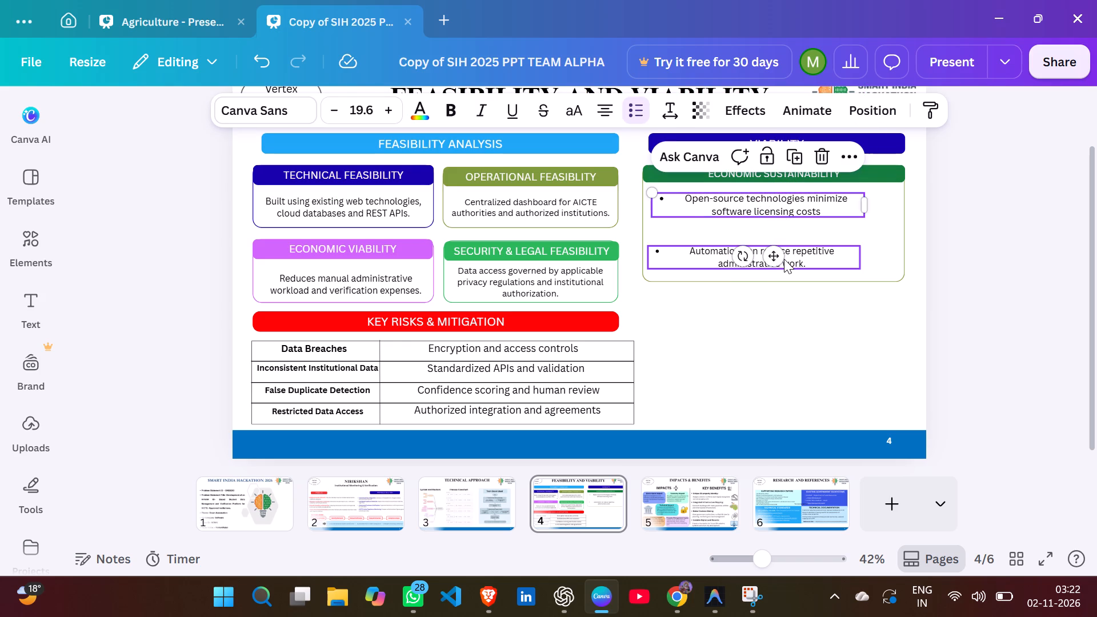
left_click_drag(784, 259, 788, 235)
Widen the automation bullet's text box to about 663 and the open-source bullet's box to match, within the block's outline.
left_click_drag(870, 235, 889, 234)
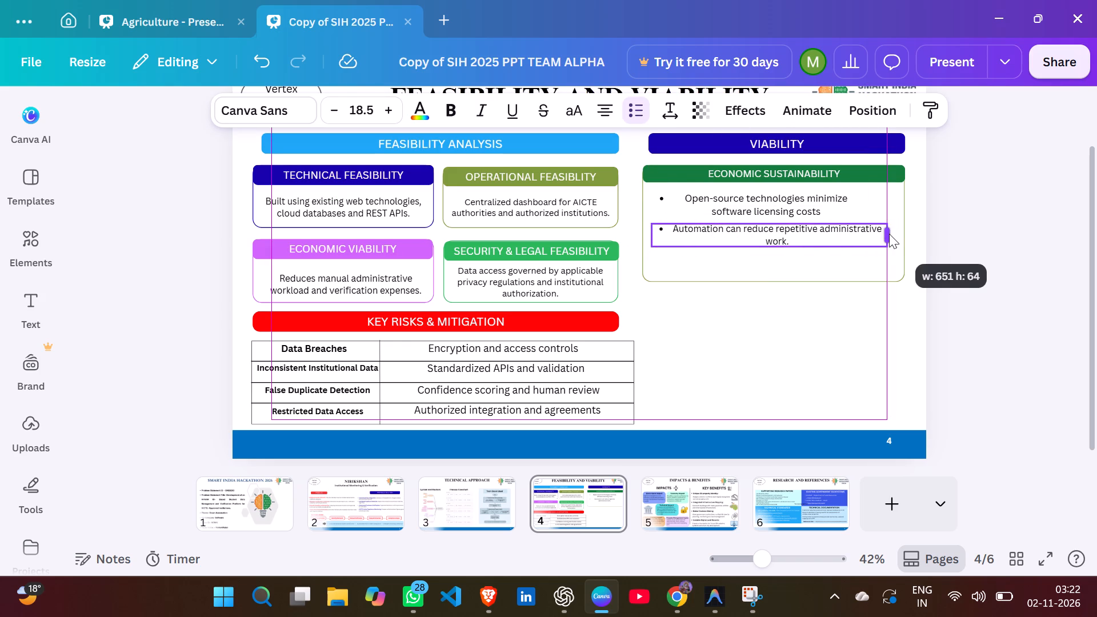
left_click_drag(889, 234, 907, 233)
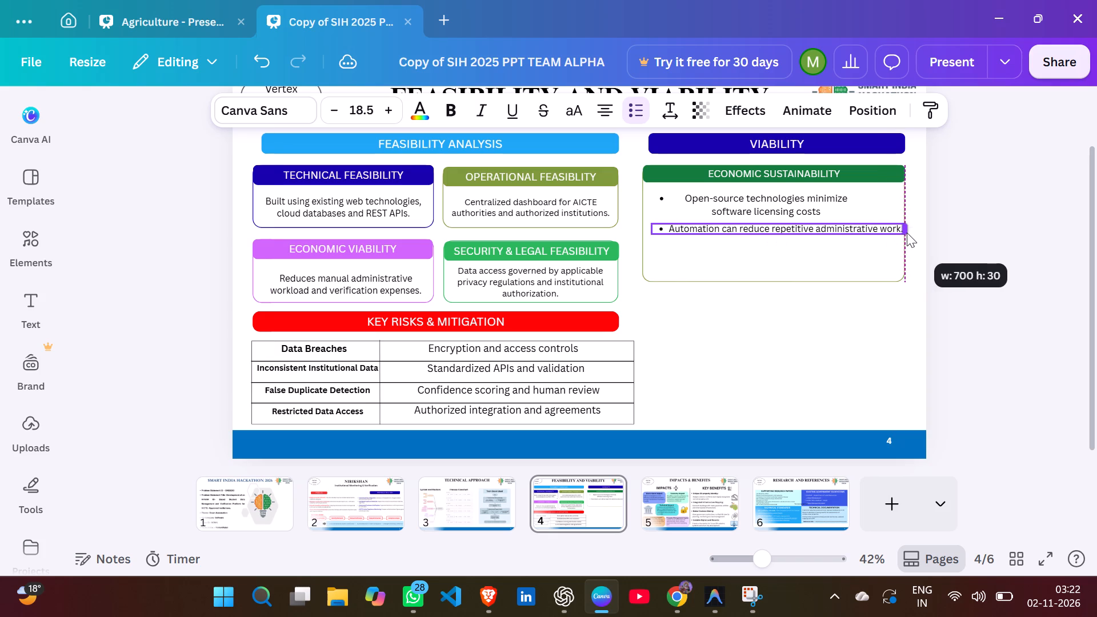
left_click_drag(907, 233, 899, 233)
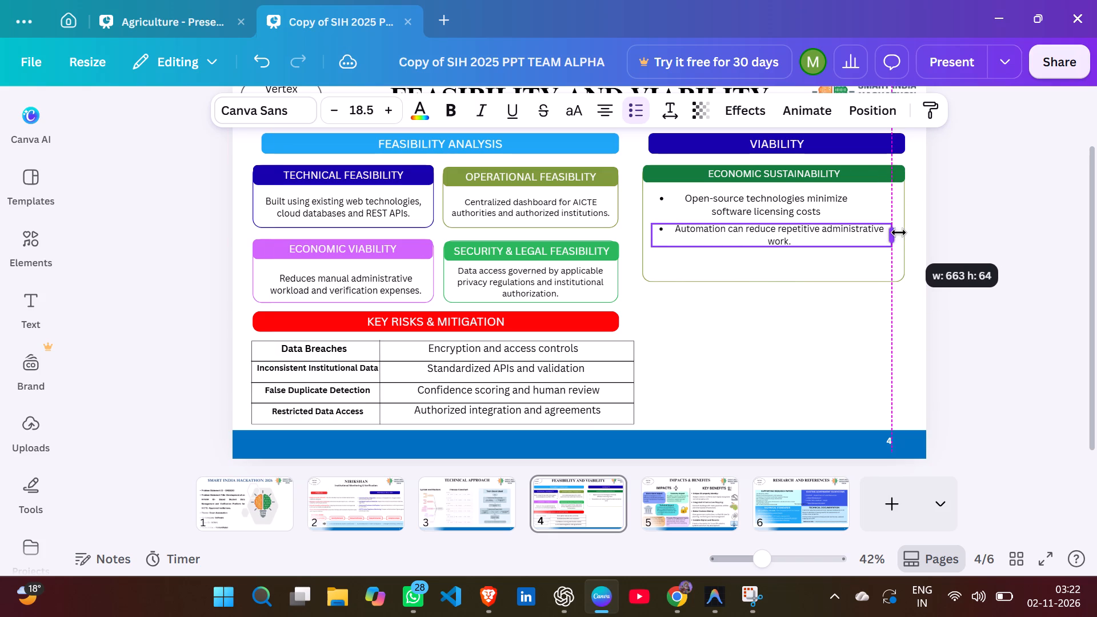
left_click(951, 221)
left_click(816, 209)
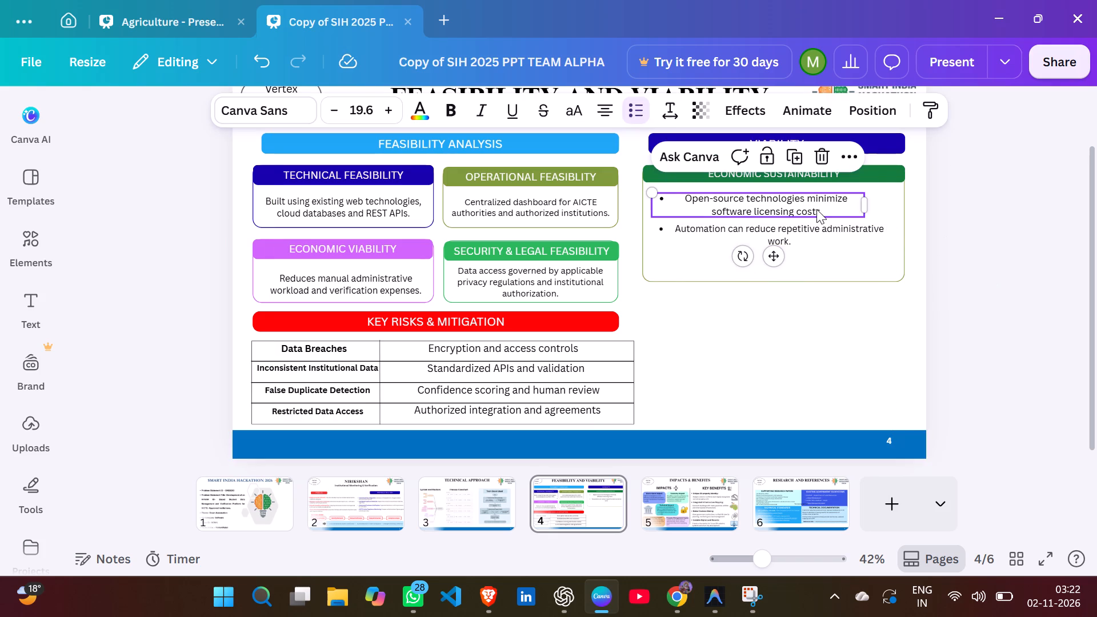
left_click_drag(866, 205, 900, 201)
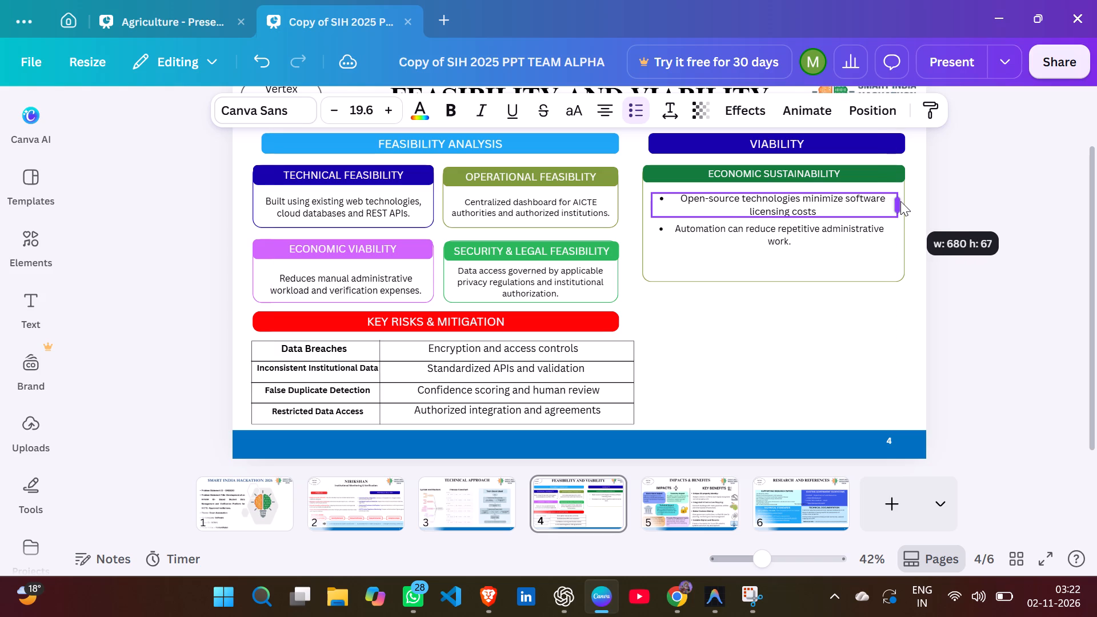
left_click_drag(900, 201, 892, 204)
left_click(950, 203)
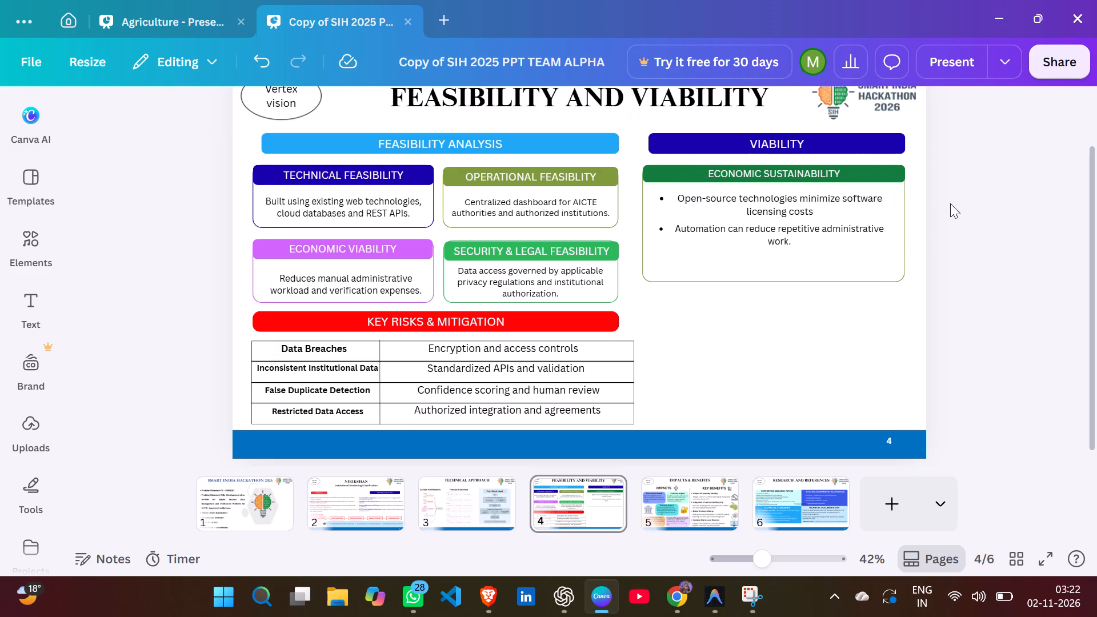
Shorten the "ECONOMIC SUSTAINABILITY" outline box so its bottom edge sits just below the automation bullet.
left_click(806, 261)
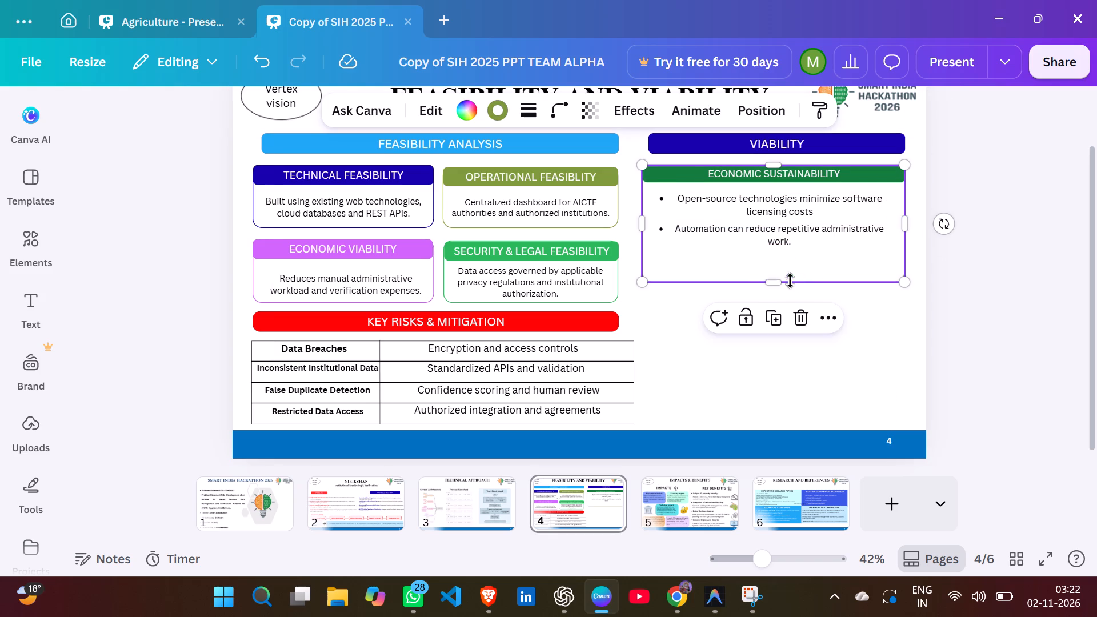
left_click_drag(780, 286, 782, 259)
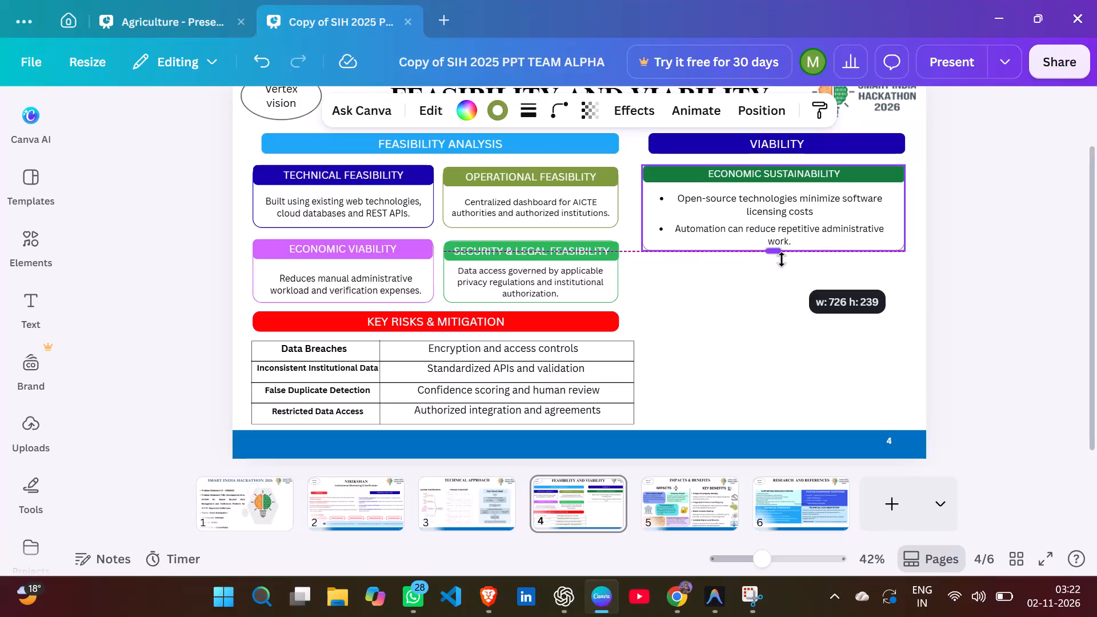
left_click_drag(782, 259, 782, 260)
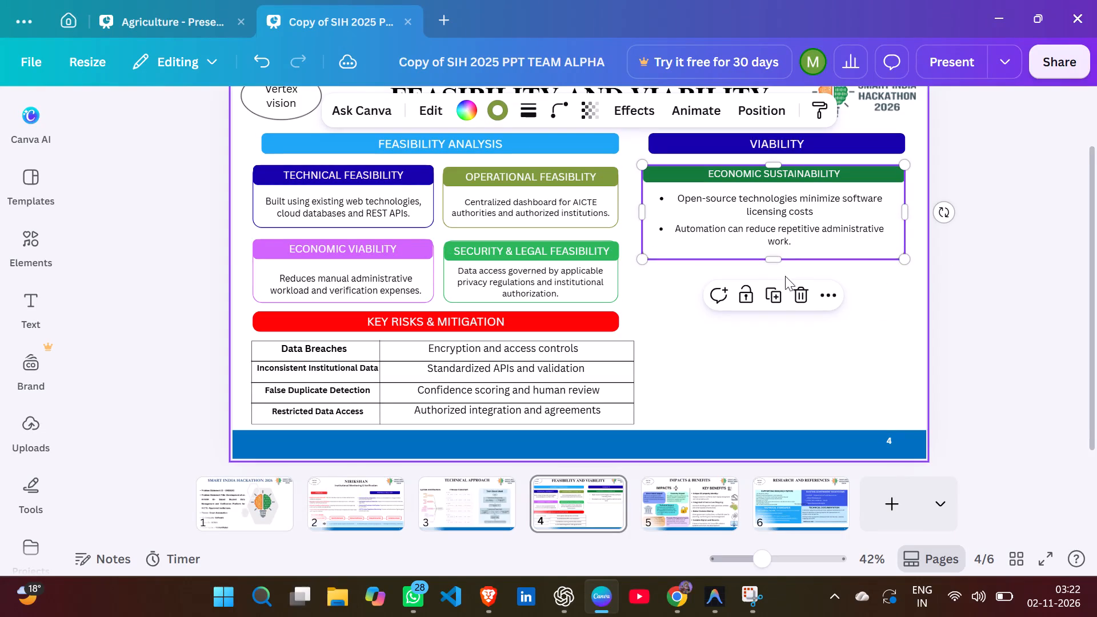
left_click(953, 272)
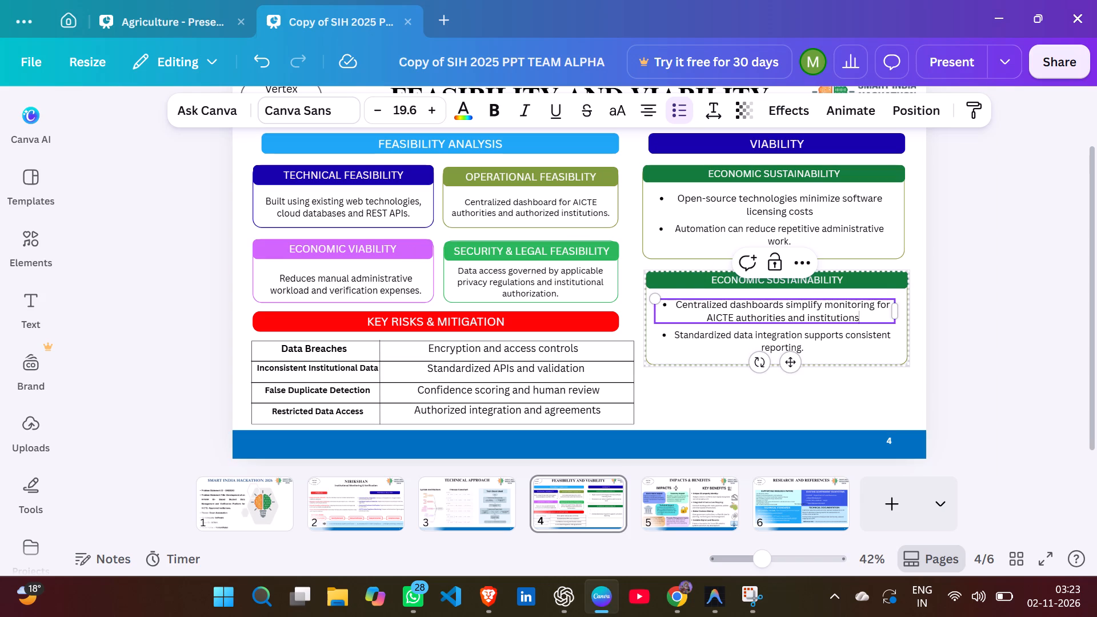
left_click(969, 293)
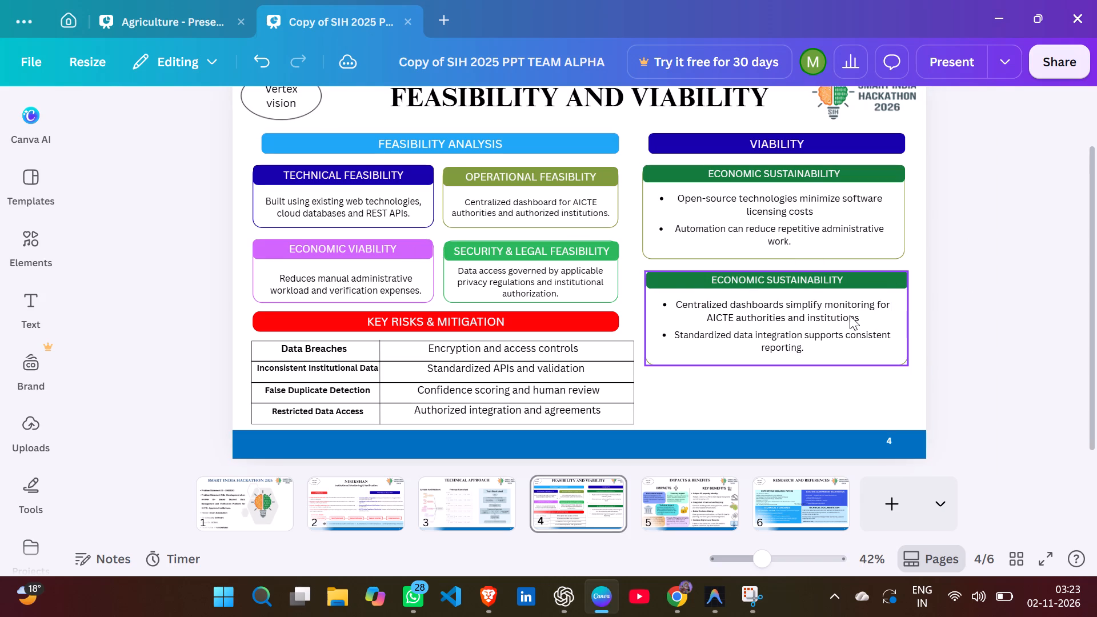
Add a full stop after "institutions" at the end of the lower block's first bullet.
left_click(857, 312)
left_click(862, 318)
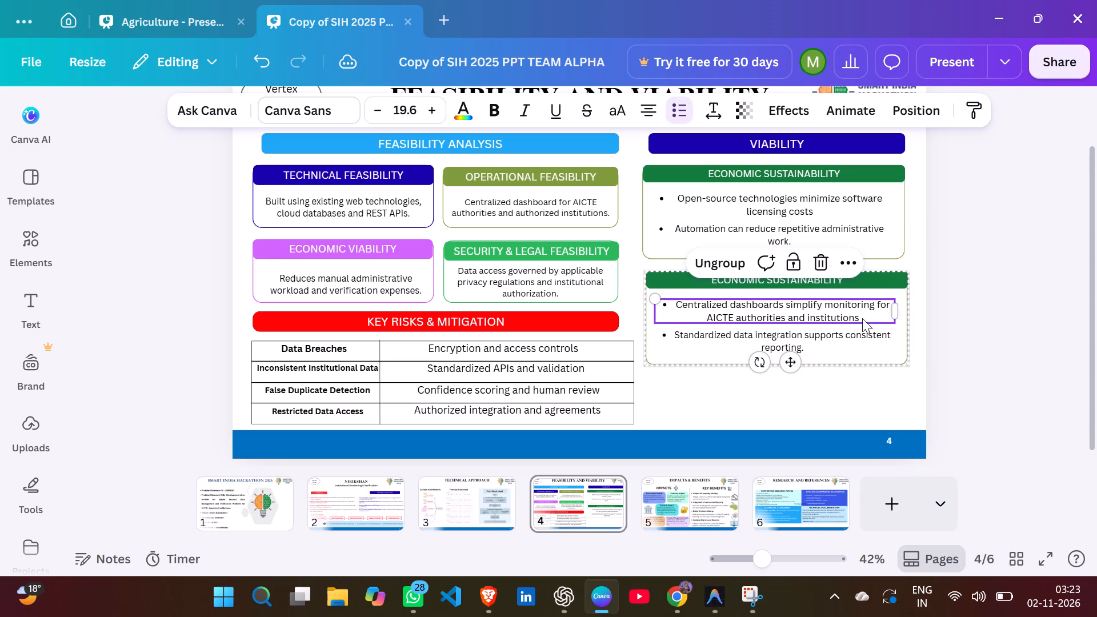
left_click(862, 318)
key("period")
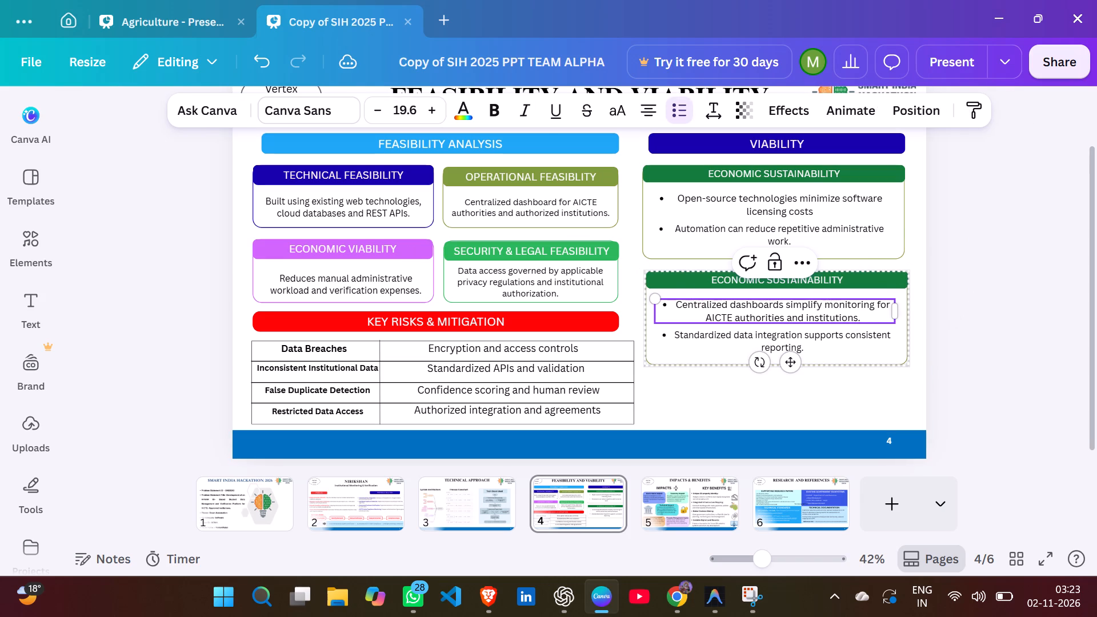
left_click(959, 334)
Ungroup the lower Viability block so its heading, outline box and bullet texts are separate.
left_click(831, 348)
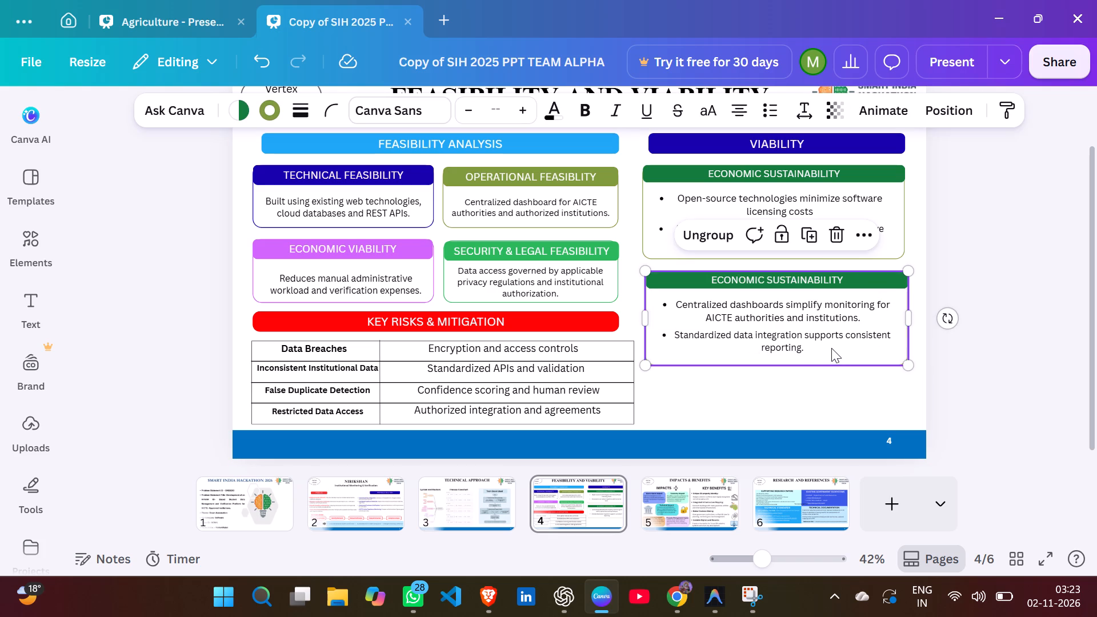
left_click(718, 231)
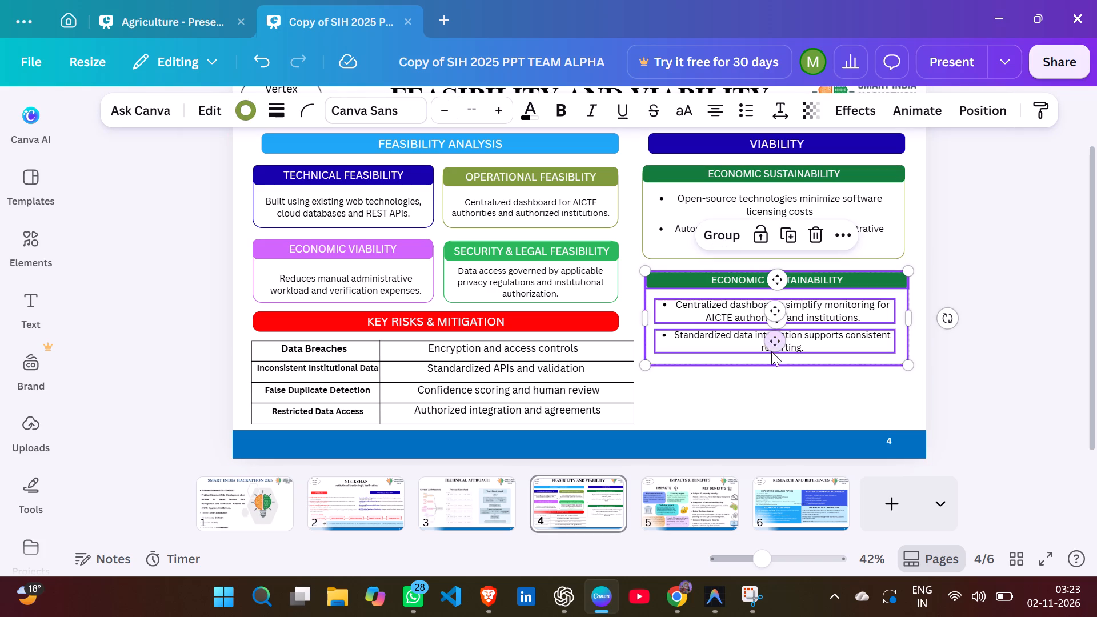
left_click(944, 319)
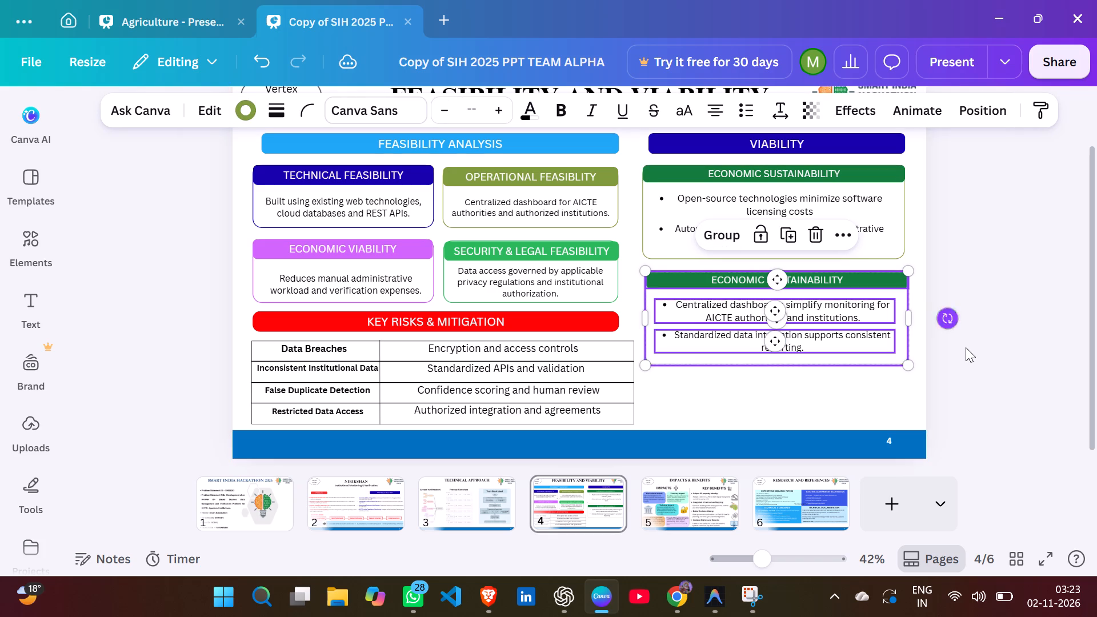
left_click(968, 352)
left_click(884, 347)
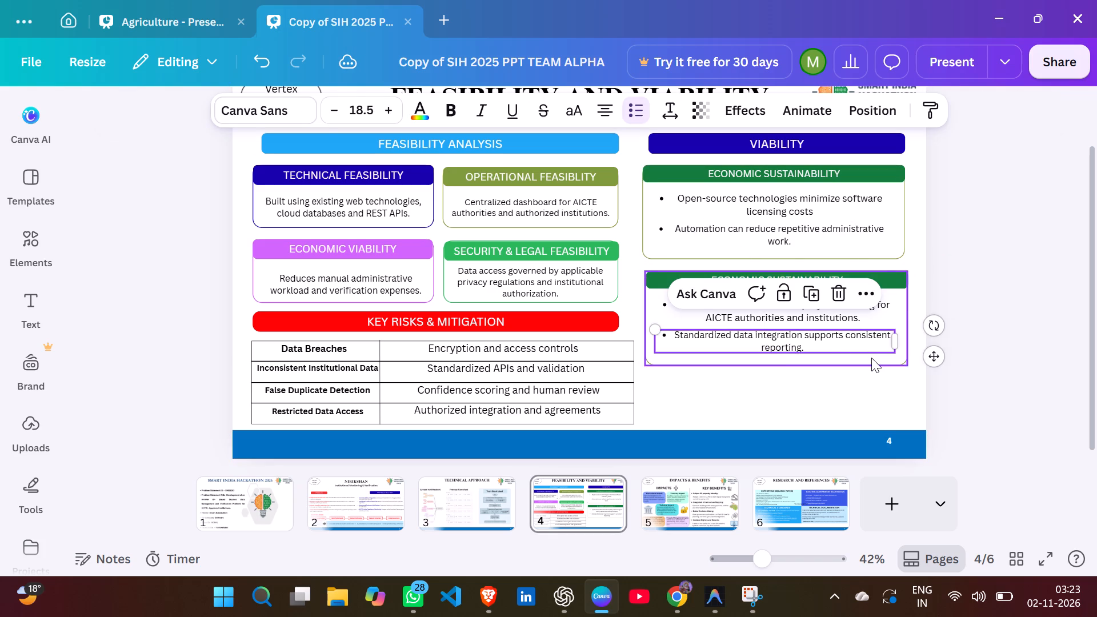
left_click(871, 358)
left_click(779, 366)
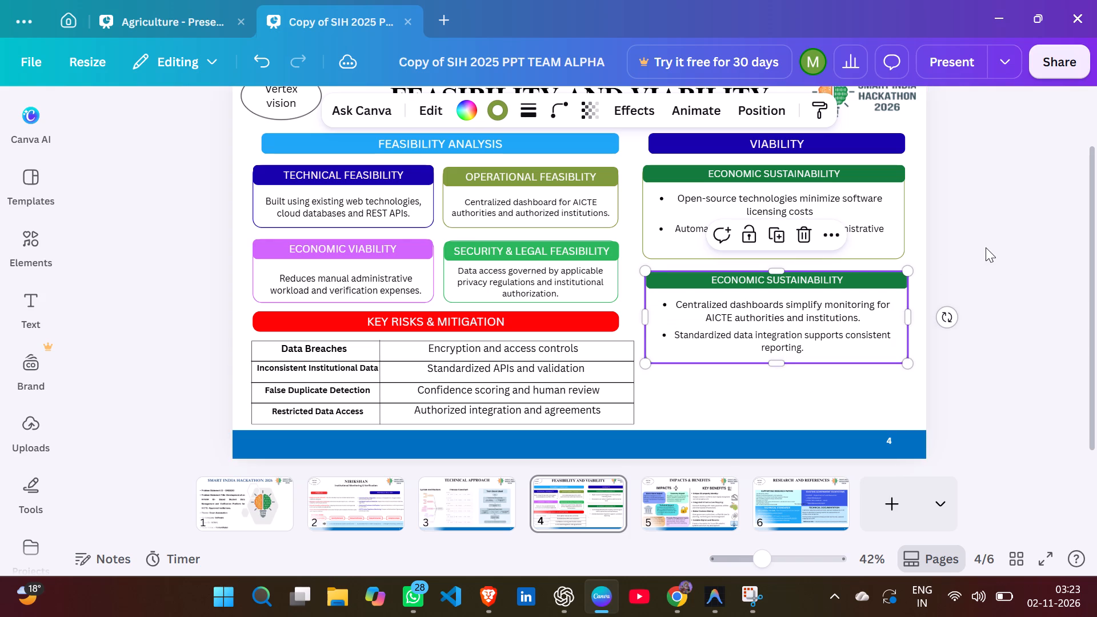
Recolour the lower block's heading bar light green, #7ed957.
left_click(884, 279)
left_click(980, 228)
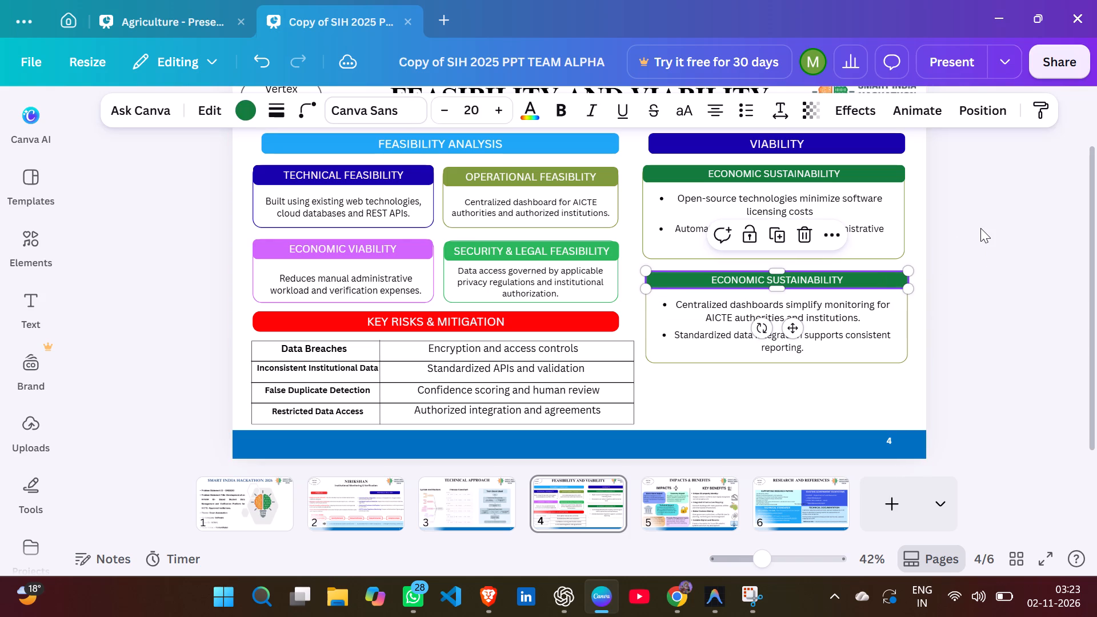
left_click(837, 279)
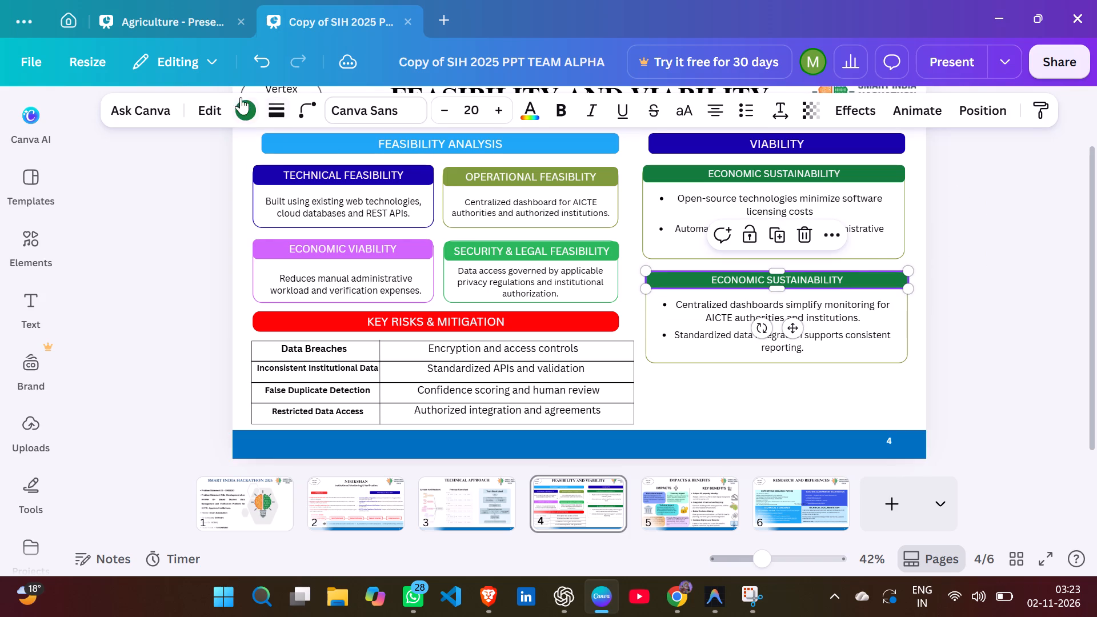
left_click(245, 110)
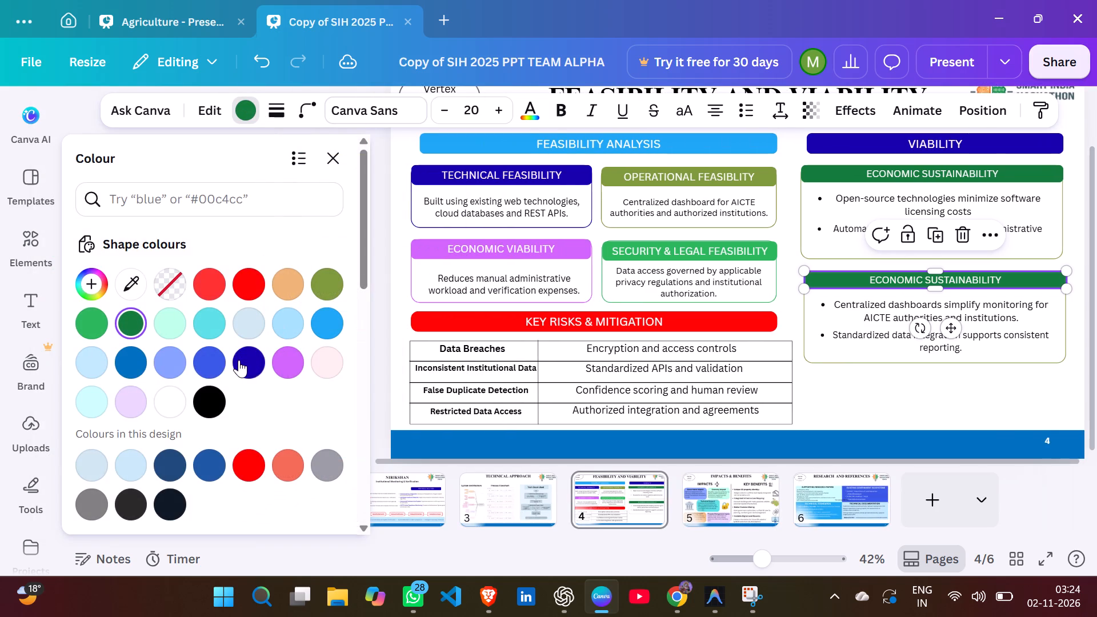
left_click(241, 360)
left_click(205, 364)
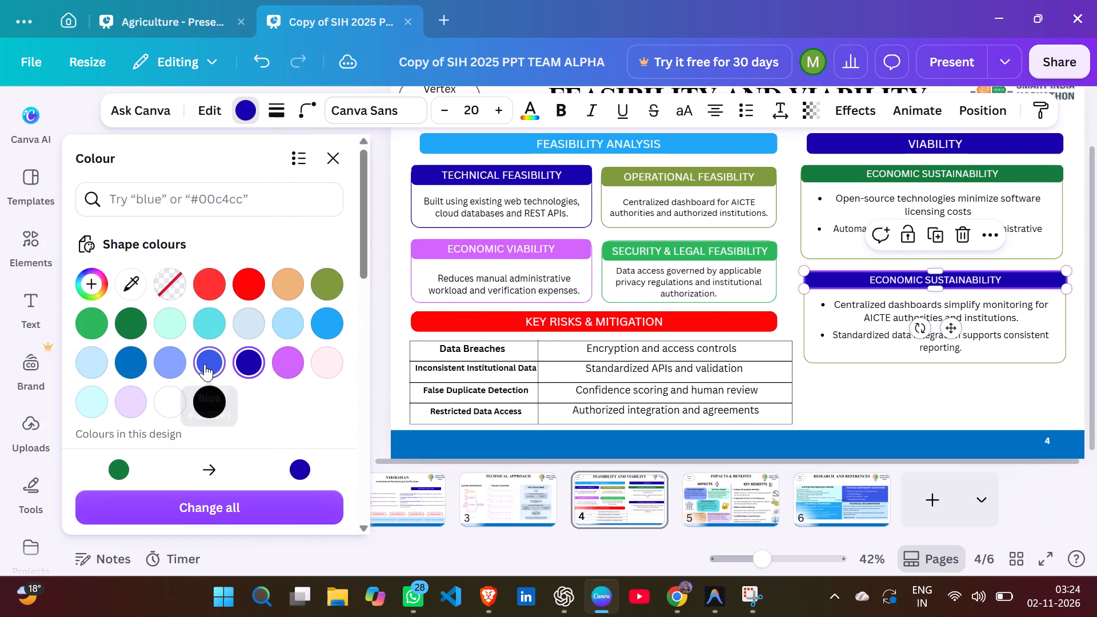
left_click(89, 324)
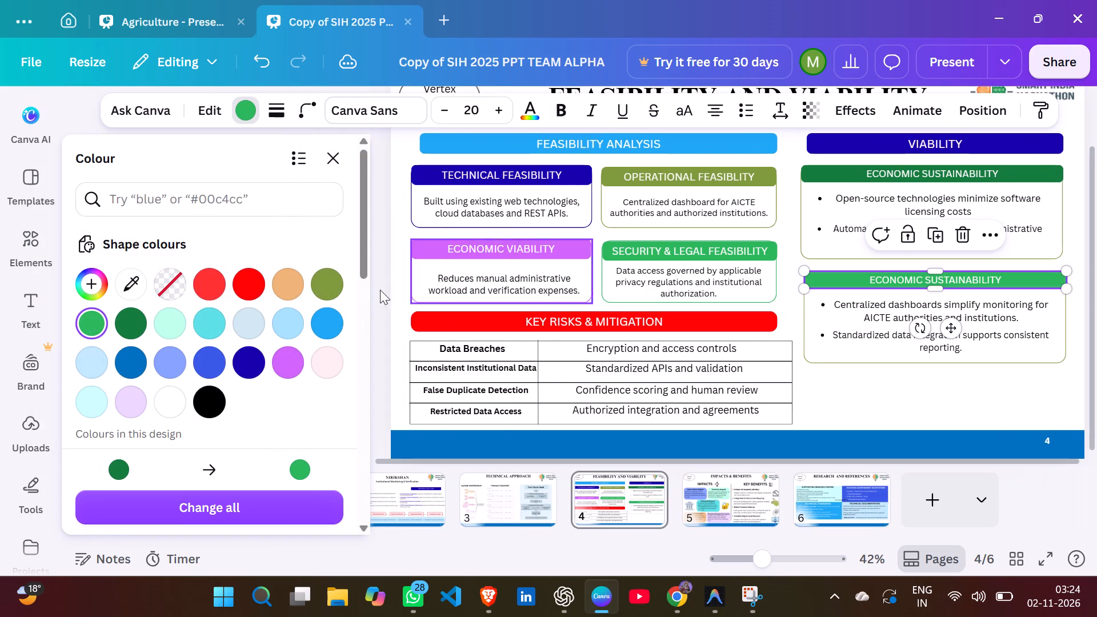
left_click(333, 280)
scroll(619, 247, "left", 2)
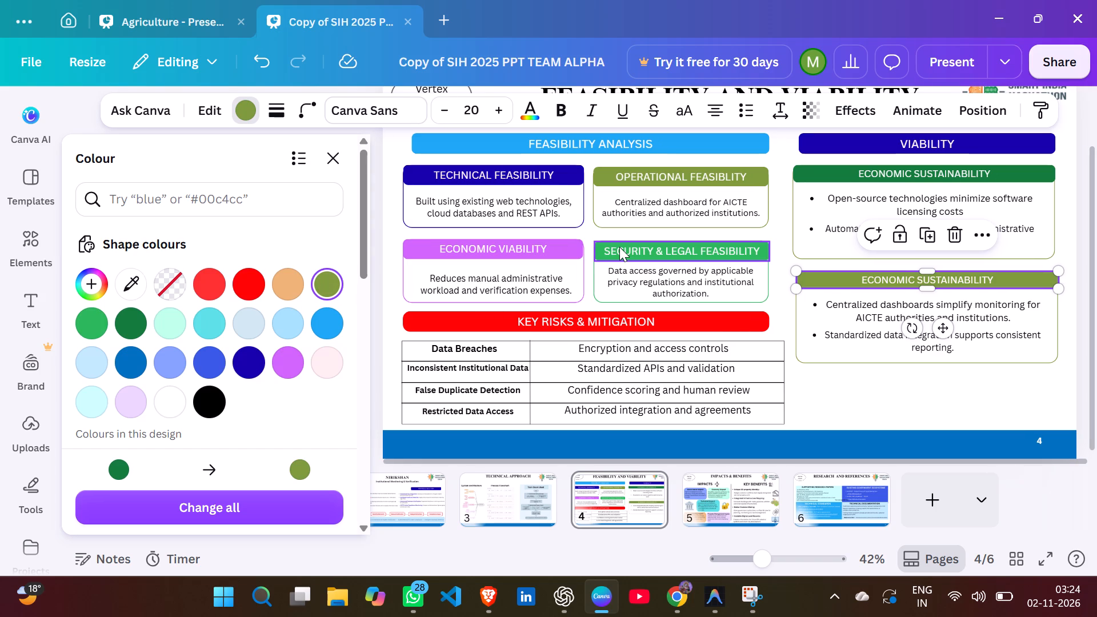
scroll(320, 384, "down", 4)
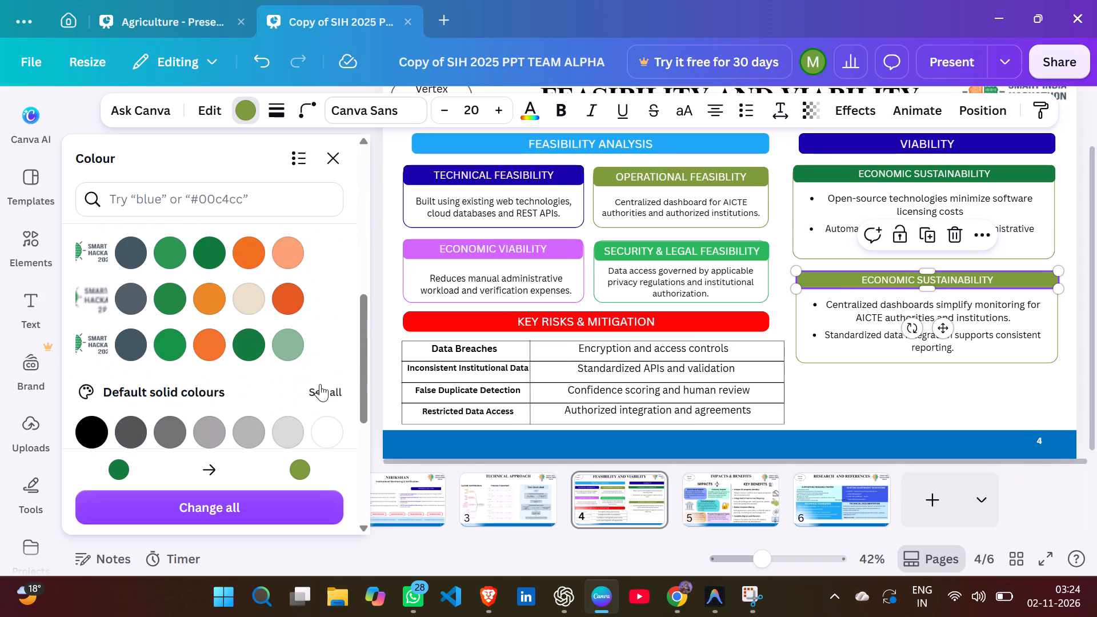
scroll(253, 363, "down", 1)
left_click(289, 320)
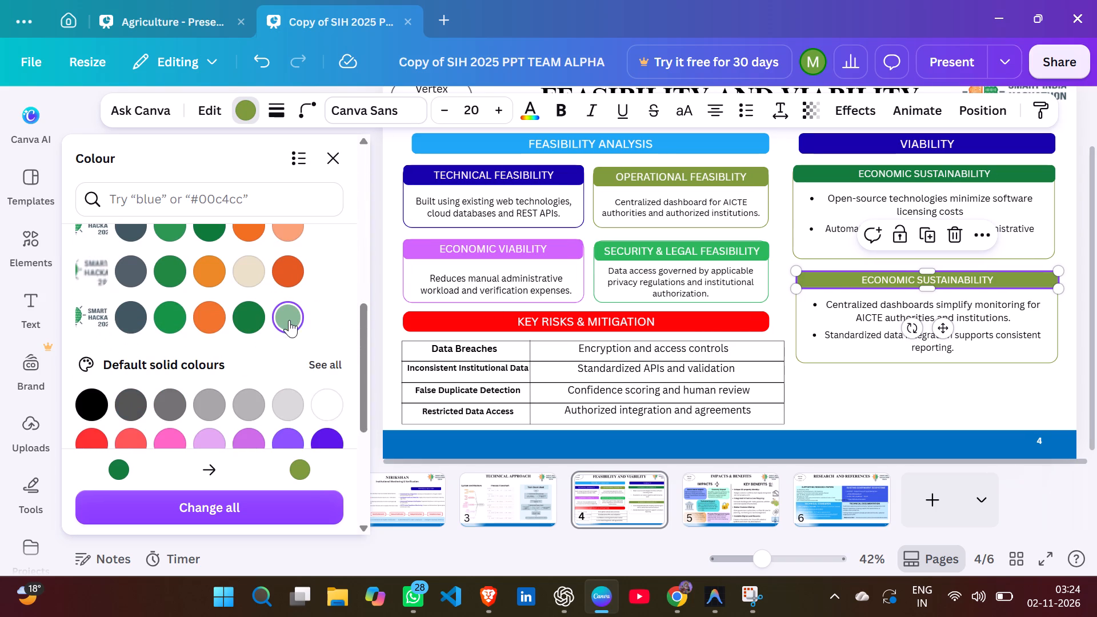
scroll(274, 333, "down", 2)
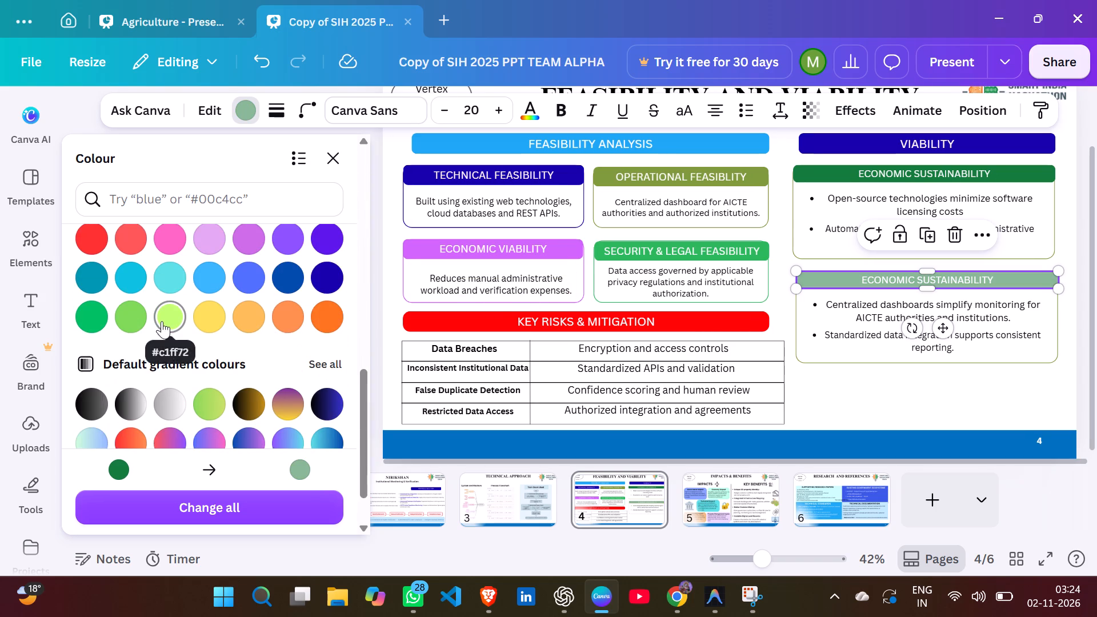
left_click(162, 321)
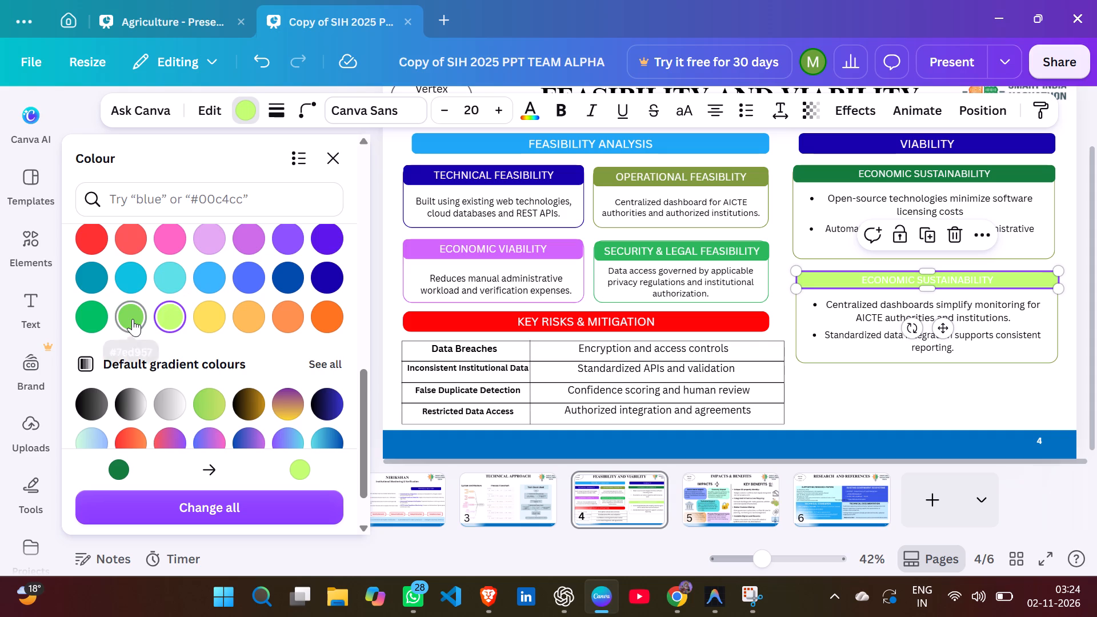
left_click(133, 319)
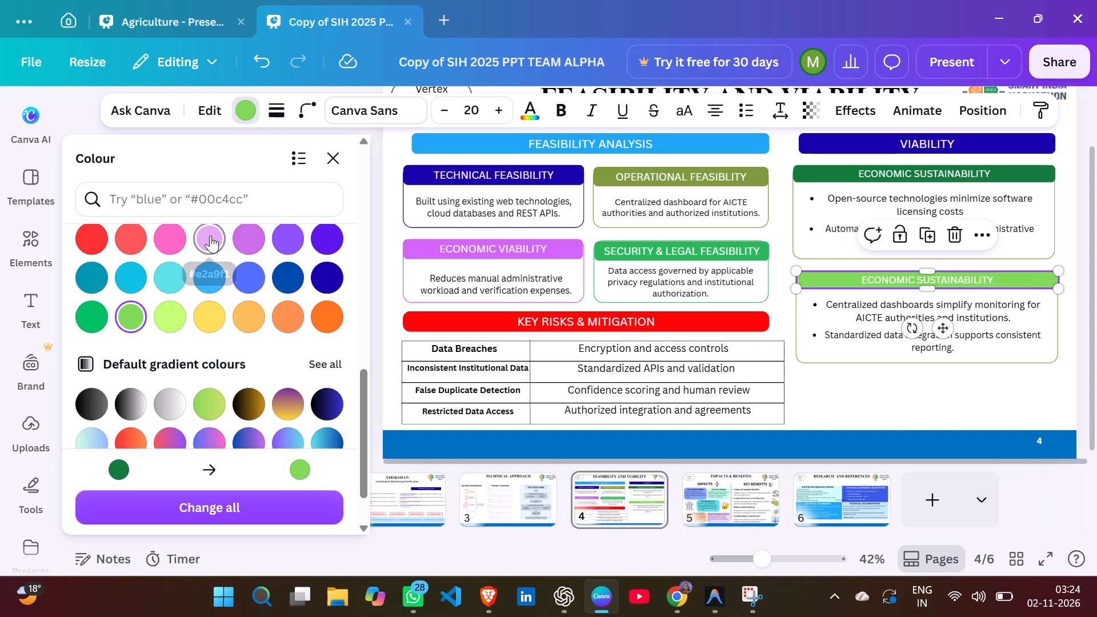
Replace the lower block's heading text with "INSITITUTIONAL ADOPTION".
left_click(963, 278)
left_click(963, 278)
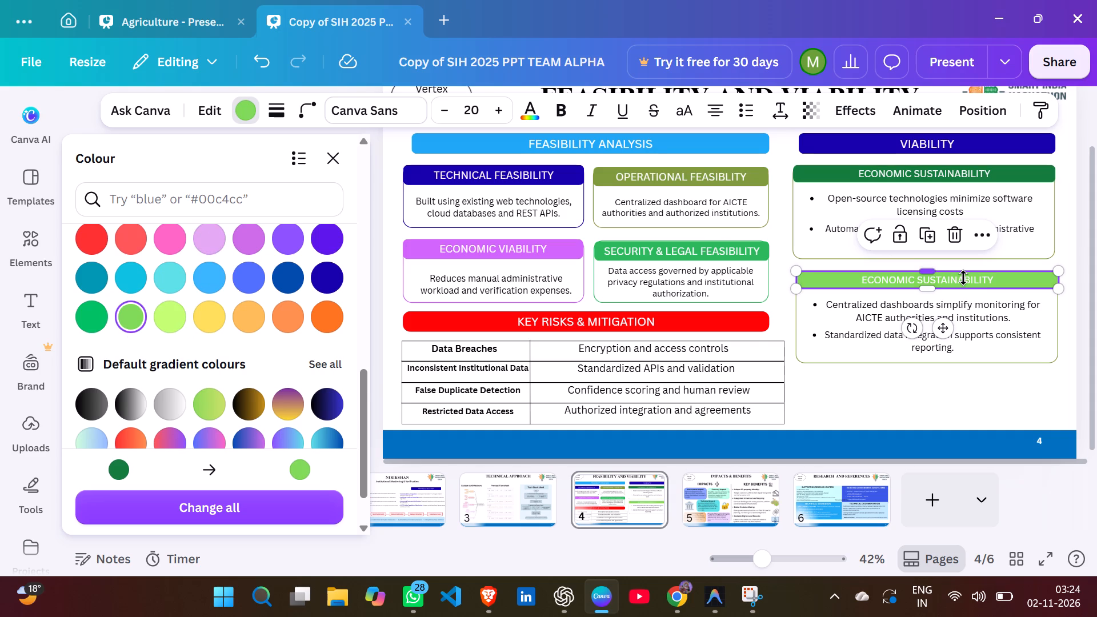
key("ctrl+BackSpace")
left_click(991, 283)
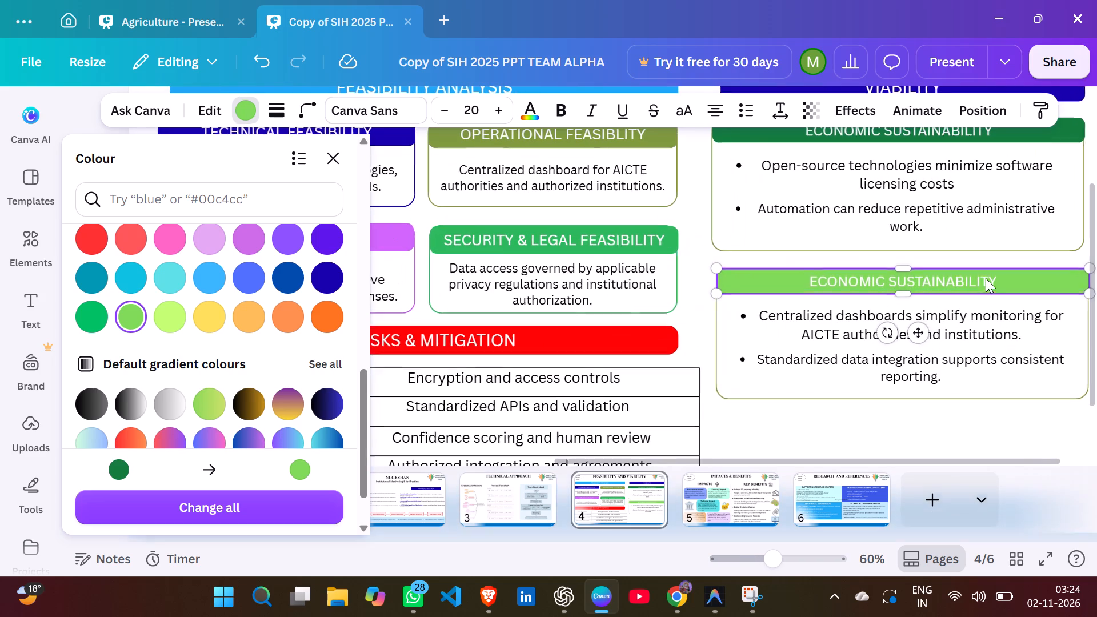
left_click(963, 278)
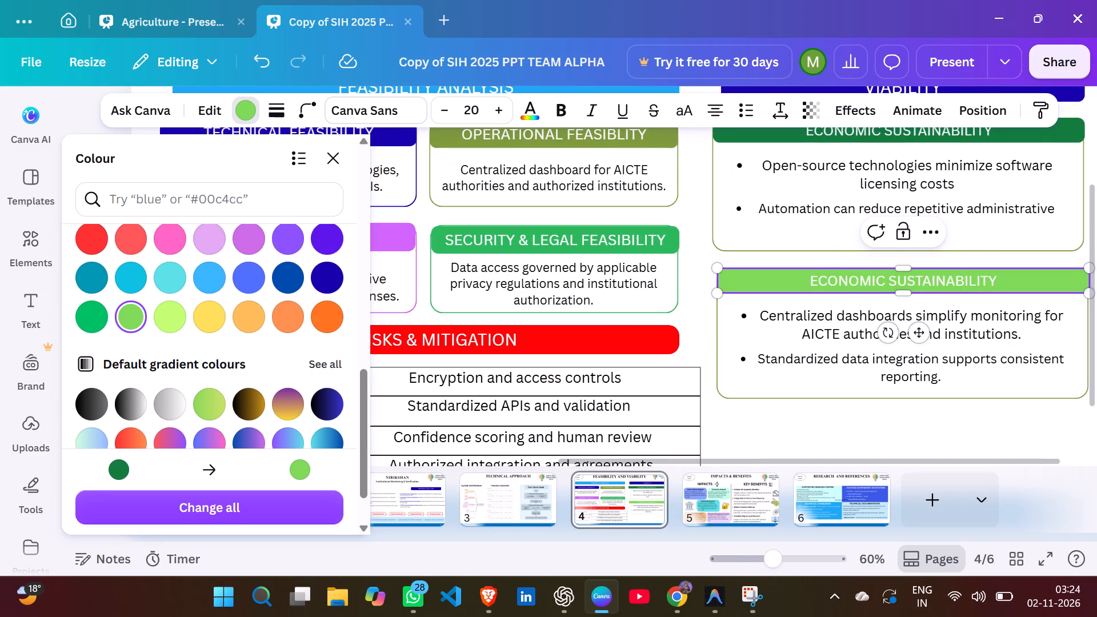
key("ctrl+Right")
key("ctrl+BackSpace")
key("ctrl+BackSpace")
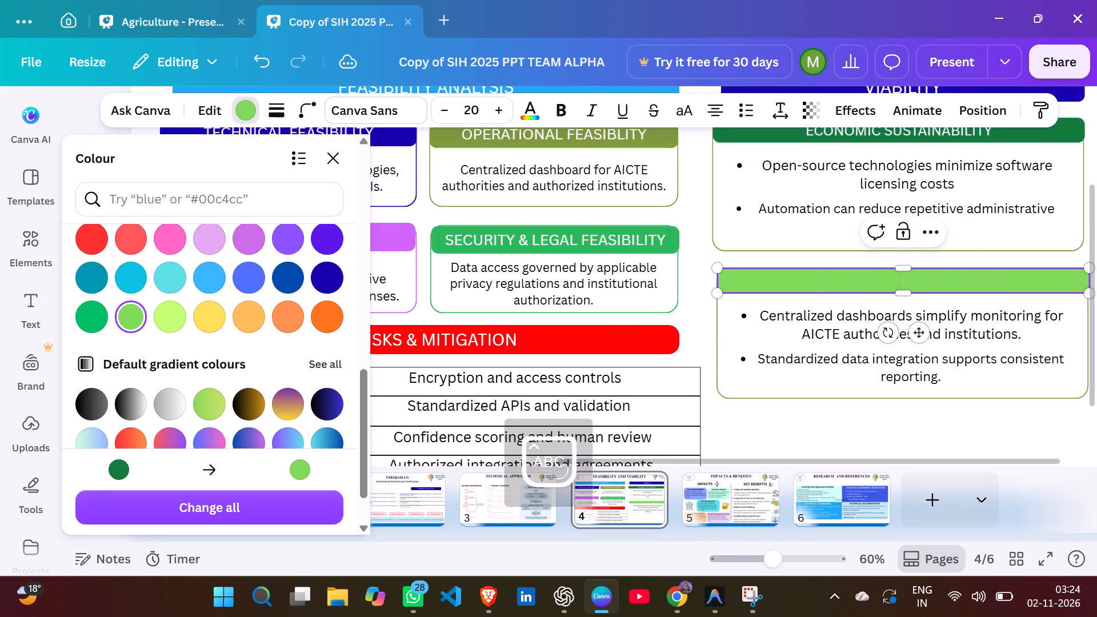
key("BackSpace")
type("NSITI")
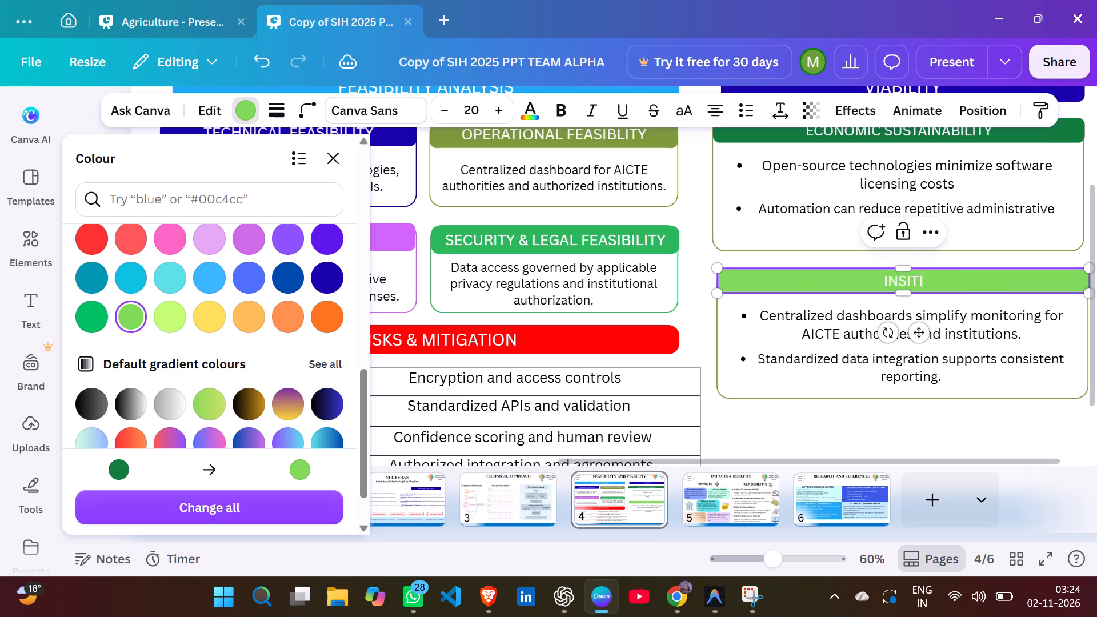
type("TUTIOANL")
key("BackSpace")
key("BackSpace")
key("BackSpace")
type("NAL ADP")
key("BackSpace")
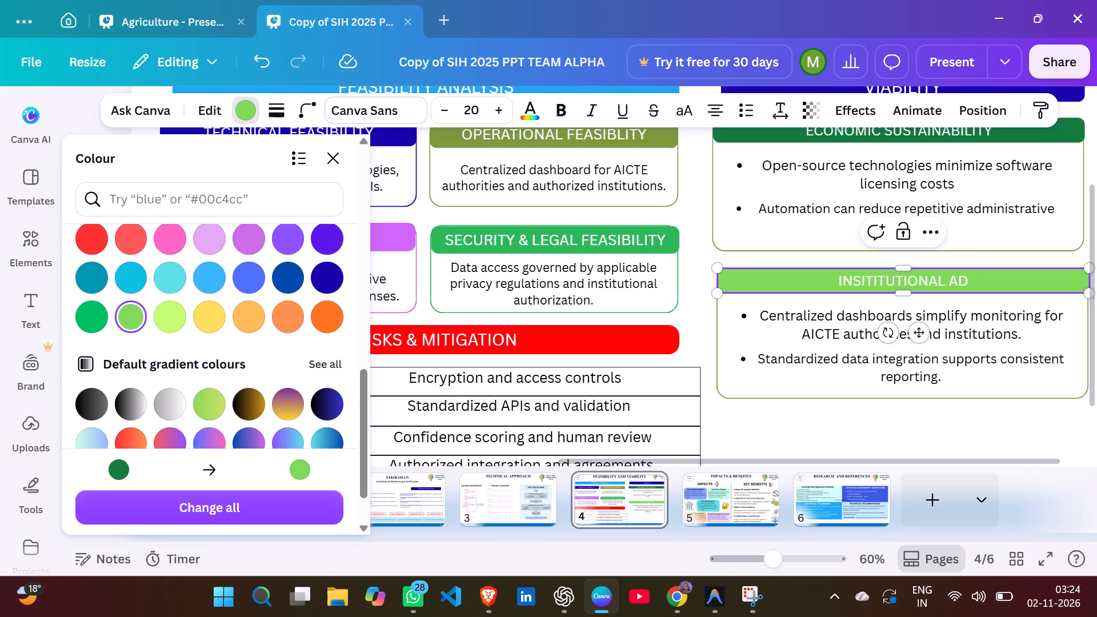
type("OPTION")
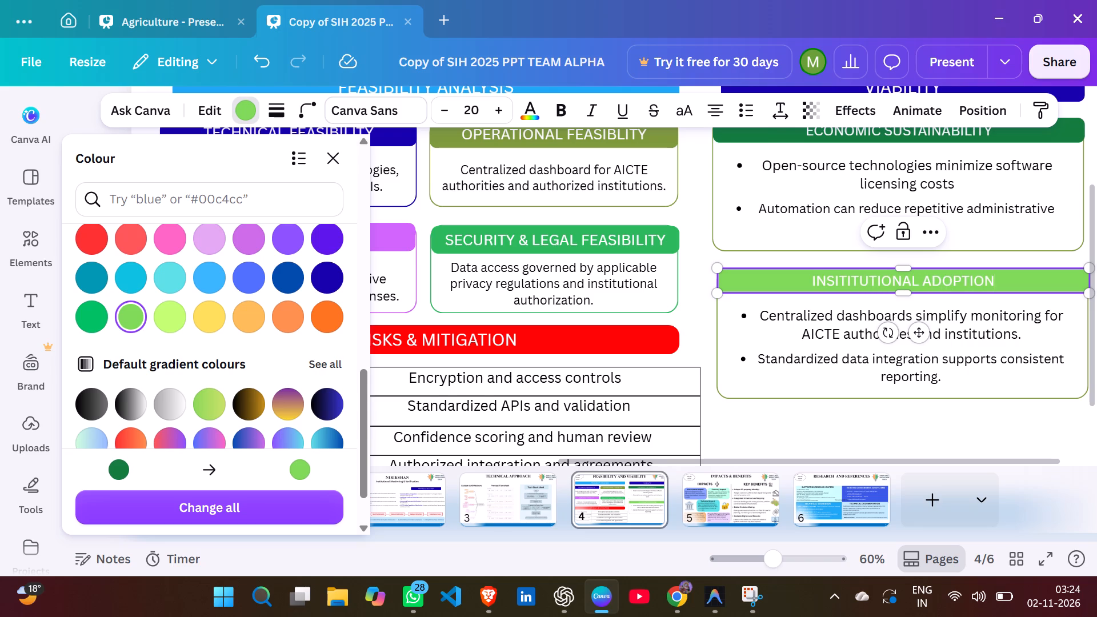
scroll(963, 278, "left", 2)
left_click(1048, 303)
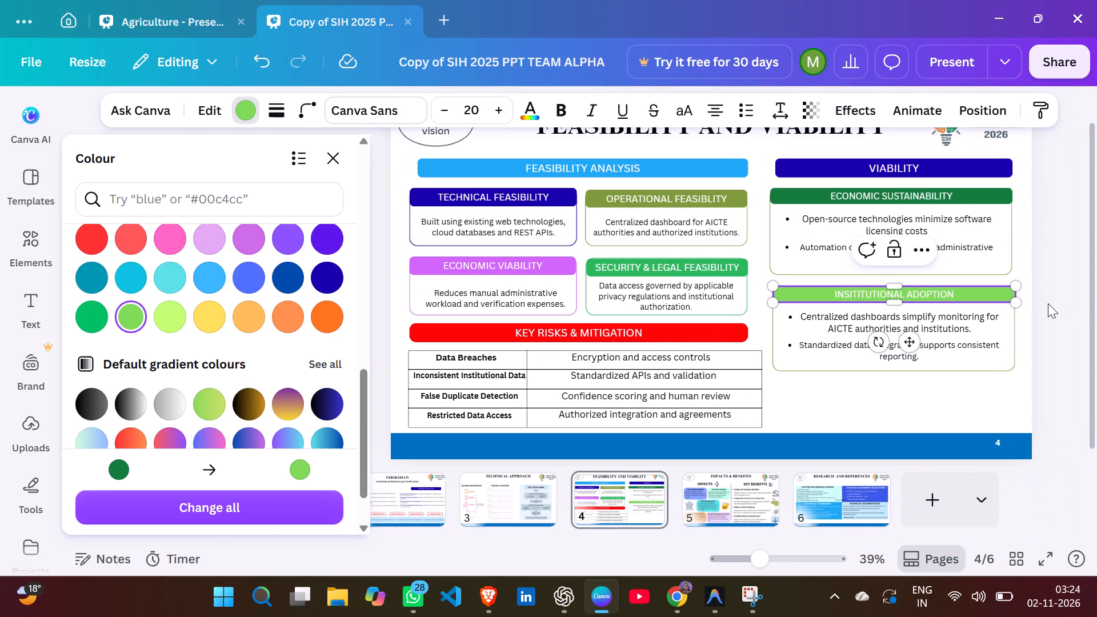
left_click(976, 306)
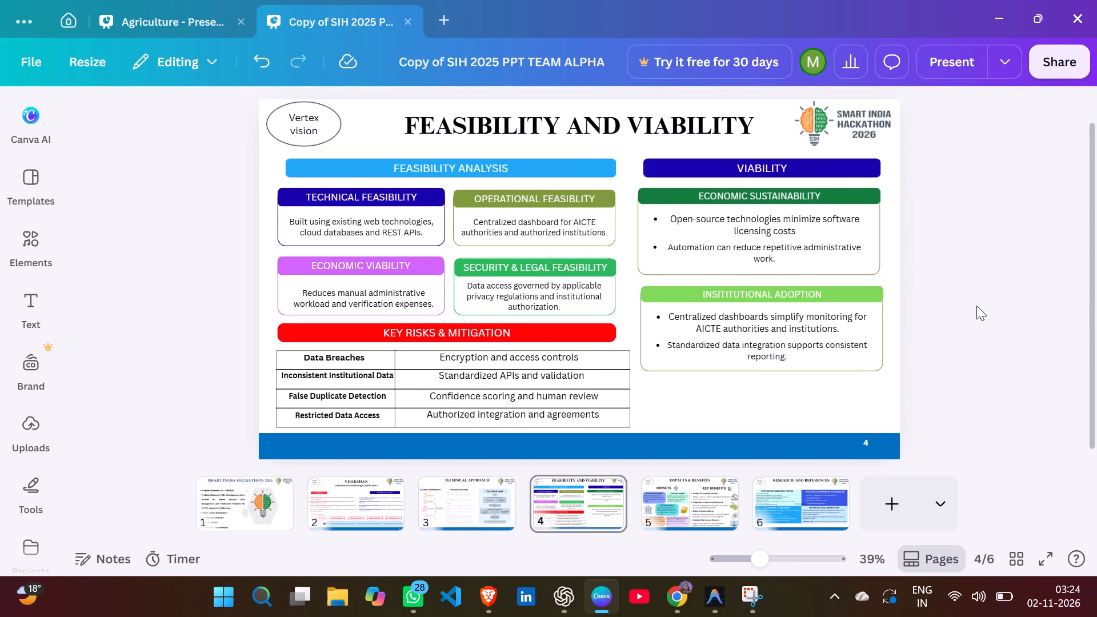
Nudge the light green heading bar vertically to line it up with the top of its outline box.
left_click(841, 288)
key("Down")
key("Down")
key("Down")
key("Down")
key("Down")
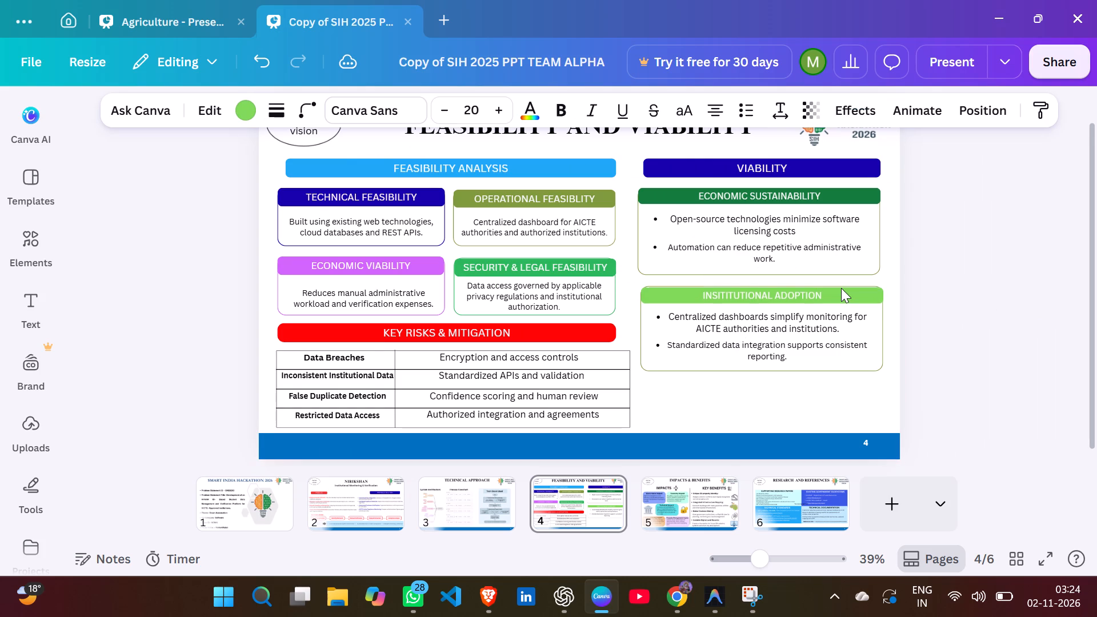
key("Up")
key("Up")
key("Up")
key("Up")
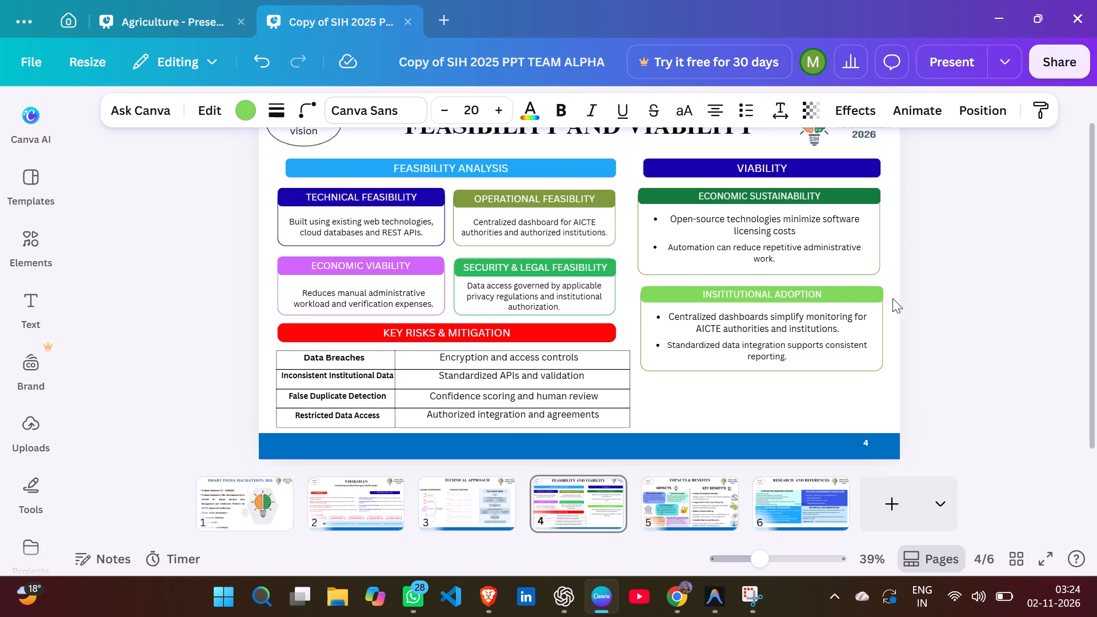
left_click(942, 307)
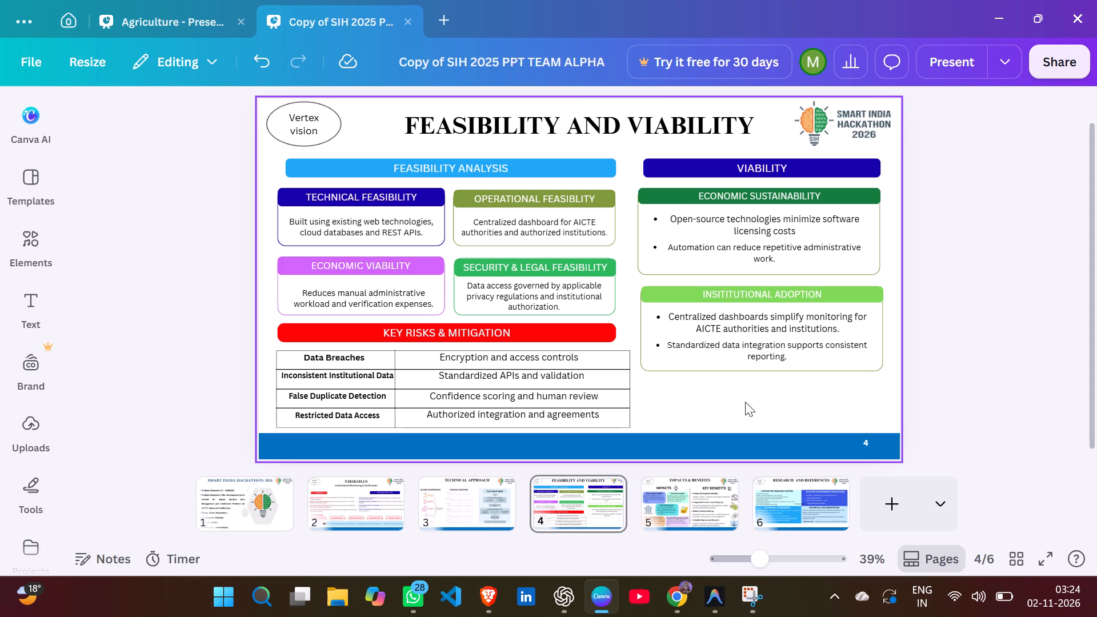
Move the lower block's heading, outline box and both bullets up, close beneath the "ECONOMIC SUSTAINABILITY" block and aligned with it.
left_click_drag(656, 386, 728, 293)
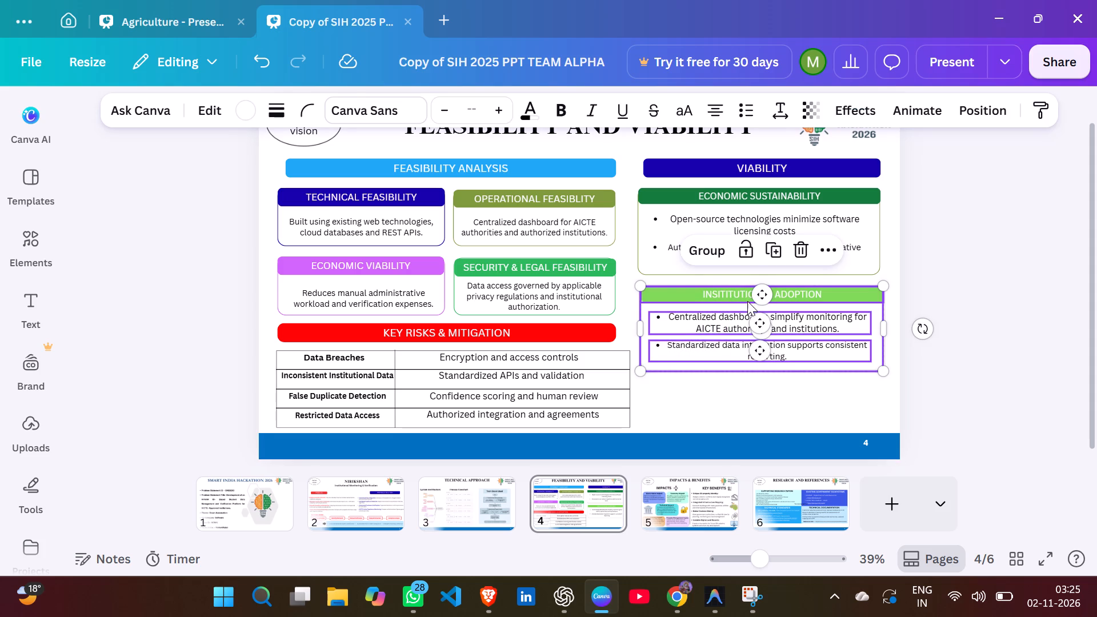
left_click_drag(745, 302, 738, 297)
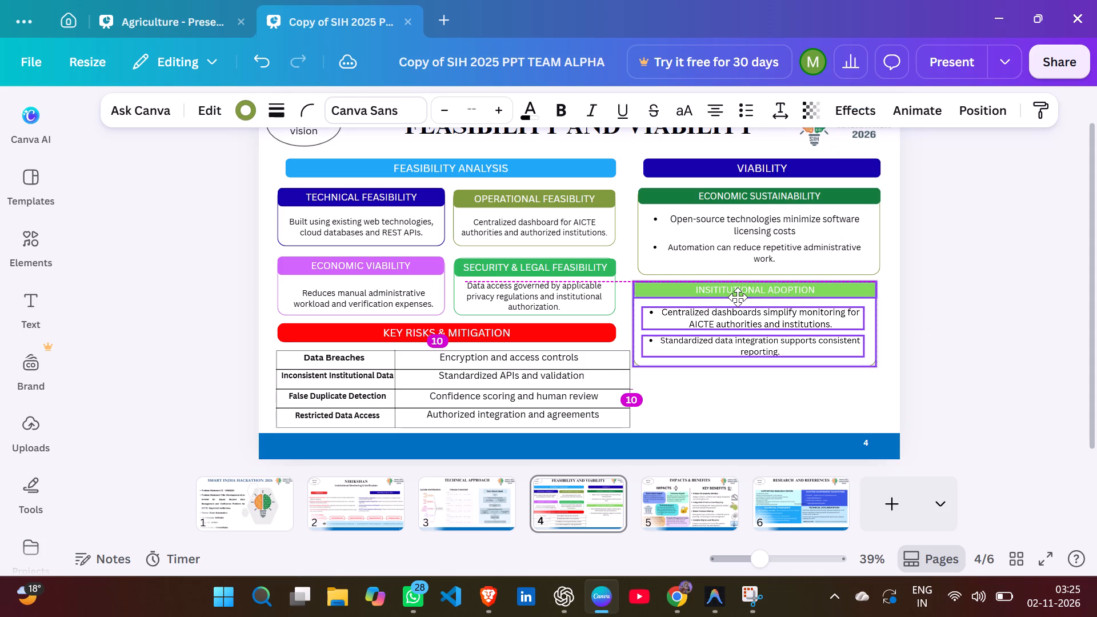
left_click_drag(738, 297, 741, 295)
left_click(991, 298)
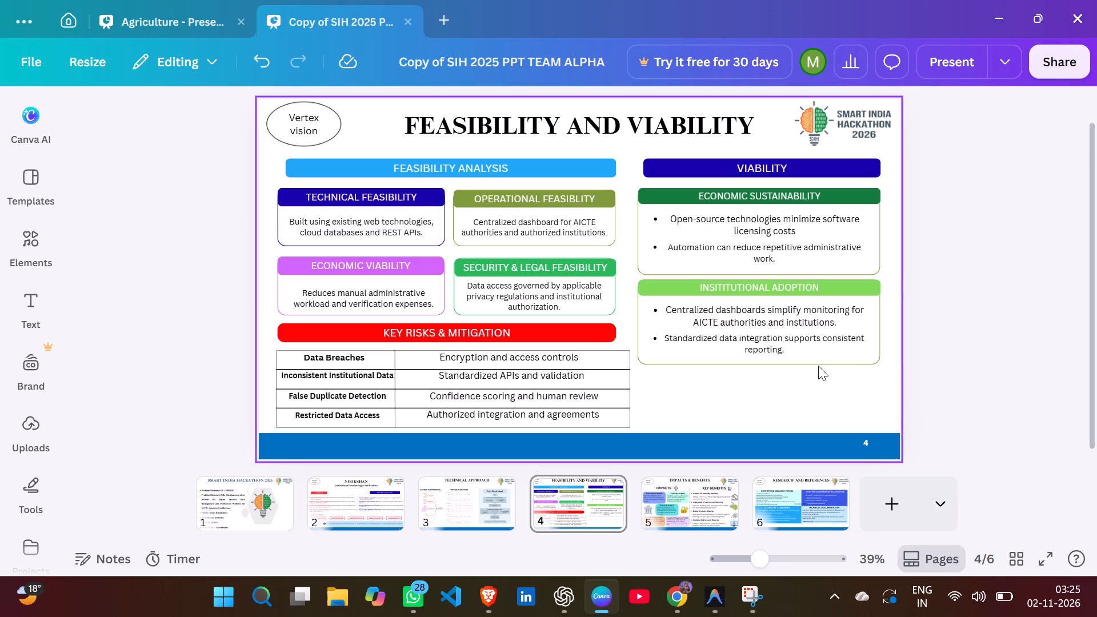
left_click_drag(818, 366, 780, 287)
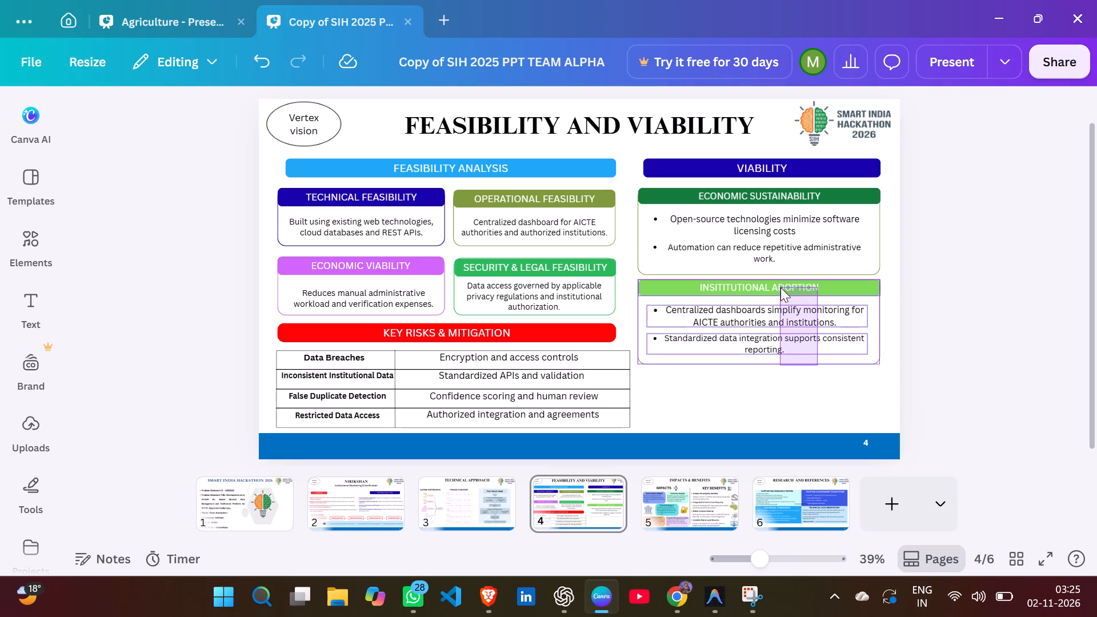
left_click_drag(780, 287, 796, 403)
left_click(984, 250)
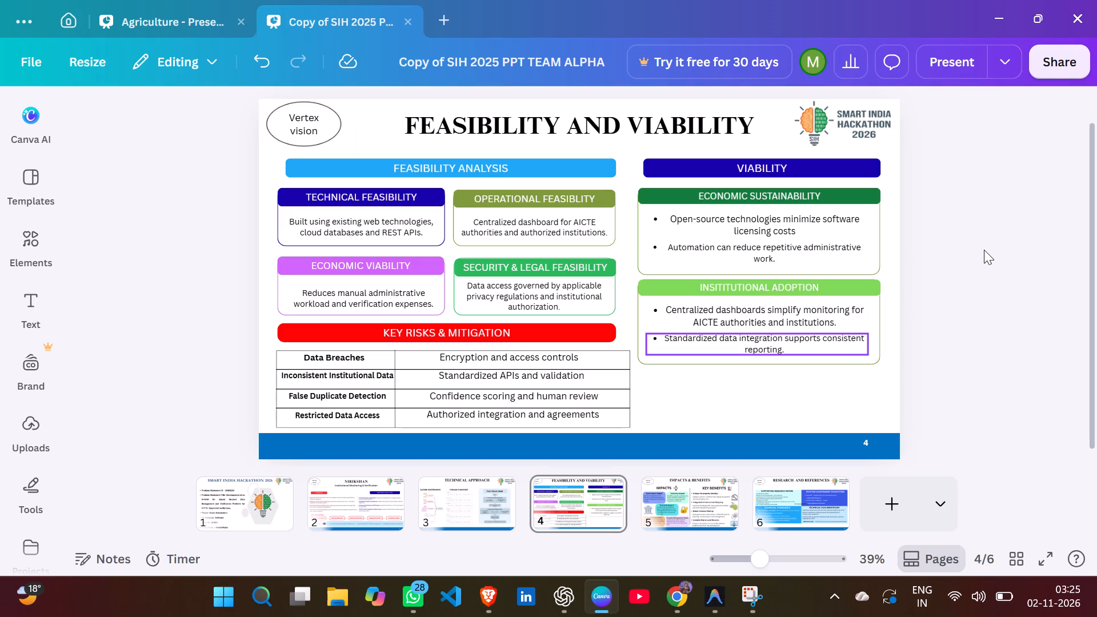
Recolour the outline of the "ECONOMIC SUSTAINABILITY" box to the green used for the Security & Legal Feasibility box.
left_click(868, 255)
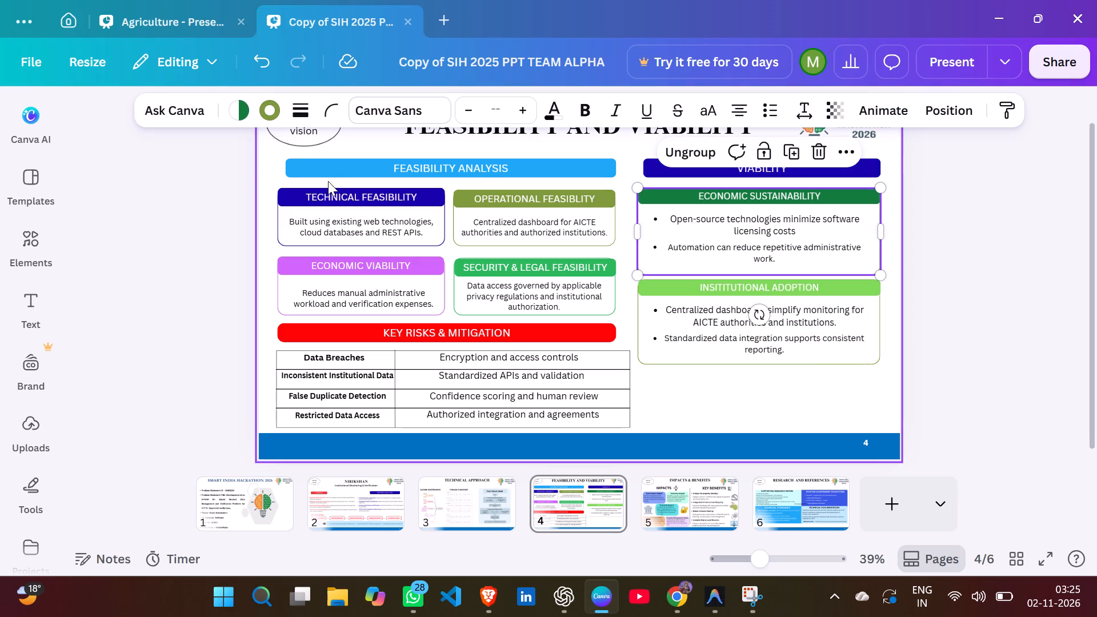
left_click(271, 110)
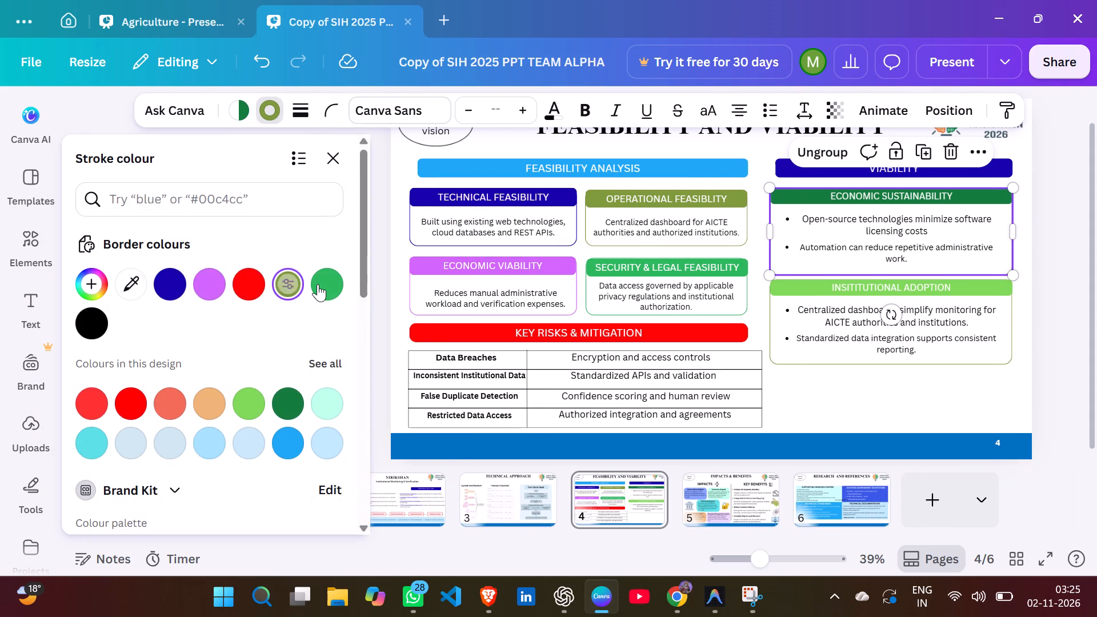
left_click(324, 284)
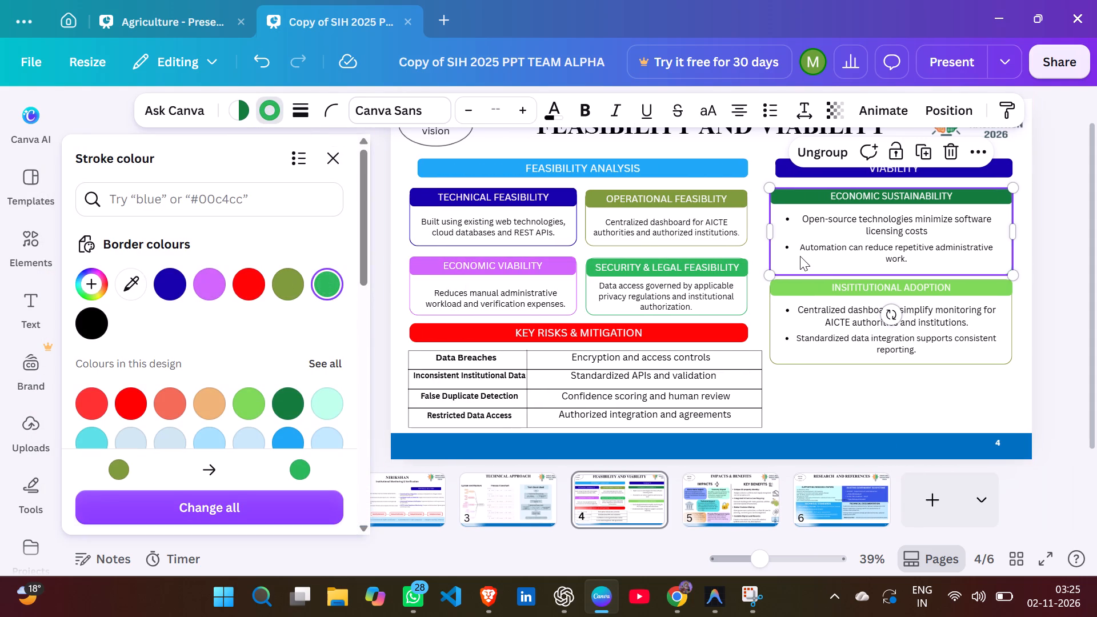
left_click(1055, 267)
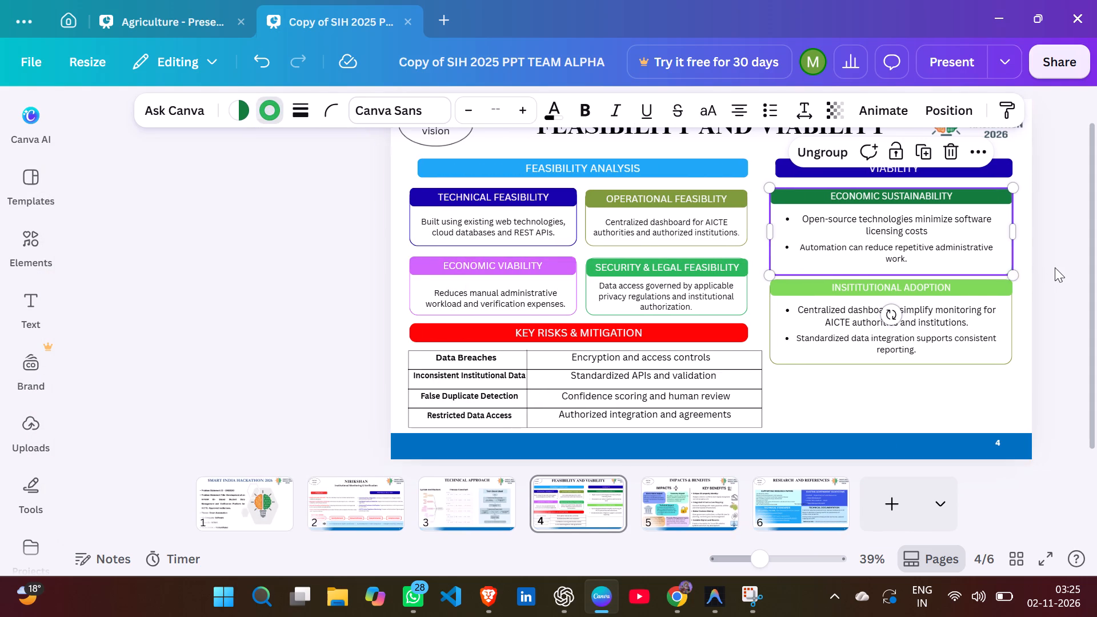
left_click(1055, 267)
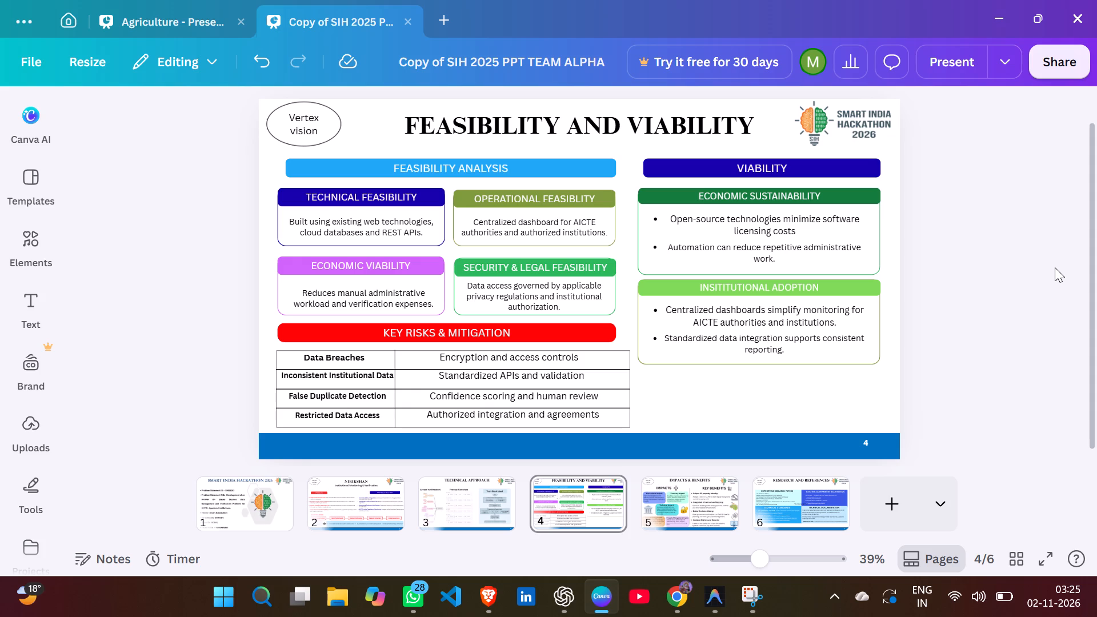
Ungroup the "ECONOMIC SUSTAINABILITY" block and shorten its outline box slightly by raising the bottom edge.
left_click(819, 269)
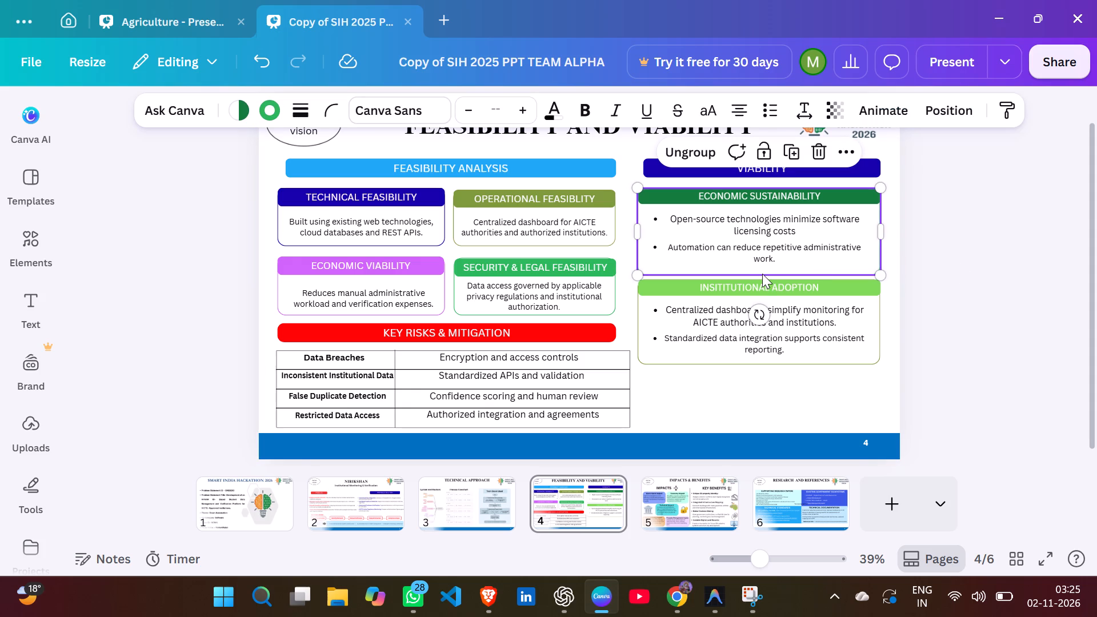
left_click(692, 157)
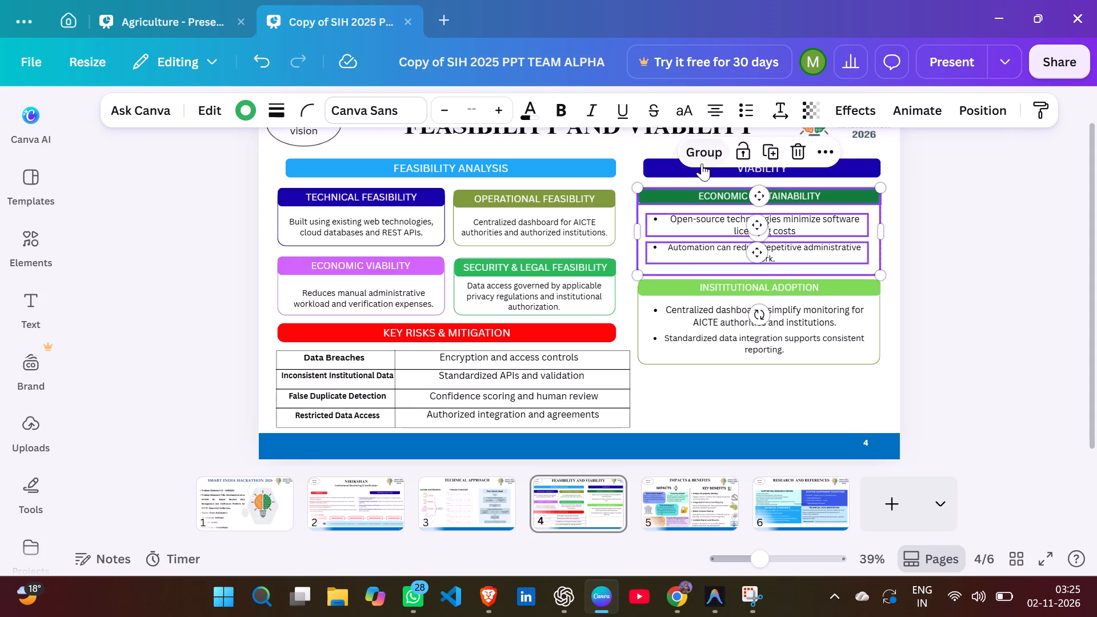
left_click(936, 260)
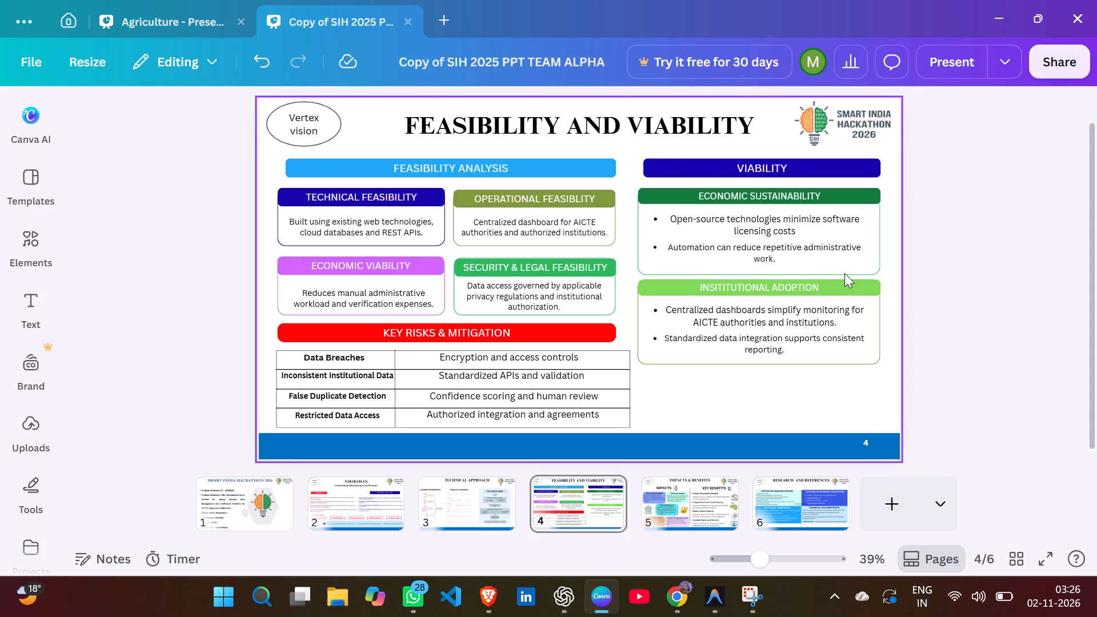
left_click(841, 273)
left_click(762, 274)
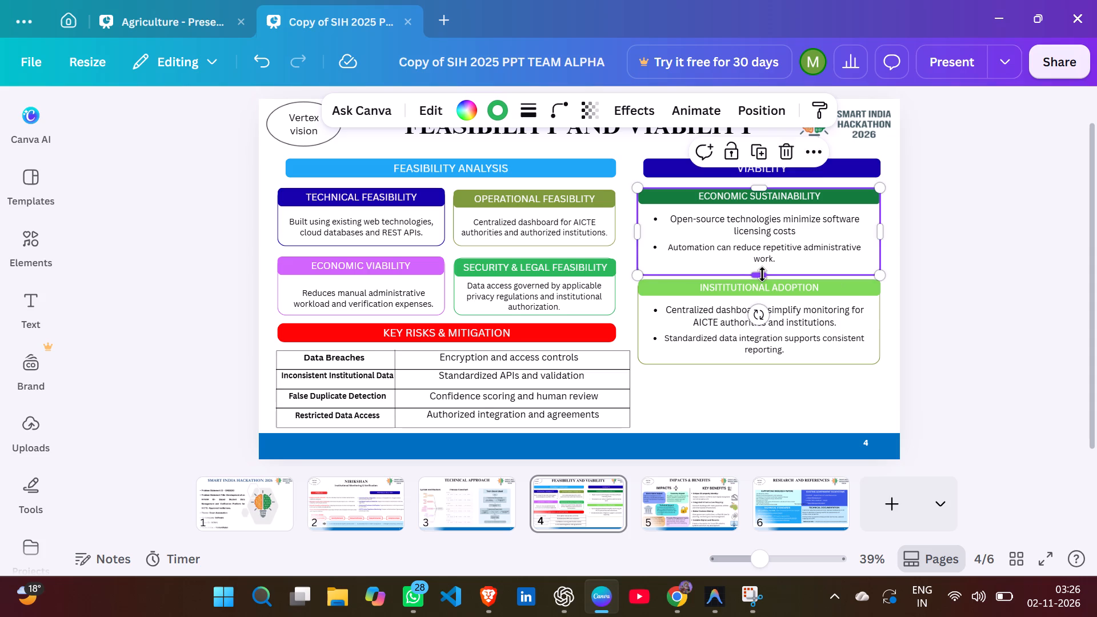
left_click(939, 246)
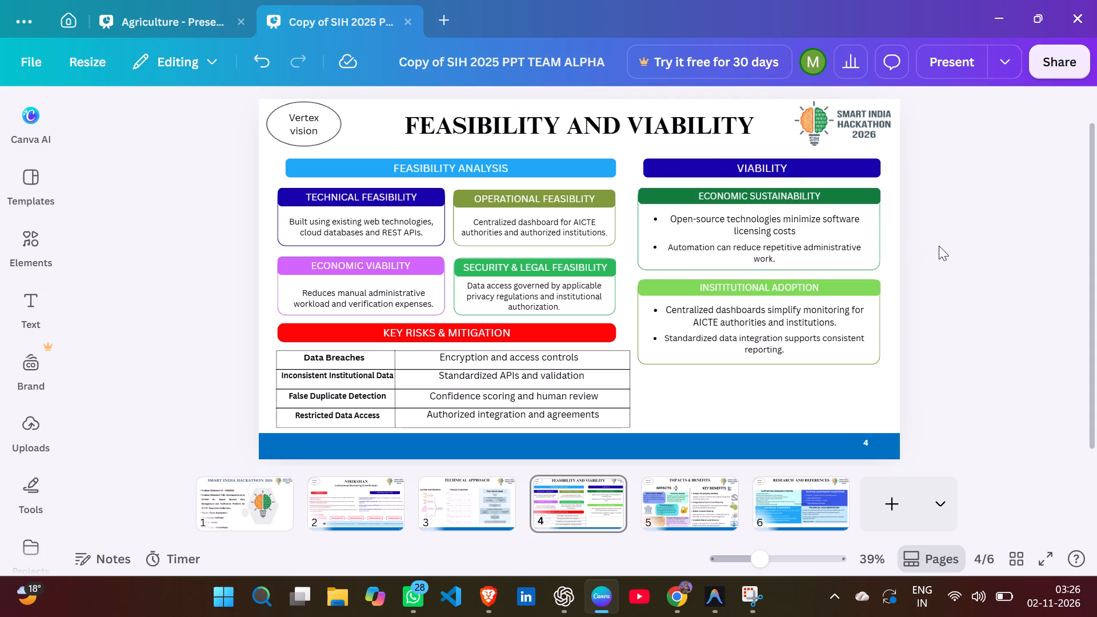
Nudge the "Open-source technologies minimize software licensing costs" bullet slightly up, closer to its heading bar.
left_click(774, 227)
key("Up")
key("Up")
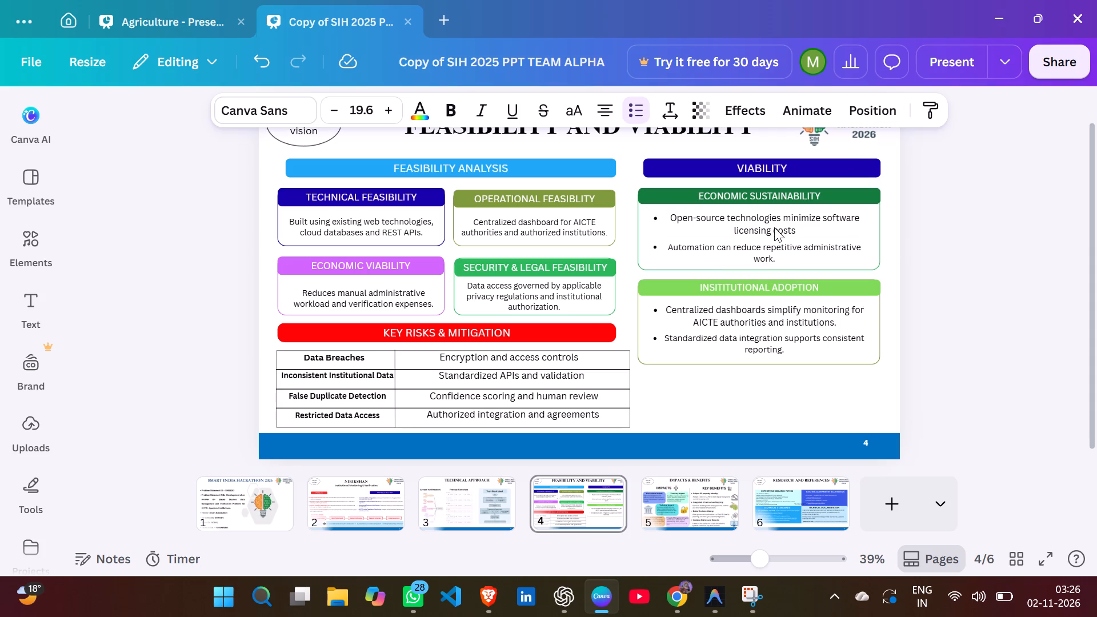
key("Up")
key("Up")
key("Up")
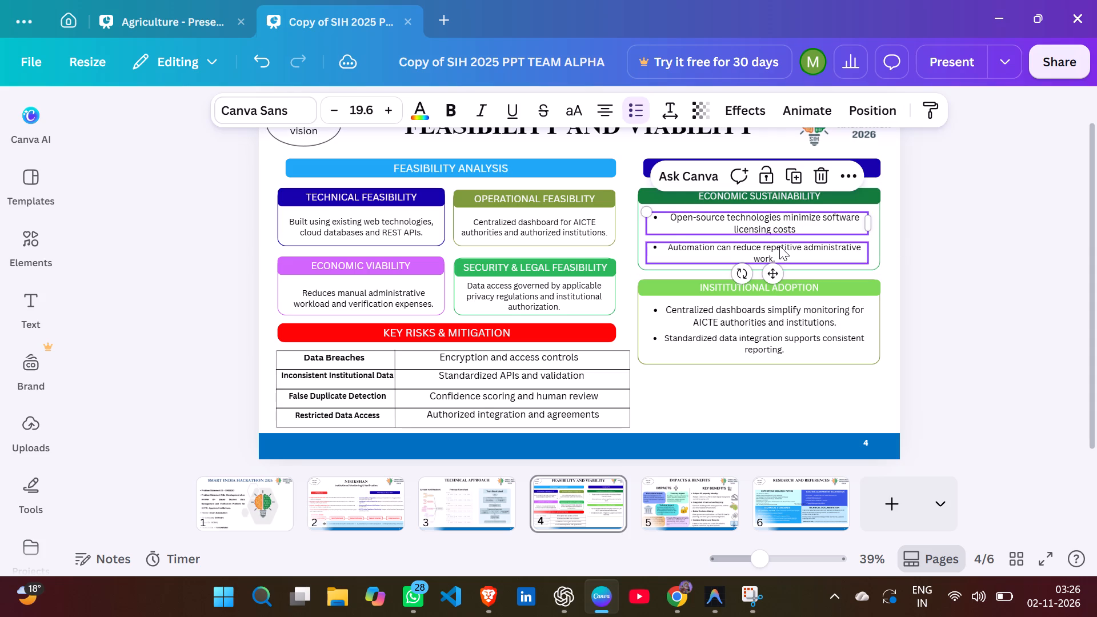
Nudge the "Automation can reduce repetitive administrative work." bullet slightly up, closer to the bullet above it.
left_click(779, 246)
key("Up")
key("Up")
key("Up")
key("Up")
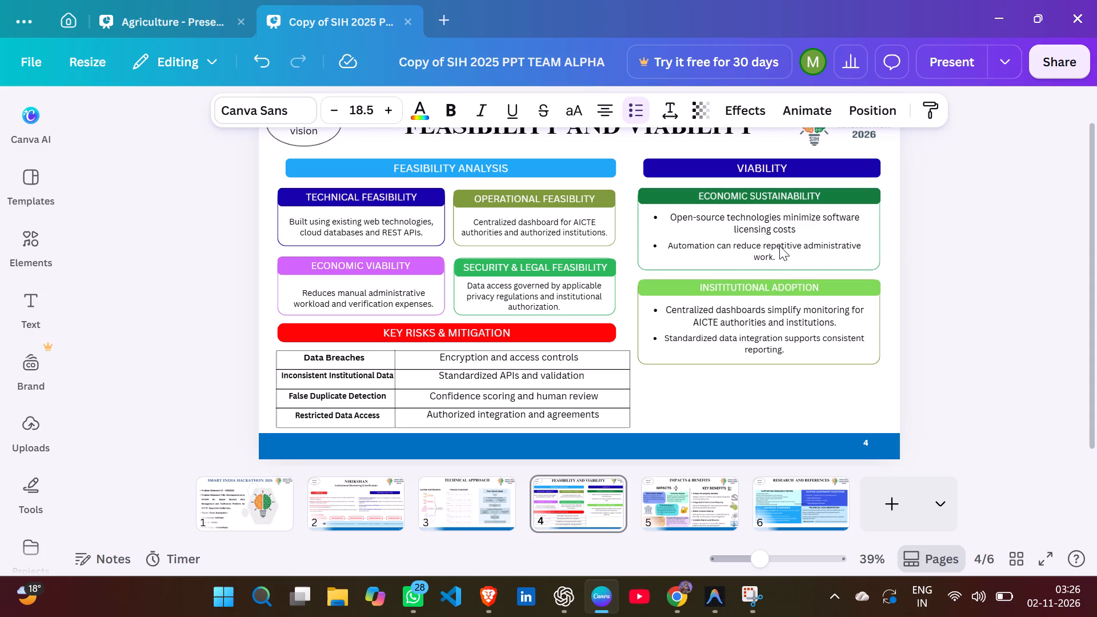
key("Up")
key("Up")
key("Up")
key("Up")
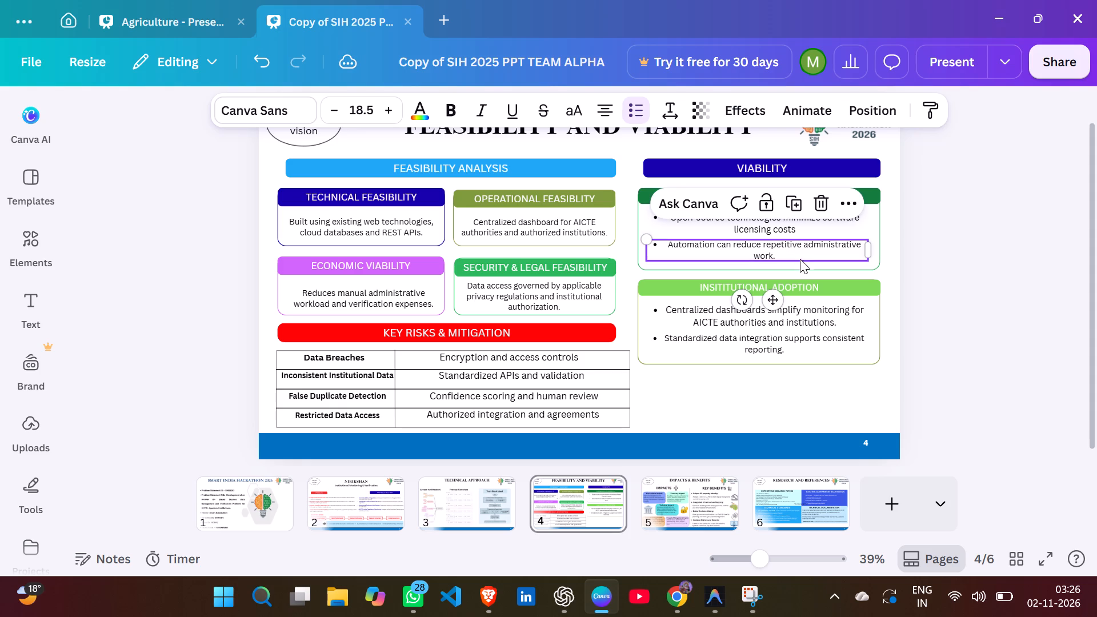
left_click(800, 260)
left_click(892, 255)
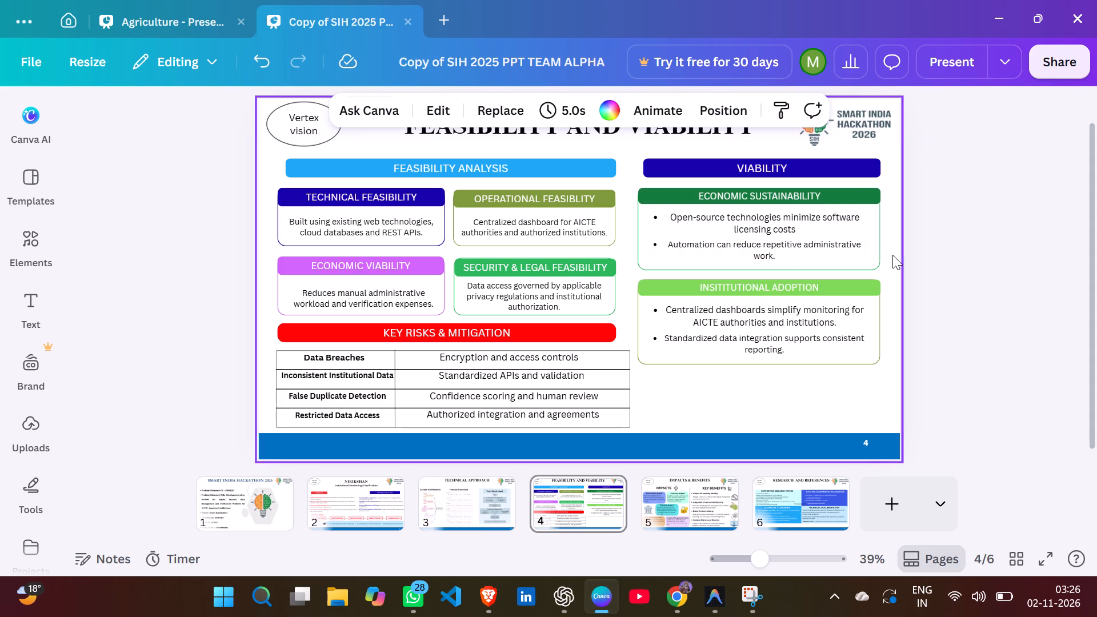
Shorten the "ECONOMIC SUSTAINABILITY" outline box a little more so its bottom edge sits just below the second bullet.
left_click(851, 265)
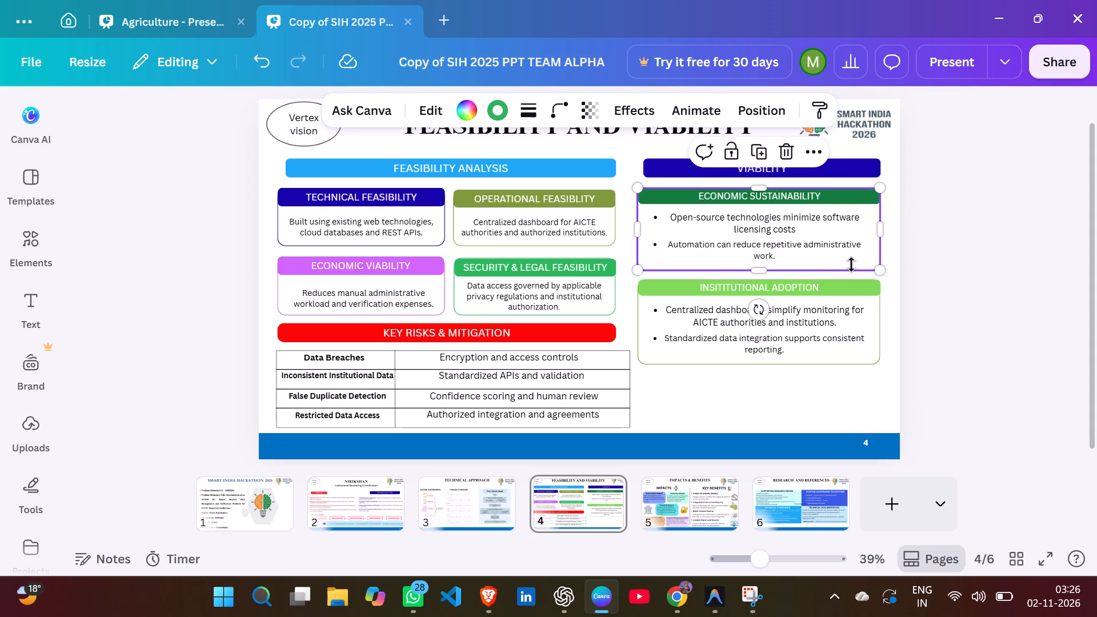
left_click(766, 273)
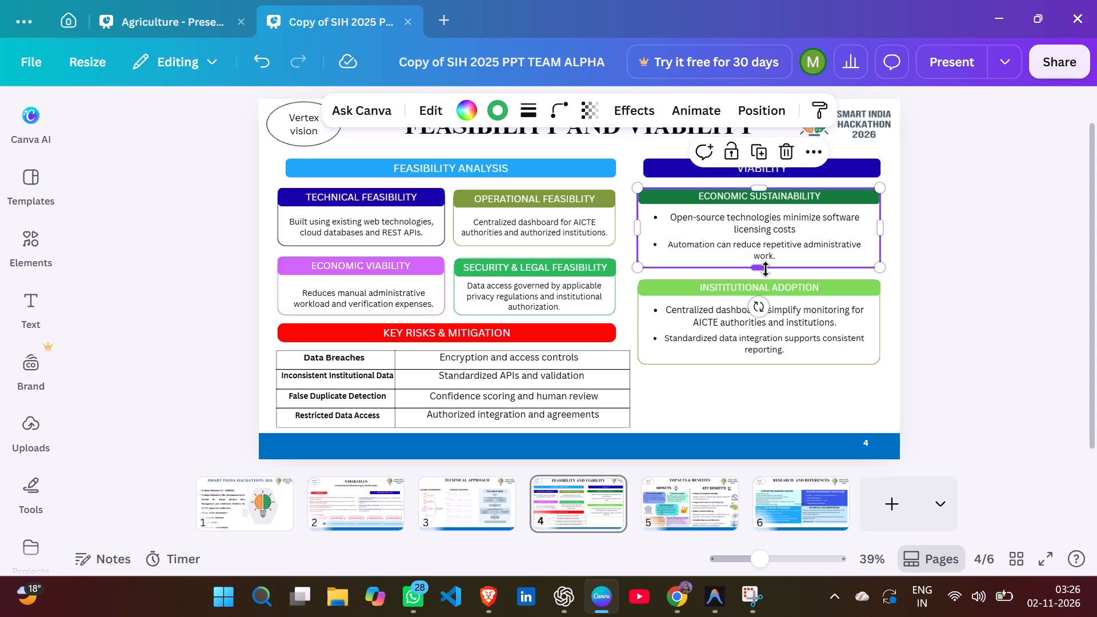
left_click(962, 223)
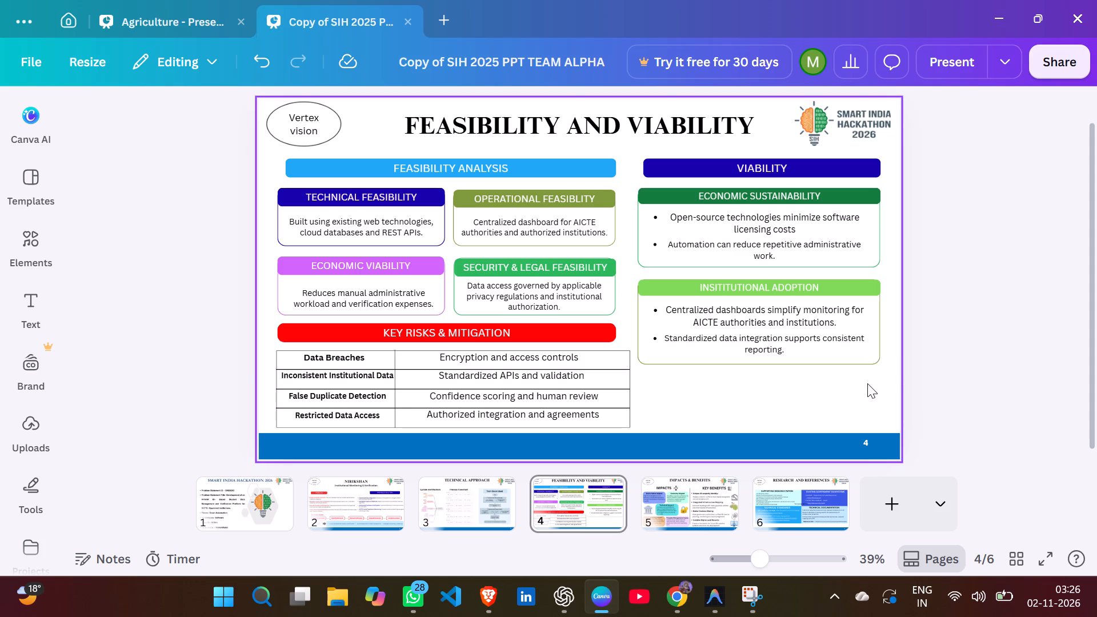
Move the "INSITITUTIONAL ADOPTION" heading, outline box and both bullets up together, close beneath the shortened "ECONOMIC SUSTAINABILITY" box.
left_click_drag(867, 383, 763, 278)
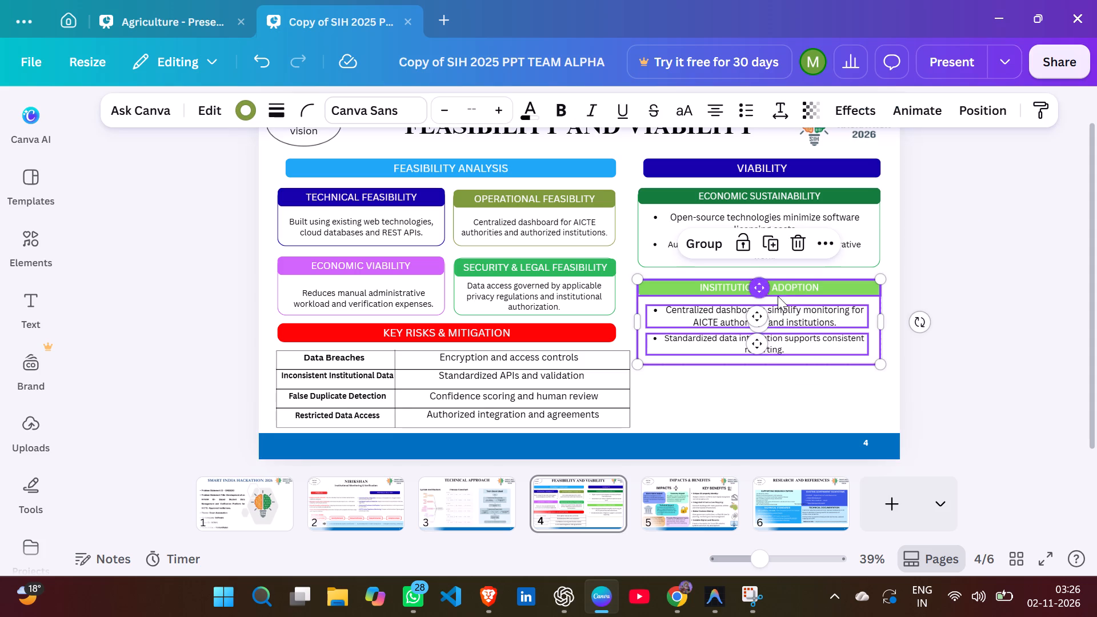
left_click_drag(804, 299, 804, 291)
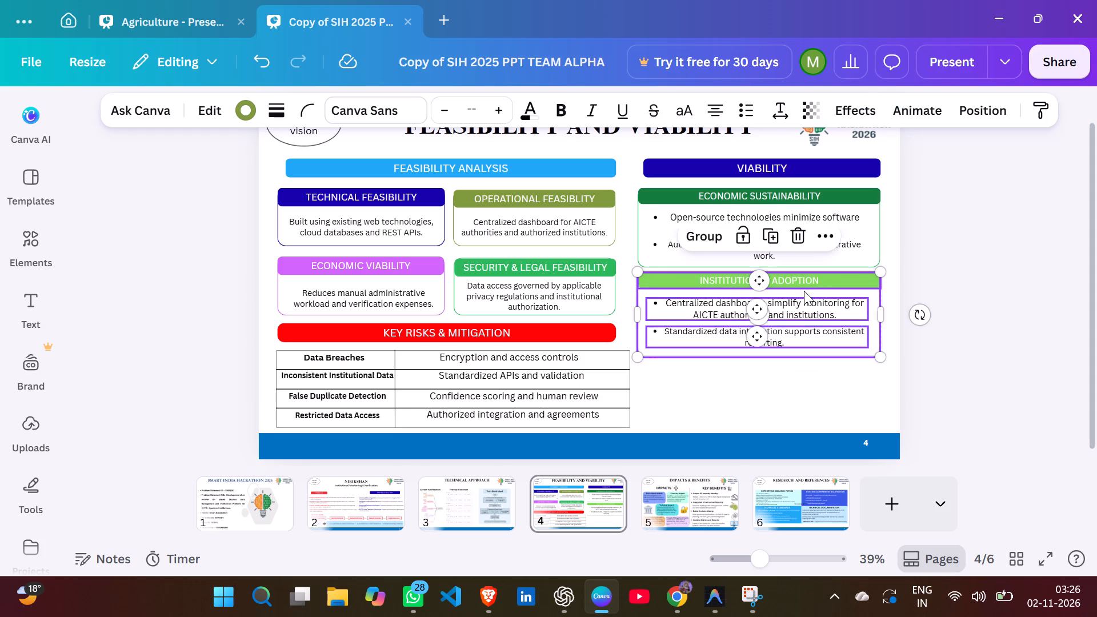
left_click(940, 279)
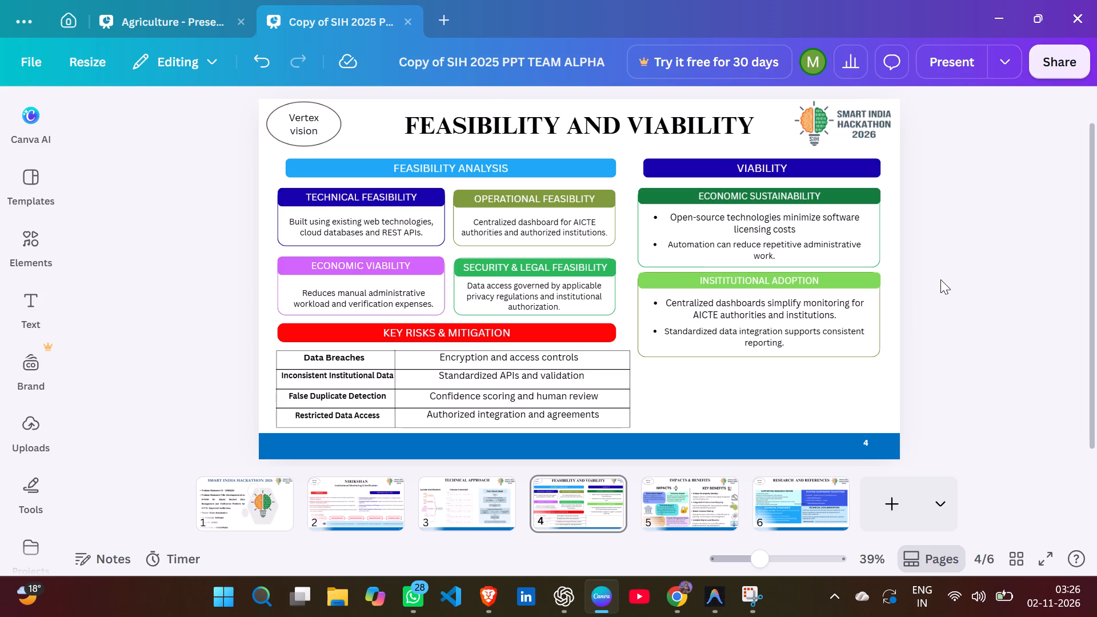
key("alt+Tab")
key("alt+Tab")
Move the entire risks table with its text left and slightly up, aligning its right edge with the "KEY RISKS & MITIGATION" bar.
left_click_drag(643, 411, 585, 397)
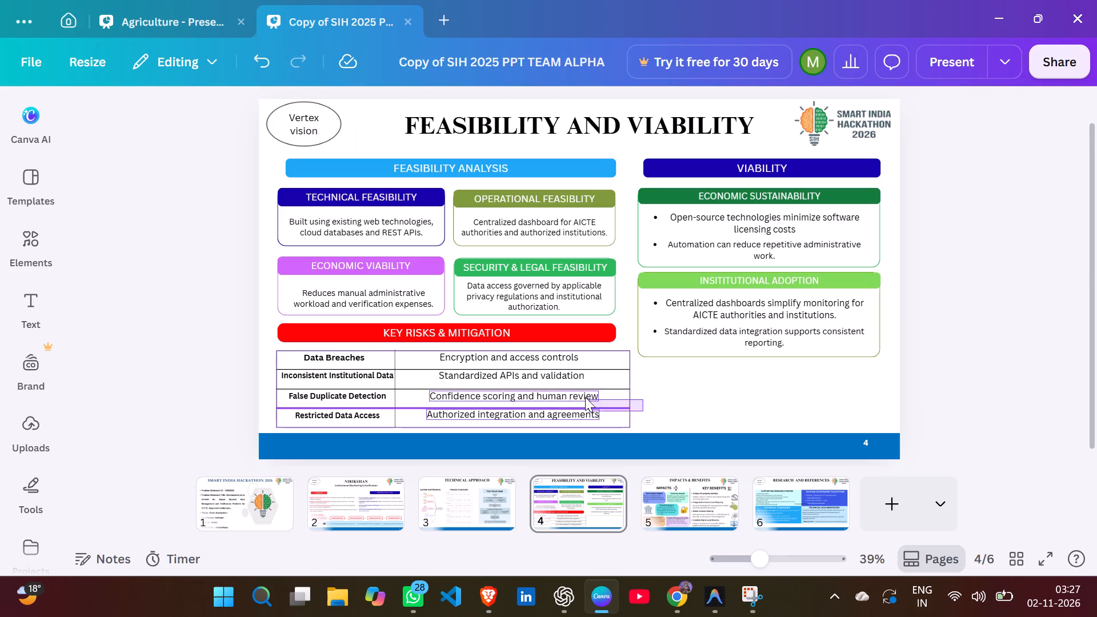
left_click_drag(585, 397, 350, 358)
left_click_drag(414, 375, 403, 376)
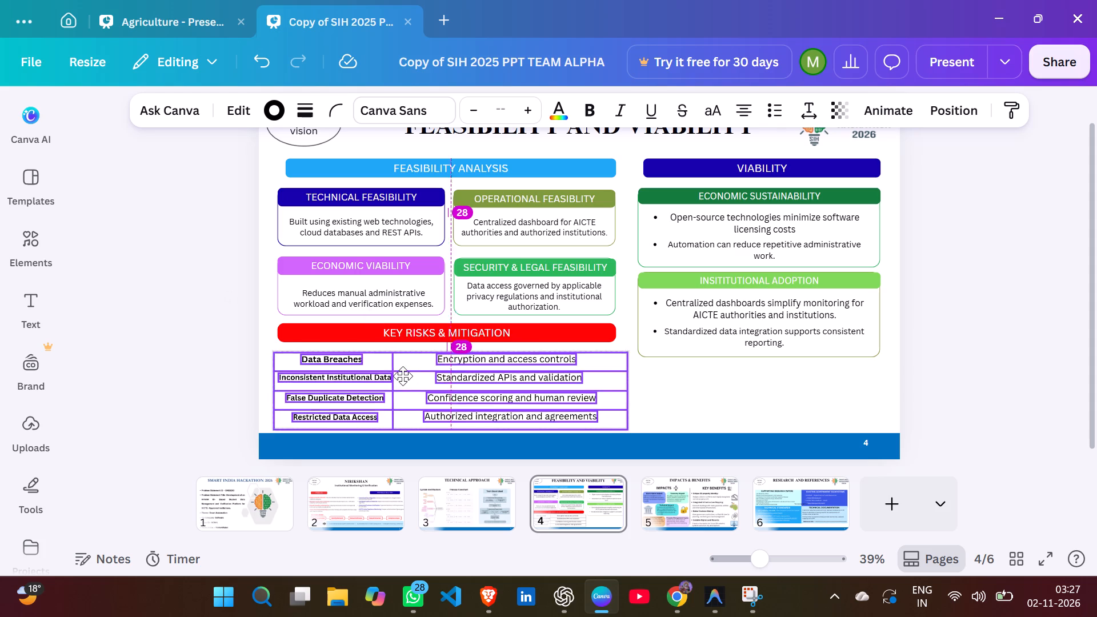
left_click_drag(403, 376, 403, 372)
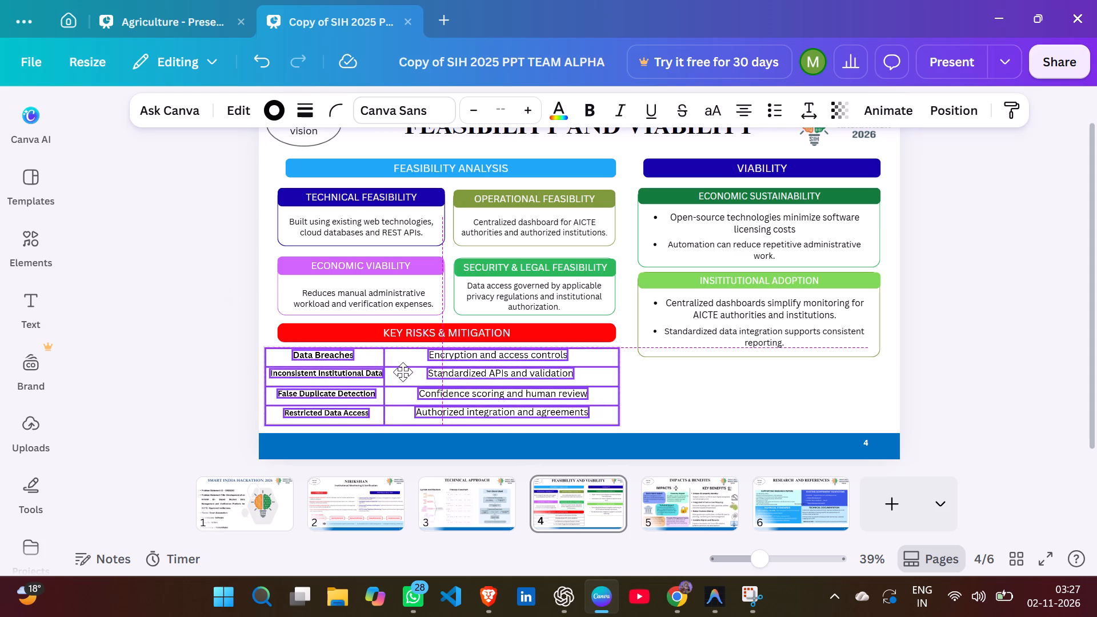
left_click_drag(403, 372, 401, 374)
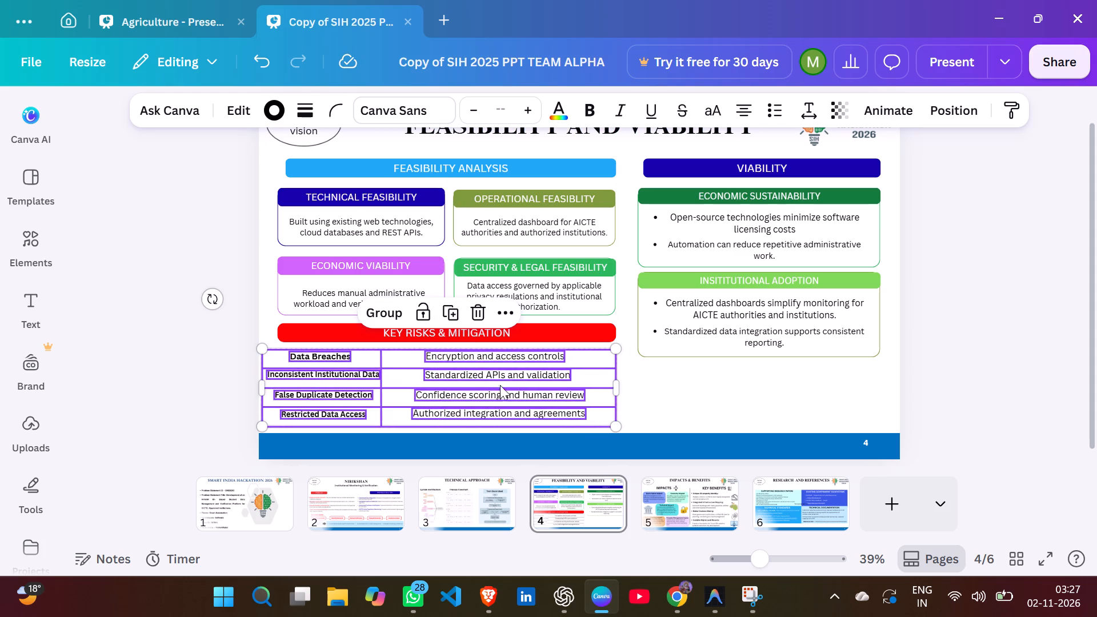
left_click(617, 384)
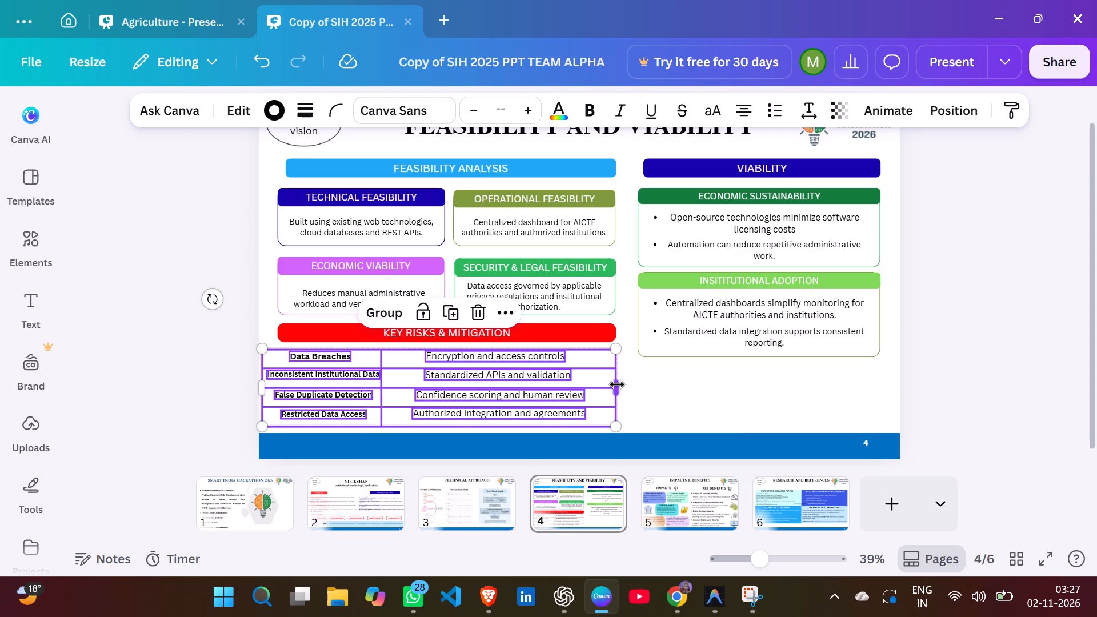
left_click(904, 377)
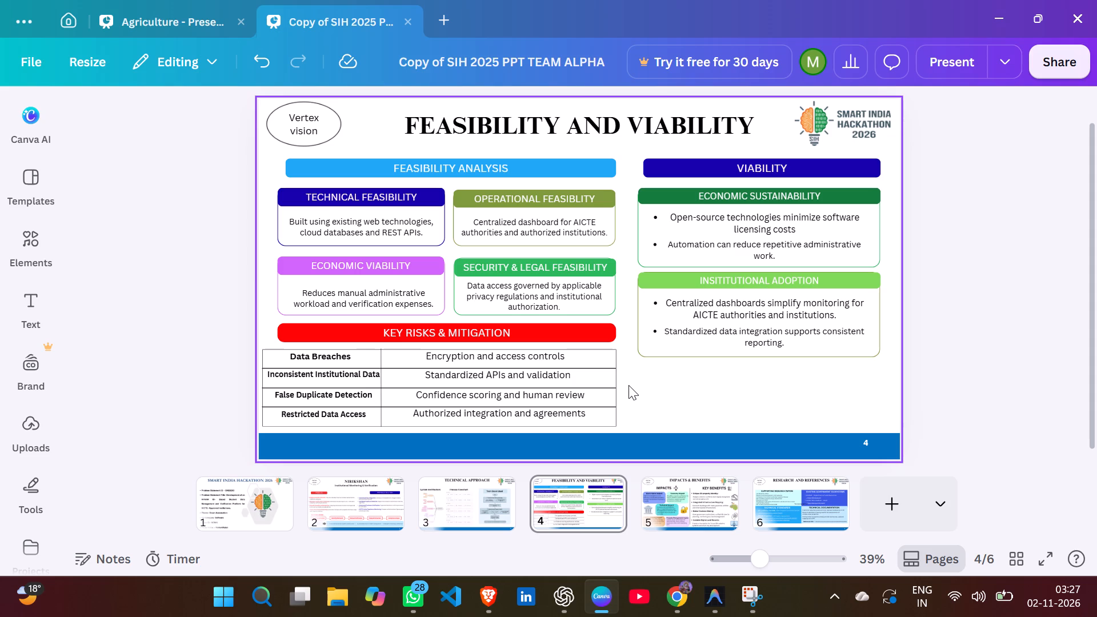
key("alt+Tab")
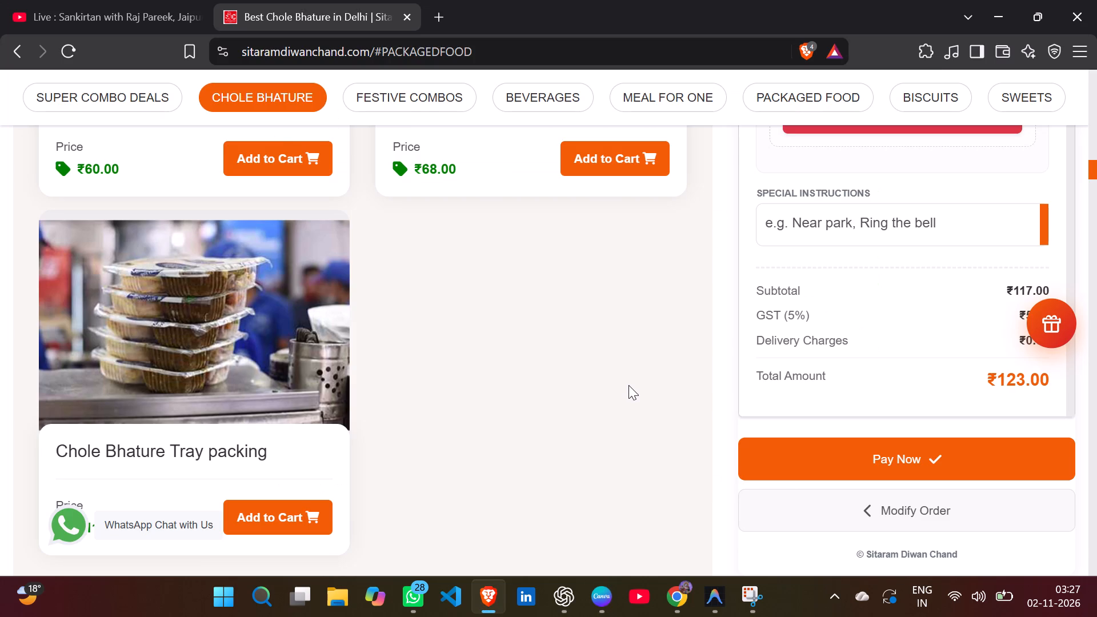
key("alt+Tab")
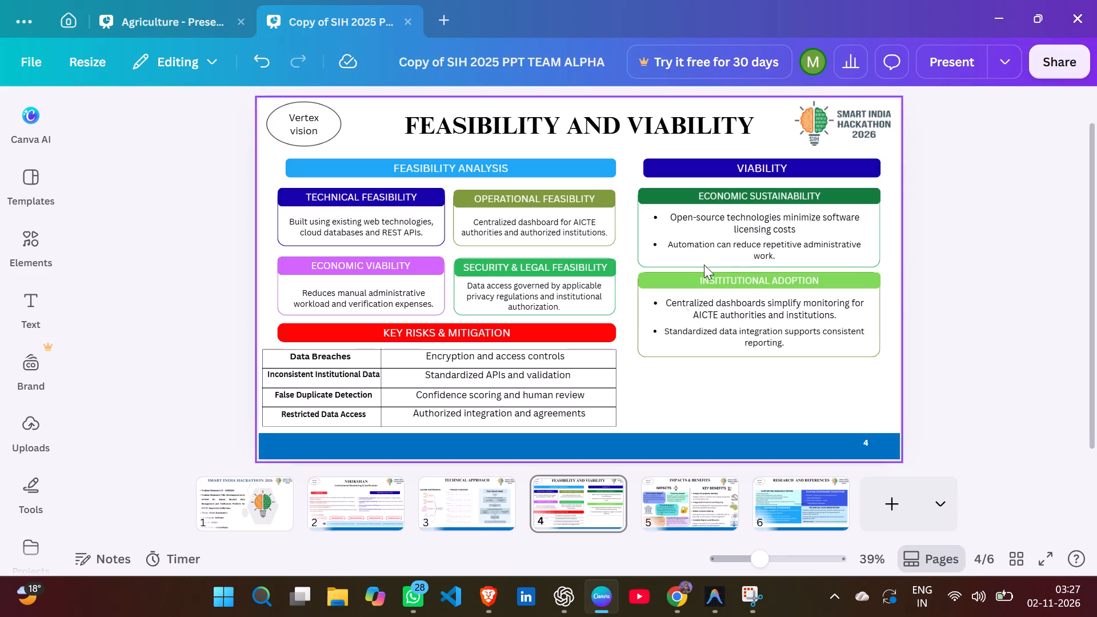
Group the "INSITITUTIONAL ADOPTION" heading, outline box and both bullets into one block.
left_click_drag(650, 364, 712, 293)
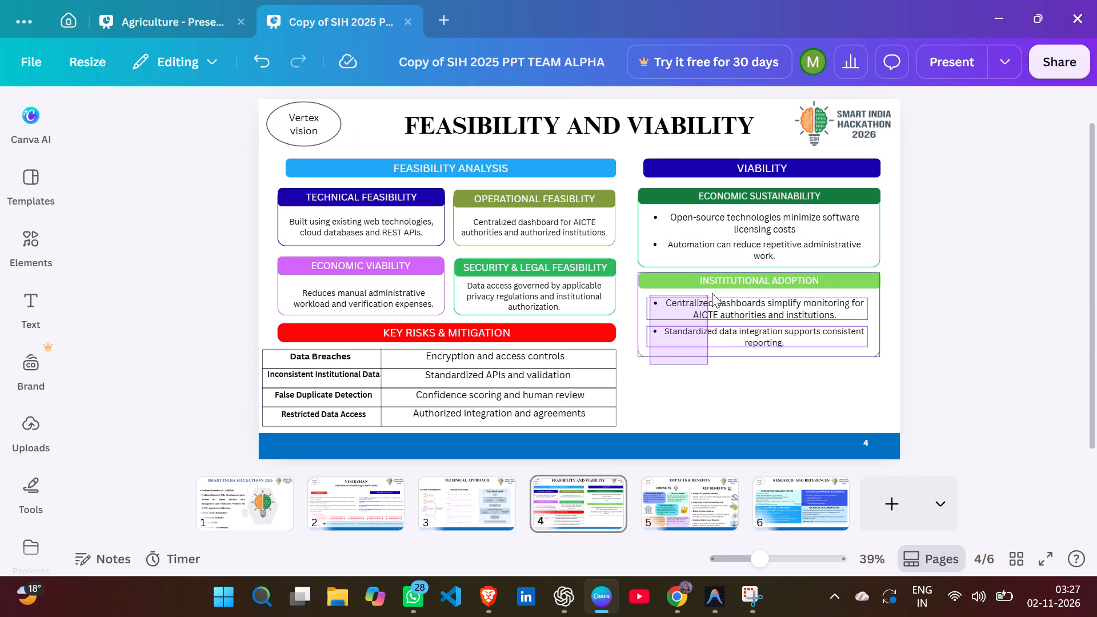
left_click_drag(712, 293, 734, 278)
left_click(717, 239)
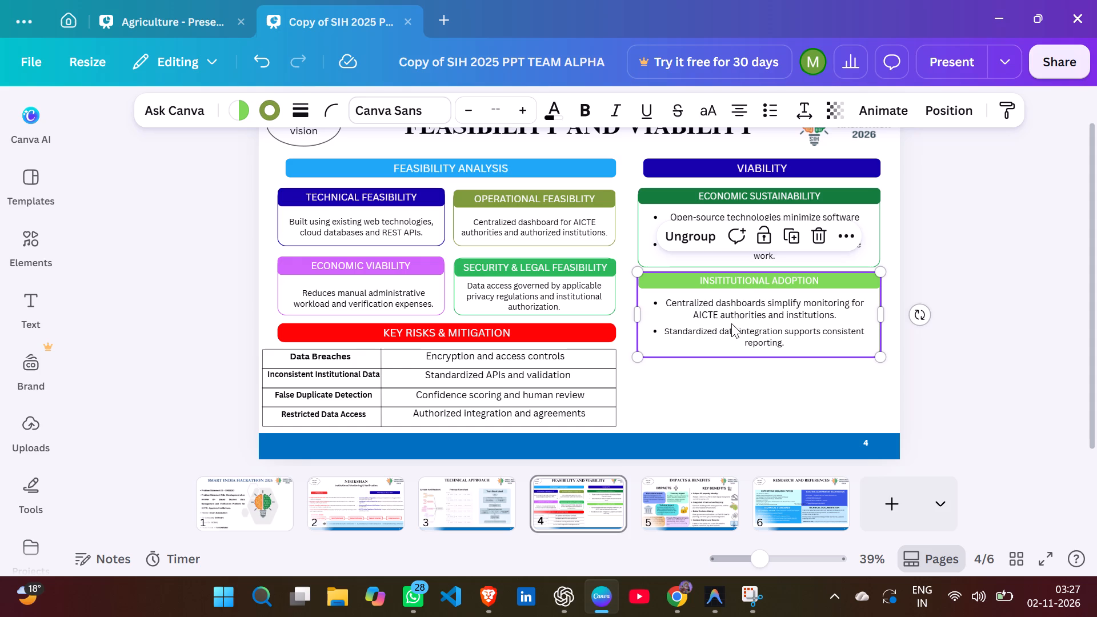
left_click(977, 298)
Duplicate the grouped "INSITITUTIONAL ADOPTION" block and place the copy just beneath the original, with a gap of about 15.
left_click(804, 327)
key("ctrl+c")
key("ctrl+v")
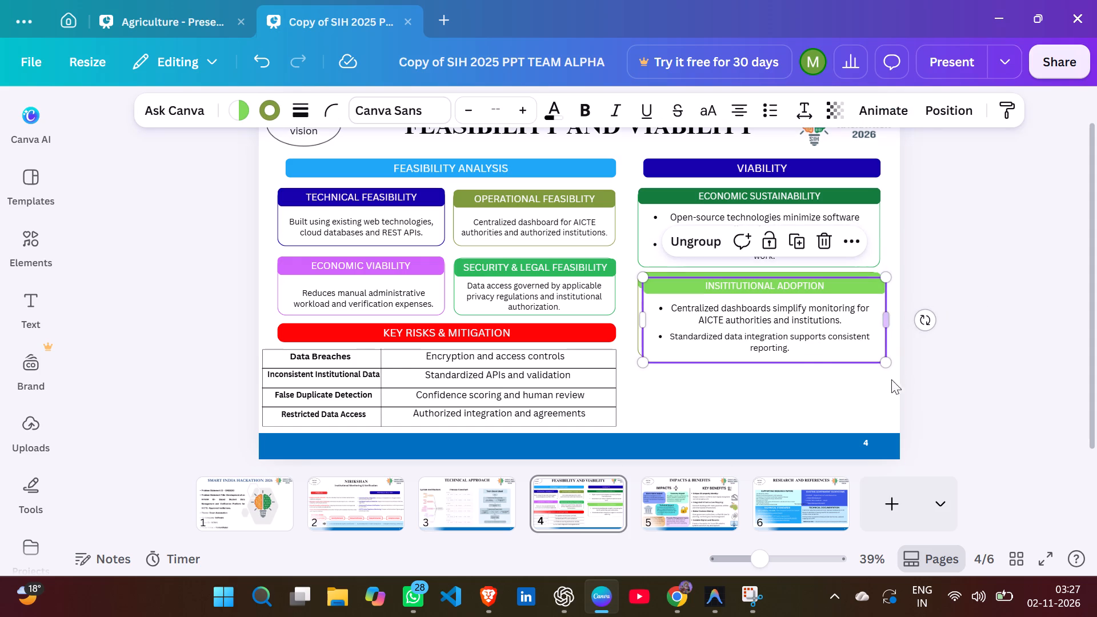
left_click_drag(811, 331, 811, 410)
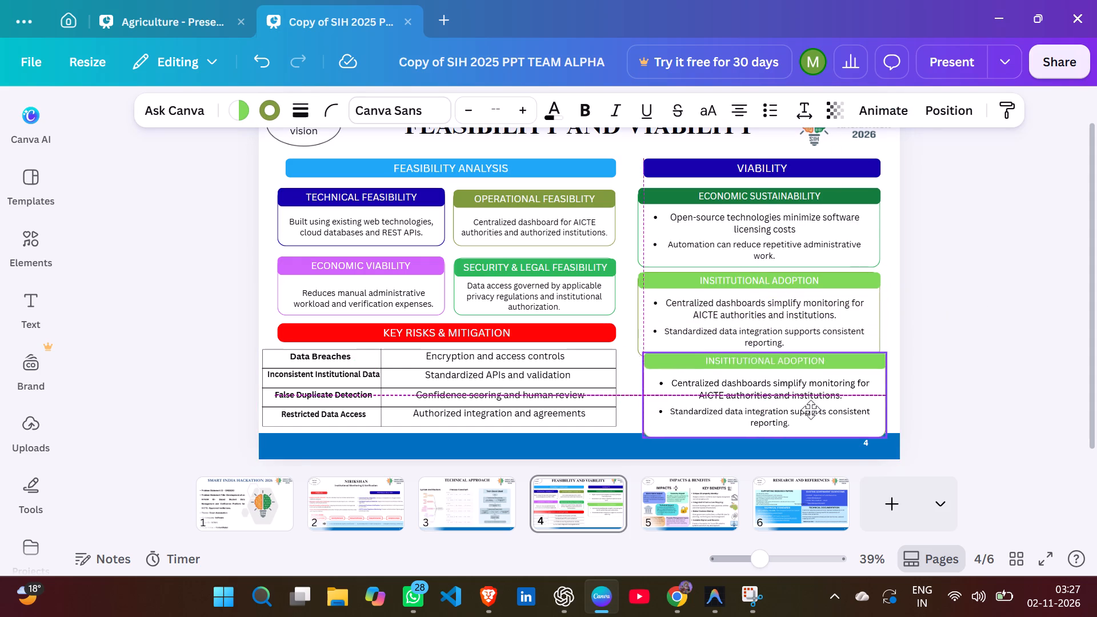
left_click_drag(811, 410, 808, 414)
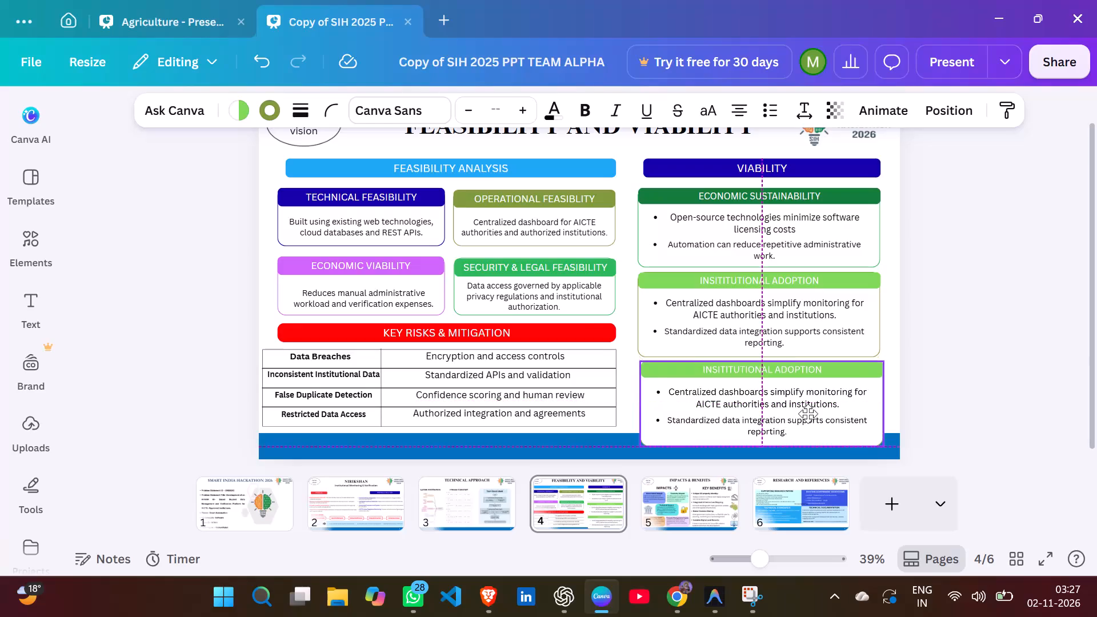
left_click_drag(808, 414, 808, 417)
left_click_drag(883, 359, 866, 370)
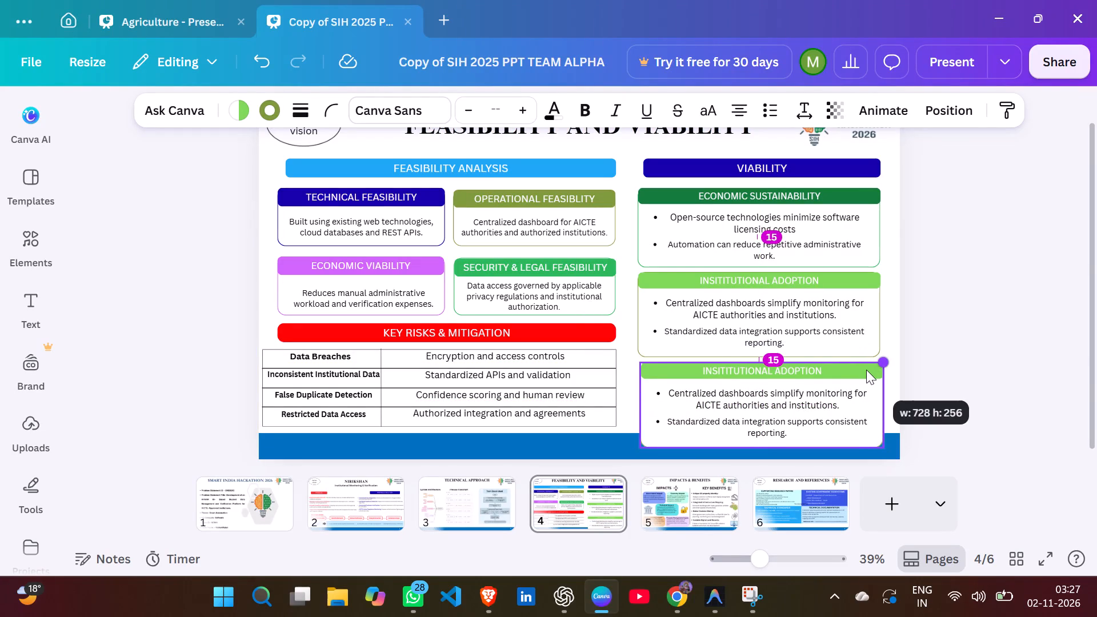
left_click_drag(866, 370, 866, 368)
Ungroup the lower copy of the "INSITITUTIONAL ADOPTION" block so its bullets can be edited separately.
left_click(830, 409)
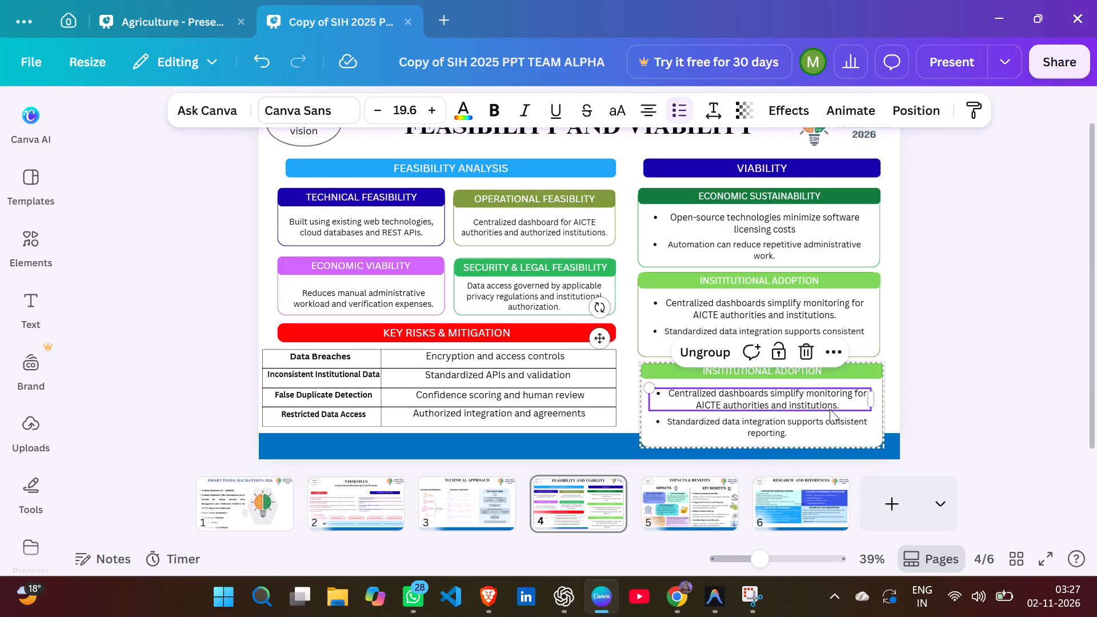
left_click(700, 348)
left_click(948, 322)
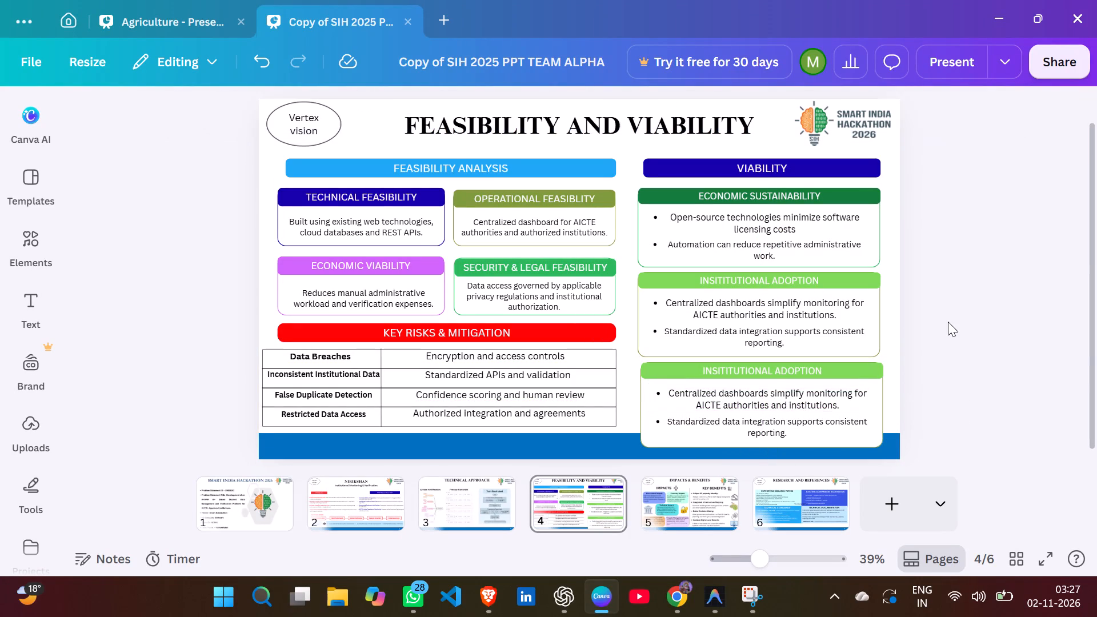
left_click(843, 364)
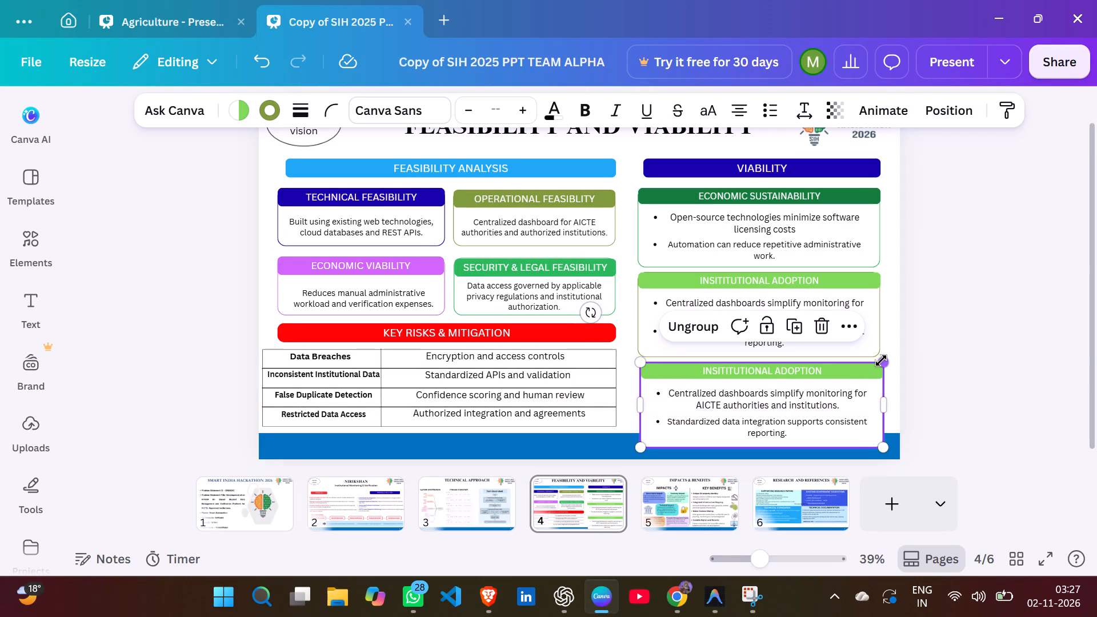
left_click(927, 339)
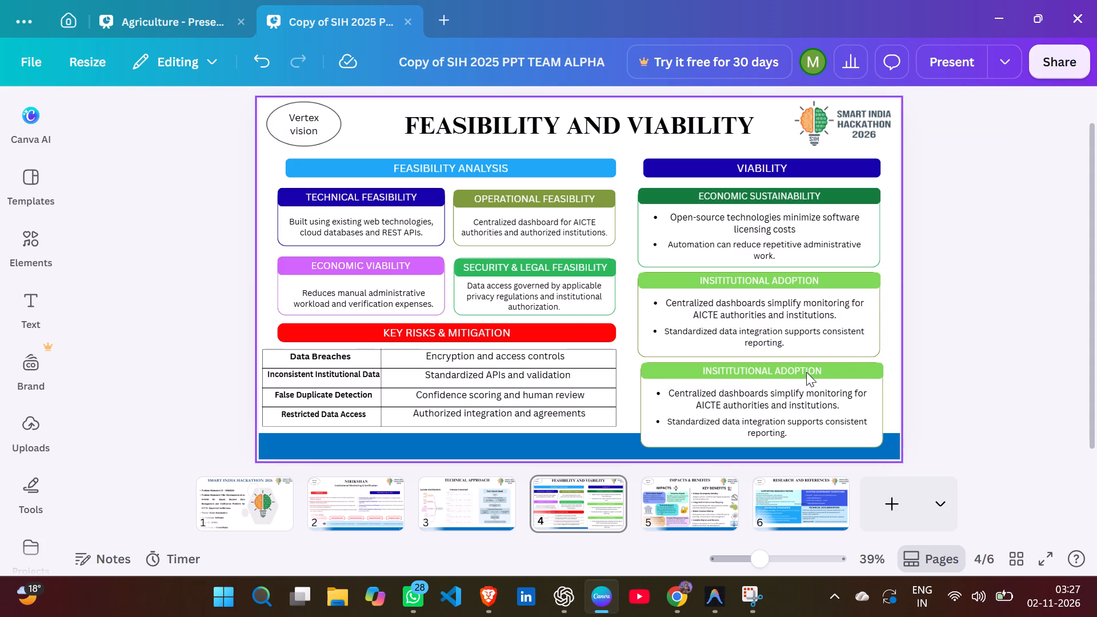
left_click(936, 326)
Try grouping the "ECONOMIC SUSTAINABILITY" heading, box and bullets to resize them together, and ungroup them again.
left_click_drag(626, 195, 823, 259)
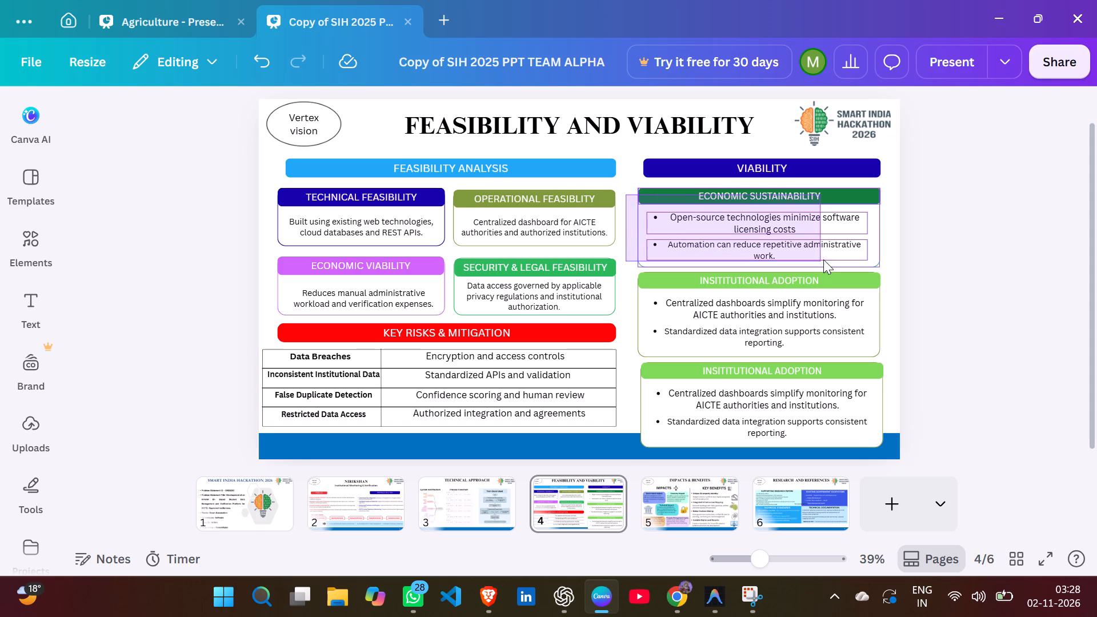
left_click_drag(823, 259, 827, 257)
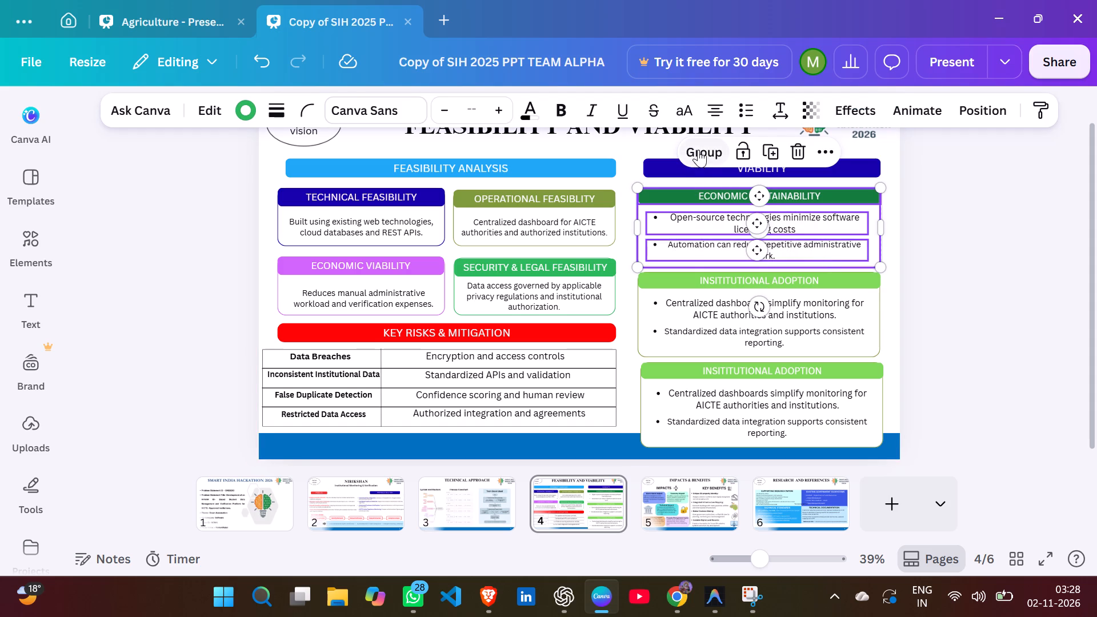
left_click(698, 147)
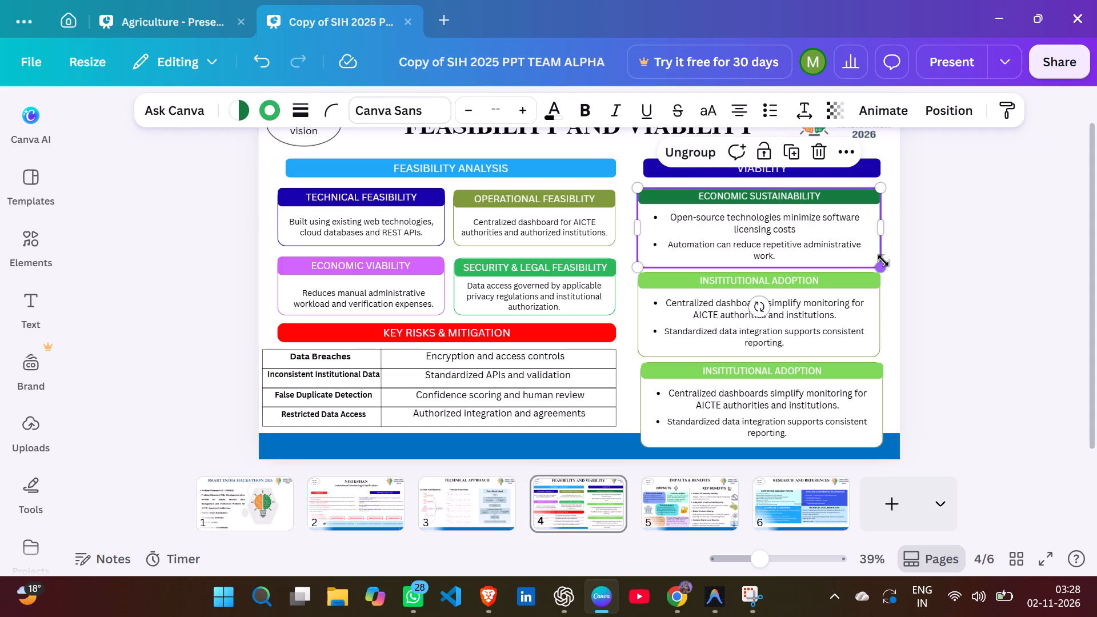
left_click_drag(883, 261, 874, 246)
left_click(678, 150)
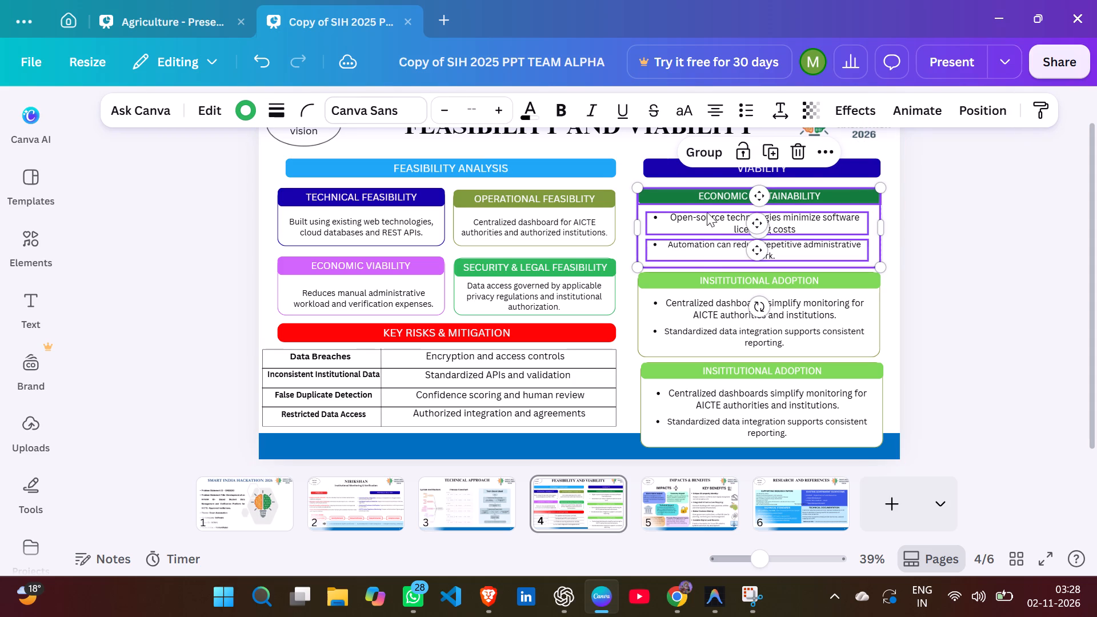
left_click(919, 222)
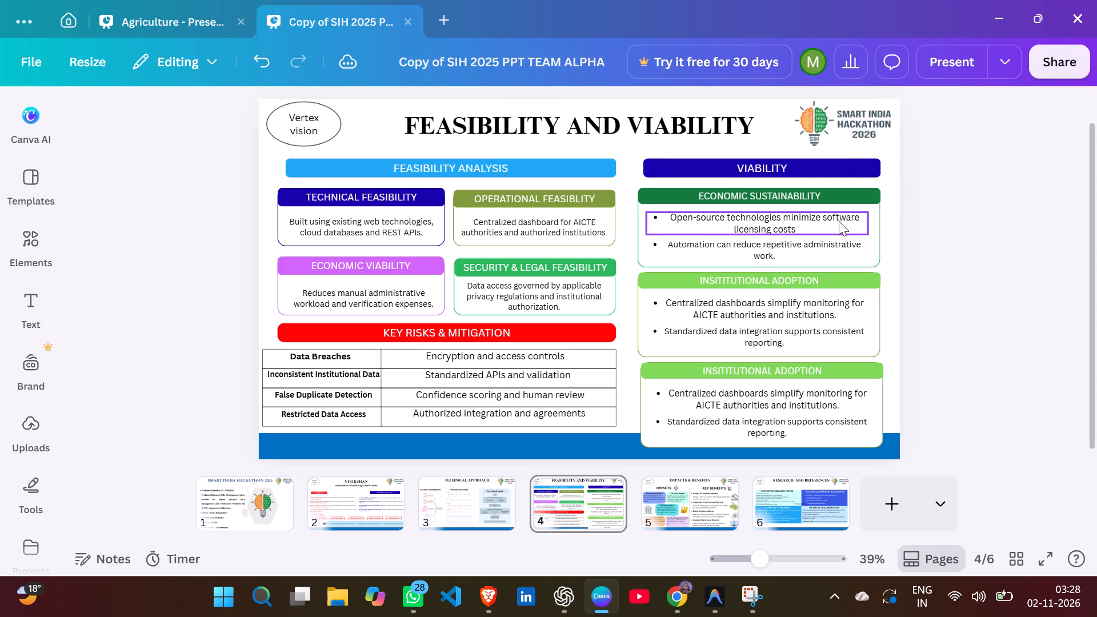
Set both bullets in the "ECONOMIC SUSTAINABILITY" box to font size 18.
left_click(839, 221)
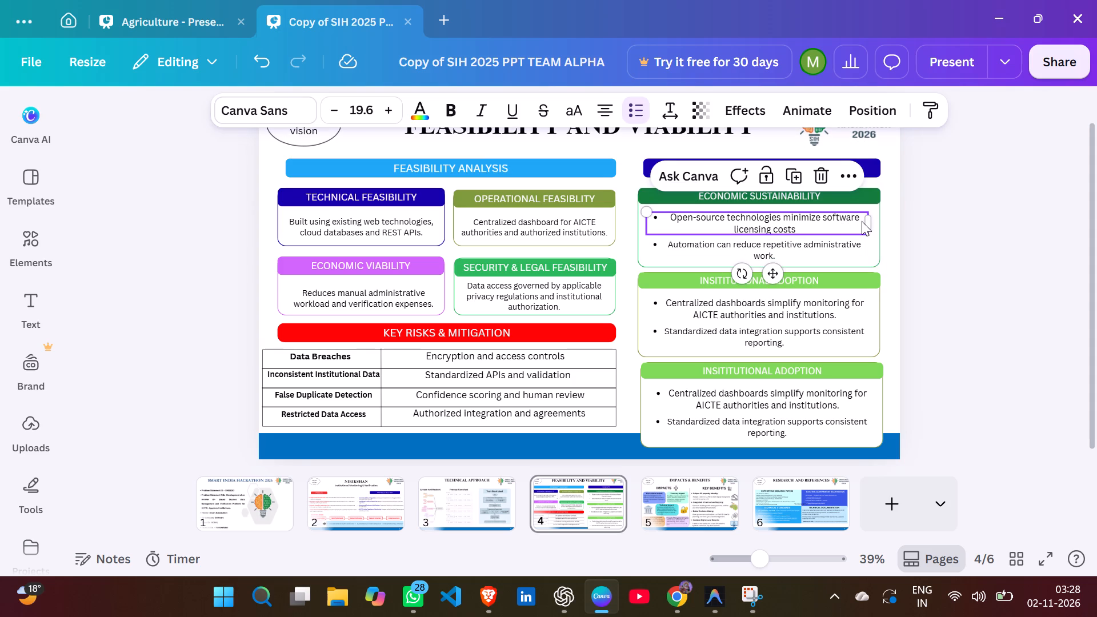
left_click(365, 98)
key("BackSpace")
type("18")
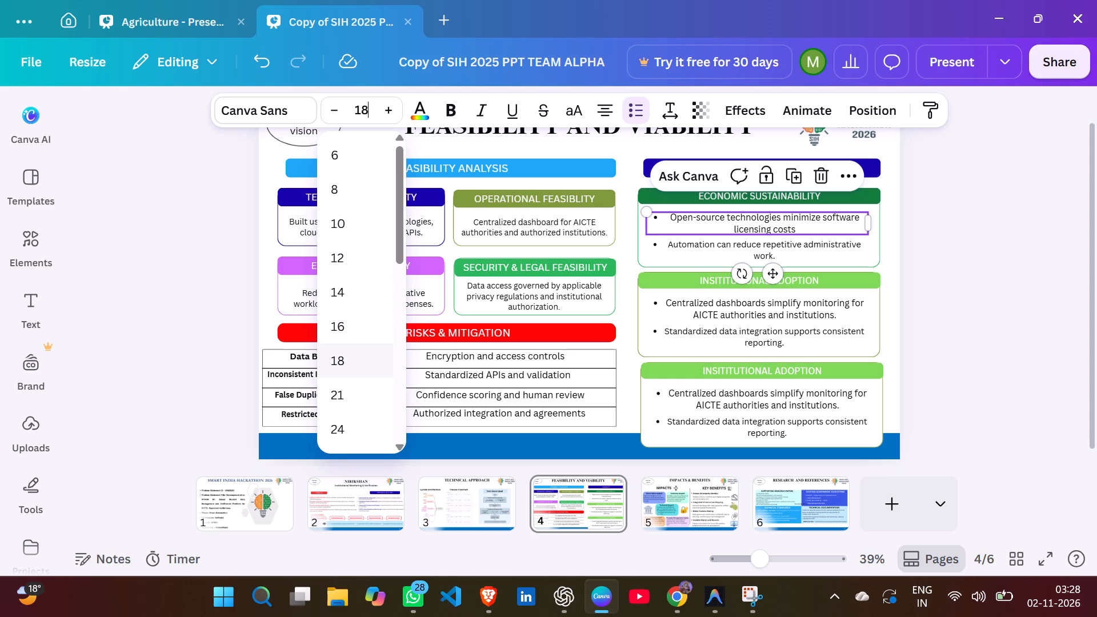
key("Return")
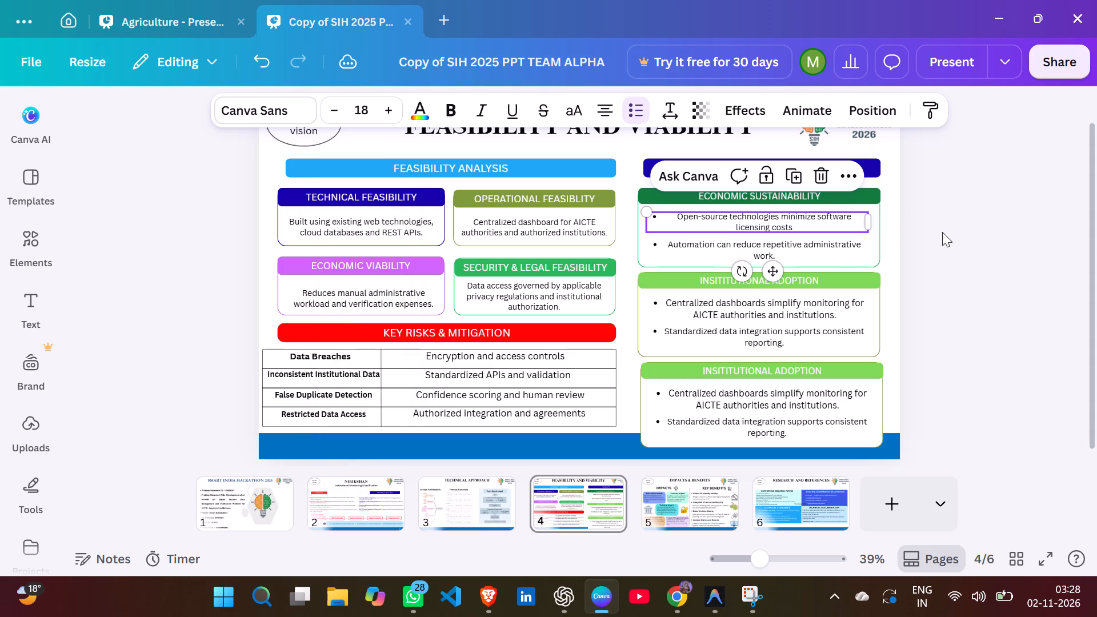
left_click(942, 232)
left_click(808, 243)
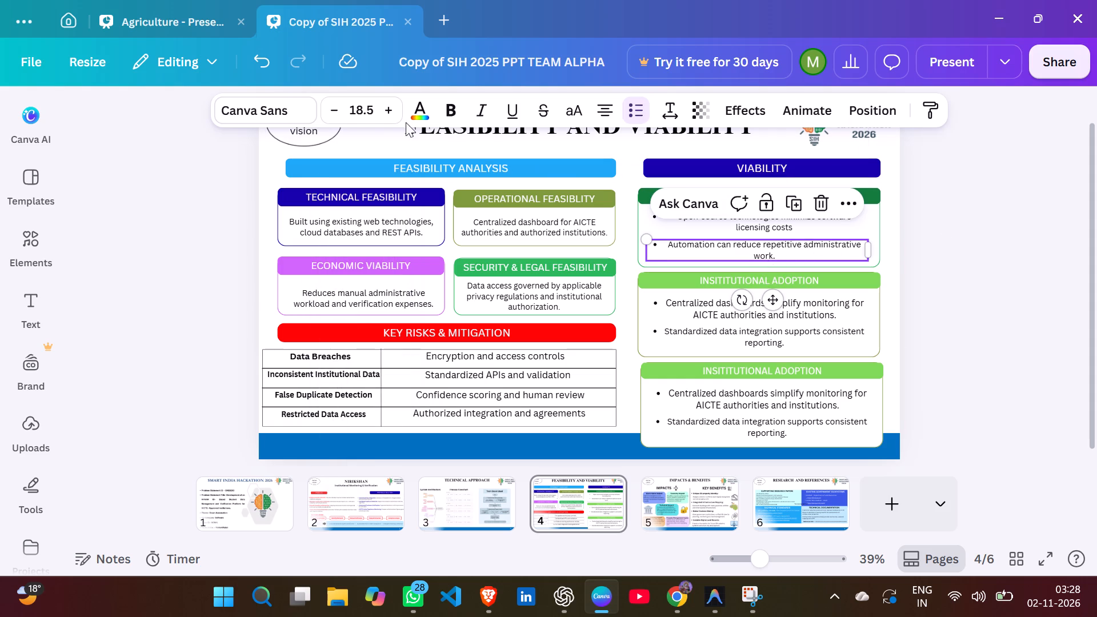
left_click(369, 107)
key("BackSpace")
type("18")
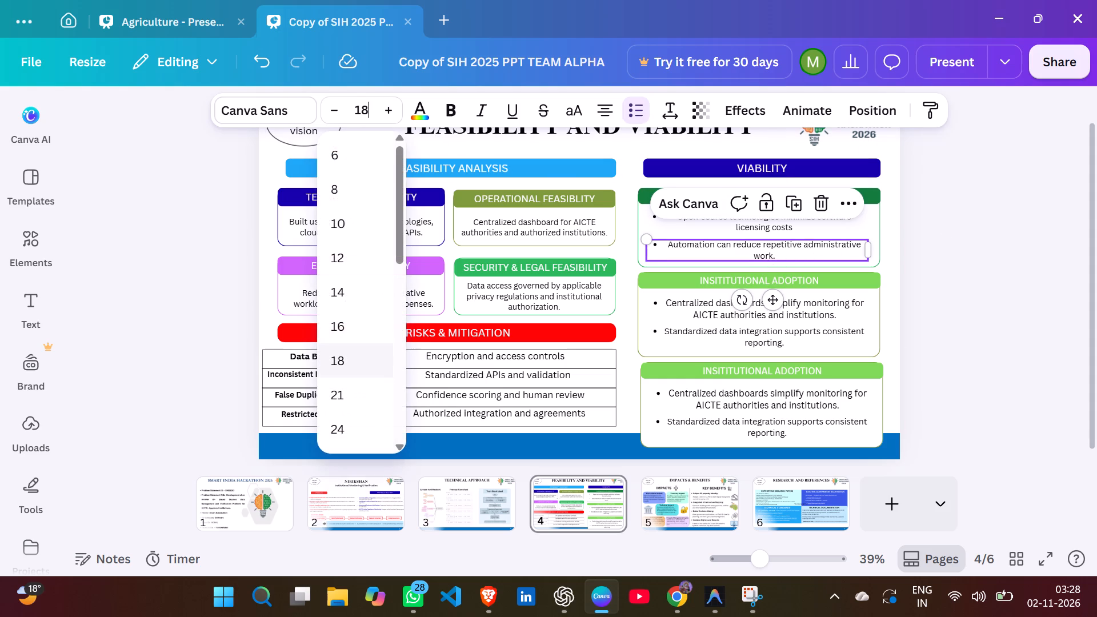
key("Return")
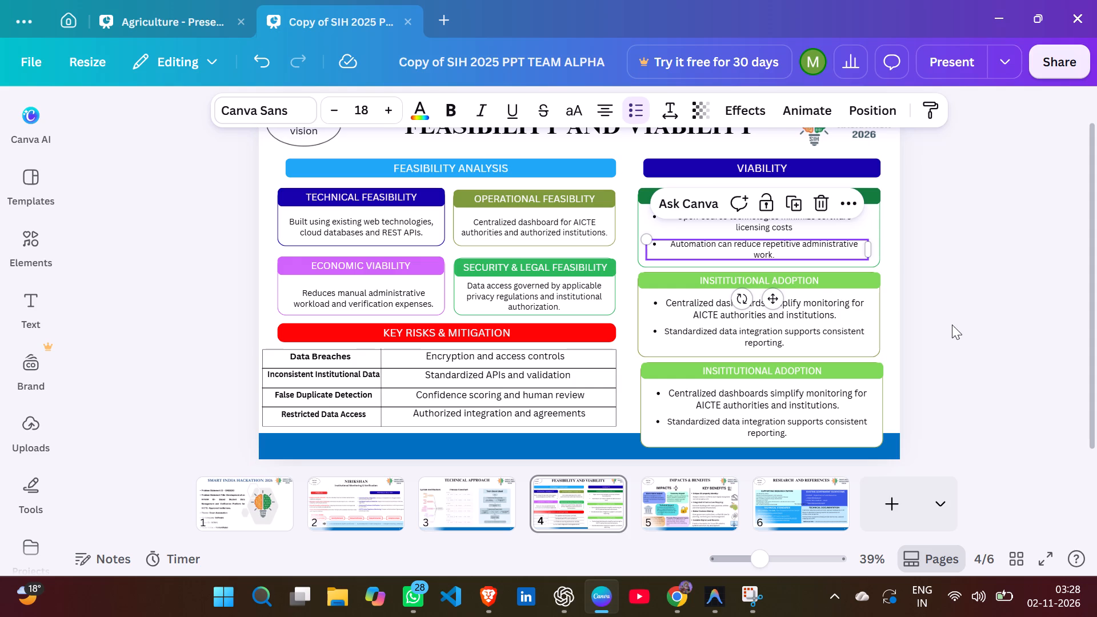
left_click(952, 324)
Ungroup the upper "INSITITUTIONAL ADOPTION" block and set both of its bullets to font size 18.
left_click(767, 302)
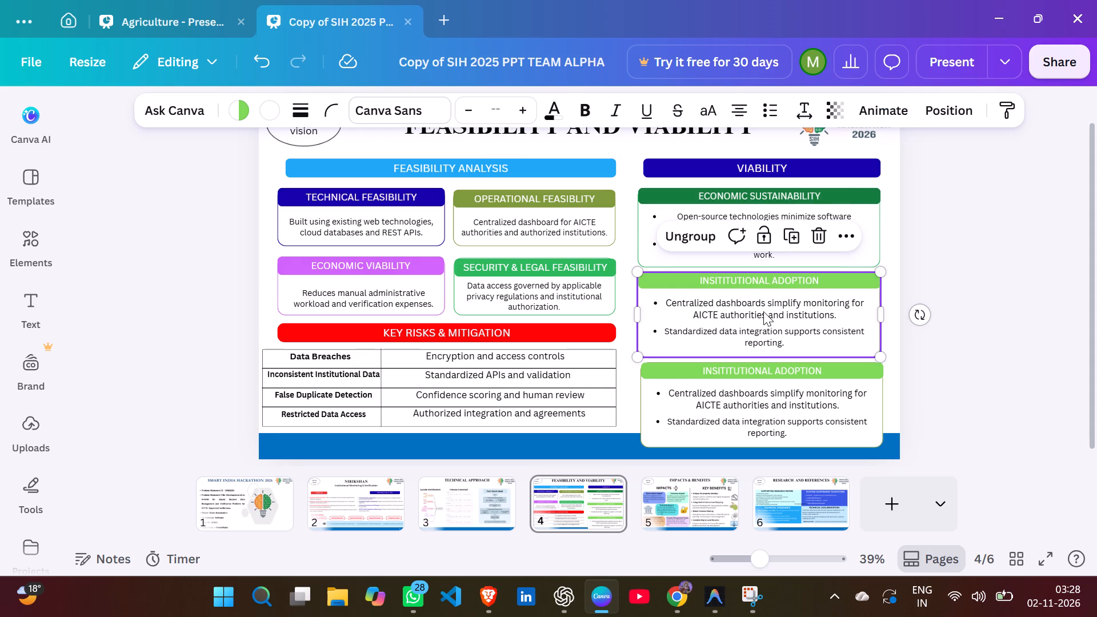
left_click(683, 235)
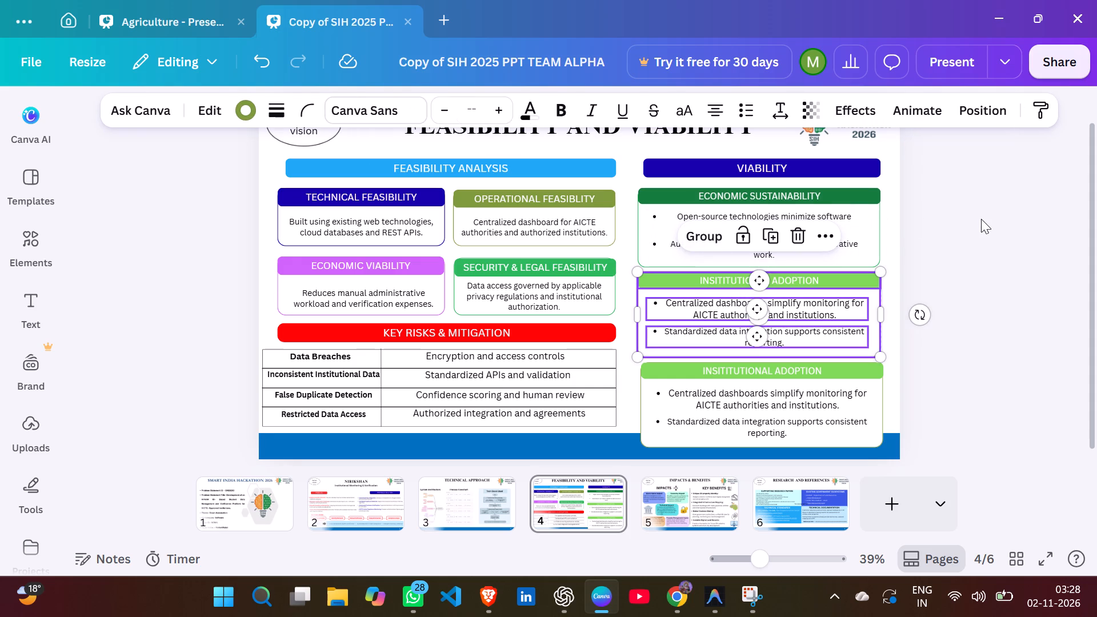
left_click(995, 219)
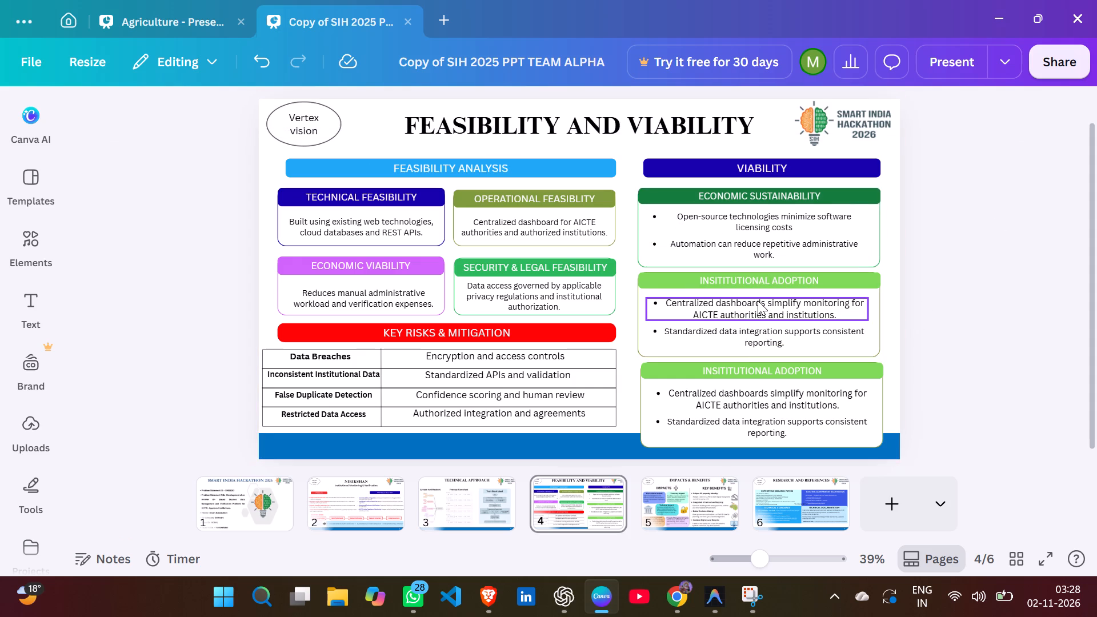
left_click(758, 301)
left_click(349, 116)
key("BackSpace")
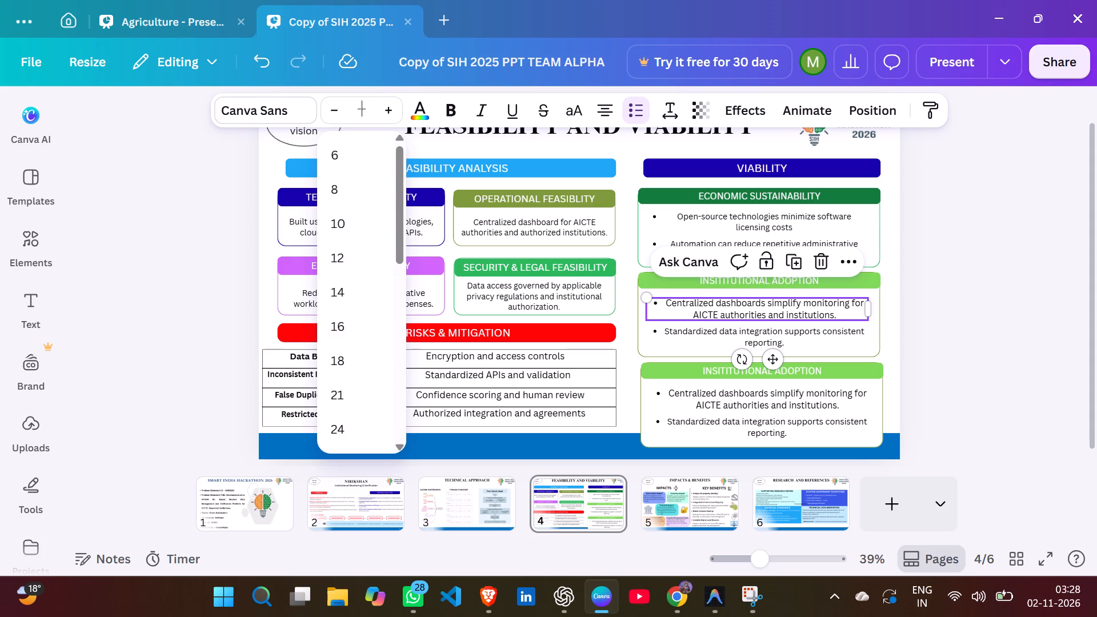
type("18")
key("Return")
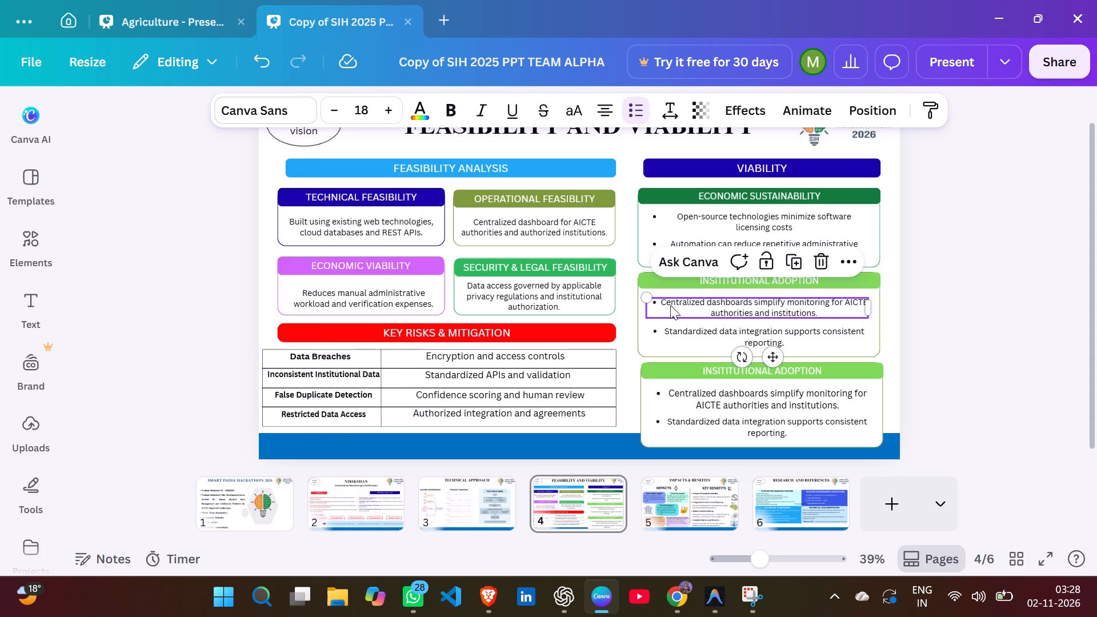
left_click(720, 344)
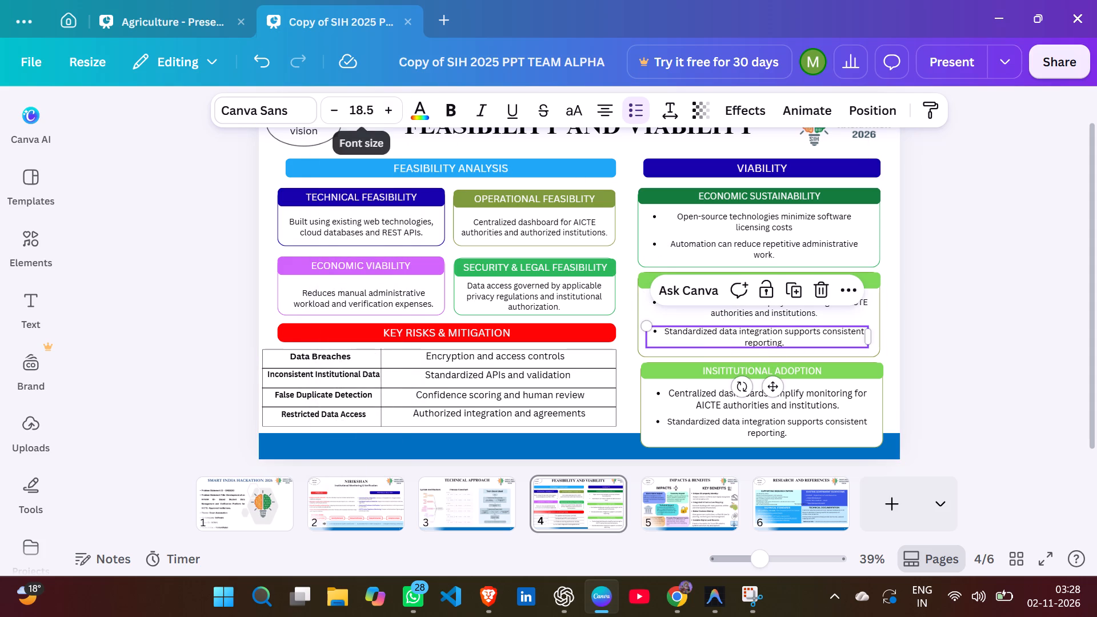
left_click(359, 111)
key("BackSpace")
type("18")
key("Return")
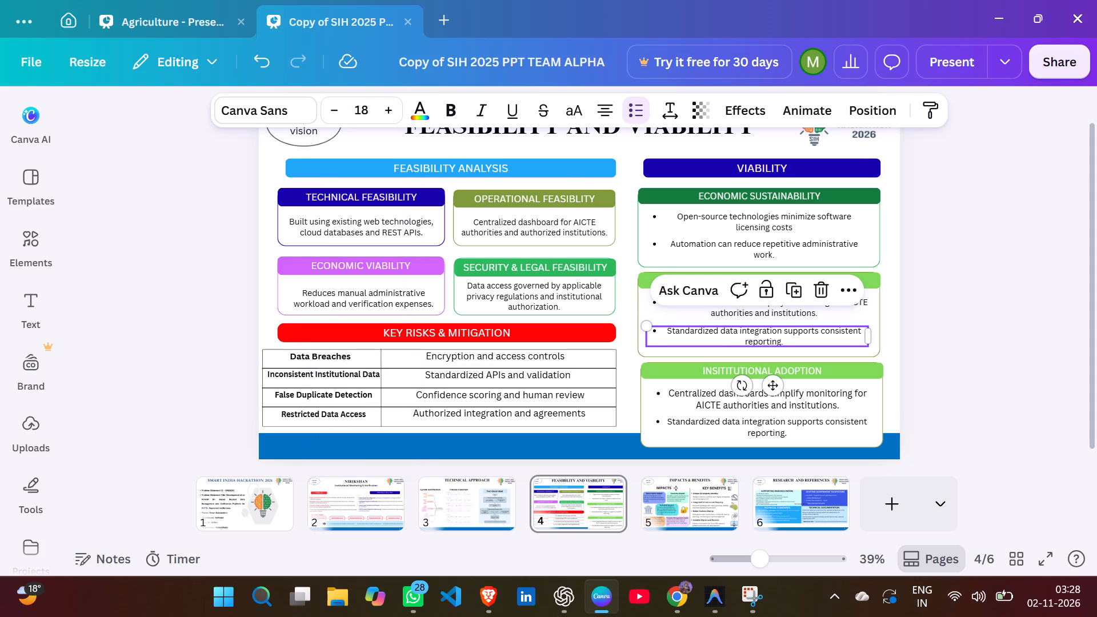
left_click(907, 333)
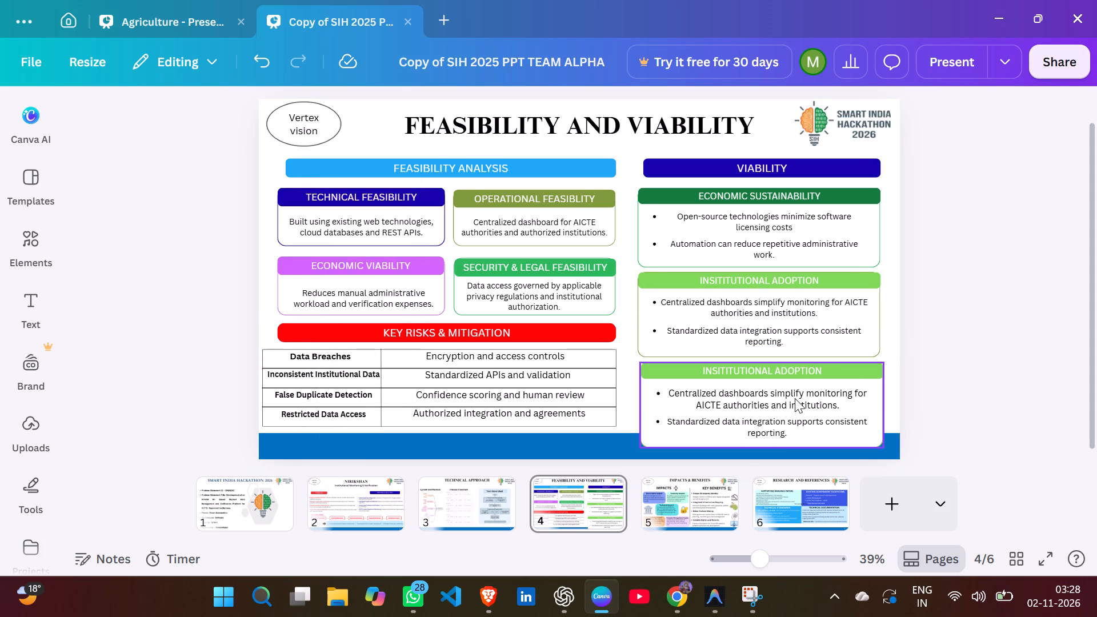
Set both bullets in the lower "INSITITUTIONAL ADOPTION" block to font size 18.
left_click(795, 398)
left_click(357, 111)
key("BackSpace")
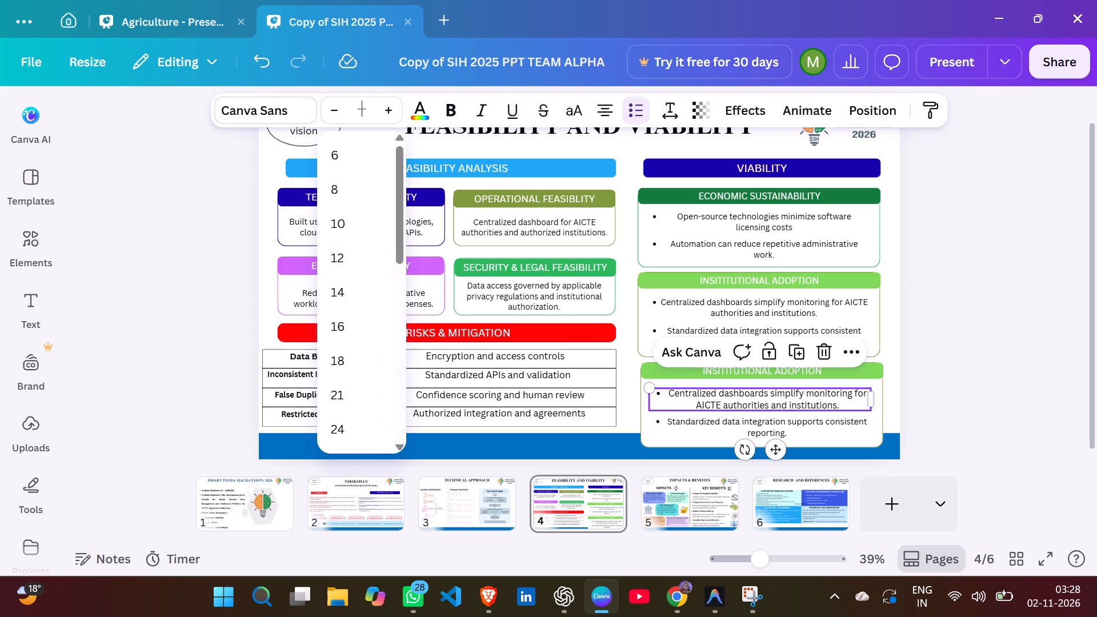
type("18")
key("Return")
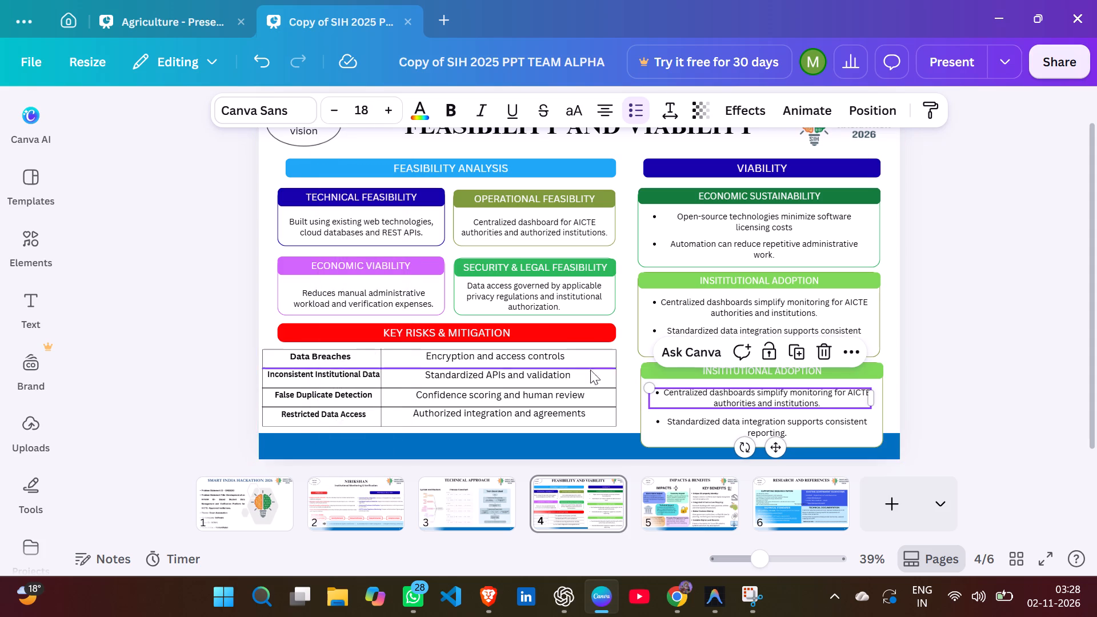
left_click(715, 418)
left_click(723, 421)
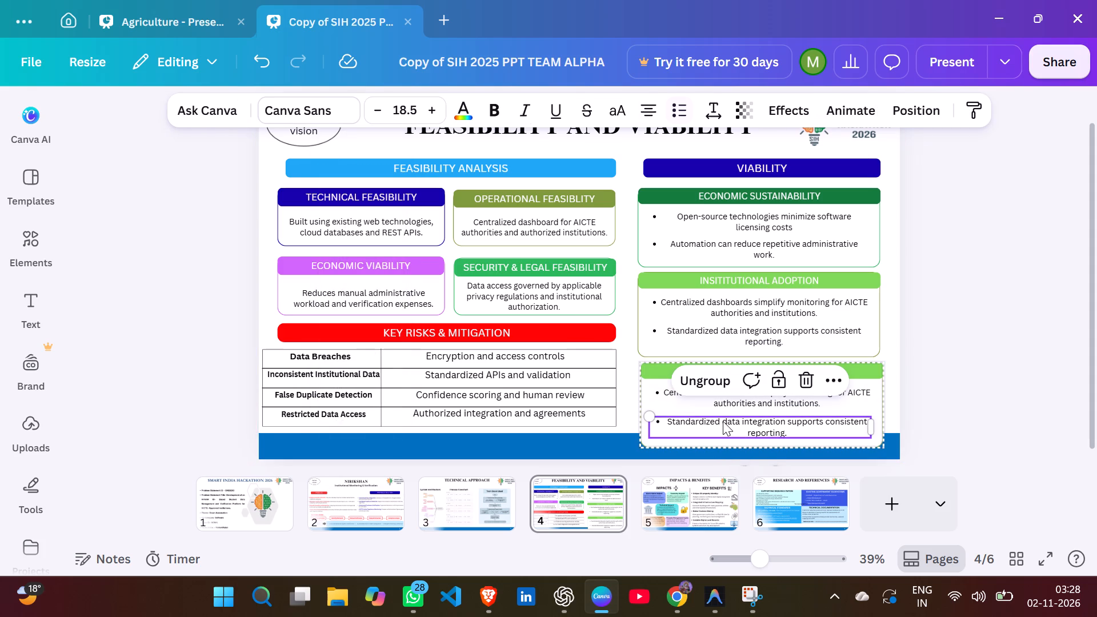
left_click(405, 99)
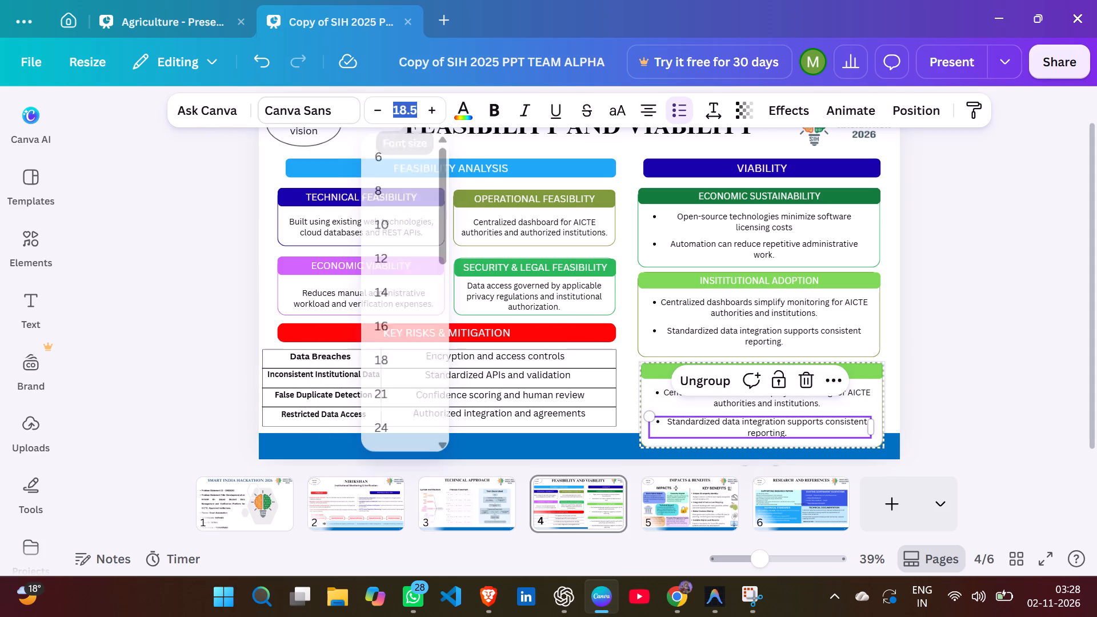
key("BackSpace")
type("18")
key("Return")
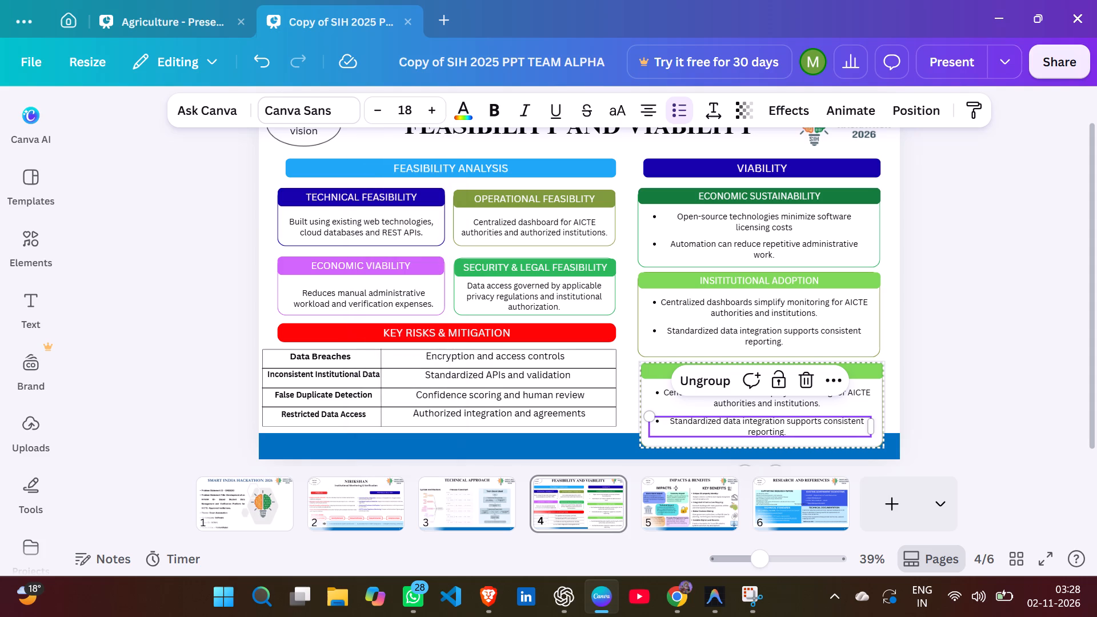
left_click(943, 315)
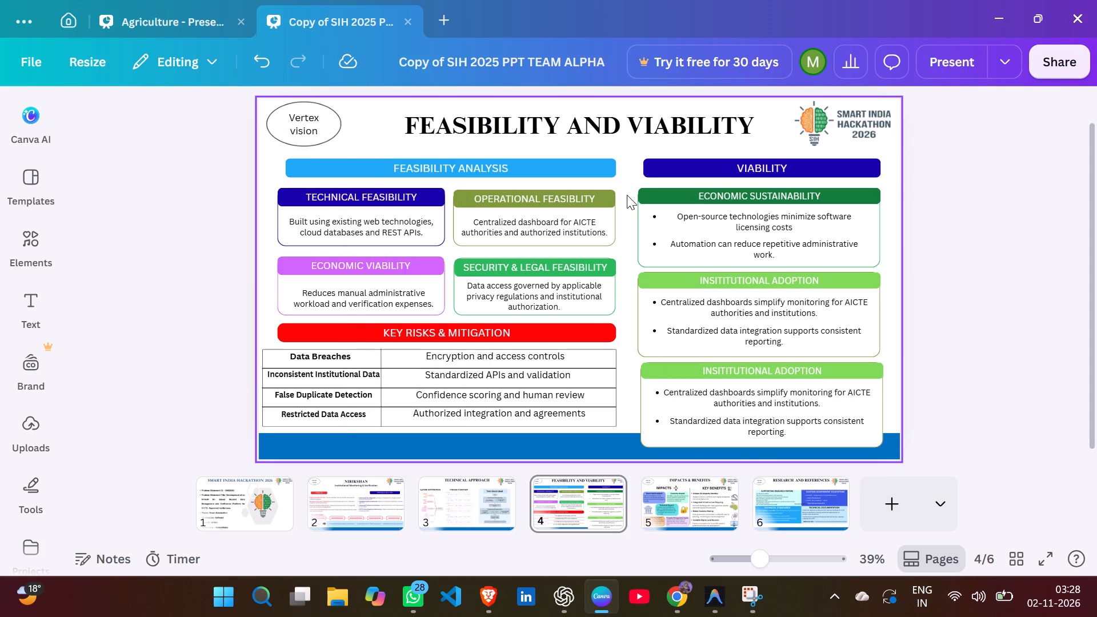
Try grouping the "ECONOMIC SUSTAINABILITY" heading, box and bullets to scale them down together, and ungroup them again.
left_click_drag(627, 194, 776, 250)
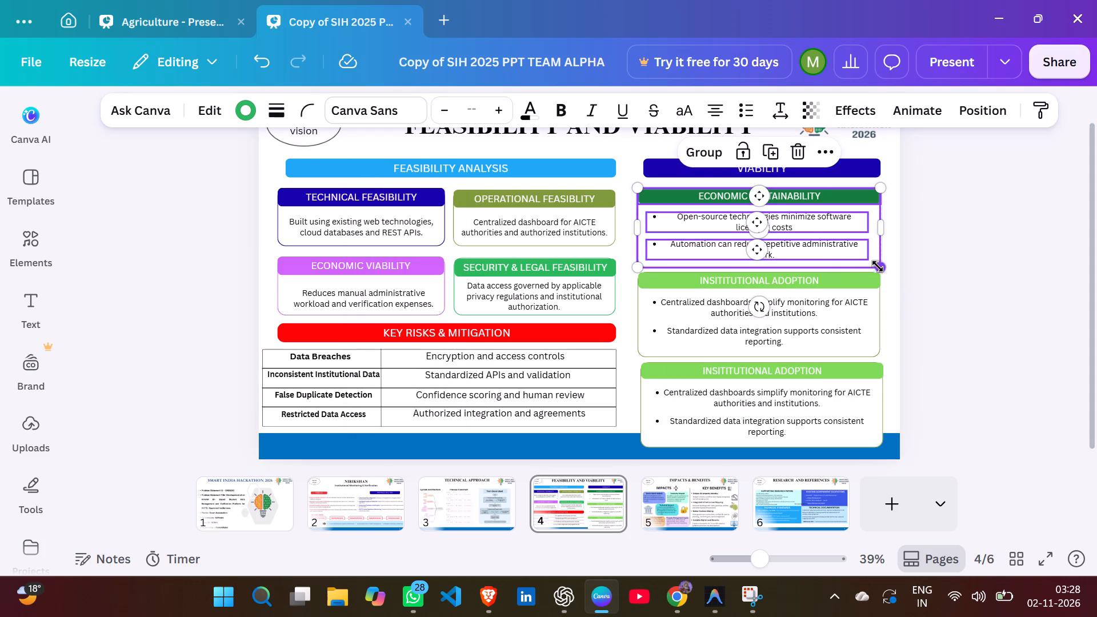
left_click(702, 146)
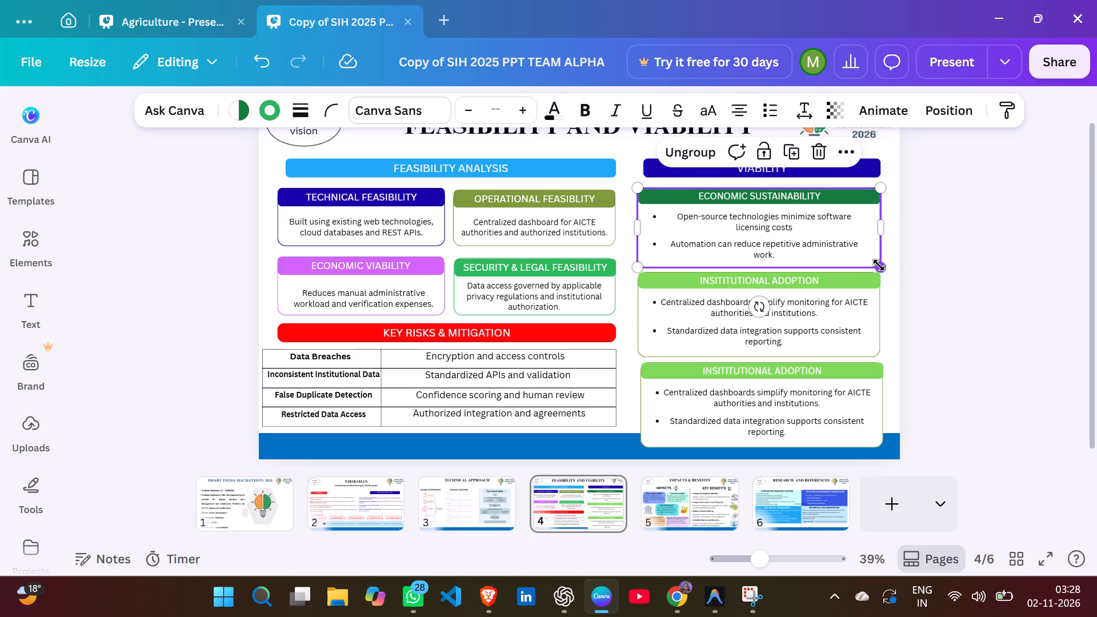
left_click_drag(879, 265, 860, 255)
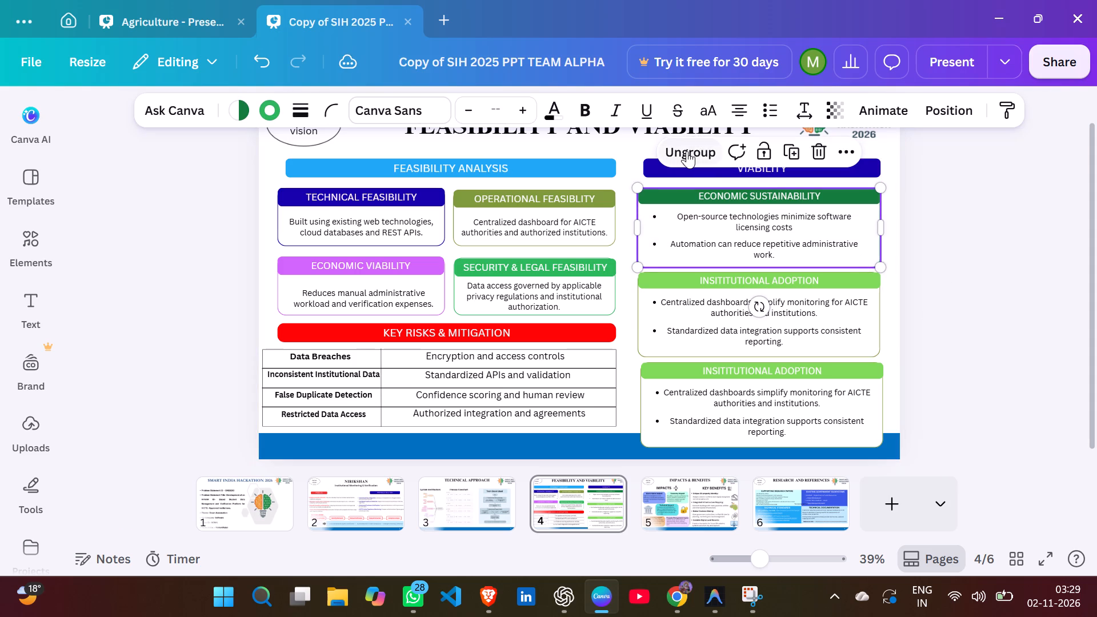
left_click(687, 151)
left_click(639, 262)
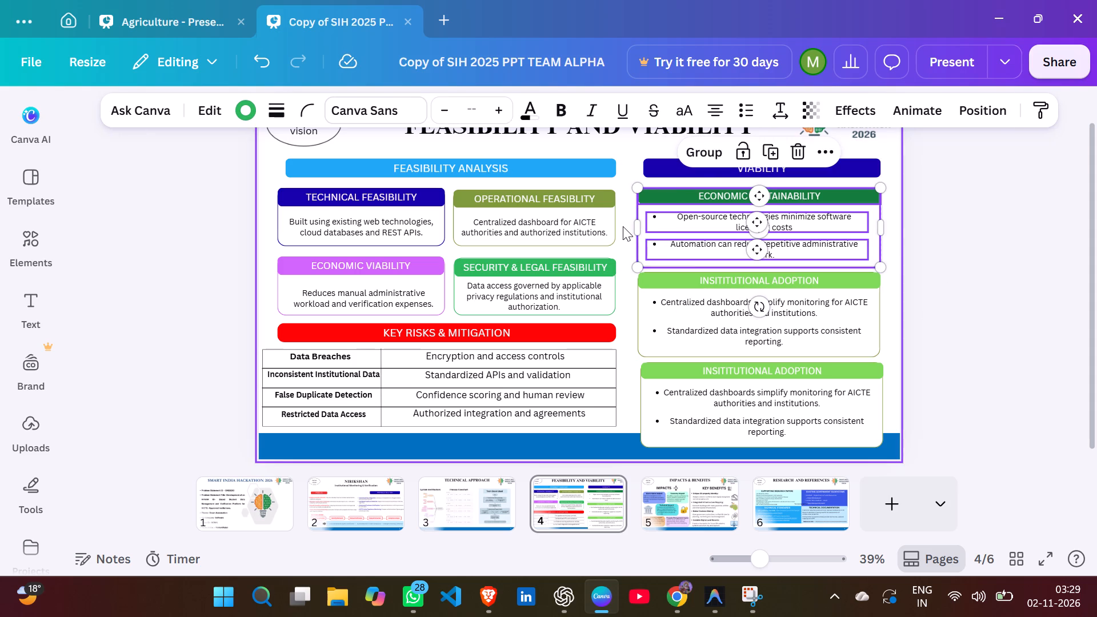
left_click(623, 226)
Shorten the "ECONOMIC SUSTAINABILITY" outline box slightly from its bottom edge, so it ends just beneath the second bullet.
left_click(648, 263)
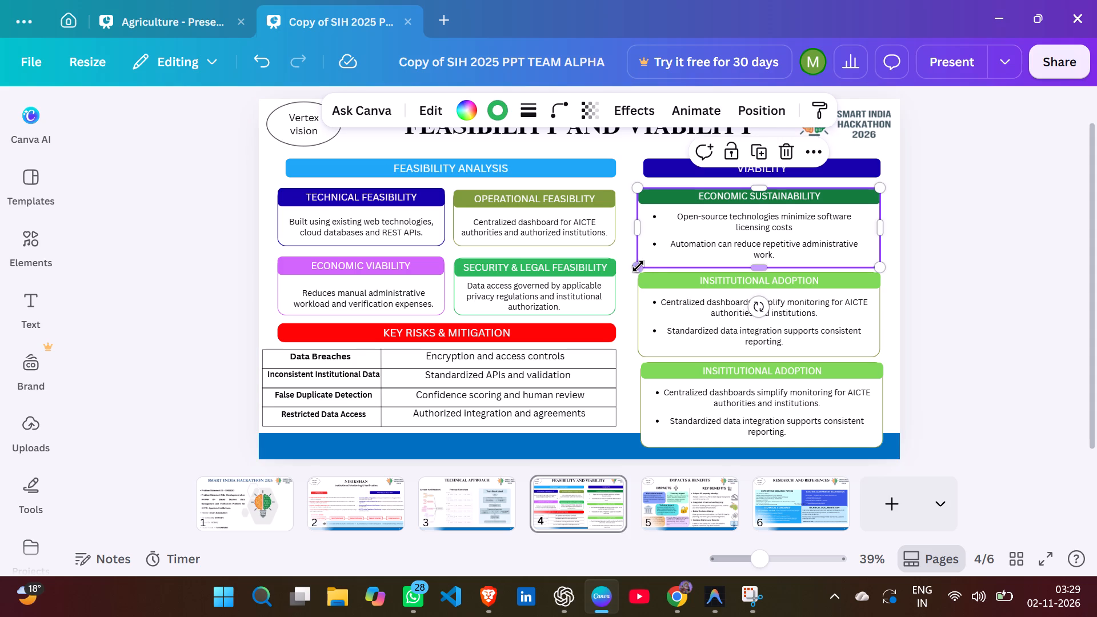
left_click(678, 198)
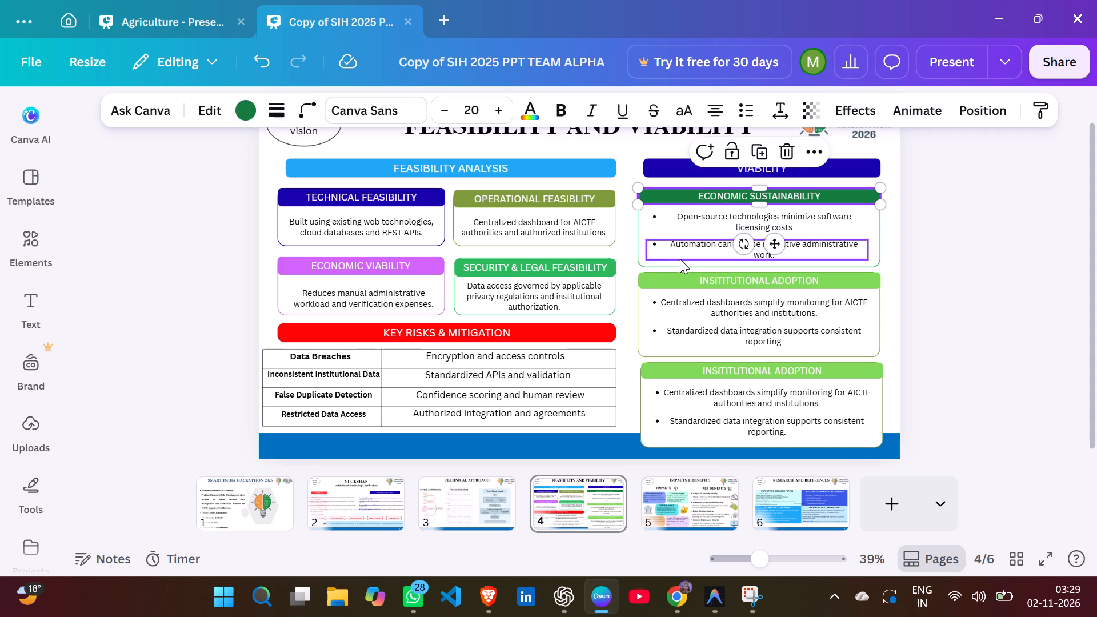
left_click(1015, 221)
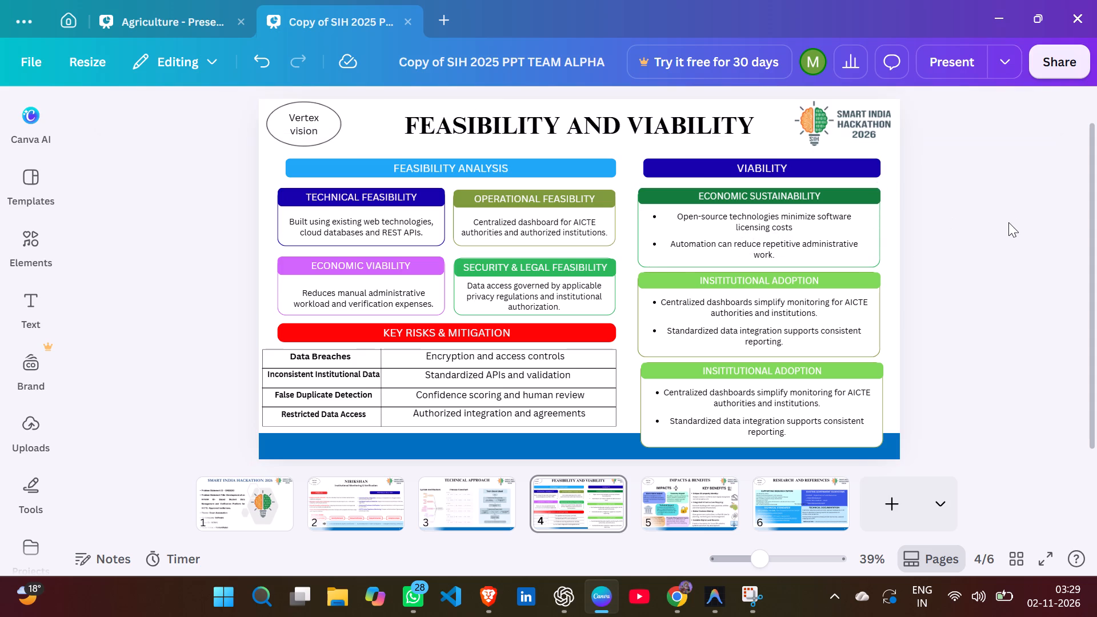
left_click(844, 265)
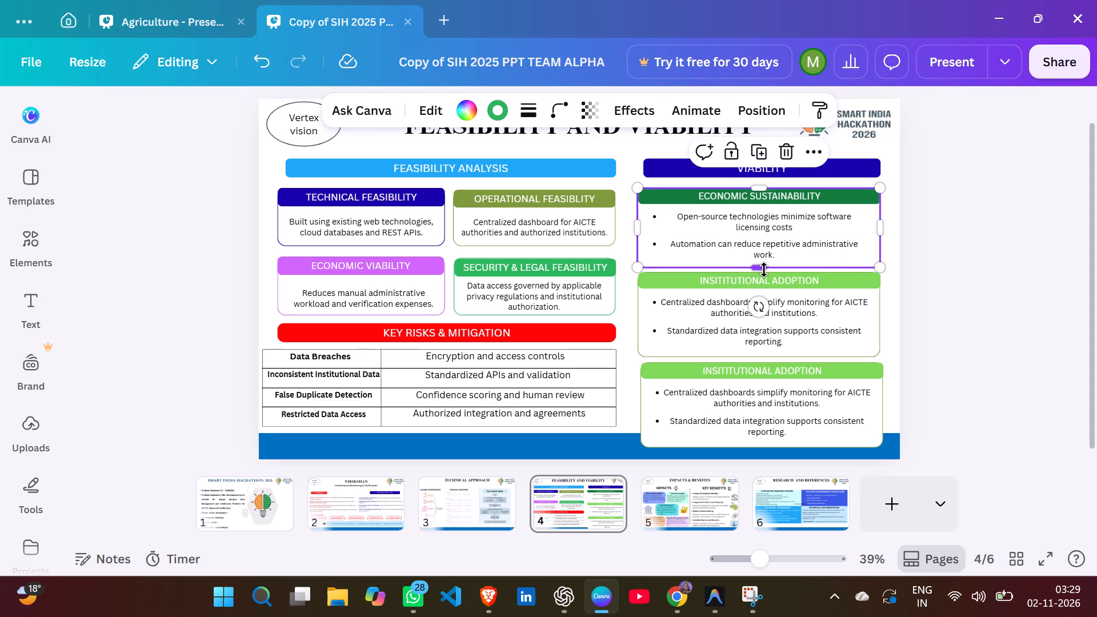
left_click_drag(763, 267, 766, 262)
left_click(880, 222)
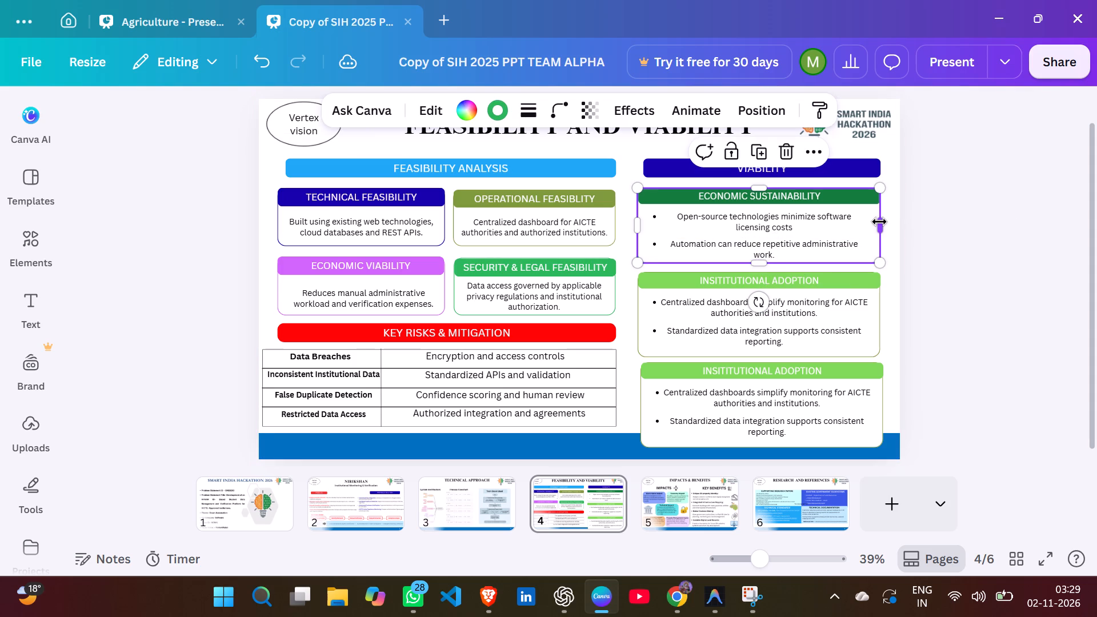
left_click(928, 247)
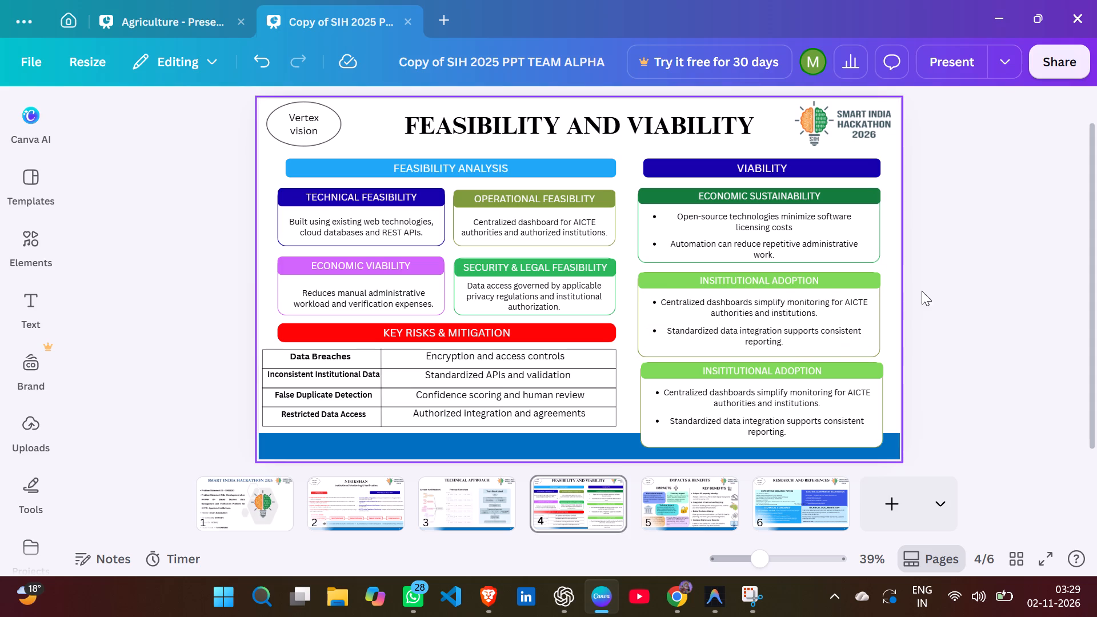
Move the outline box of the upper "INSITITUTIONAL ADOPTION" block up slightly, closer to the "ECONOMIC SUSTAINABILITY" box.
left_click(848, 349)
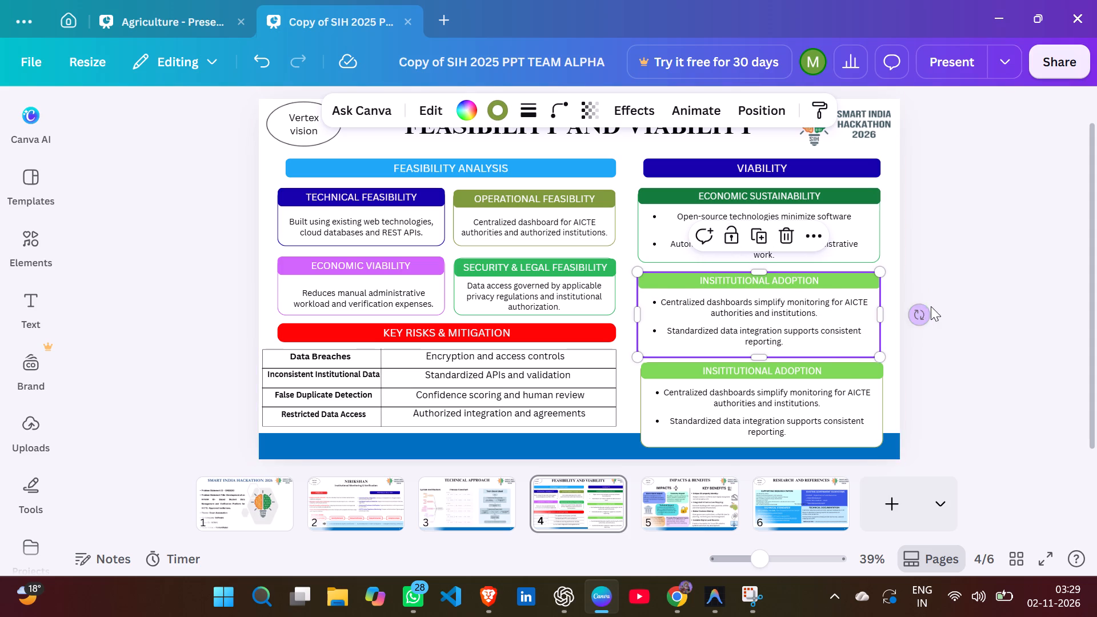
double_click(842, 332)
left_click(957, 283)
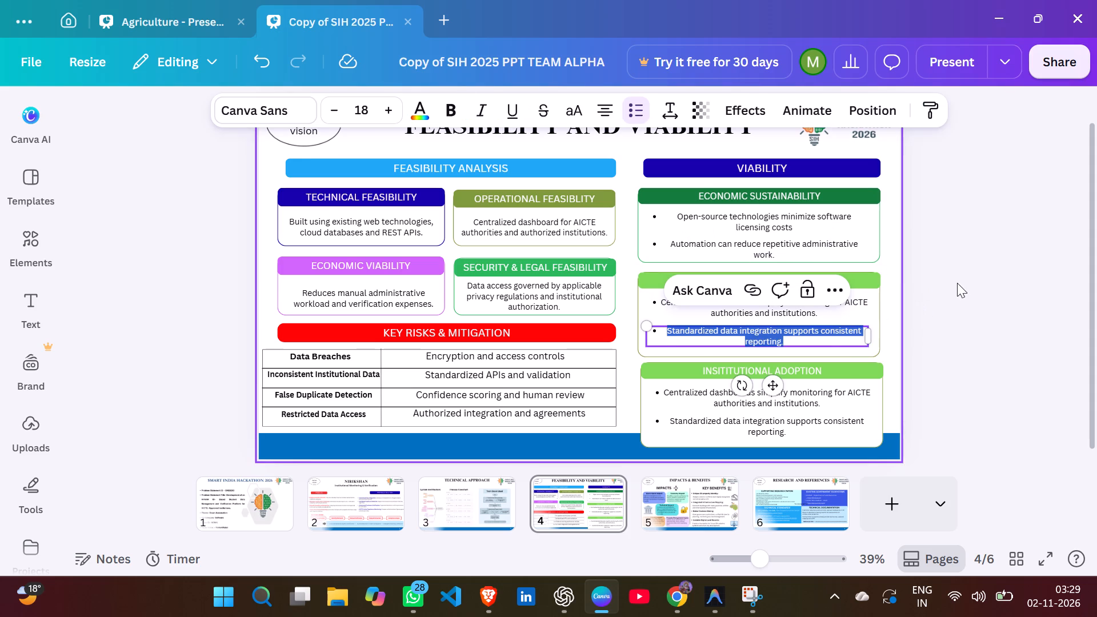
left_click(846, 350)
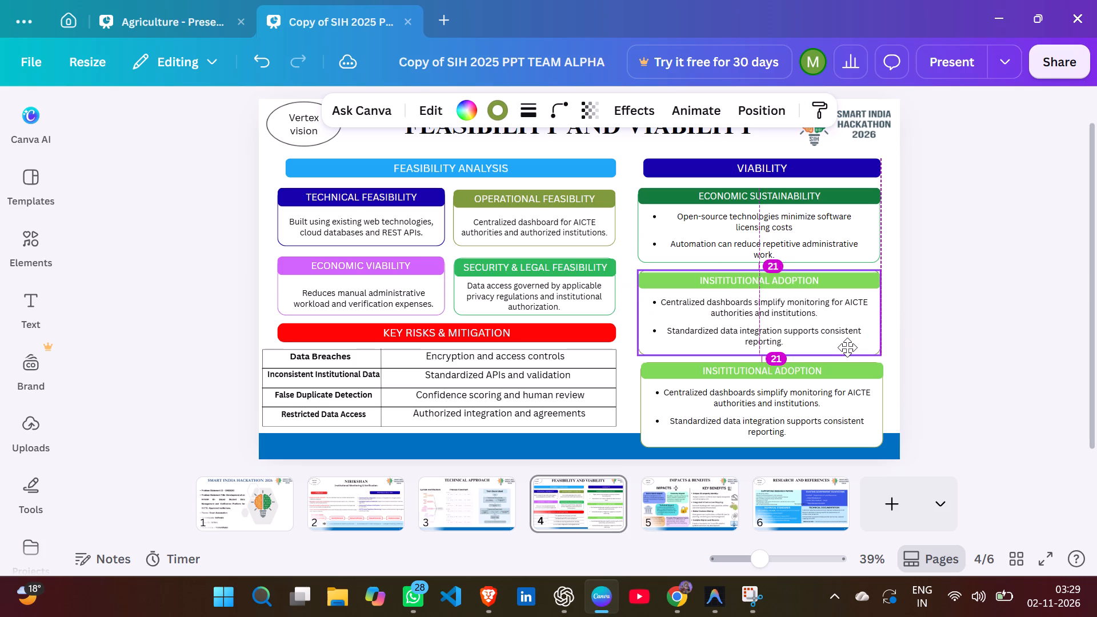
left_click(972, 286)
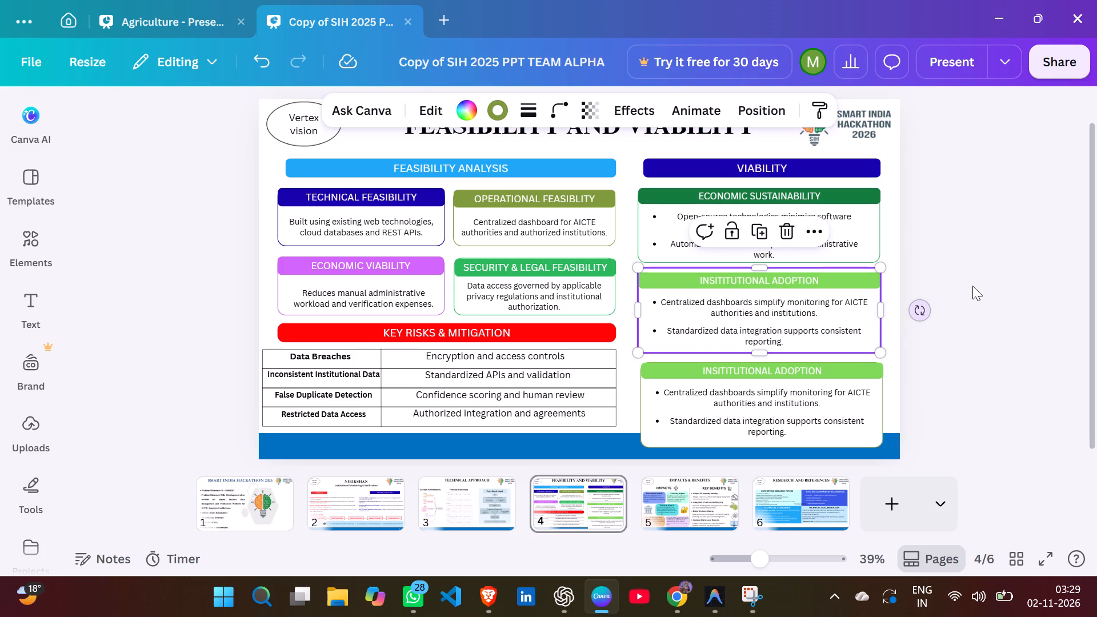
Nudge the upper "INSITITUTIONAL ADOPTION" heading bar up to line up with the top of its outline box.
left_click(843, 281)
key("Up")
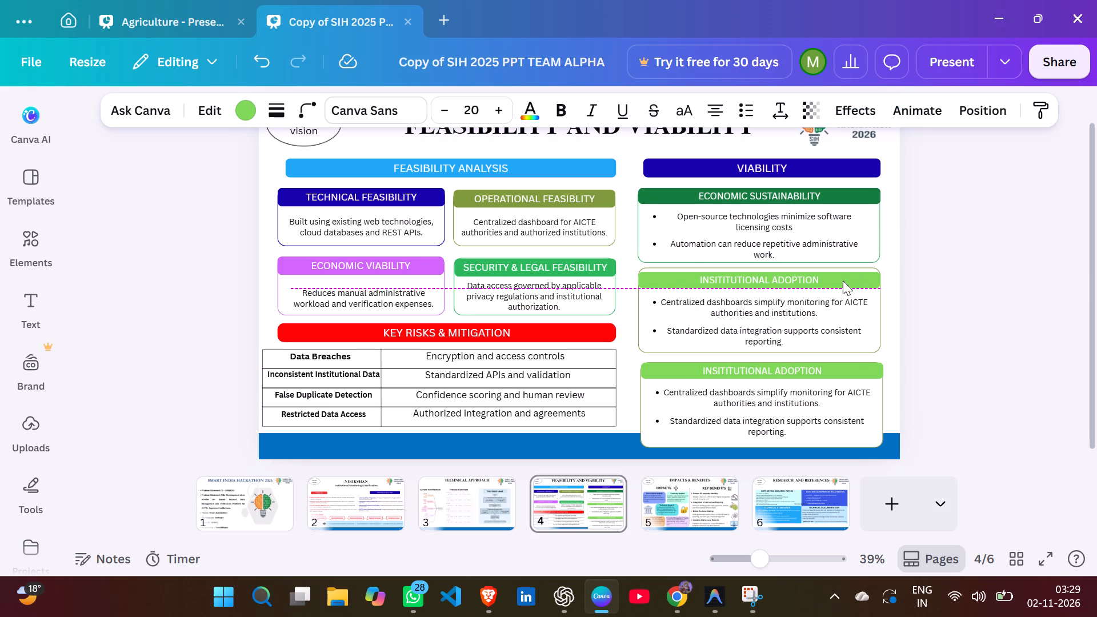
key("Up")
key("Up")
key("Up")
key("Up")
key("Up")
key("Up")
key("Up")
key("Up")
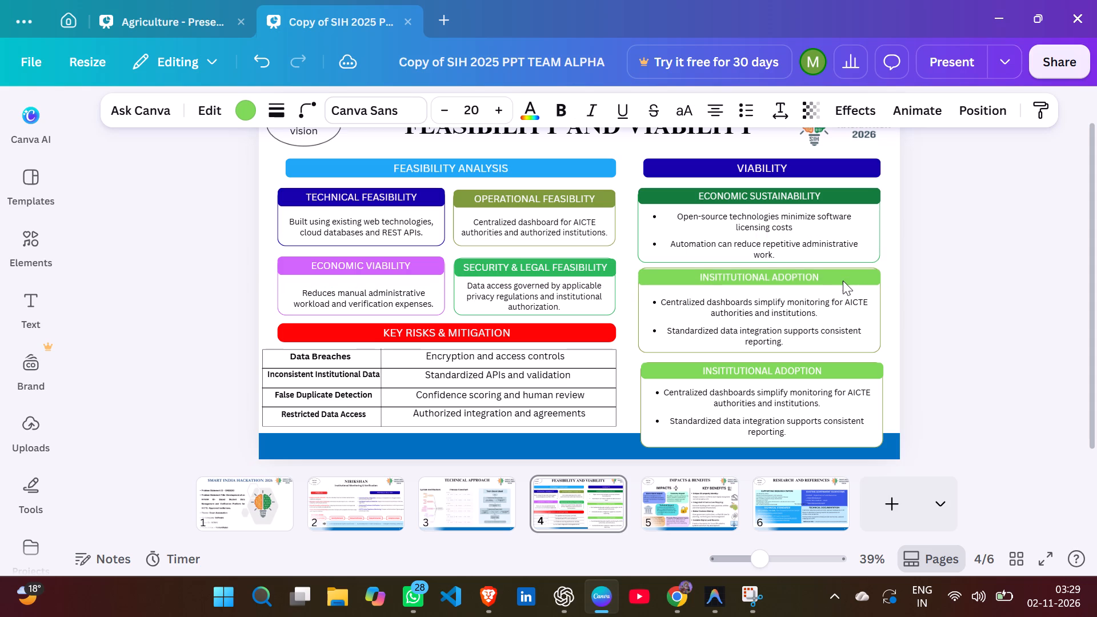
key("Up")
key("Up")
key("Up")
key("Up")
key("Up")
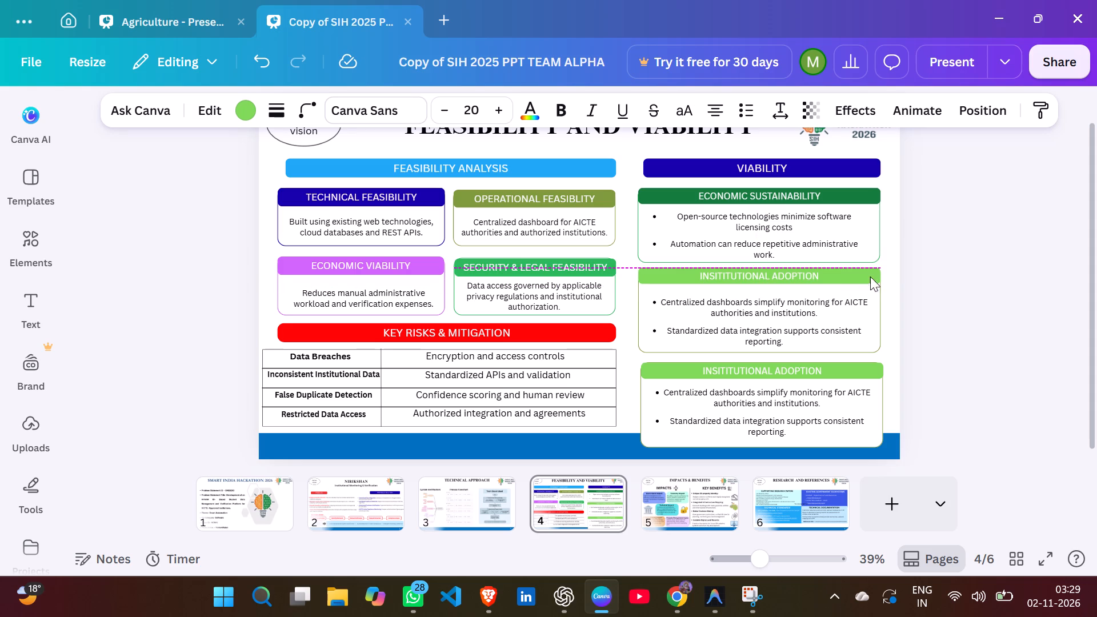
left_click(928, 273)
Nudge the "Centralized dashboards" bullet in the upper "INSITITUTIONAL ADOPTION" block up to just beneath its heading.
left_click(798, 304)
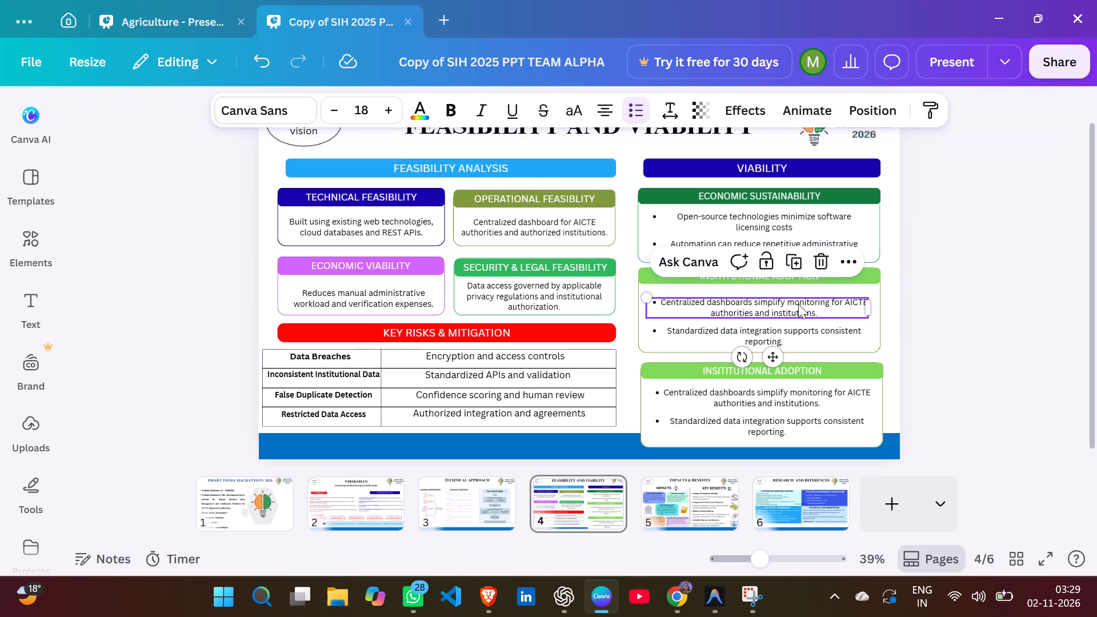
key("Up")
key("Up")
key("Up")
key("Up")
key("Up")
key("Up")
key("Up")
key("Up")
key("Up")
key("Up")
key("Up")
key("Up")
key("Up")
key("Up")
key("Up")
key("Up")
key("Up")
key("Up")
key("Up")
key("Up")
key("Up")
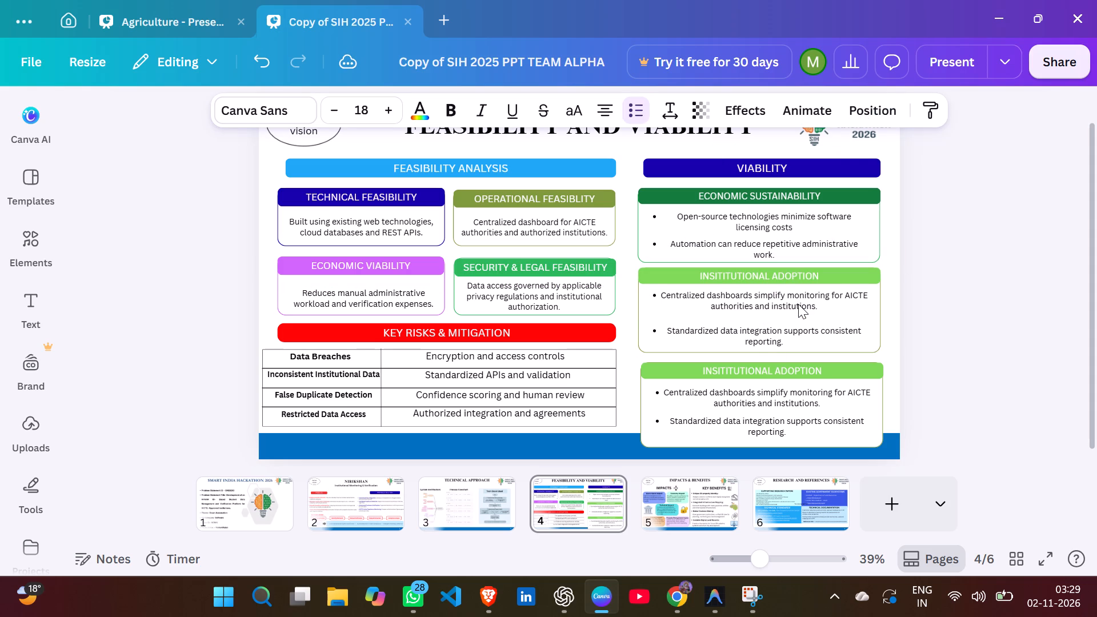
key("Up")
key("Up")
key("Up")
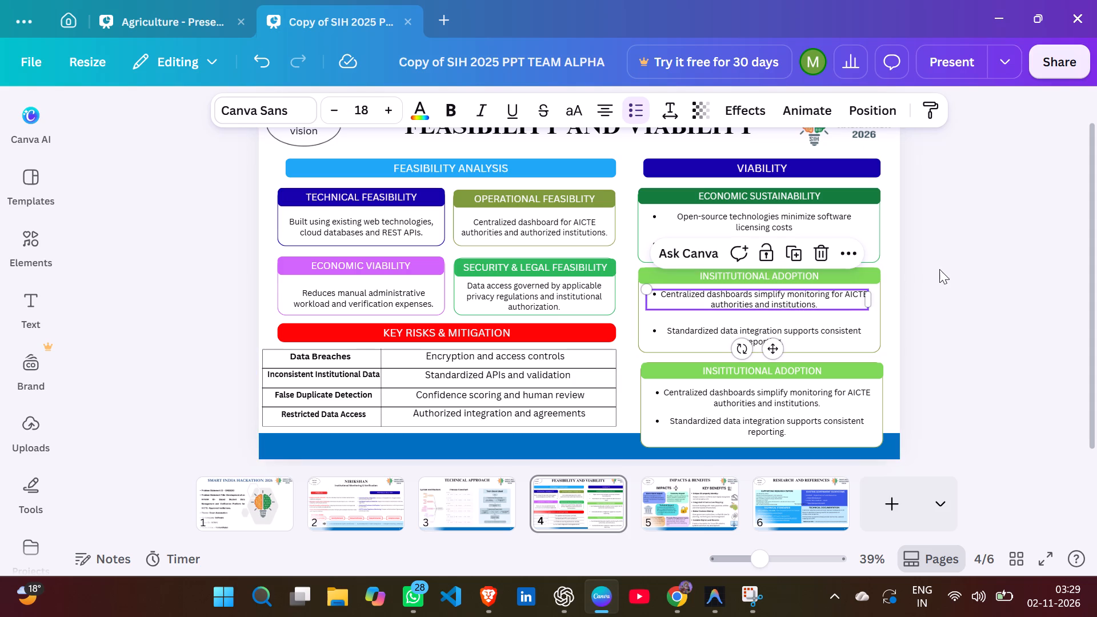
left_click(939, 269)
Nudge the "Standardized data integration" bullet in the upper "INSITITUTIONAL ADOPTION" block up to sit closely below the first bullet.
left_click(790, 330)
key("Up")
key("Up")
key("Up")
key("Up")
key("Up")
key("Up")
key("Up")
key("Up")
key("Up")
key("Up")
key("Up")
key("Up")
key("Up")
key("Up")
key("Up")
key("Up")
key("Up")
key("Up")
key("Up")
key("Up")
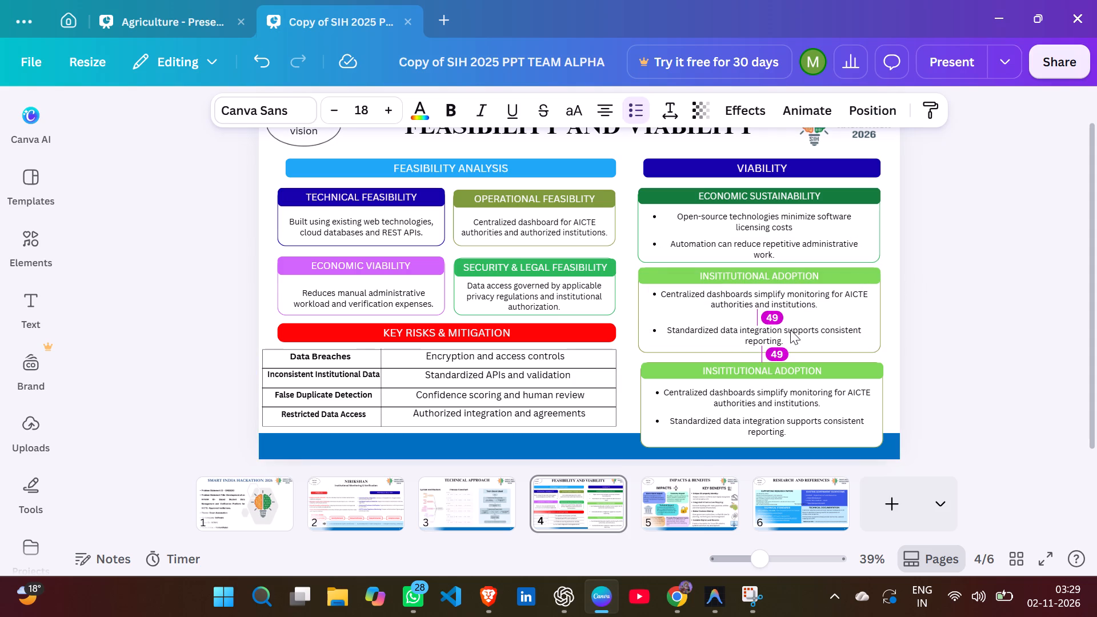
key("Up")
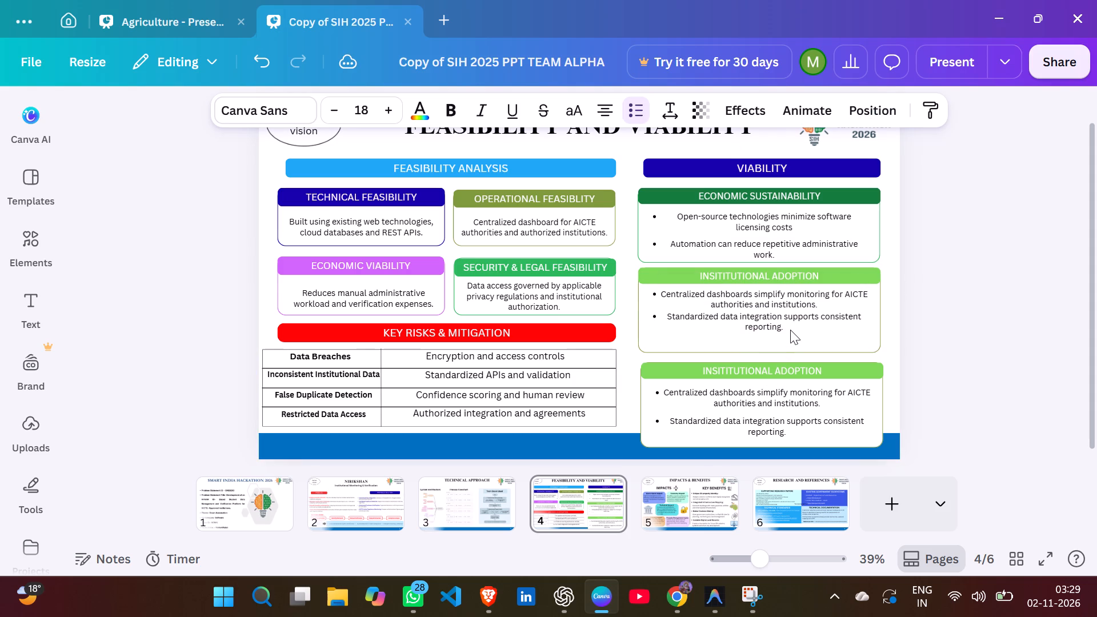
key("Up")
key("Up")
key("Down")
key("Down")
key("Down")
key("Down")
key("Down")
key("Down")
key("Down")
key("Down")
key("Down")
key("Down")
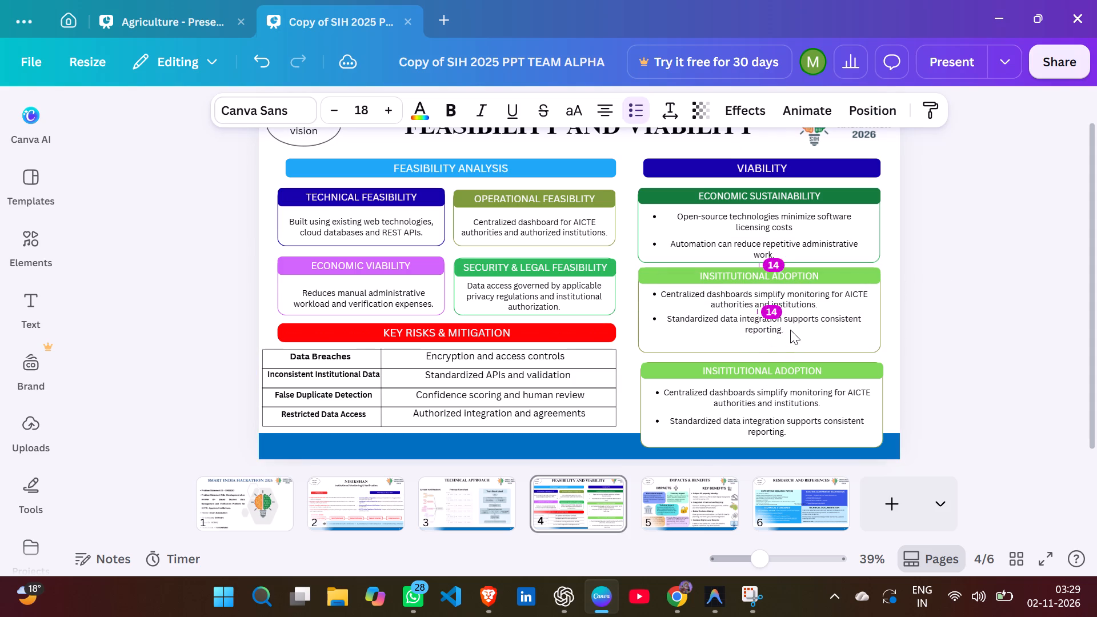
key("Up")
left_click(920, 290)
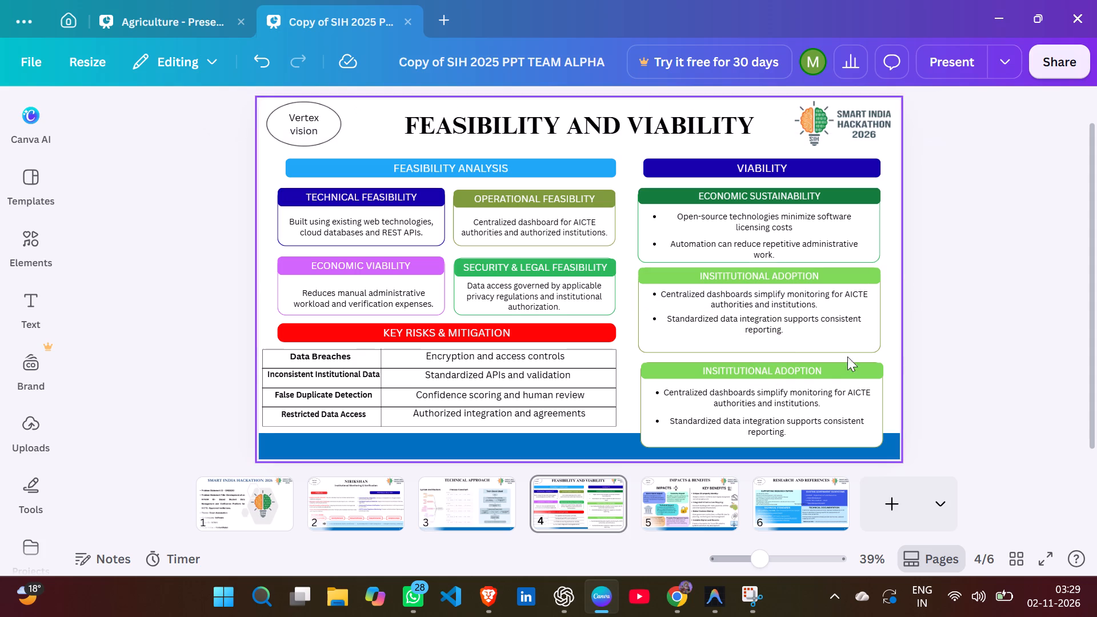
Move the lower "INSITITUTIONAL ADOPTION" block up close to the block above and shift it left to align their edges.
left_click(816, 374)
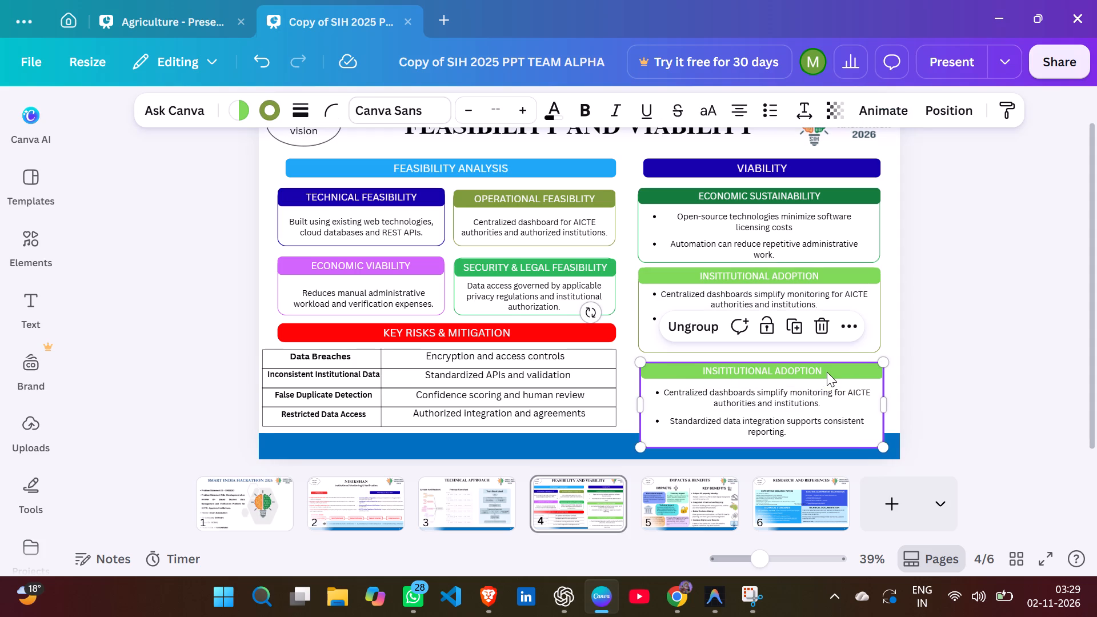
key("Up")
key("Up")
key("Up")
key("Up")
key("Up")
key("Up")
key("Up")
key("Up")
key("Up")
key("Up")
key("Up")
key("Up")
key("Up")
key("Up")
key("Up")
key("Up")
key("Up")
key("Up")
key("Up")
key("Up")
key("Left")
key("Left")
key("Left")
key("Left")
key("Left")
key("Left")
key("Left")
key("Left")
key("Left")
key("Left")
key("Left")
key("Left")
key("Left")
key("Left")
key("Left")
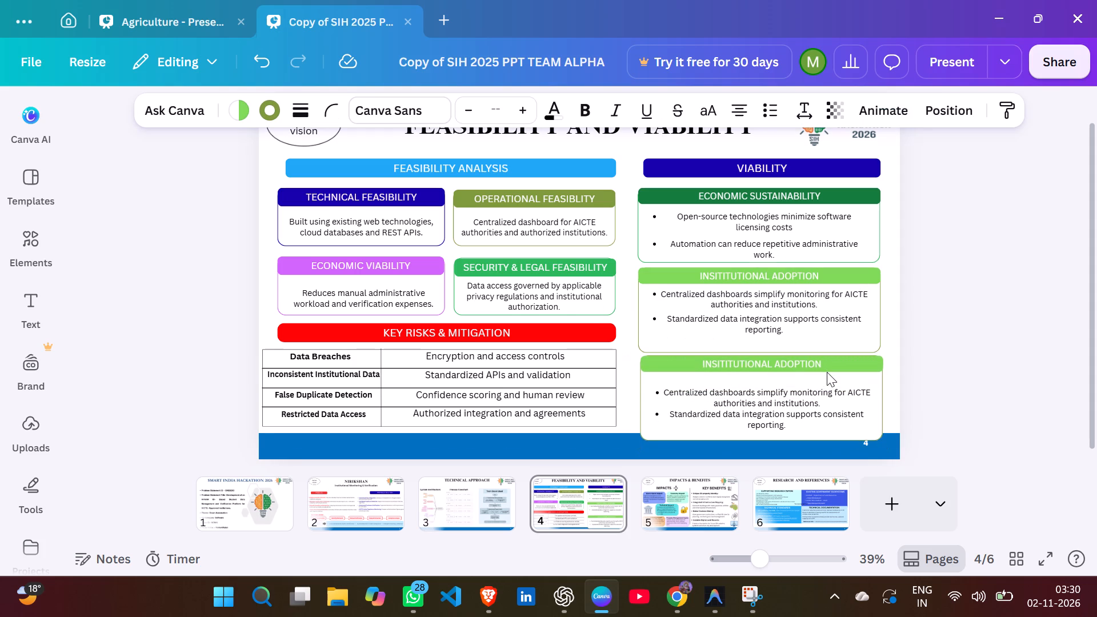
key("Right")
key("Right")
key("Right")
key("Right")
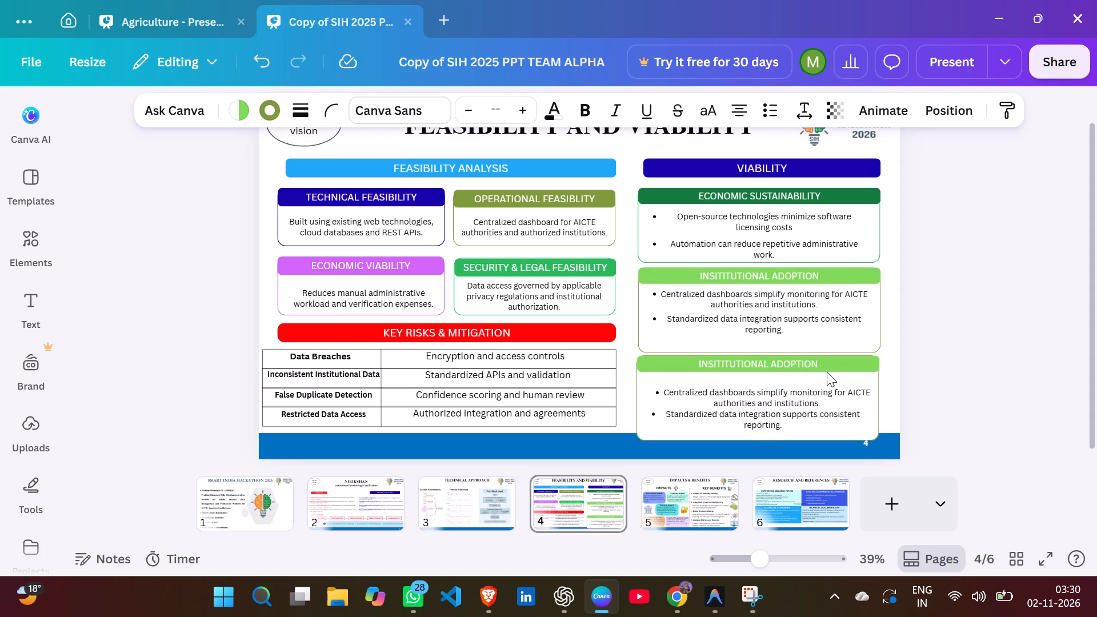
key("Up")
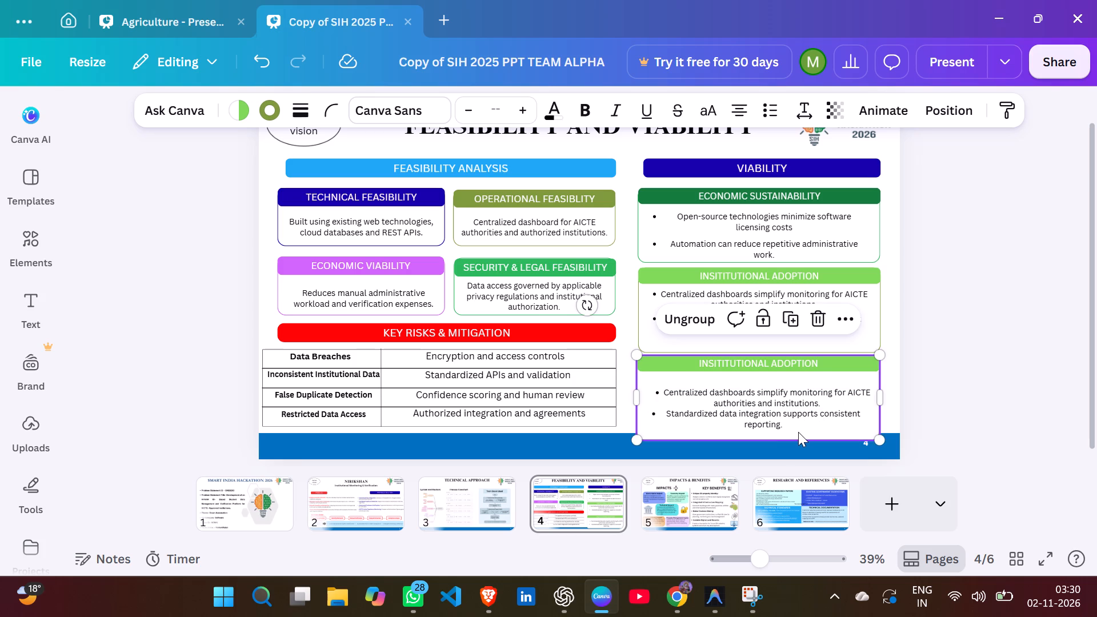
Shorten the lower "INSITITUTIONAL ADOPTION" outline box from its bottom edge to a height of about 222, ending above the blue footer.
left_click(799, 432)
left_click_drag(759, 443, 758, 436)
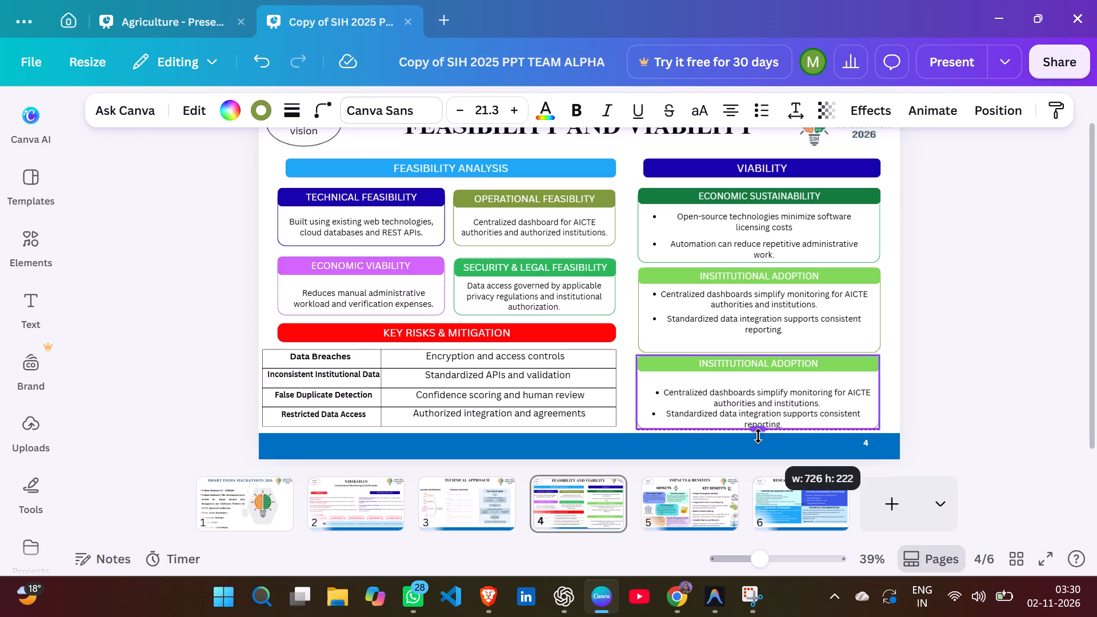
Adjust the bottom edge of the lower "INSITITUTIONAL ADOPTION" outline box so it ends just above the blue footer.
left_click_drag(758, 436, 755, 435)
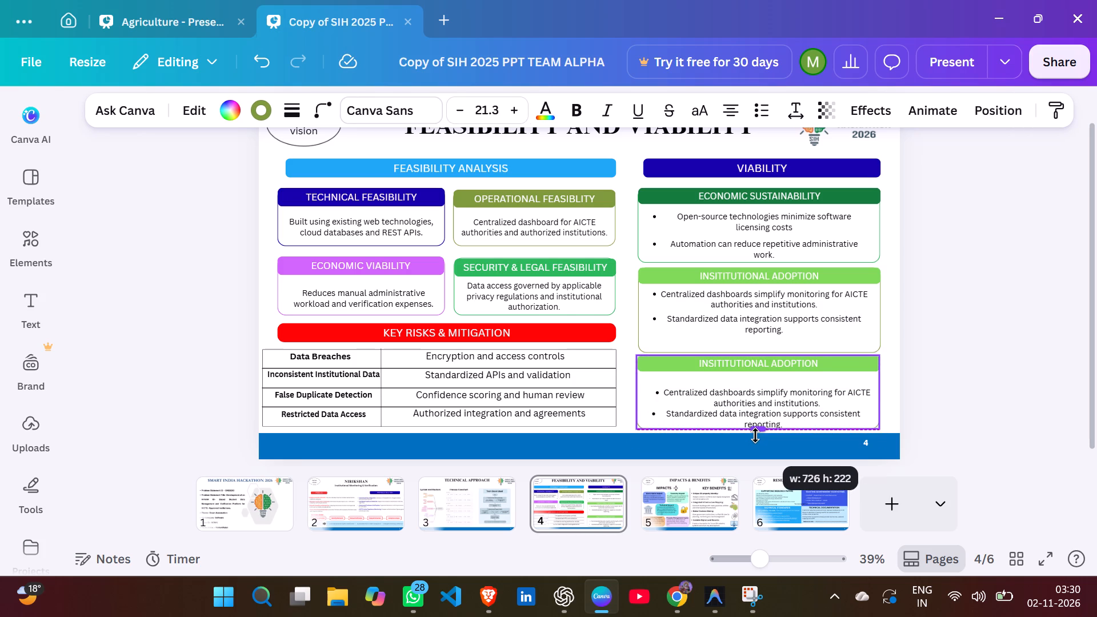
left_click_drag(755, 435, 755, 437)
left_click(1006, 359)
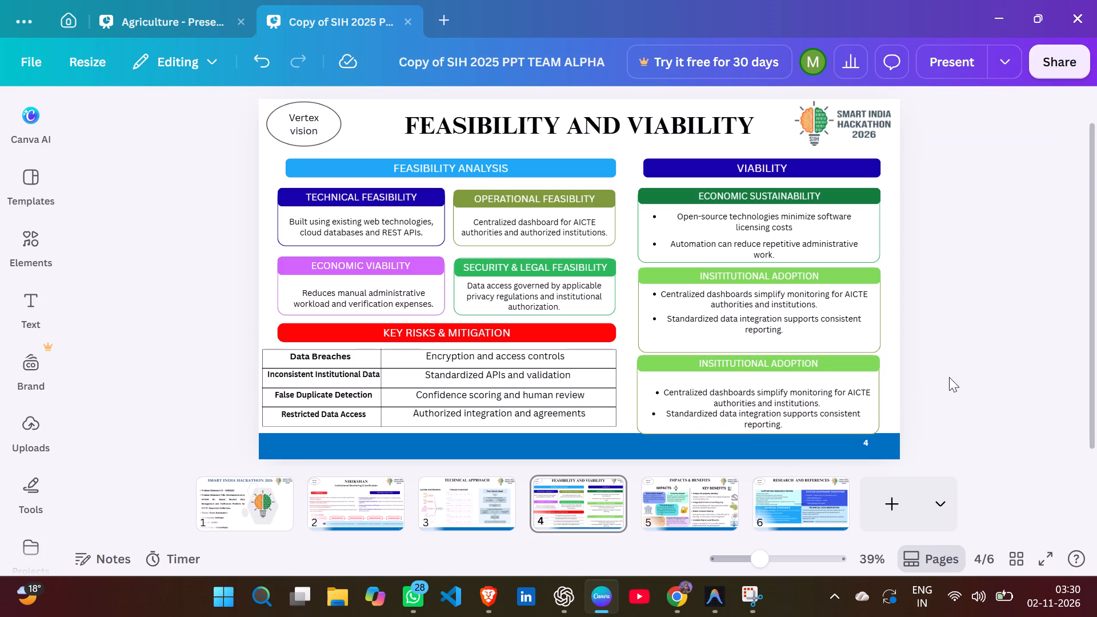
left_click(840, 376)
left_click(840, 376)
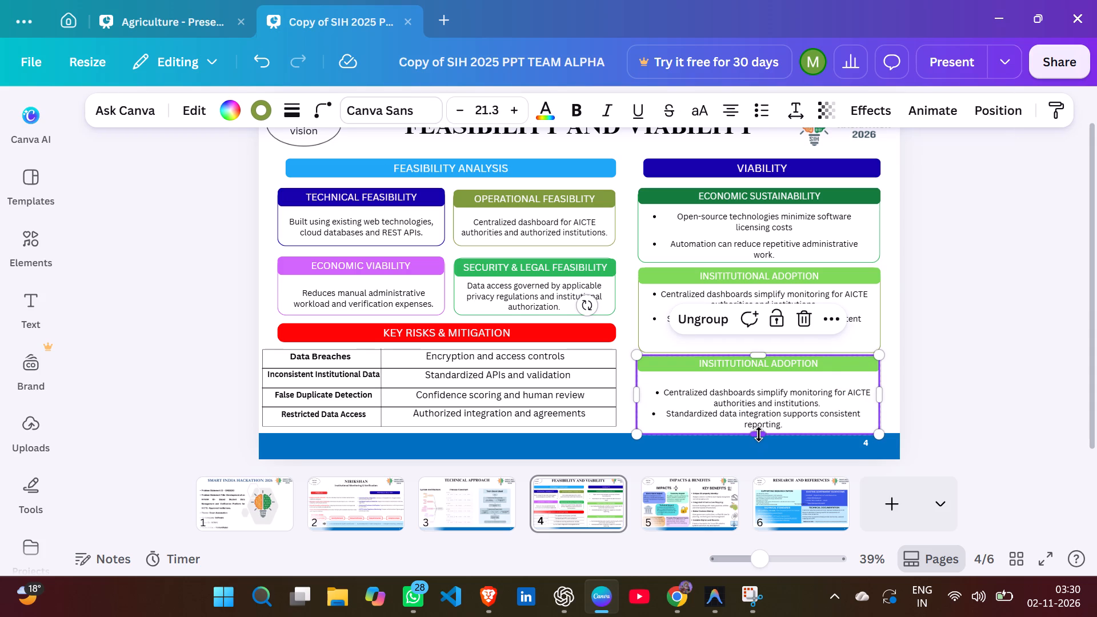
left_click(759, 434)
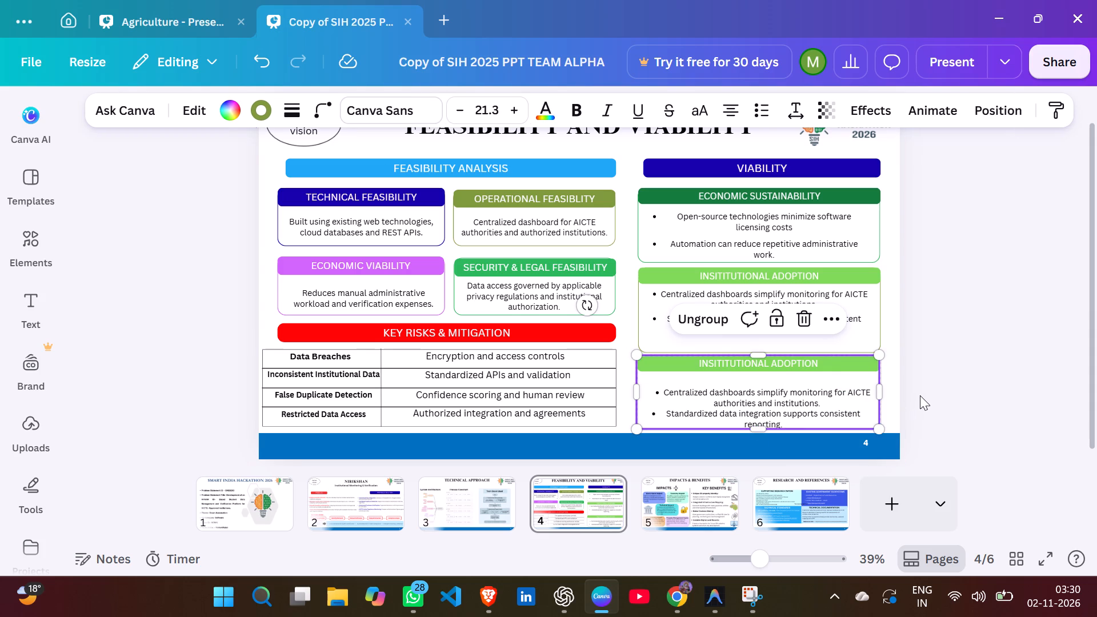
left_click(920, 395)
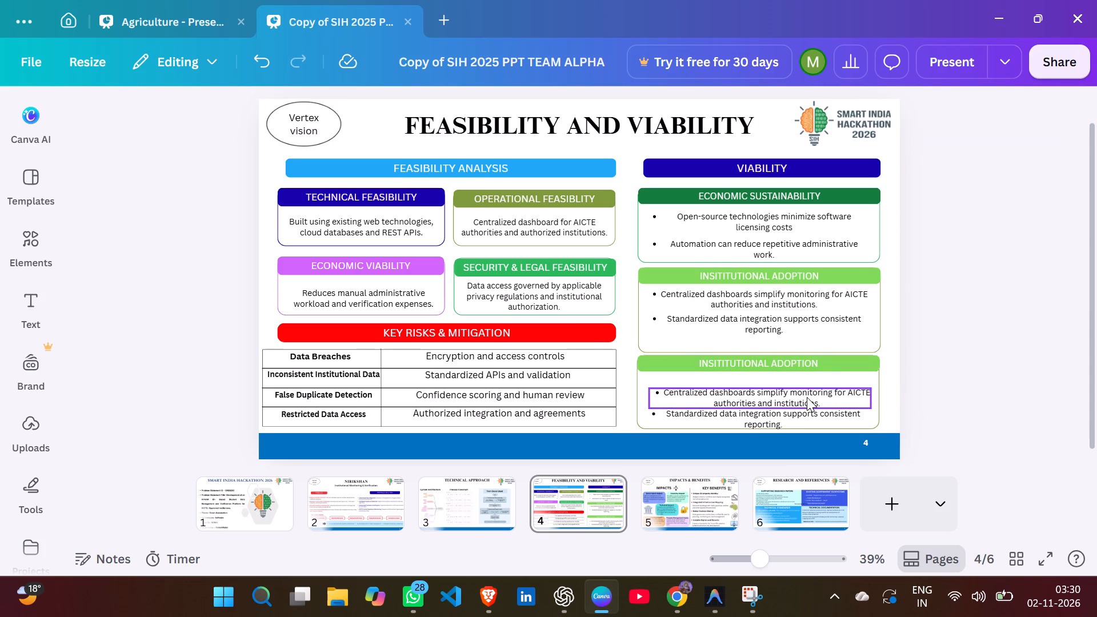
Nudge the "Centralized dashboards" bullet in the lower "INSITITUTIONAL ADOPTION" block slightly up and to the left.
left_click(807, 397)
key("Up")
key("Up")
key("Up")
key("Up")
key("Up")
key("Up")
key("Up")
key("Up")
key("Up")
key("Up")
key("Up")
key("Up")
key("Up")
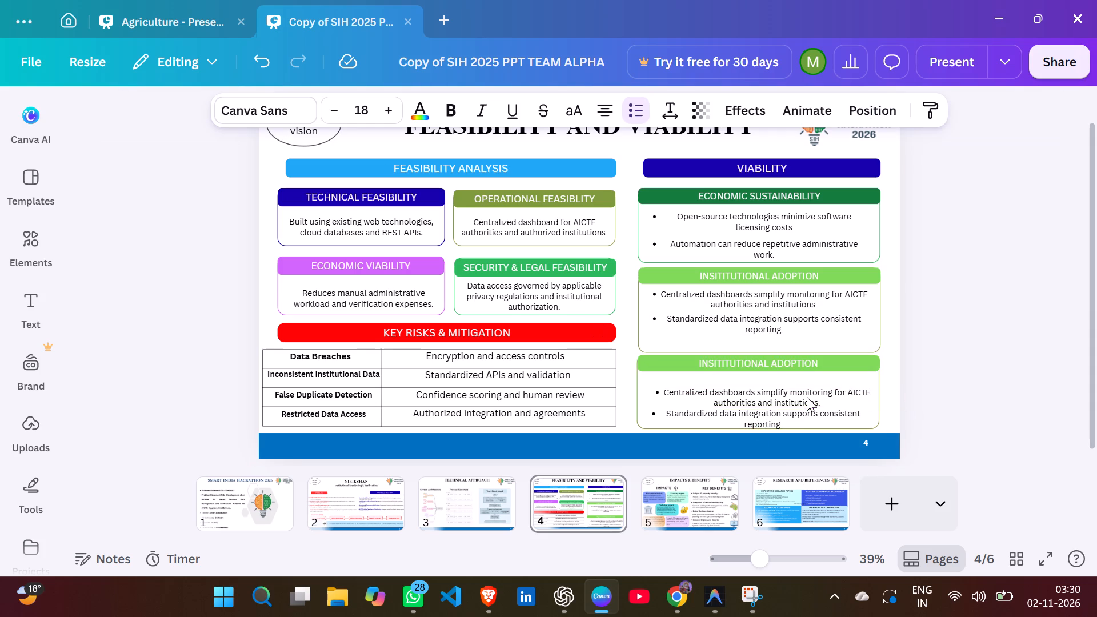
key("Left")
key("Left")
key("Left")
key("Left")
key("Left")
key("Left")
key("Left")
key("Left")
key("Left")
key("Left")
key("Left")
key("Left")
key("Left")
key("Left")
key("backslash")
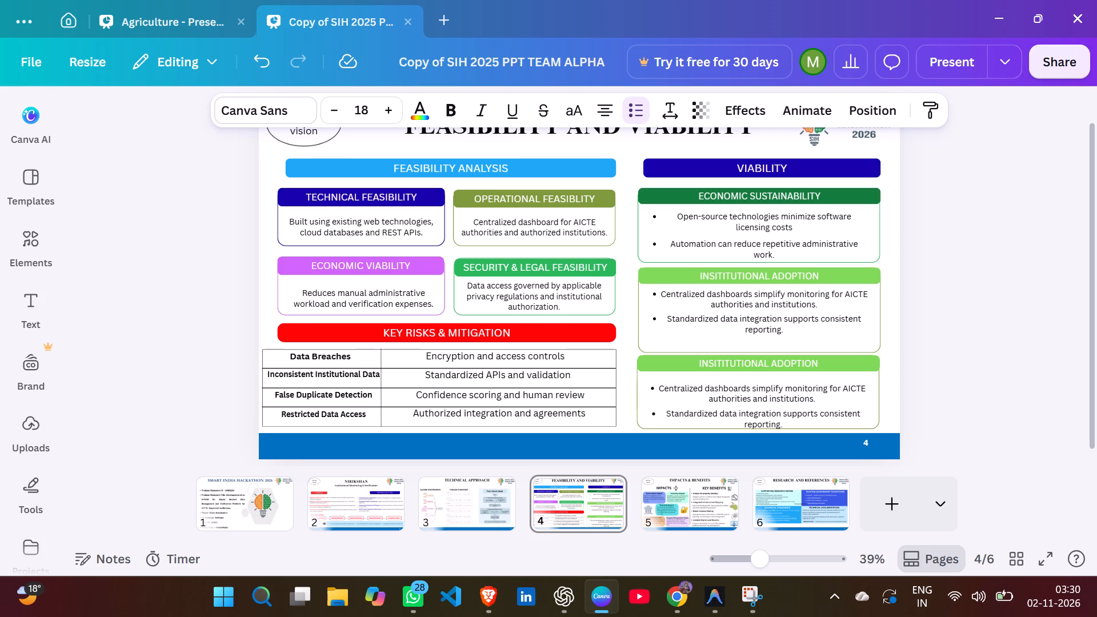
left_click(571, 611)
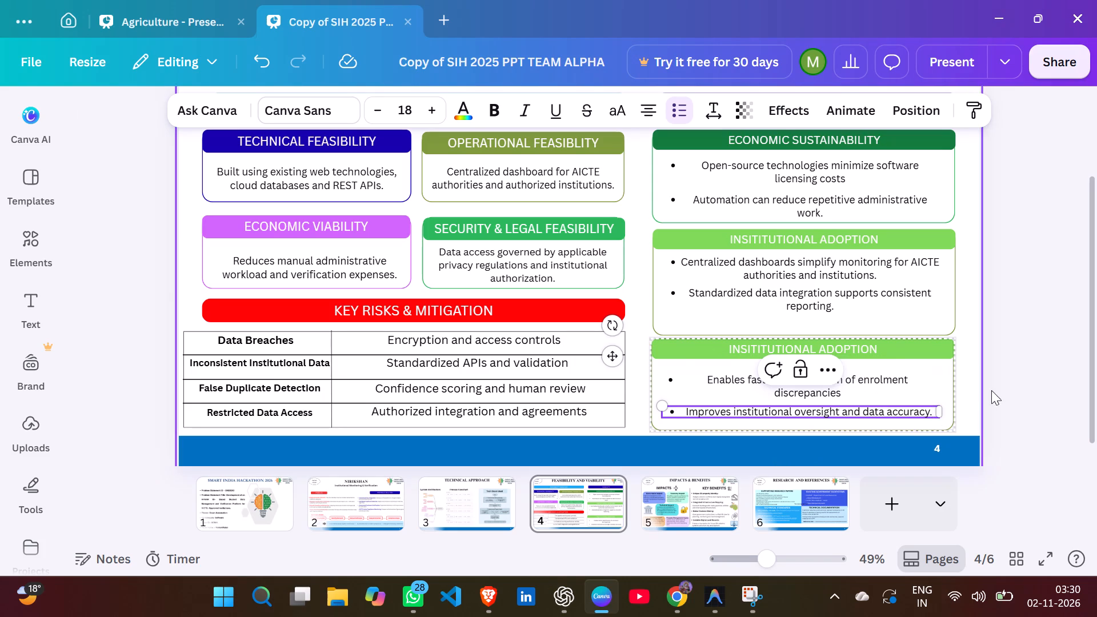
left_click(987, 386)
Ungroup the lower "INSITITUTIONAL ADOPTION" block so its bullet texts are separate from the box.
left_click(898, 413)
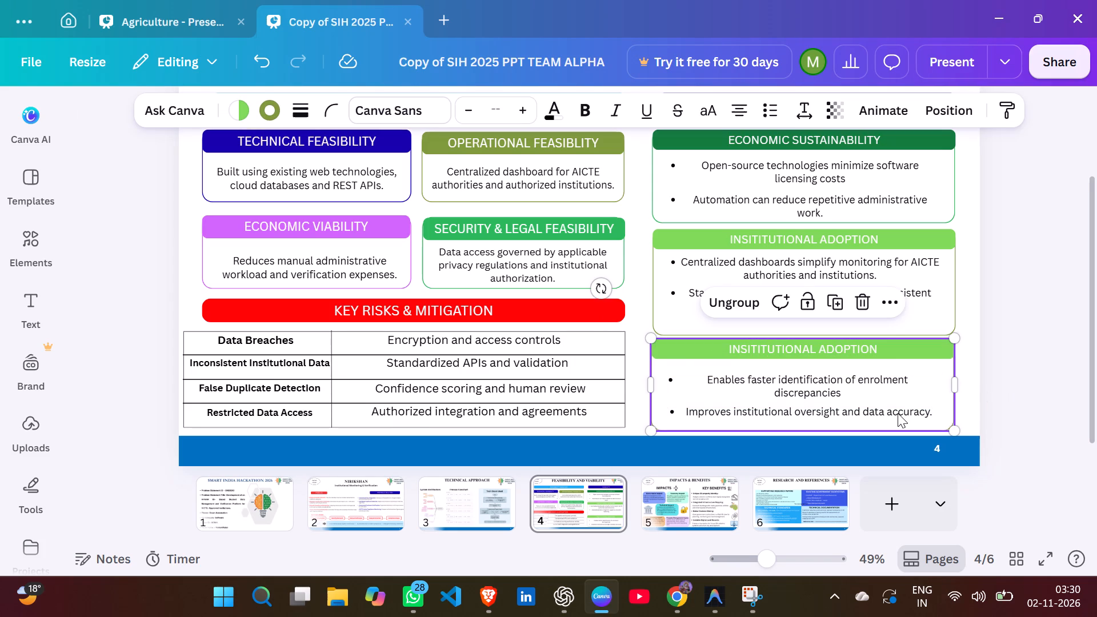
left_click(884, 407)
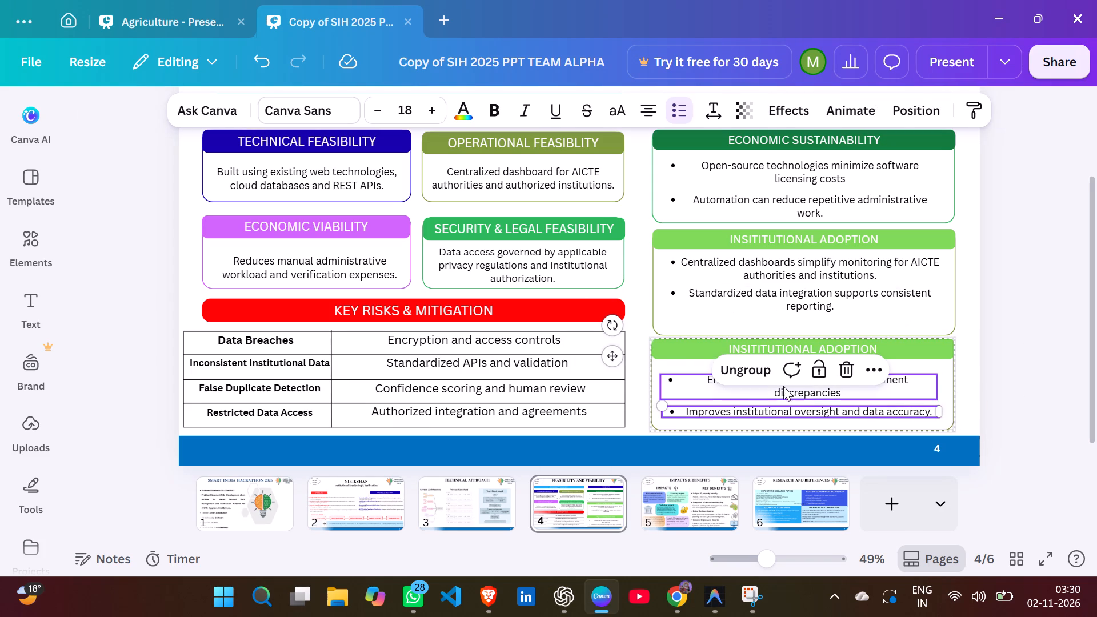
left_click(732, 371)
left_click(972, 351)
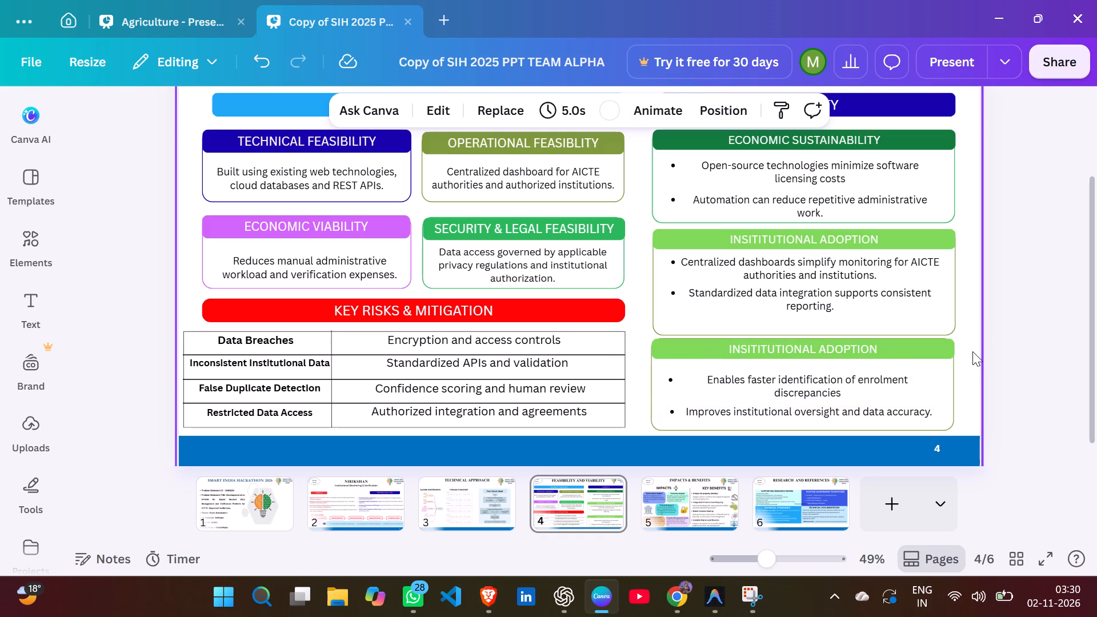
left_click(1004, 343)
Widen the "Enables faster identification" text box slightly from its right edge to a width of about 669.
left_click(822, 388)
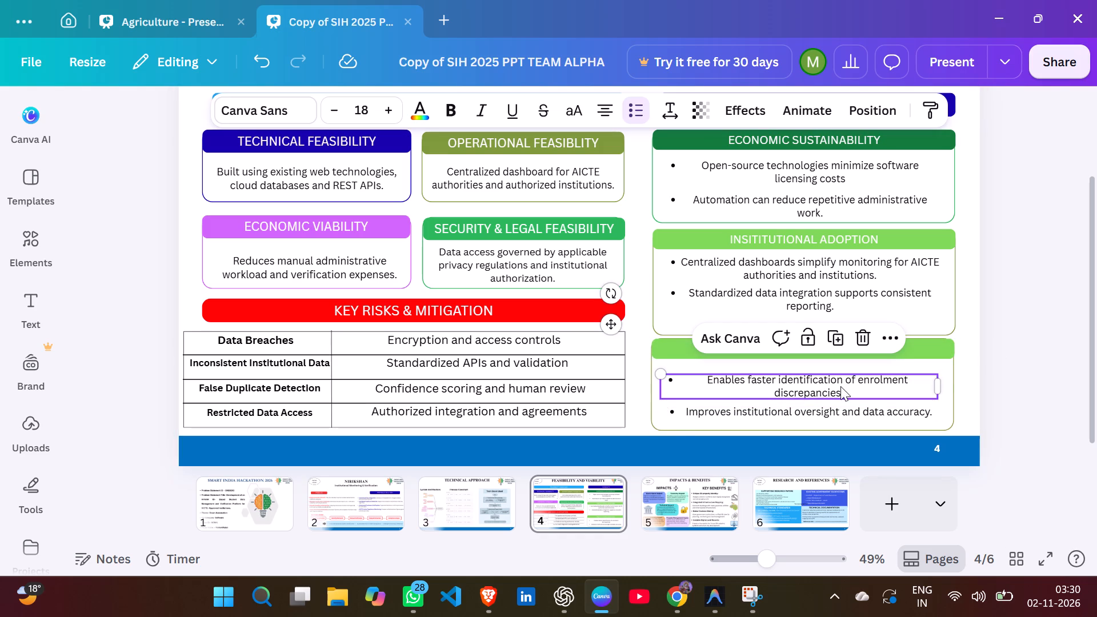
left_click(942, 384)
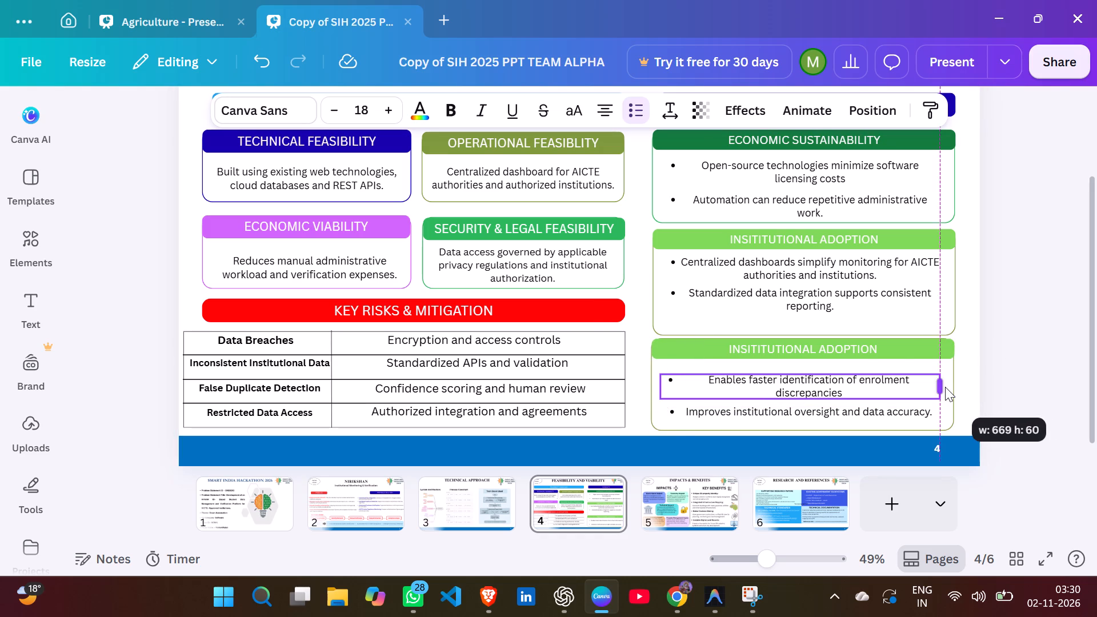
Move the "Improves institutional oversight" bullet up to sit closely beneath the first bullet in the lower block.
left_click(877, 411)
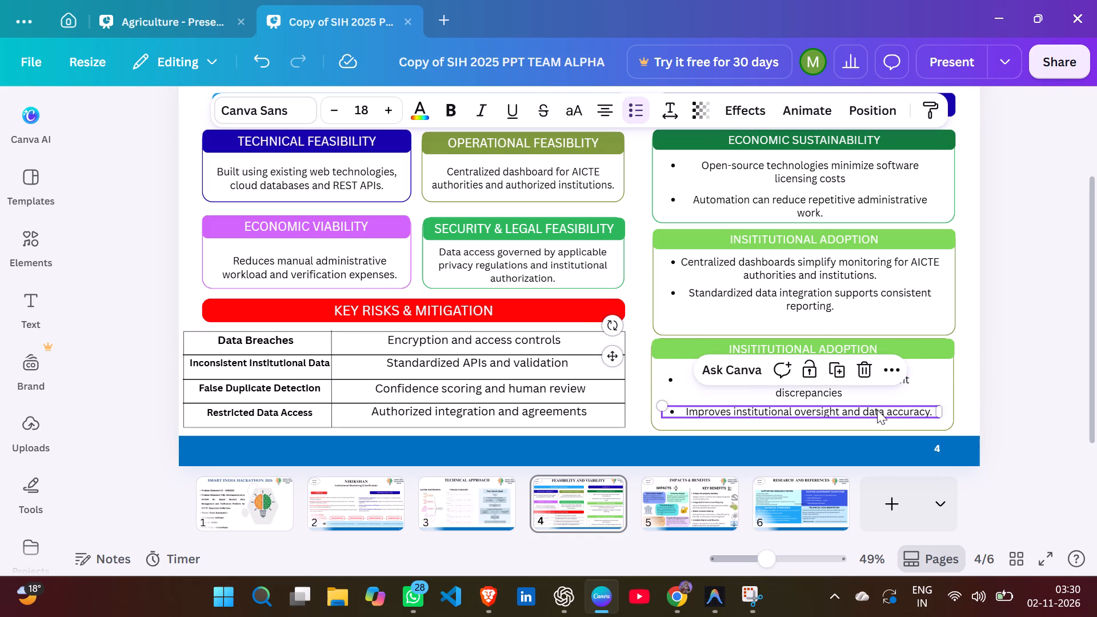
scroll(974, 383, "down", 1)
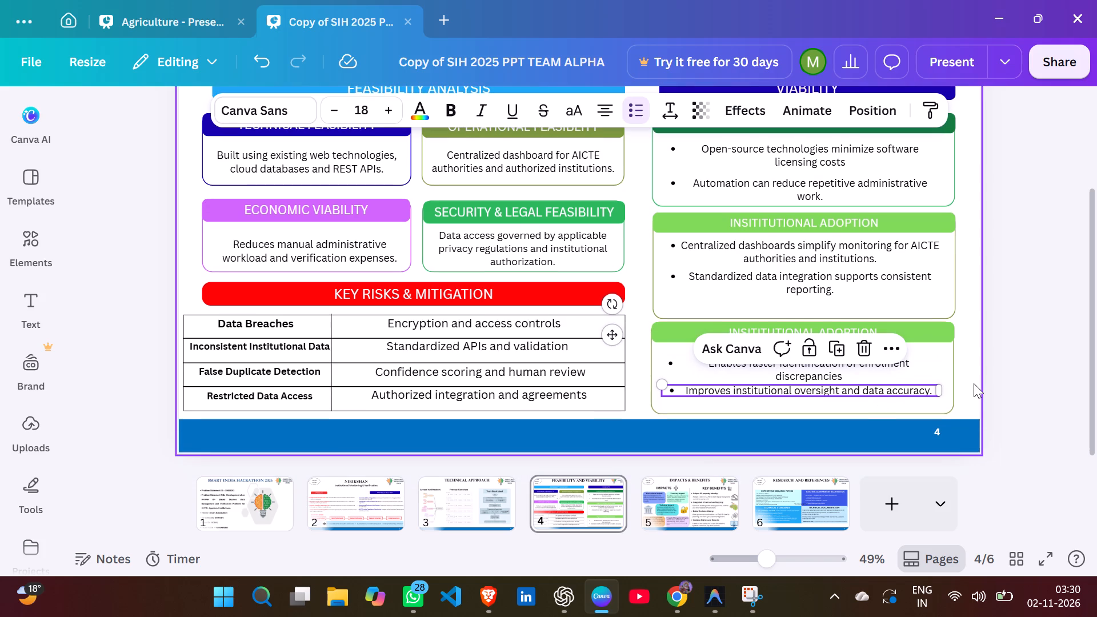
left_click(1007, 341)
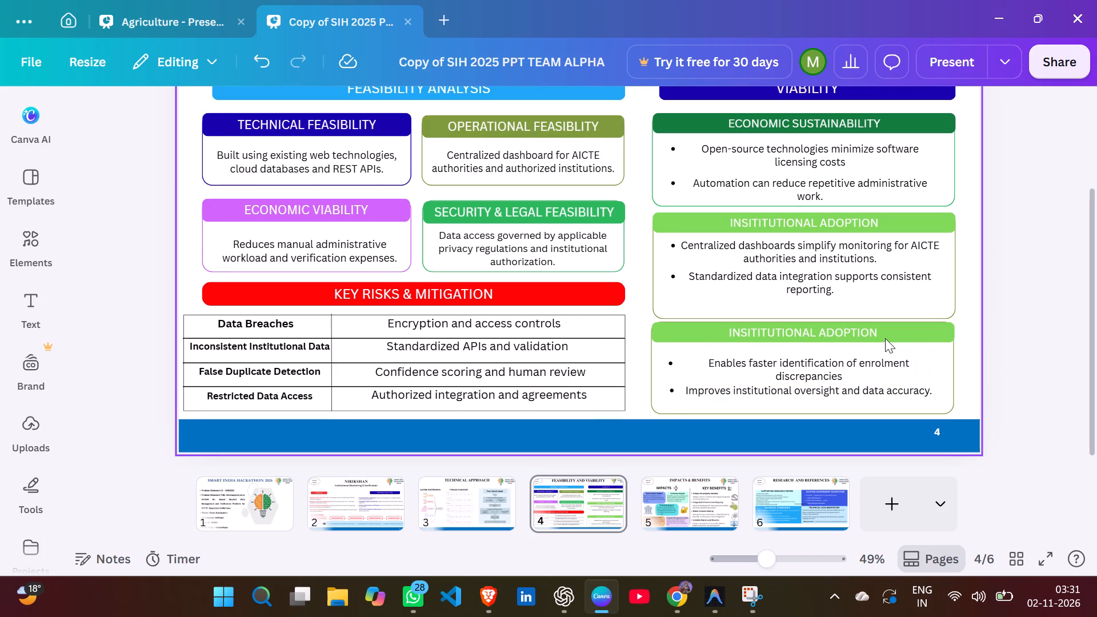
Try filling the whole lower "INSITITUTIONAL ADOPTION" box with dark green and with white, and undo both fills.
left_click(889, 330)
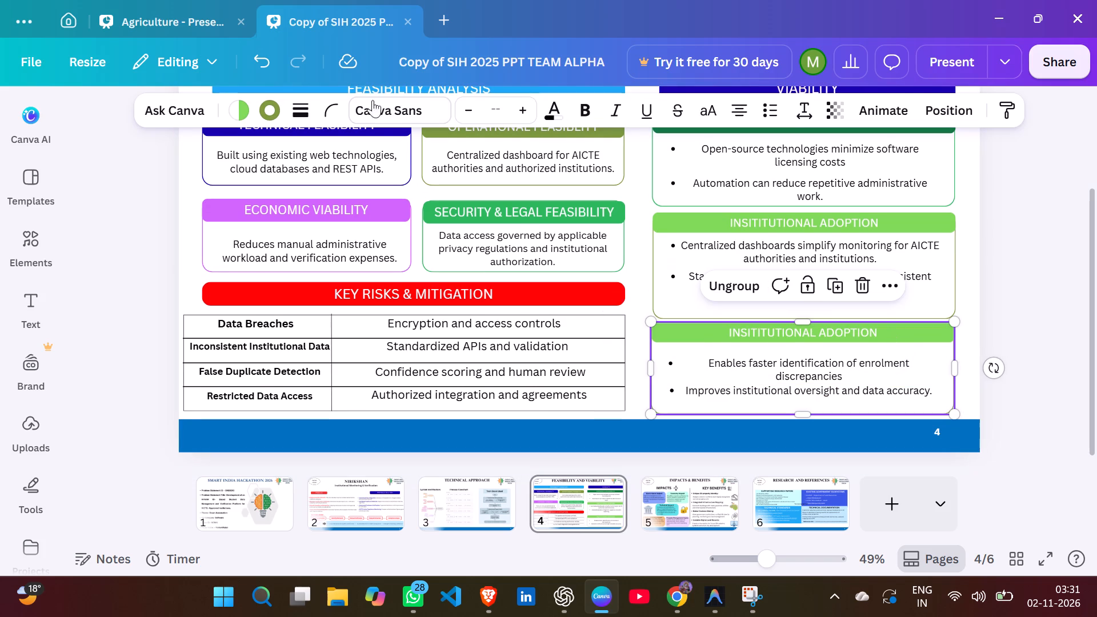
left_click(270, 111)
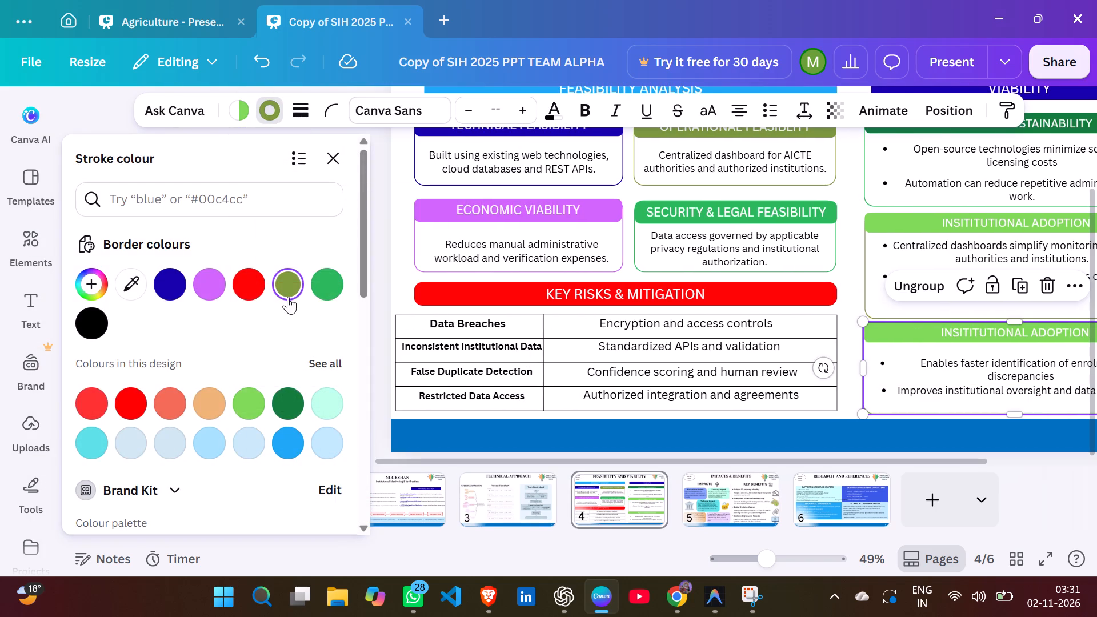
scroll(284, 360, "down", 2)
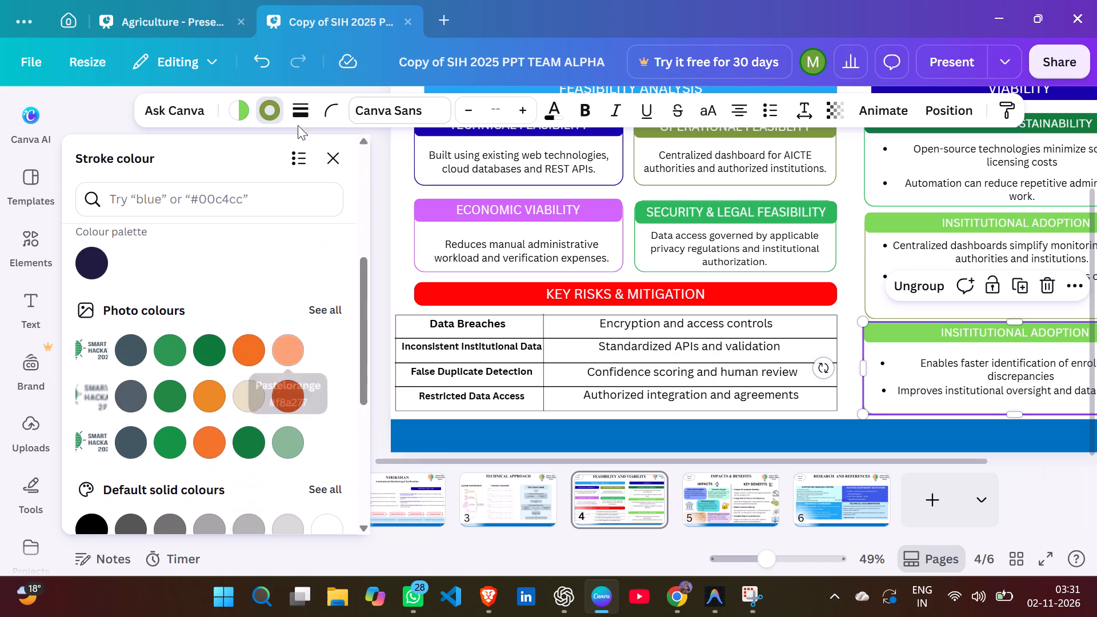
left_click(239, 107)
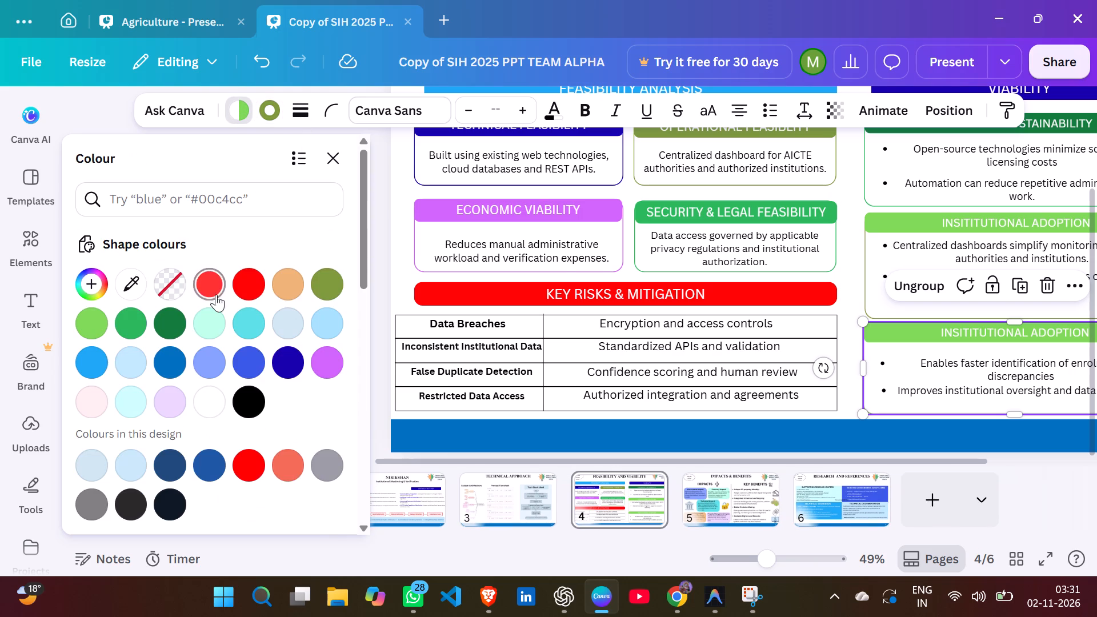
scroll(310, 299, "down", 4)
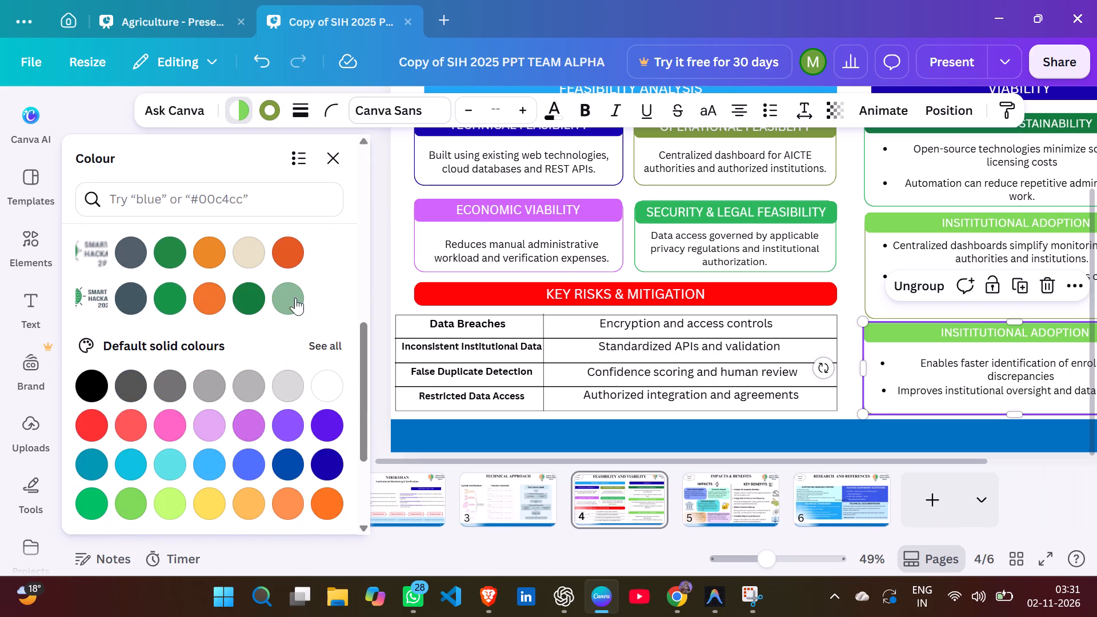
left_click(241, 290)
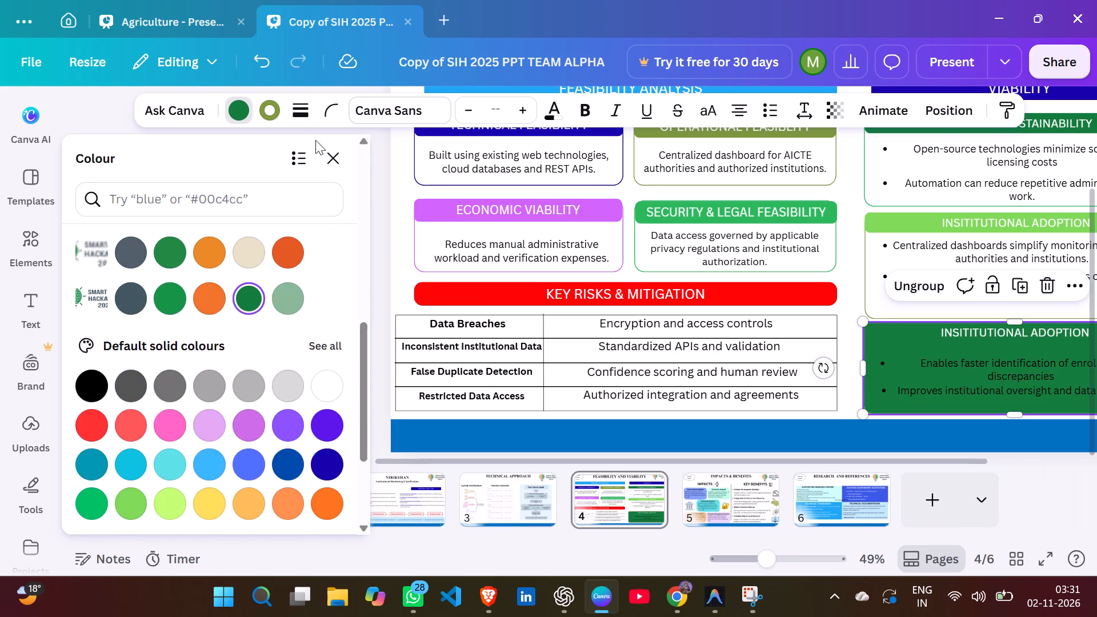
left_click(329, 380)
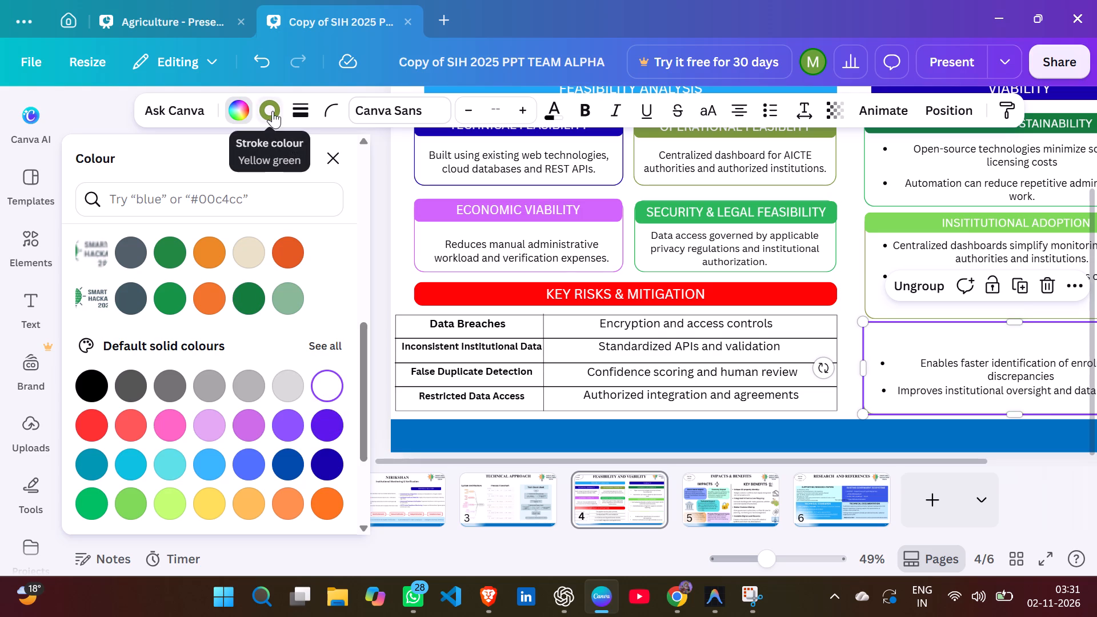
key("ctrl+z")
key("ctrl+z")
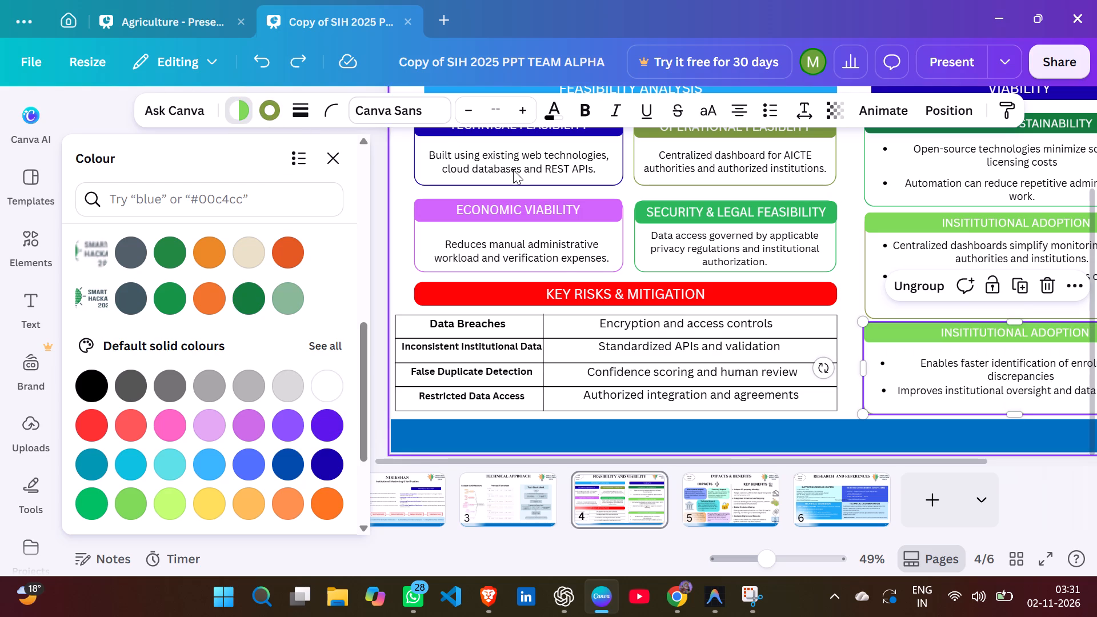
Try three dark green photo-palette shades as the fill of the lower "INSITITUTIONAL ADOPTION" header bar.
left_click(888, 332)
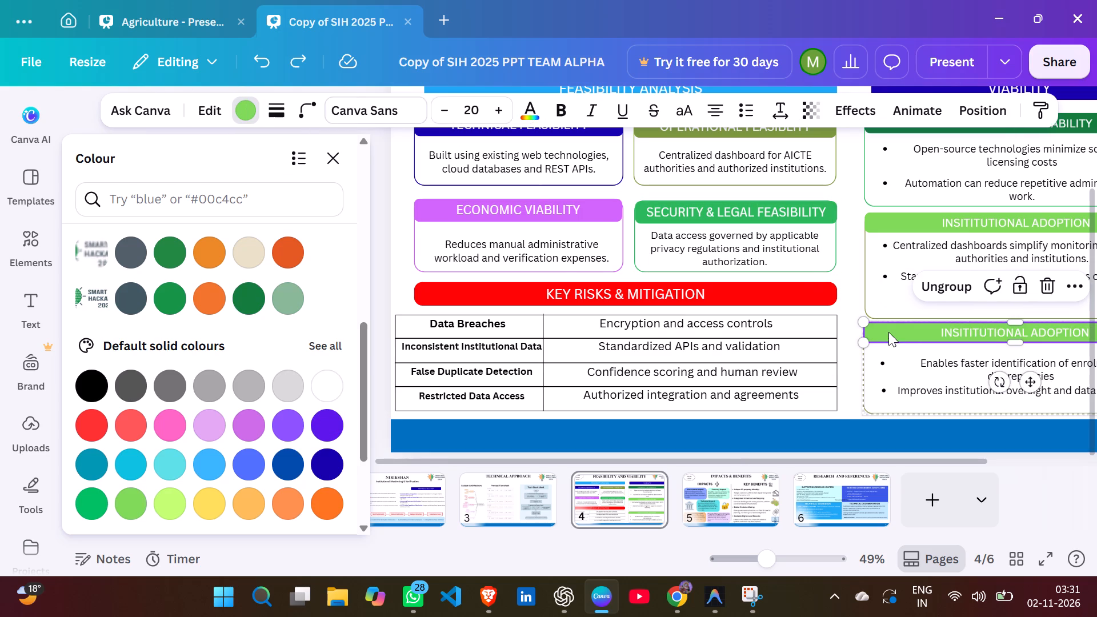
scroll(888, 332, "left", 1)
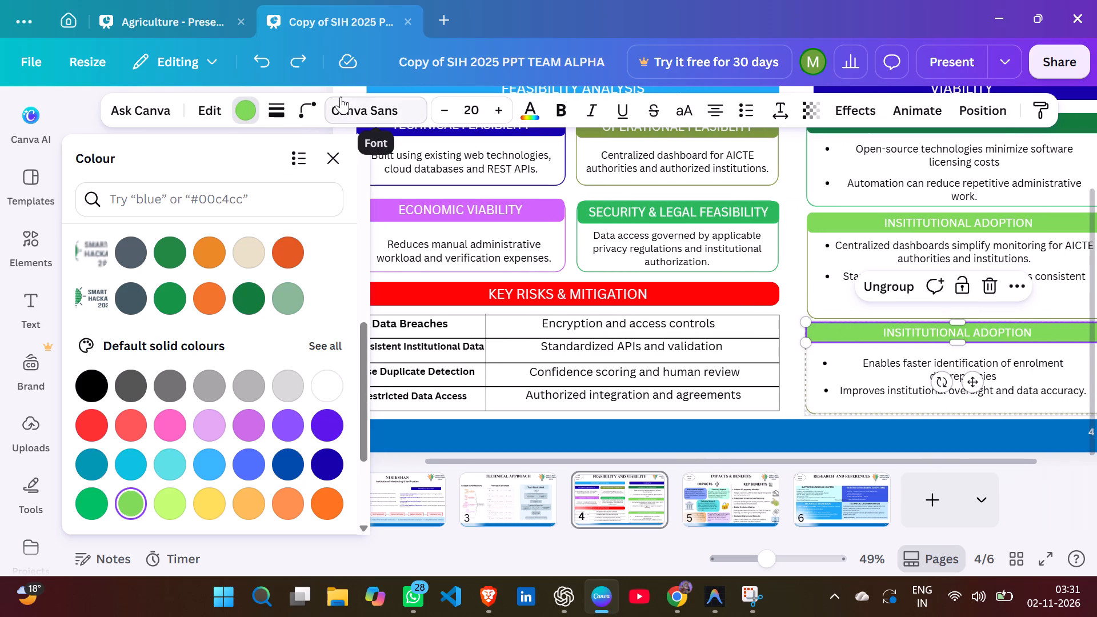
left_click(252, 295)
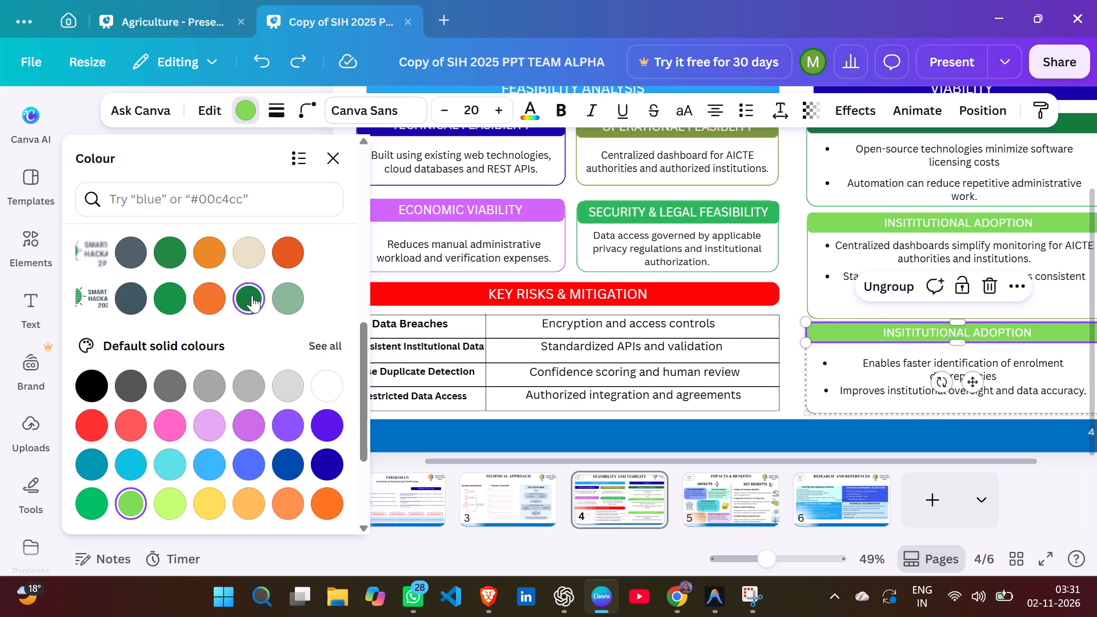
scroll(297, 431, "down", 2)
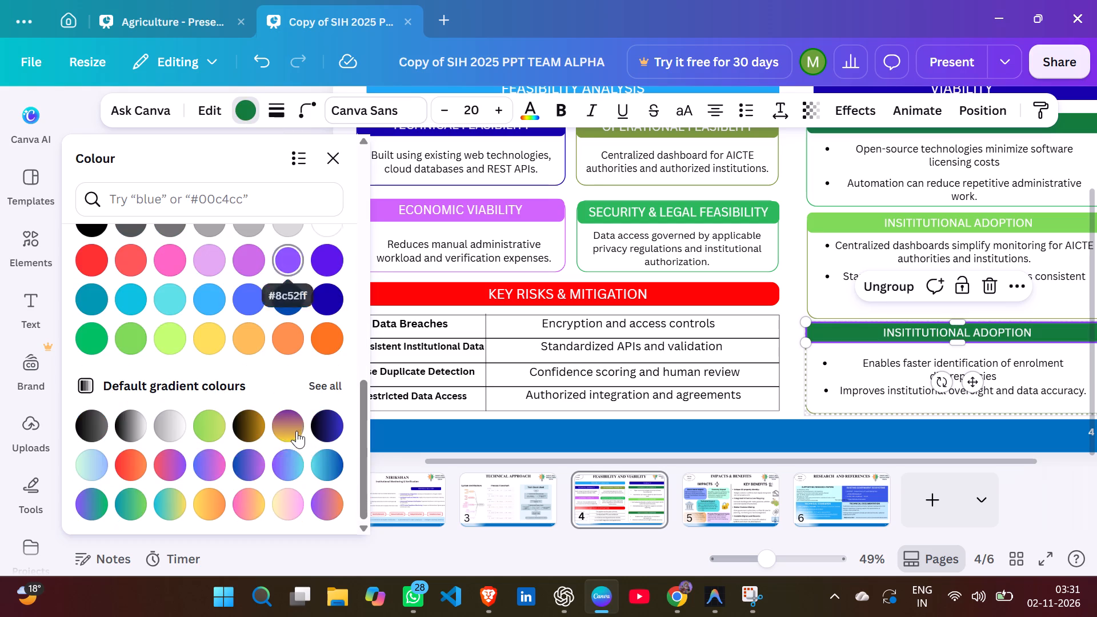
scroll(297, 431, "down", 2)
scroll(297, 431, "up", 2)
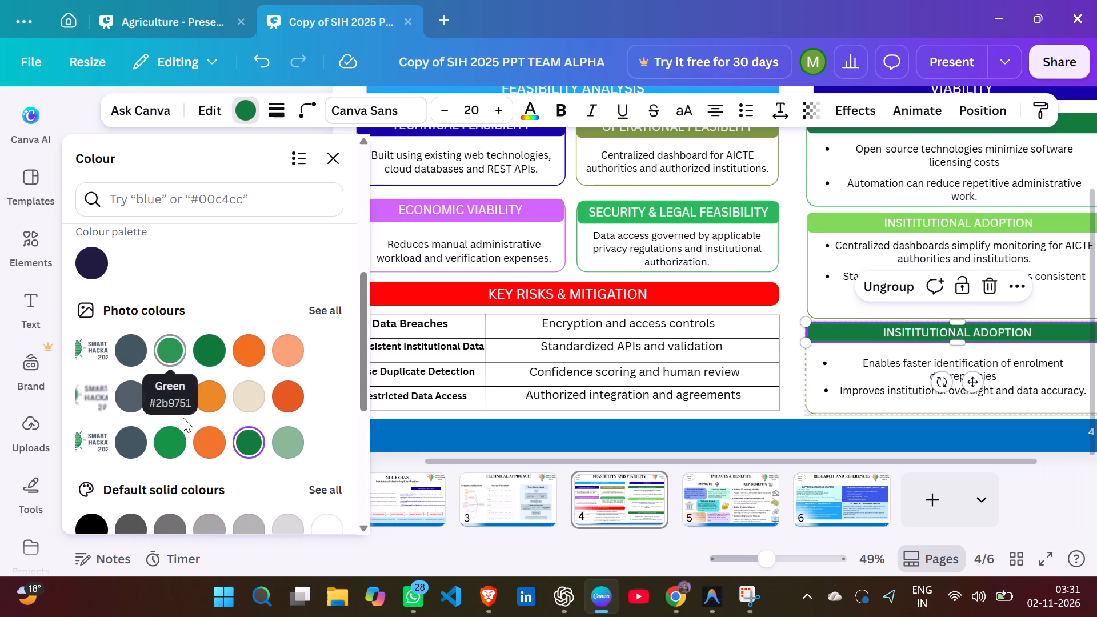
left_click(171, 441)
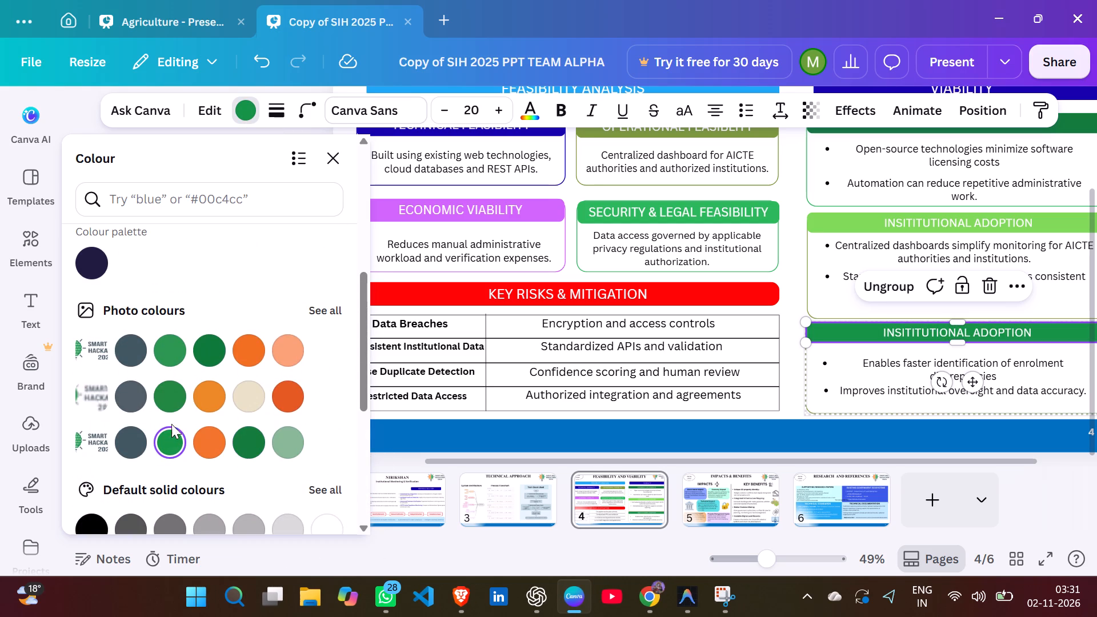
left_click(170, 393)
Fill the lower "INSITITUTIONAL ADOPTION" header bar with the olive green already used for the Operational Feasibility header.
scroll(170, 393, "up", 1)
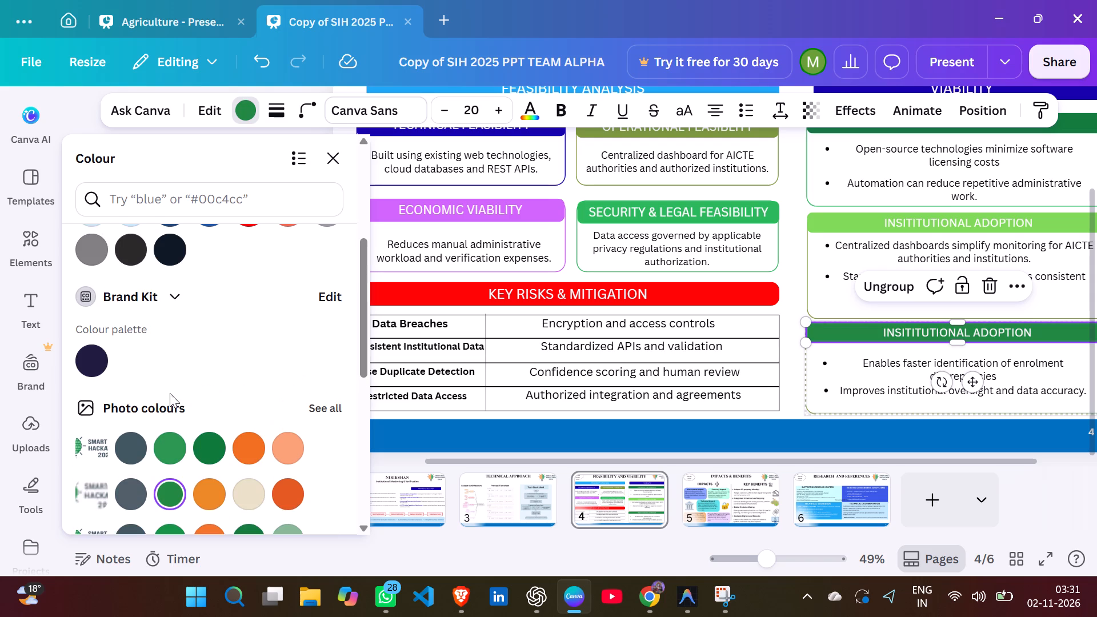
scroll(166, 360, "right", 1)
scroll(166, 360, "up", 2)
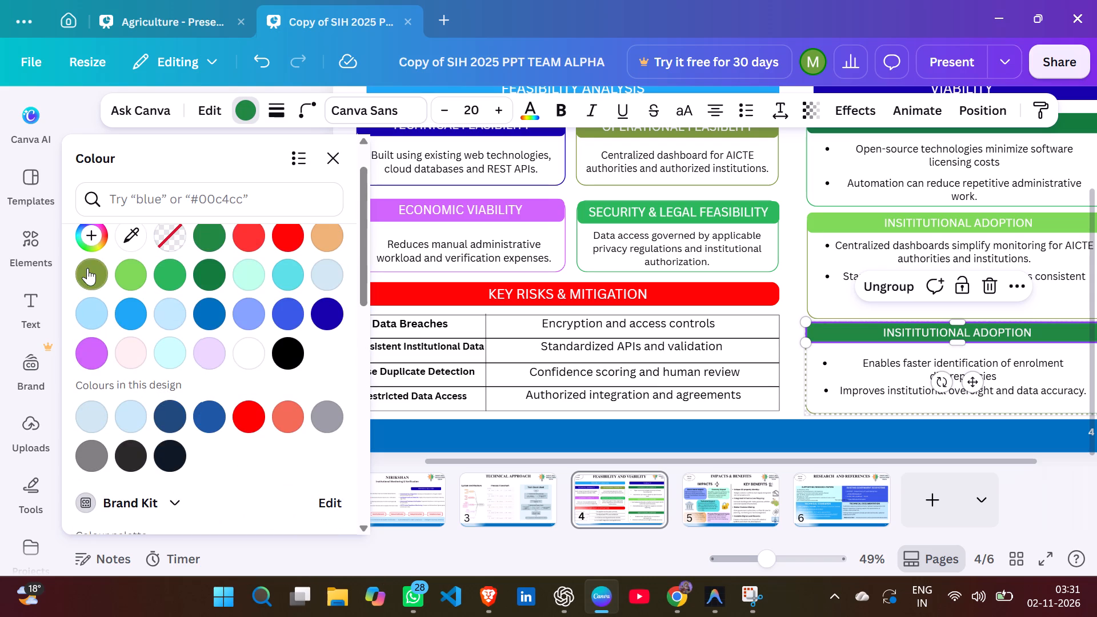
left_click(87, 267)
scroll(208, 290, "up", 1)
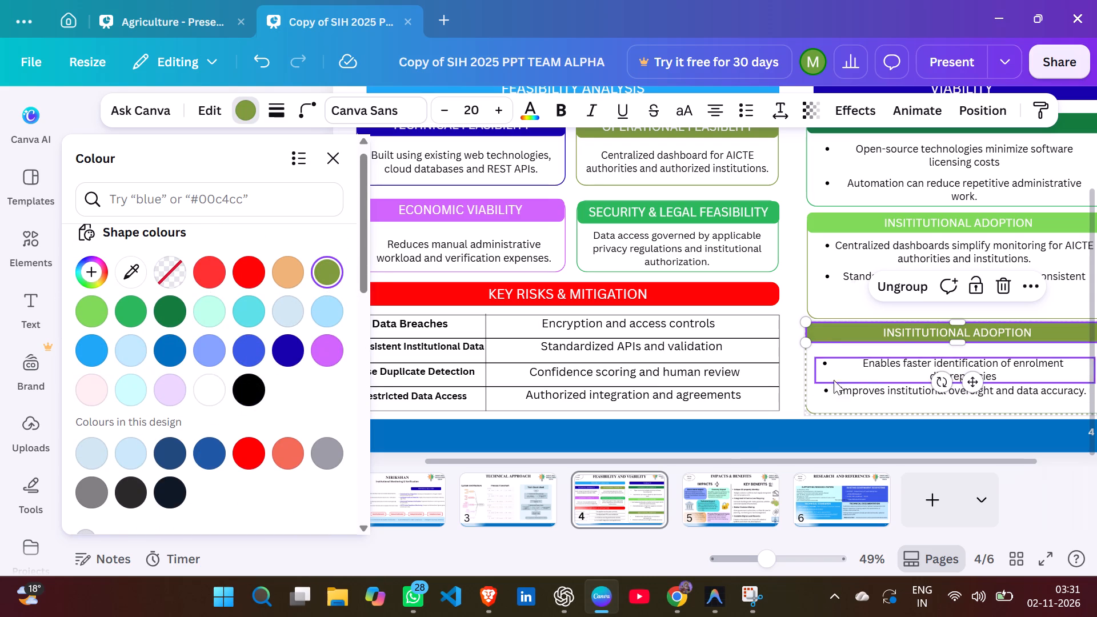
left_click(798, 371)
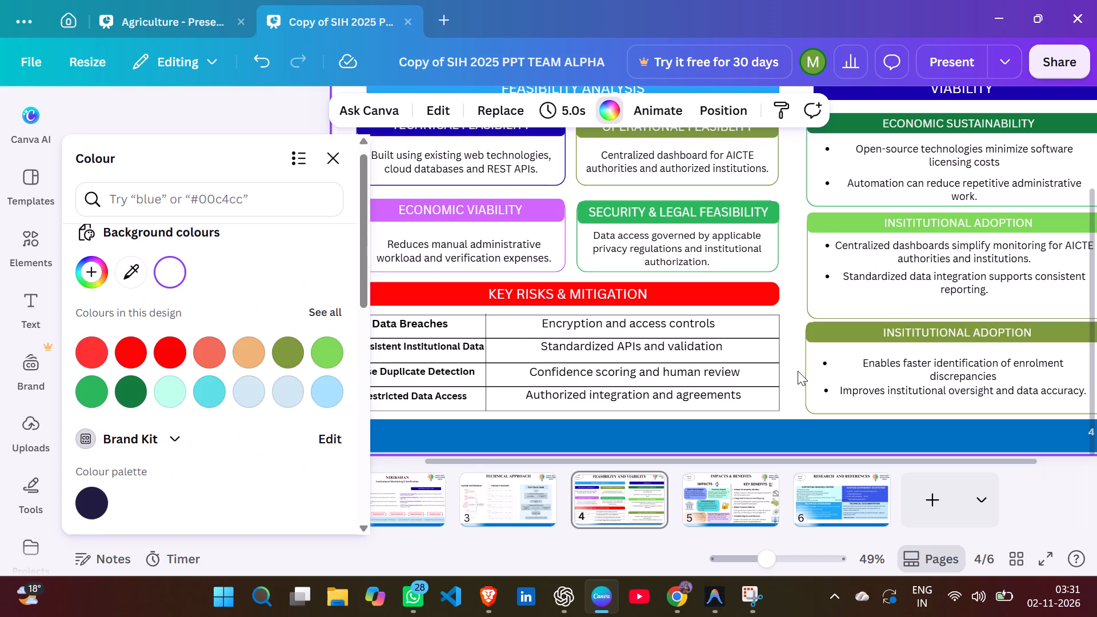
scroll(798, 371, "left", 2)
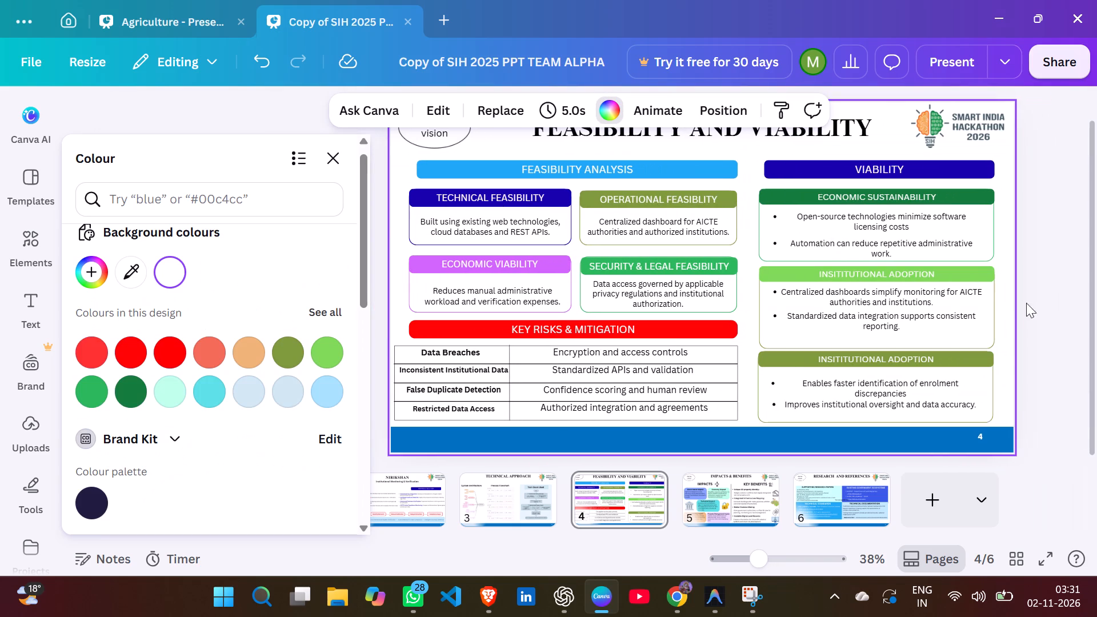
left_click(1036, 284)
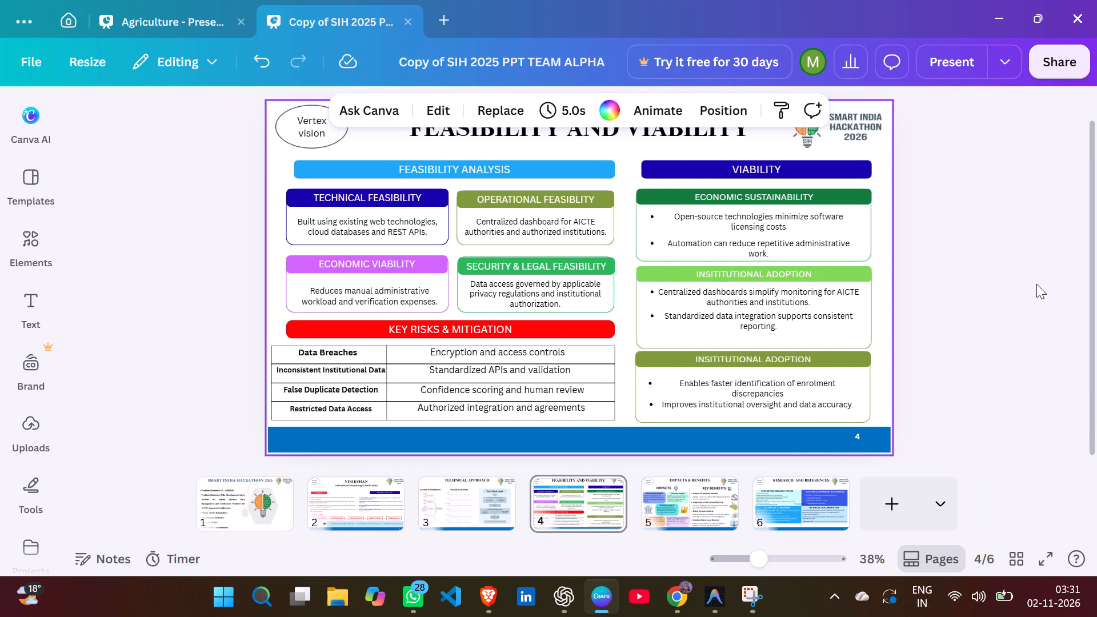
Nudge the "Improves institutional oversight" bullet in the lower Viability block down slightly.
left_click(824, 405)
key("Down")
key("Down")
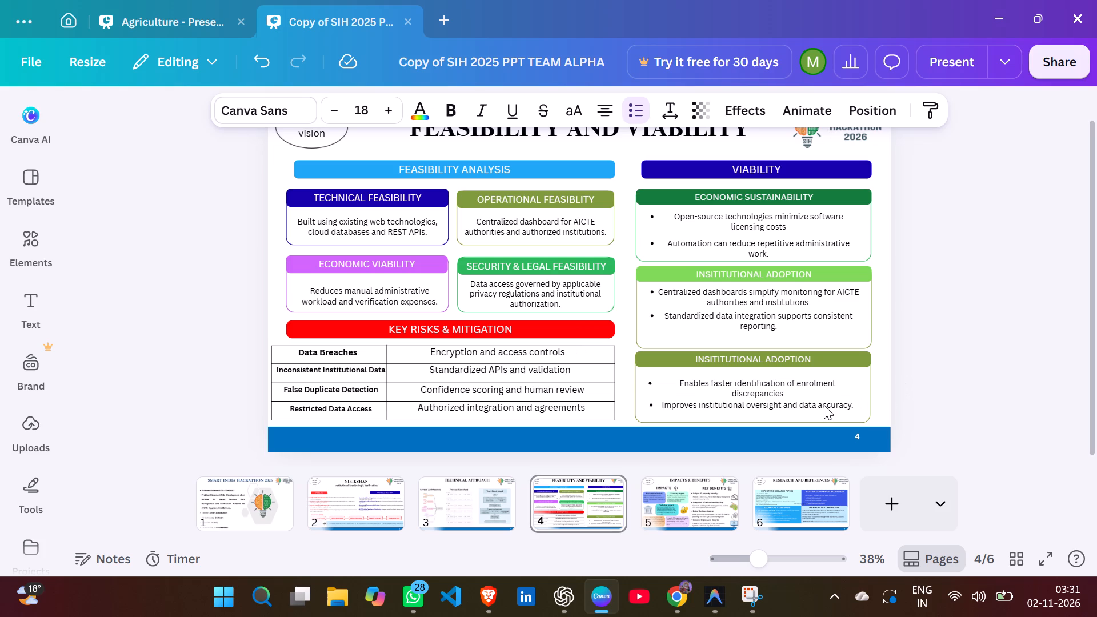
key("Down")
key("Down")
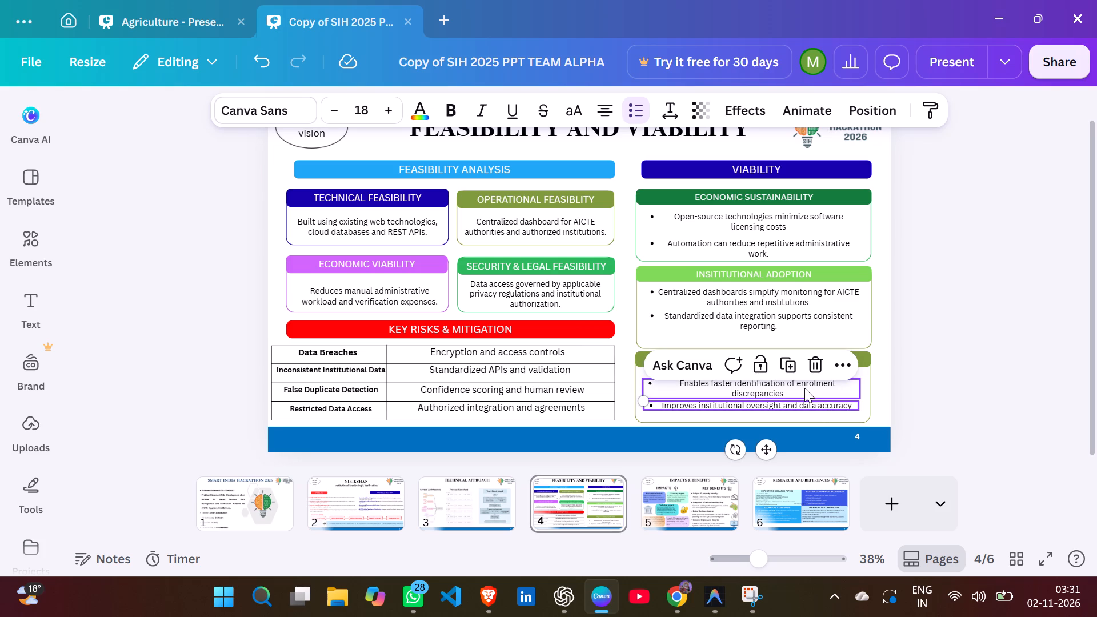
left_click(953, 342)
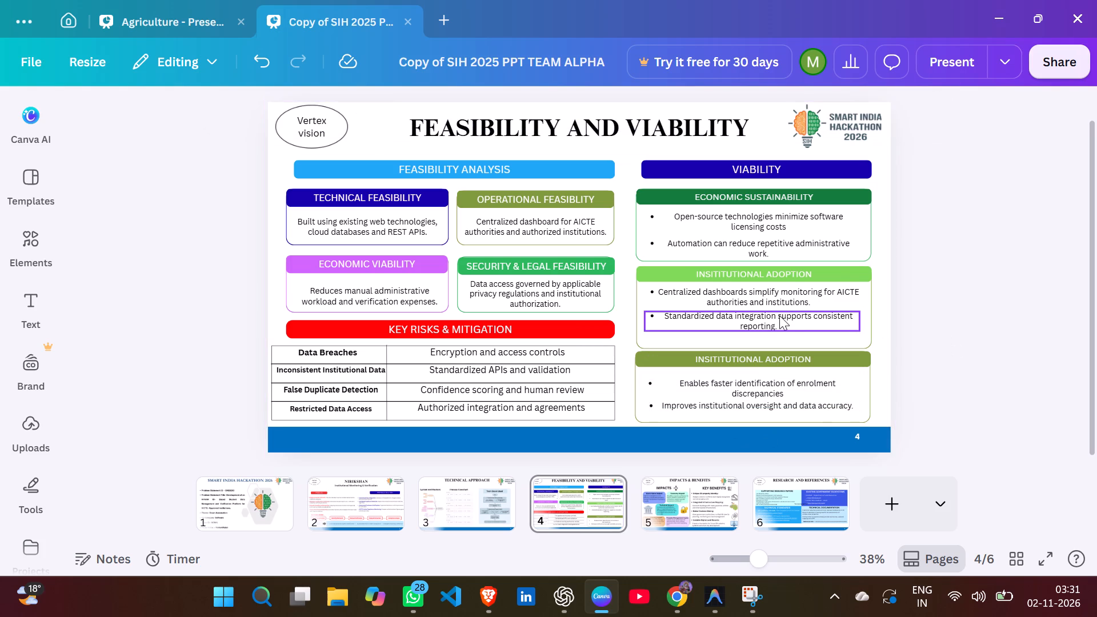
Nudge the "Standardized data integration" bullet in the middle Viability block down slightly, widening the gap below the first bullet.
left_click(779, 315)
key("Down")
key("Down")
key("Down")
key("Down")
key("Down")
key("Down")
key("Down")
key("Down")
key("Down")
key("Down")
key("Down")
key("Down")
key("Down")
key("Down")
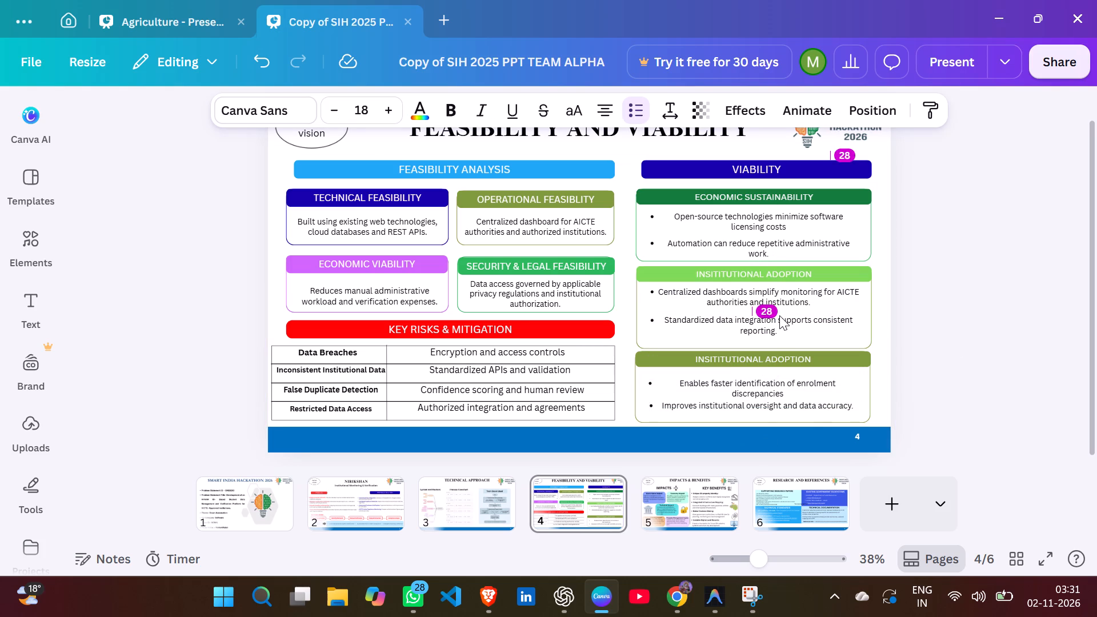
key("Up")
key("Up")
key("Up")
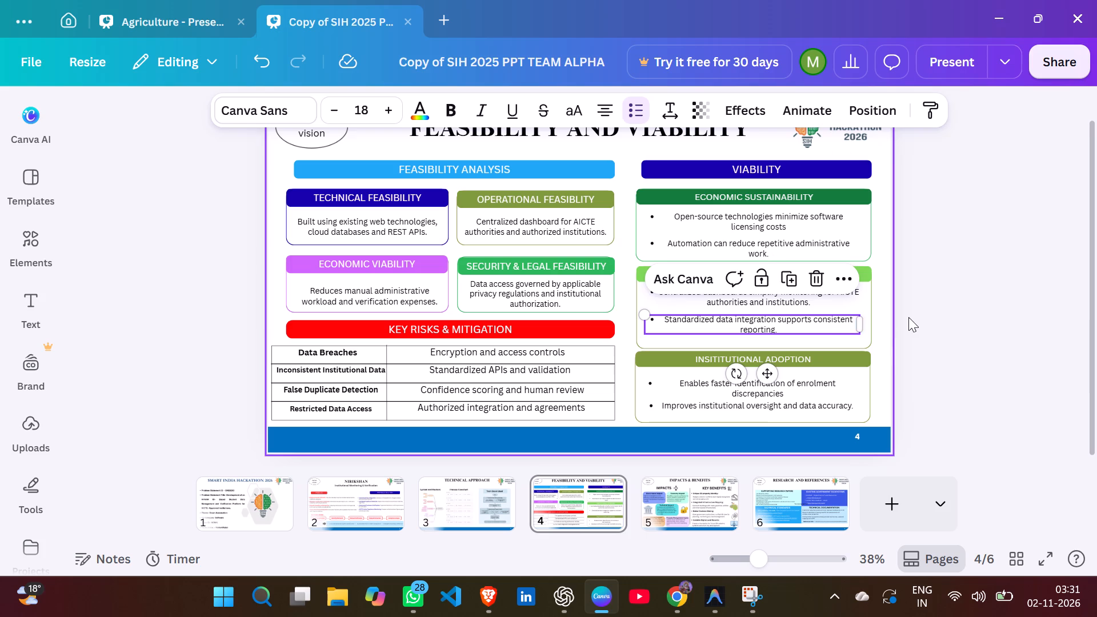
left_click(908, 317)
left_click(786, 334)
left_click(918, 323)
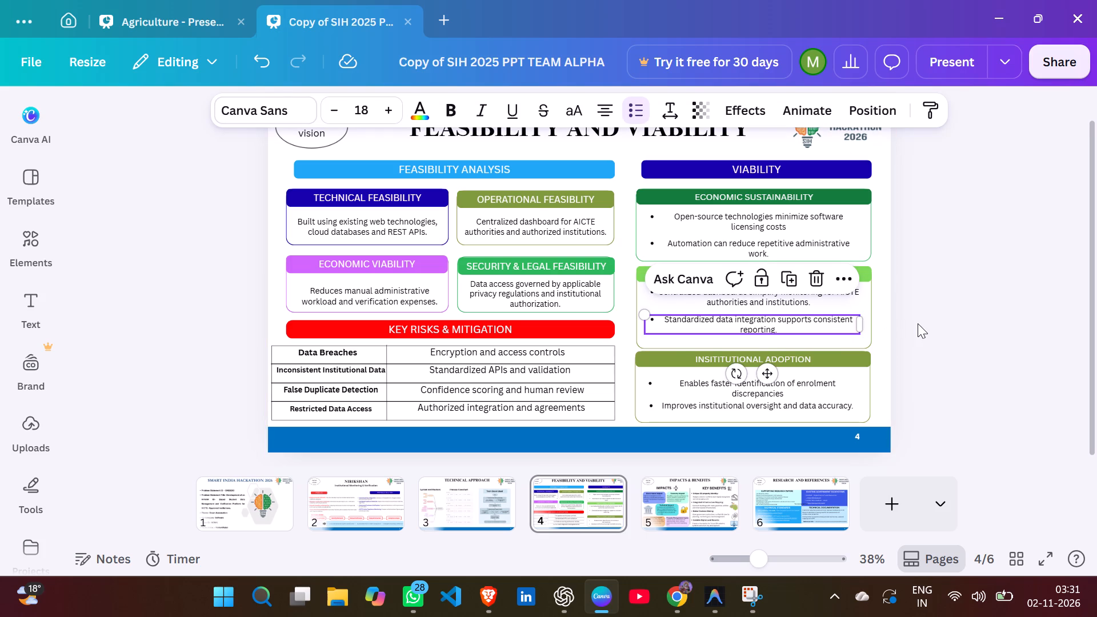
Shorten the middle "INSITITUTIONAL ADOPTION" box from its bottom edge to a height of about 243.
left_click(823, 347)
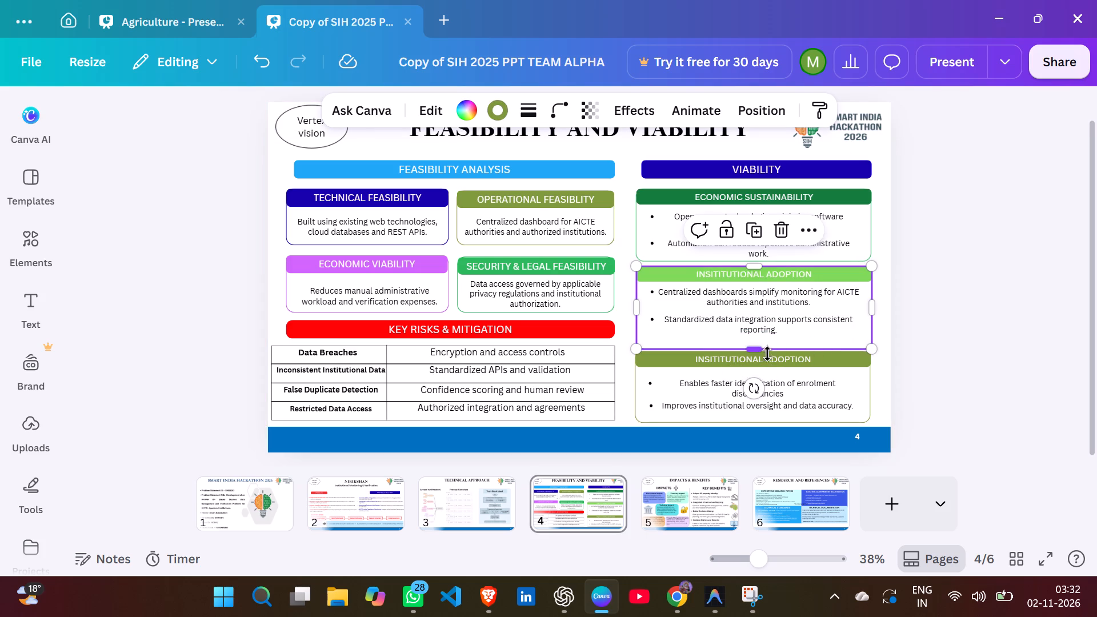
left_click_drag(755, 350, 755, 343)
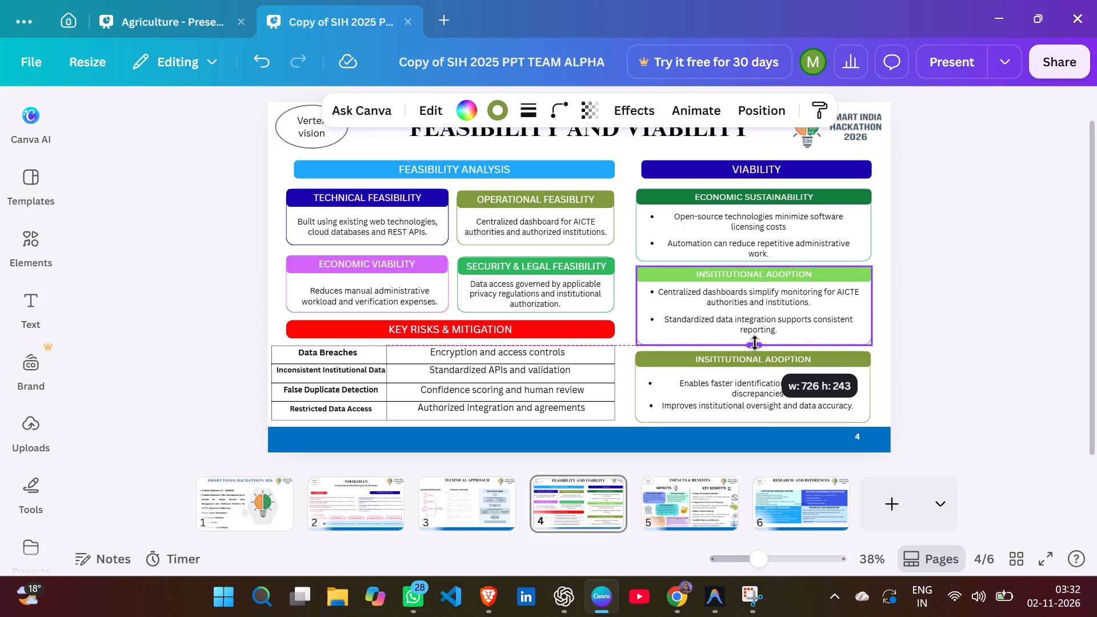
left_click(935, 314)
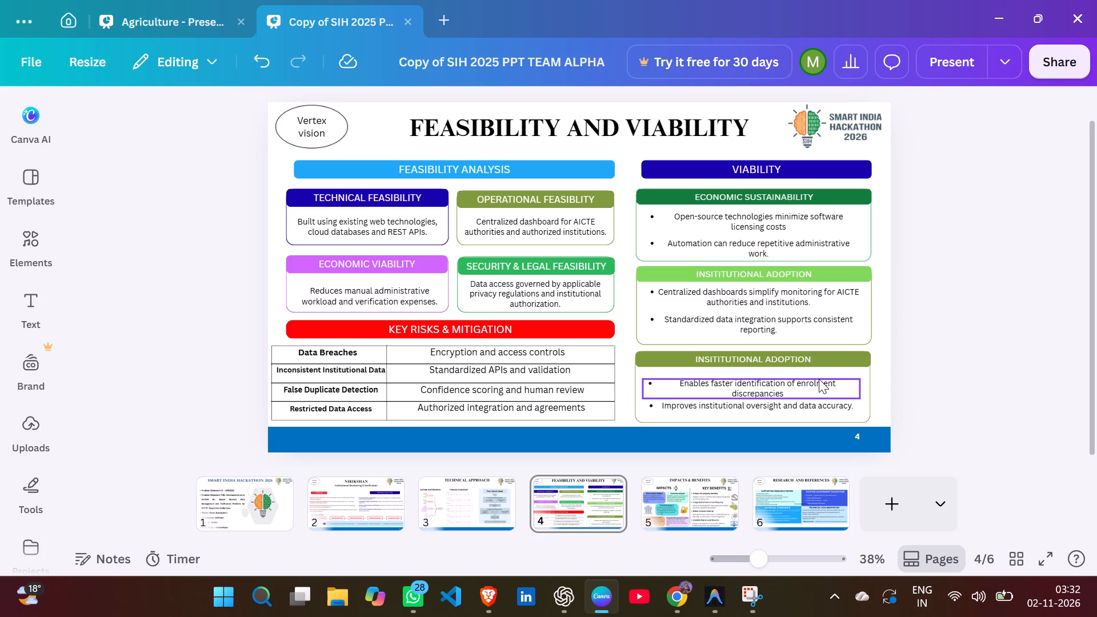
Move the whole lower Viability block, including its header and both bullets, up slightly towards the middle block.
left_click_drag(874, 357, 738, 406)
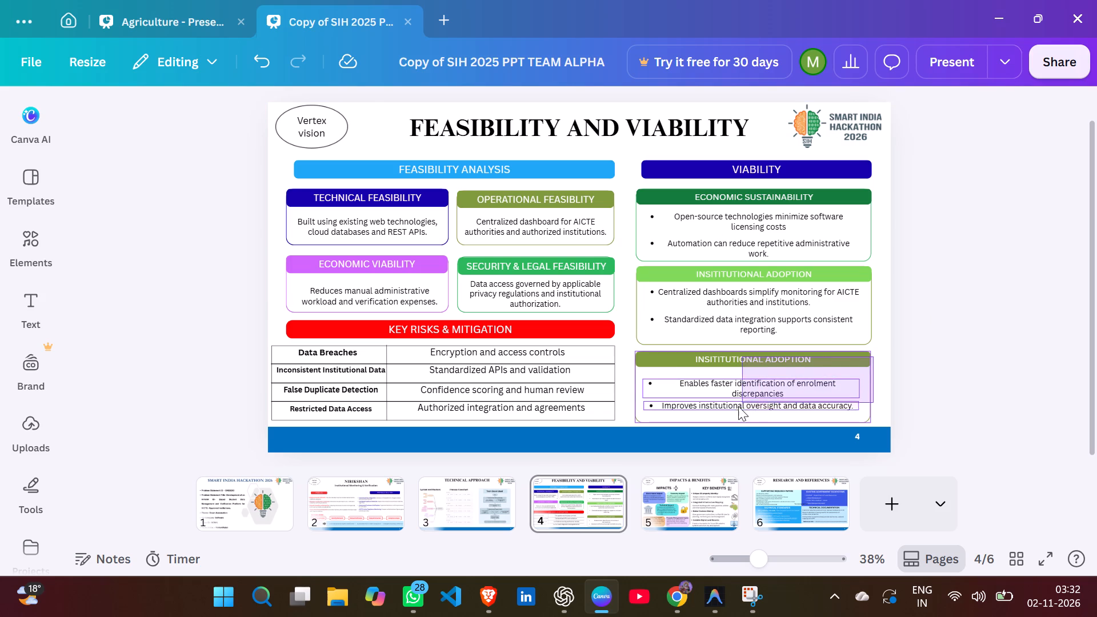
left_click_drag(738, 406, 735, 410)
left_click(807, 380)
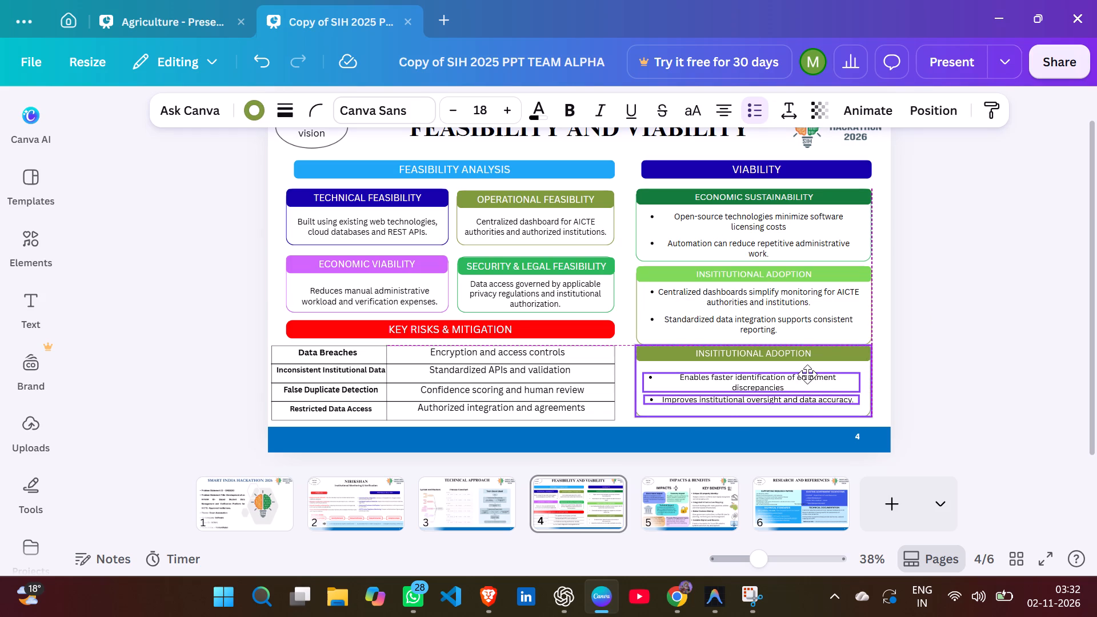
left_click(970, 338)
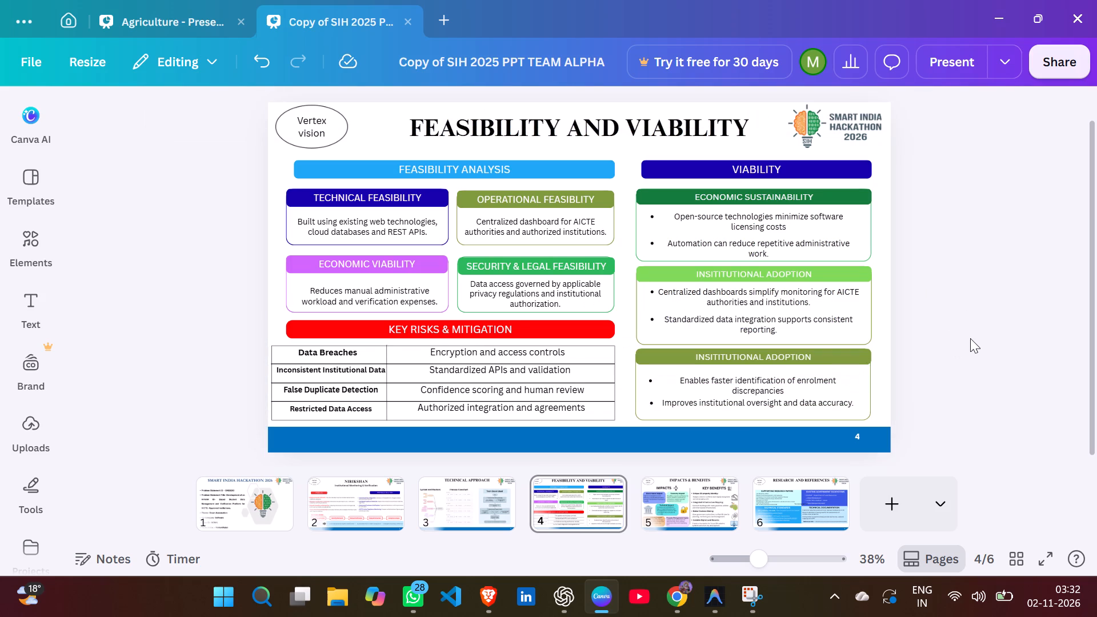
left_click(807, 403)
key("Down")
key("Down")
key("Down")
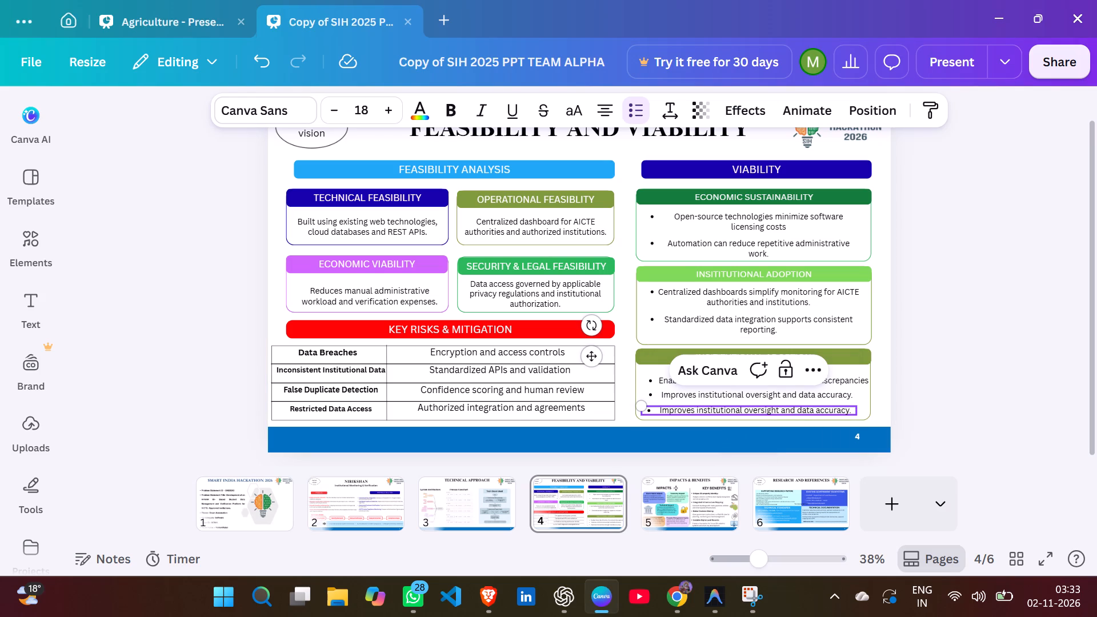
left_click(850, 411)
key("ctrl+BackSpace")
key("ctrl+BackSpace")
key("ctrl+BackSpace")
key("ctrl+BackSpace")
key("ctrl+BackSpace")
key("ctrl+BackSpace")
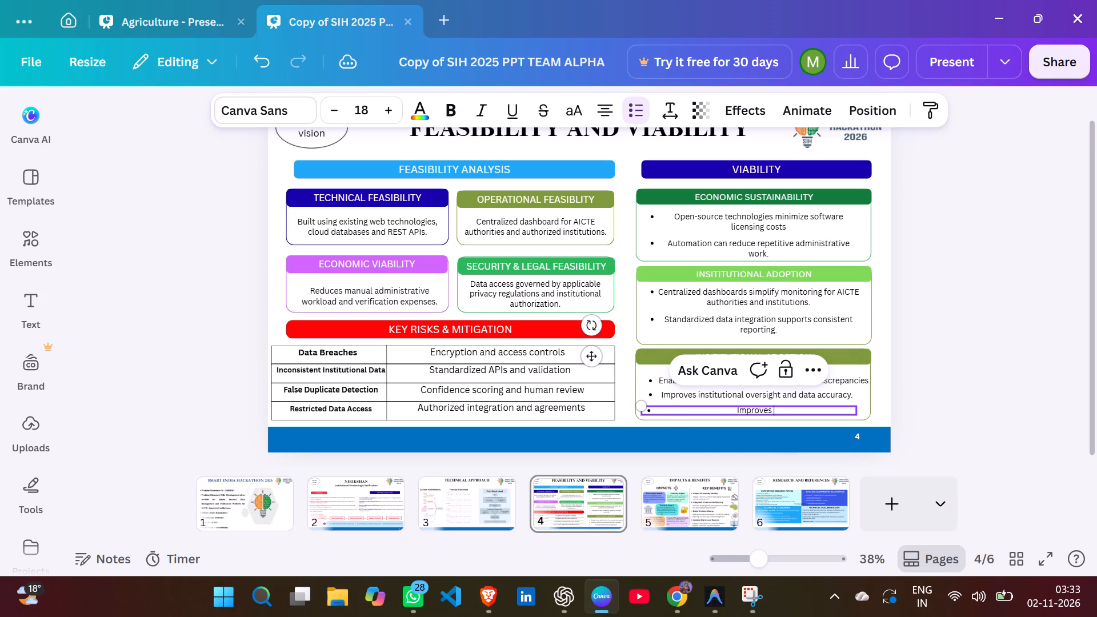
key("ctrl+BackSpace")
key("ctrl+v")
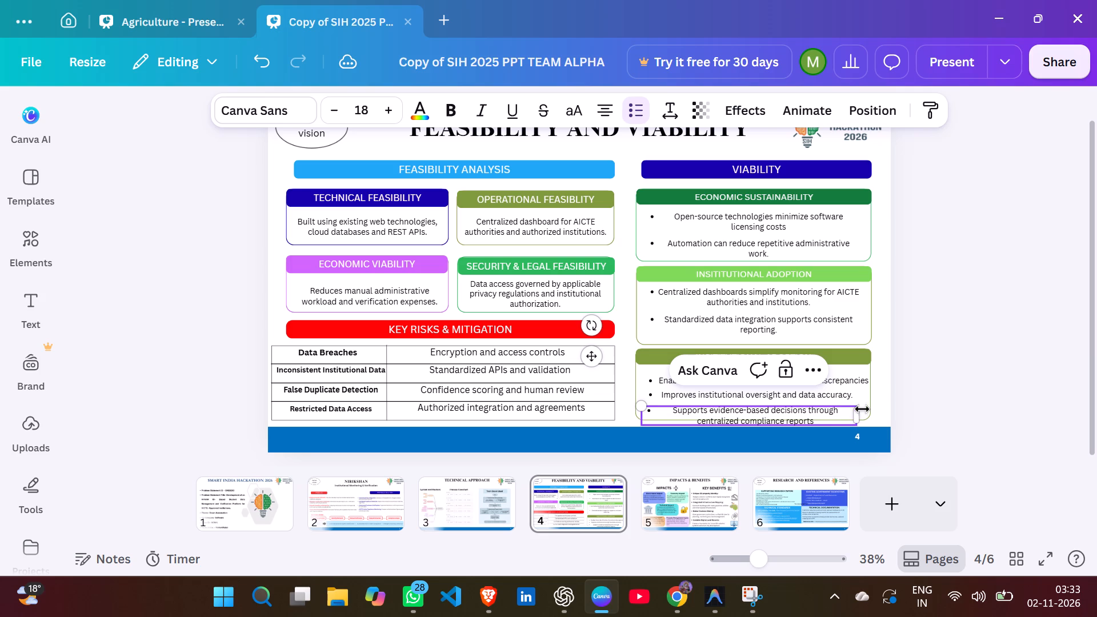
Widen the "Supports evidence-based decisions" text box to just inside the olive block's right edge, keeping the text on two lines.
left_click_drag(856, 417, 873, 407)
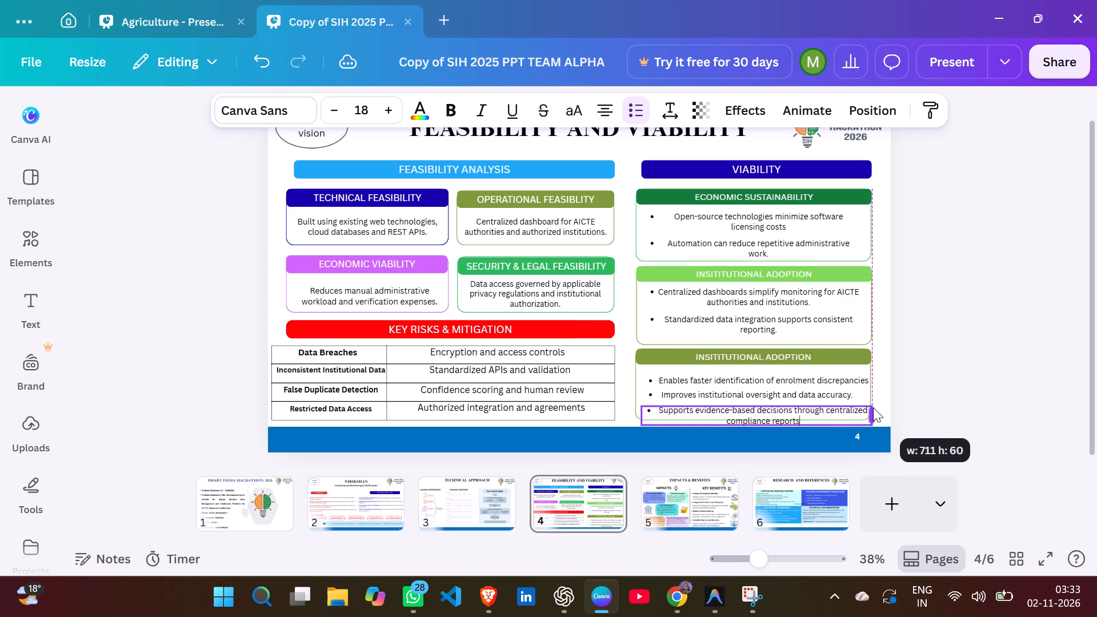
left_click_drag(873, 407, 924, 396)
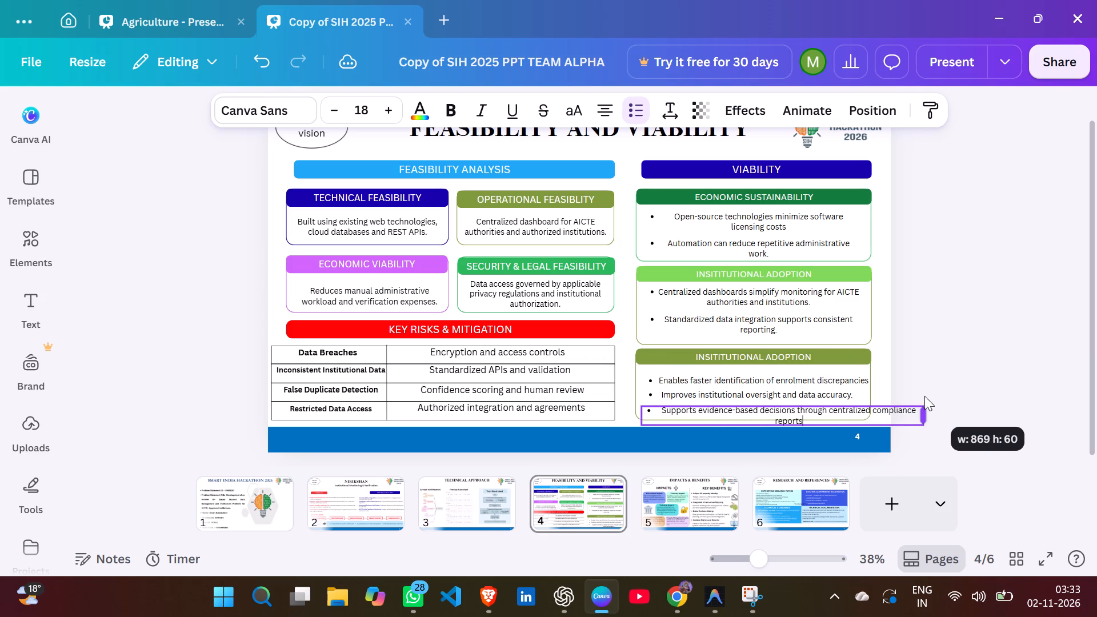
left_click_drag(924, 396, 938, 386)
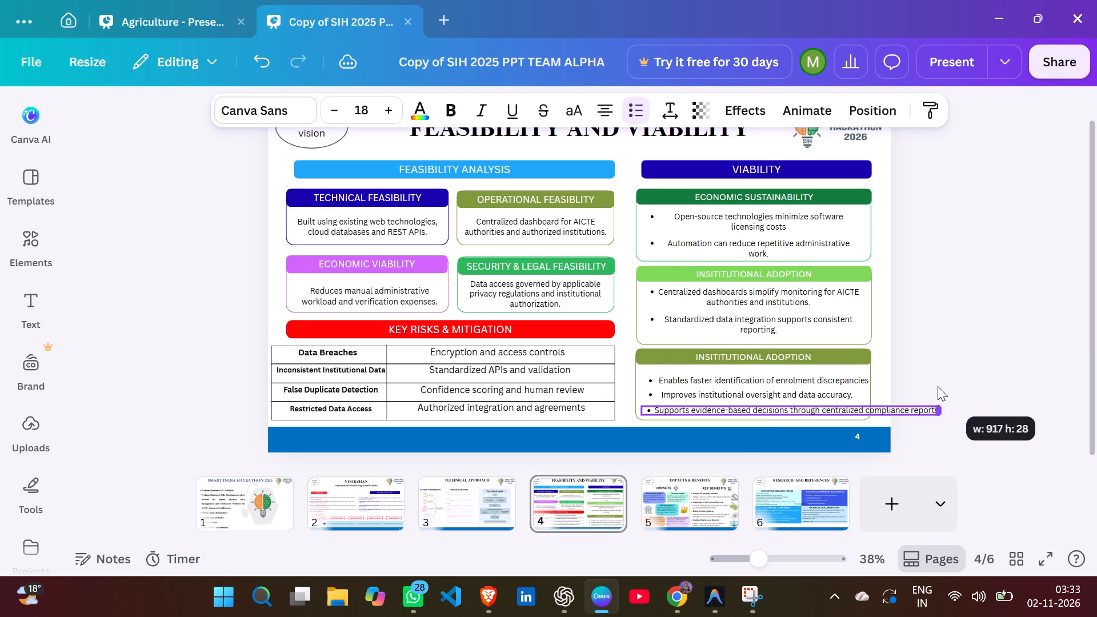
left_click_drag(938, 386, 866, 384)
scroll(866, 384, "down", 1)
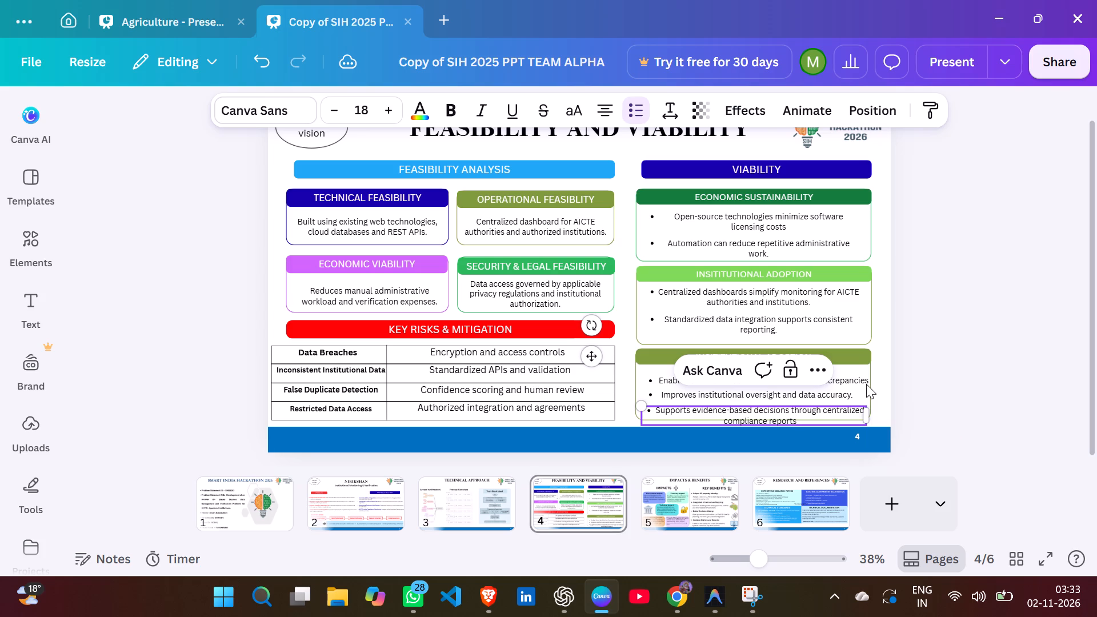
left_click(912, 375)
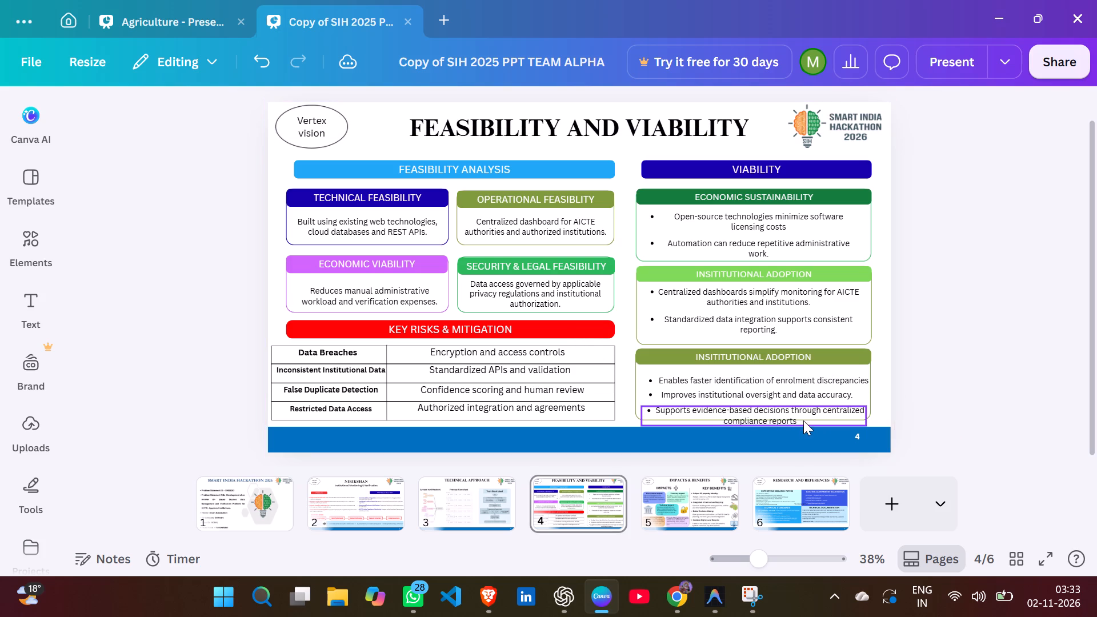
Nudge the "Supports evidence-based decisions" bullet up slightly, away from the footer.
left_click(803, 413)
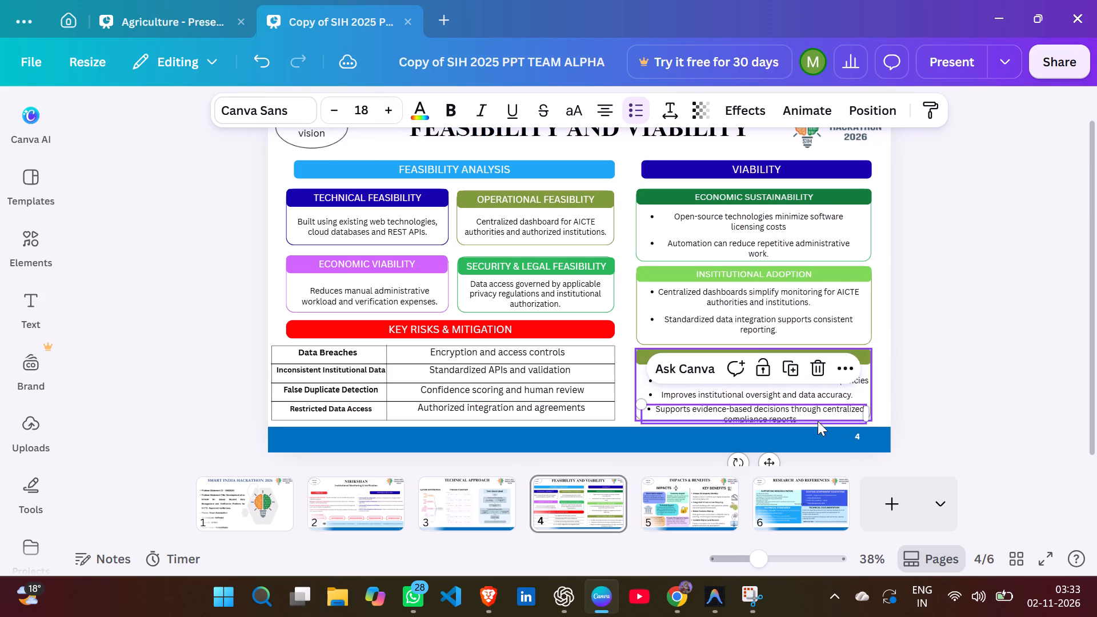
left_click(947, 336)
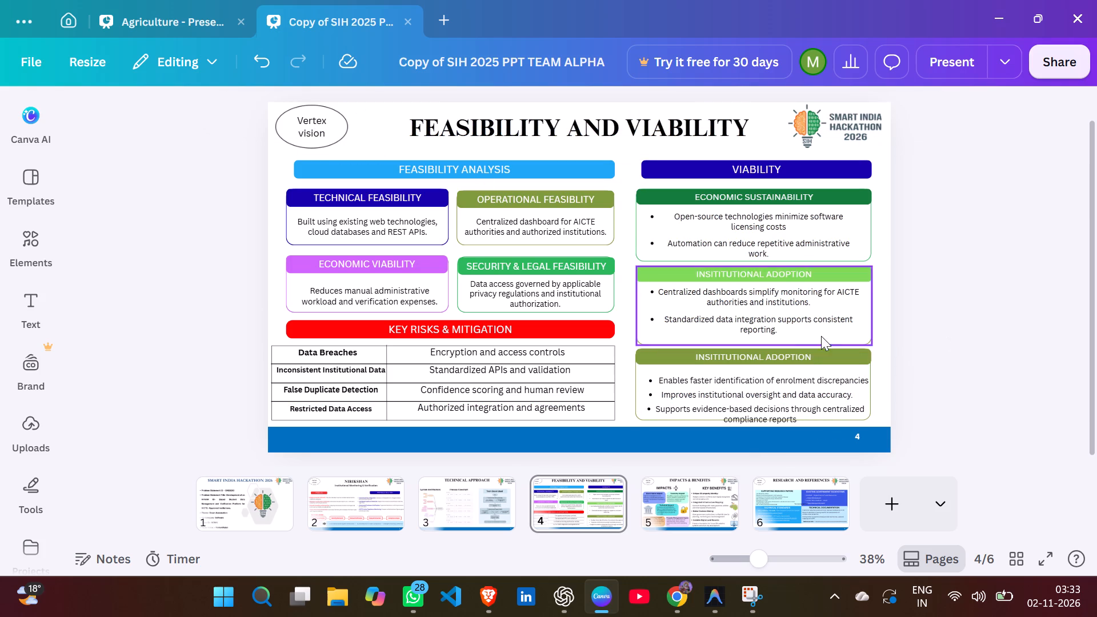
Shorten the light green middle Viability block from its bottom edge to a height of about 234.
left_click(782, 334)
left_click(809, 338)
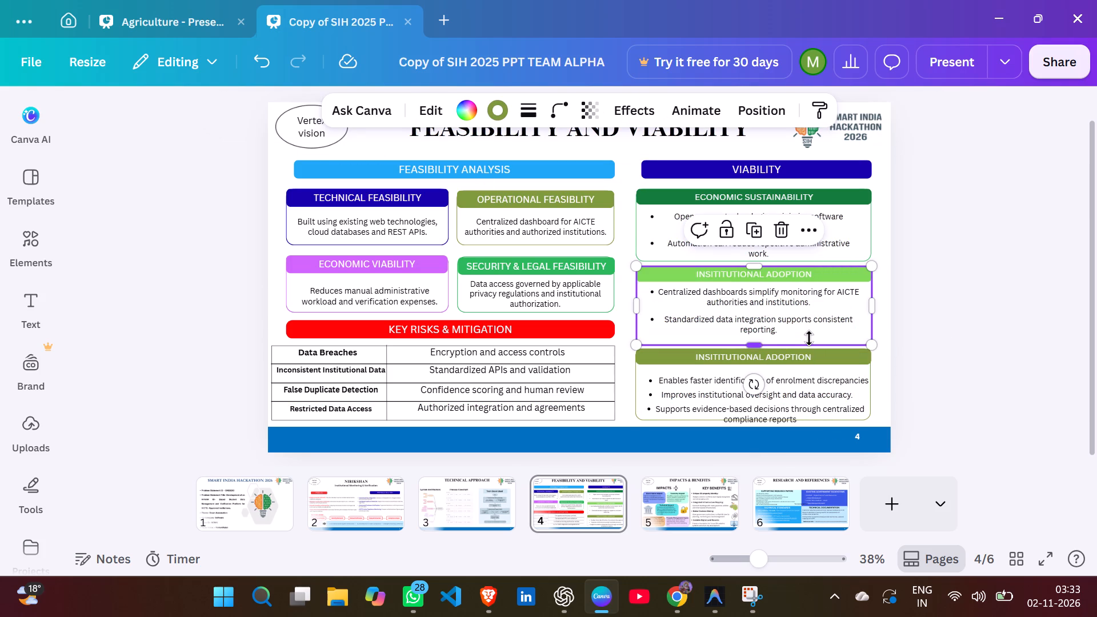
left_click(760, 343)
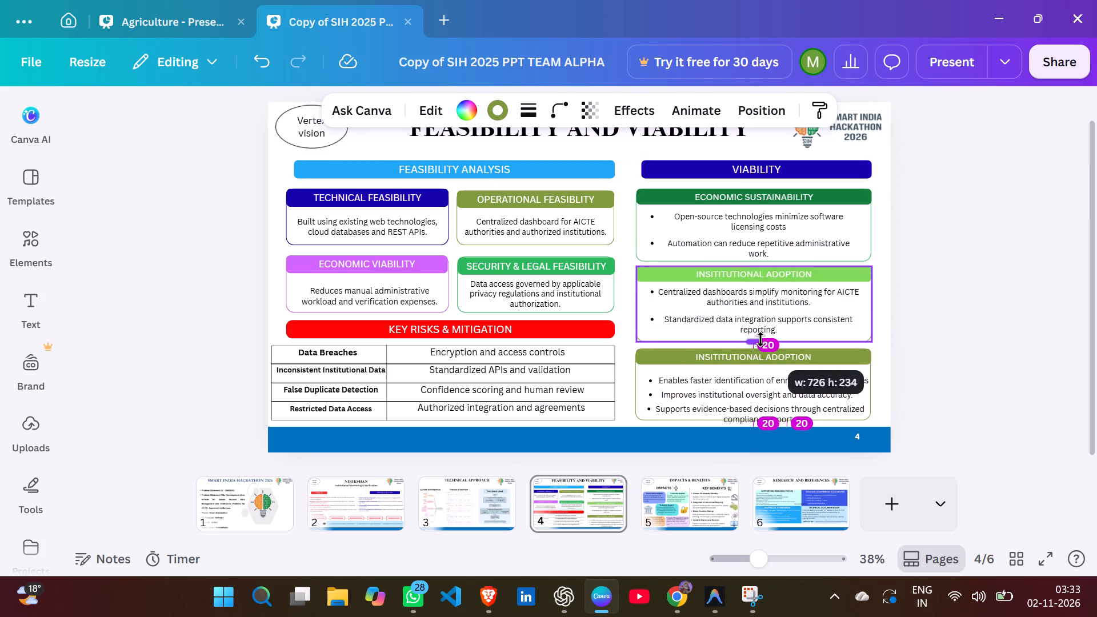
left_click(927, 320)
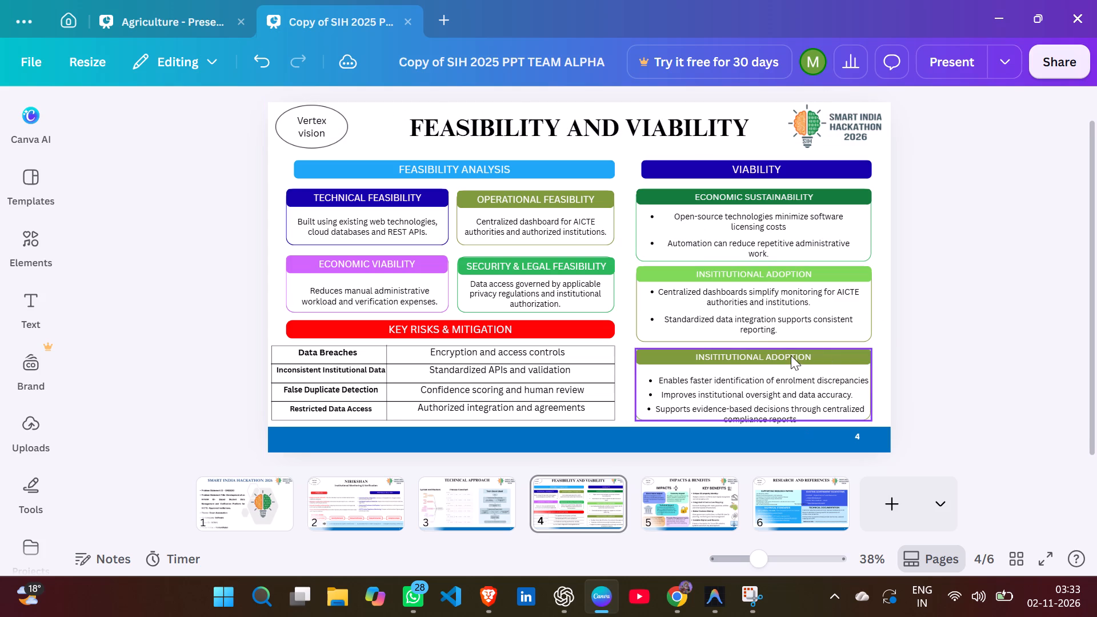
Extend the olive block slightly upward toward the middle block and downward to just above the footer, enclosing all three bullets.
left_click(791, 354)
left_click(791, 354)
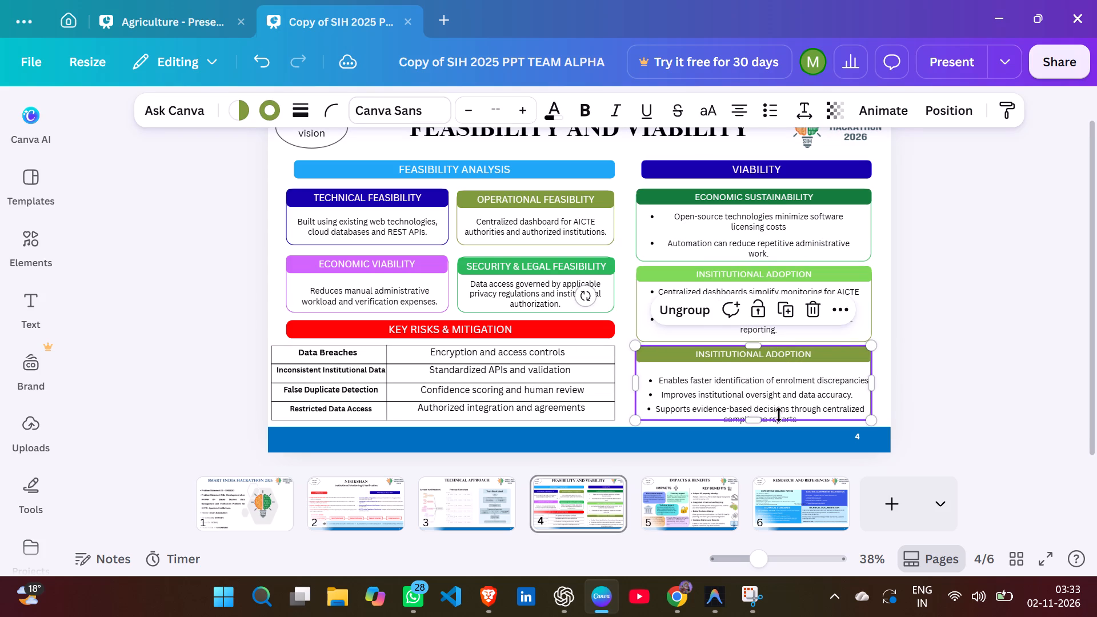
left_click(759, 416)
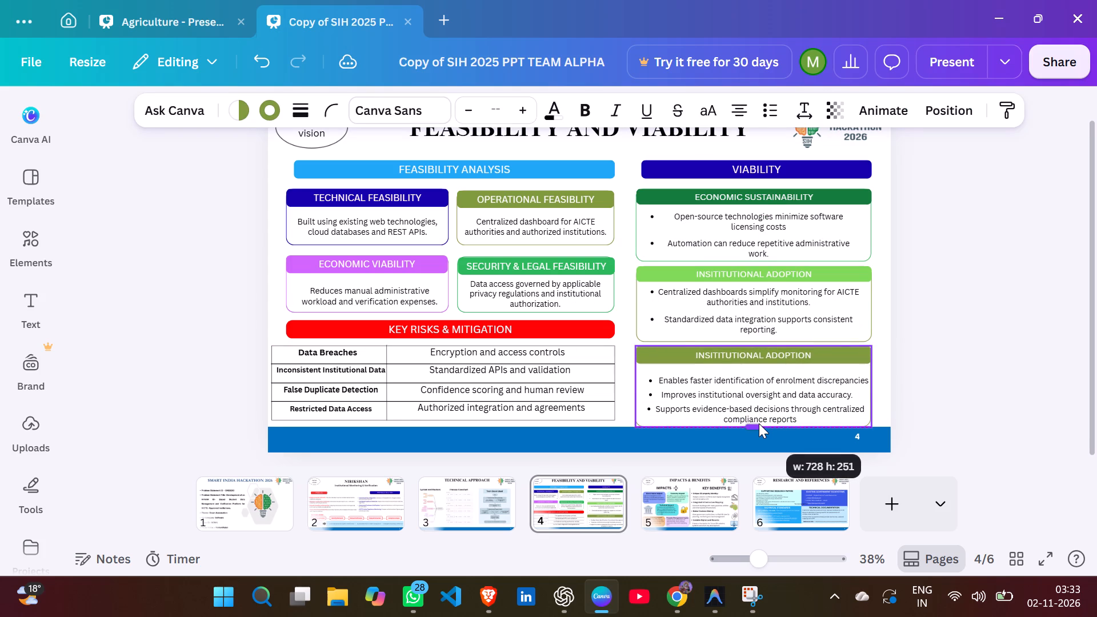
left_click(952, 377)
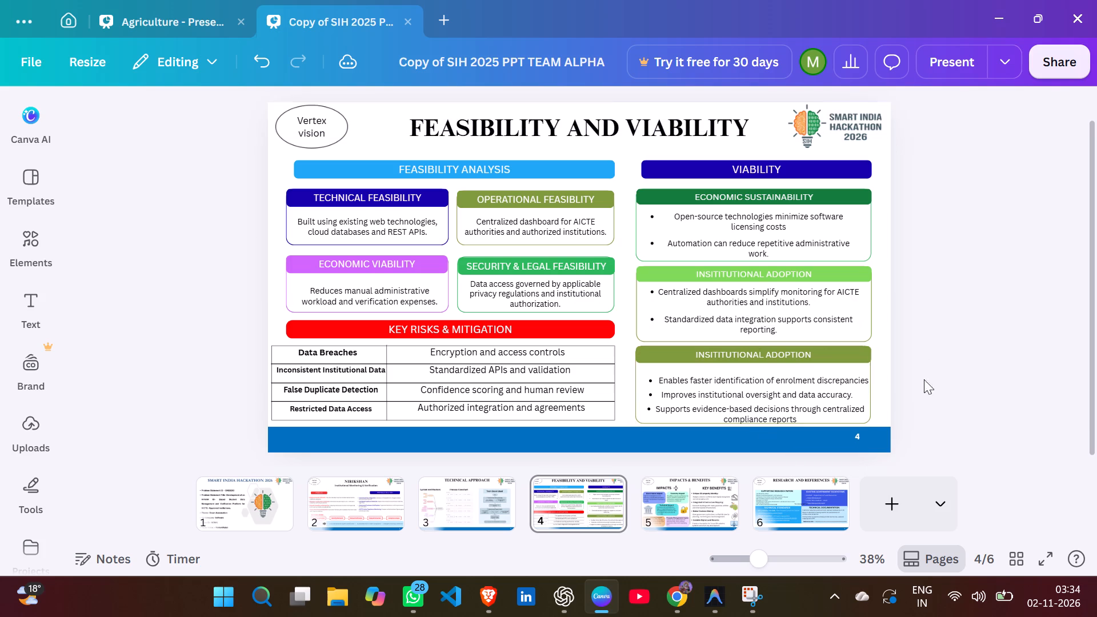
Move the "Enables faster identification of enrolment discrepancies" bullet up slightly, closer to the olive block's heading.
left_click_drag(807, 383, 806, 381)
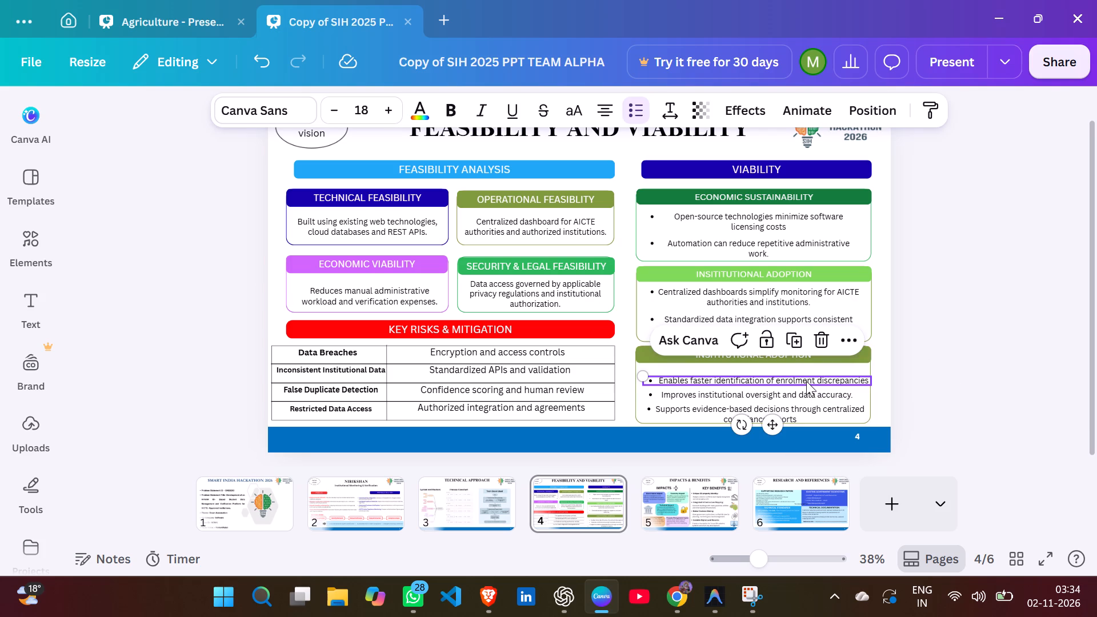
left_click_drag(806, 381, 806, 378)
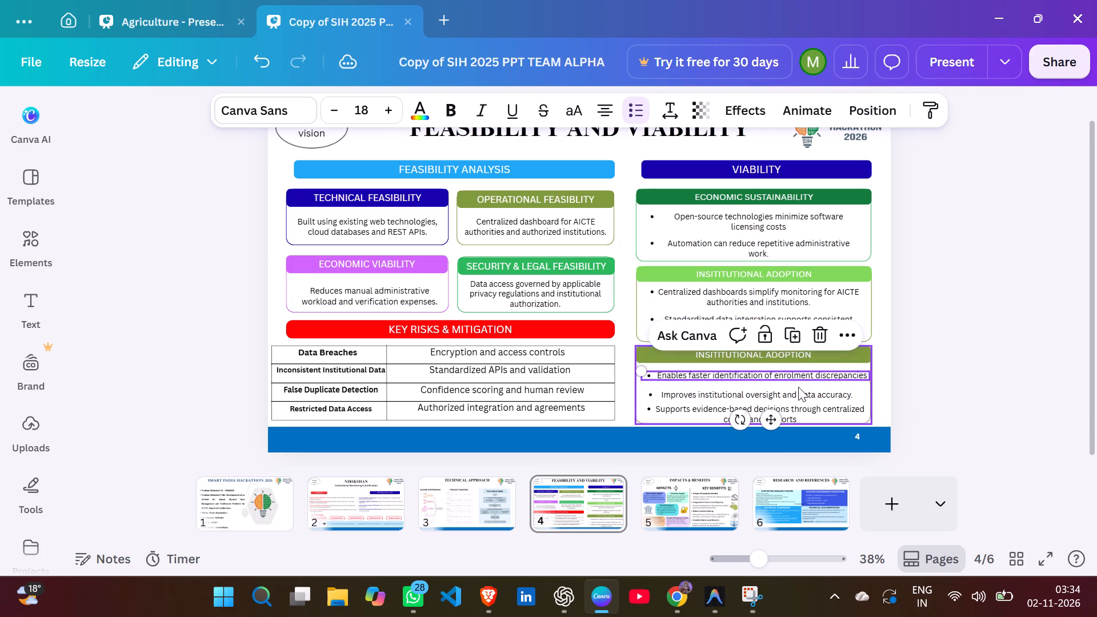
Move the "Improves institutional oversight and data accuracy" bullet up slightly, closer to the first bullet in the olive block.
left_click_drag(795, 390, 792, 384)
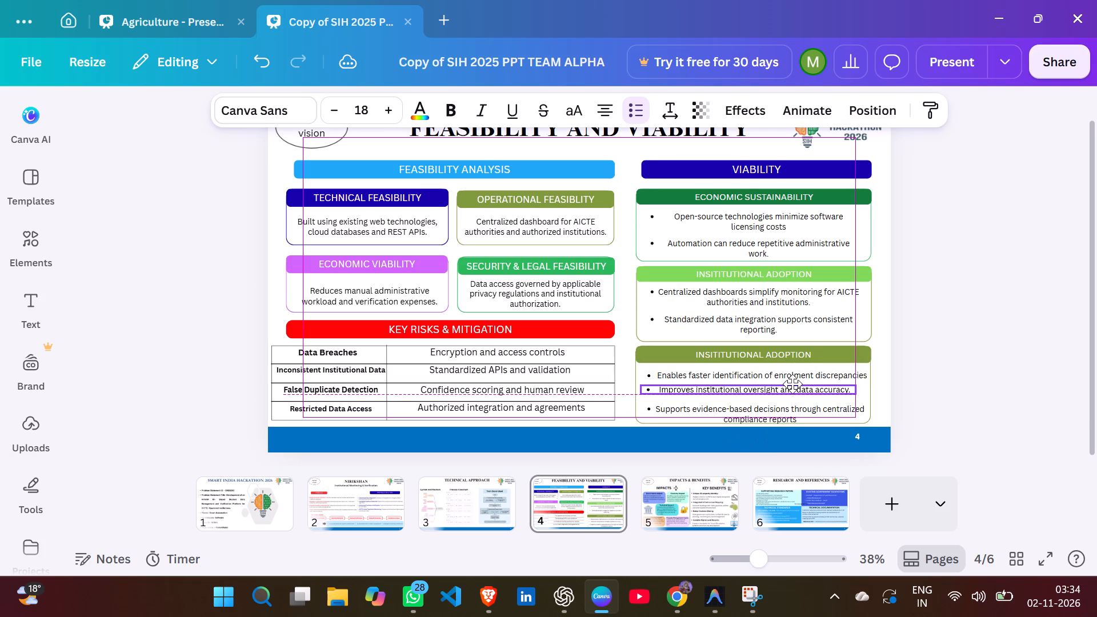
left_click_drag(792, 384, 794, 383)
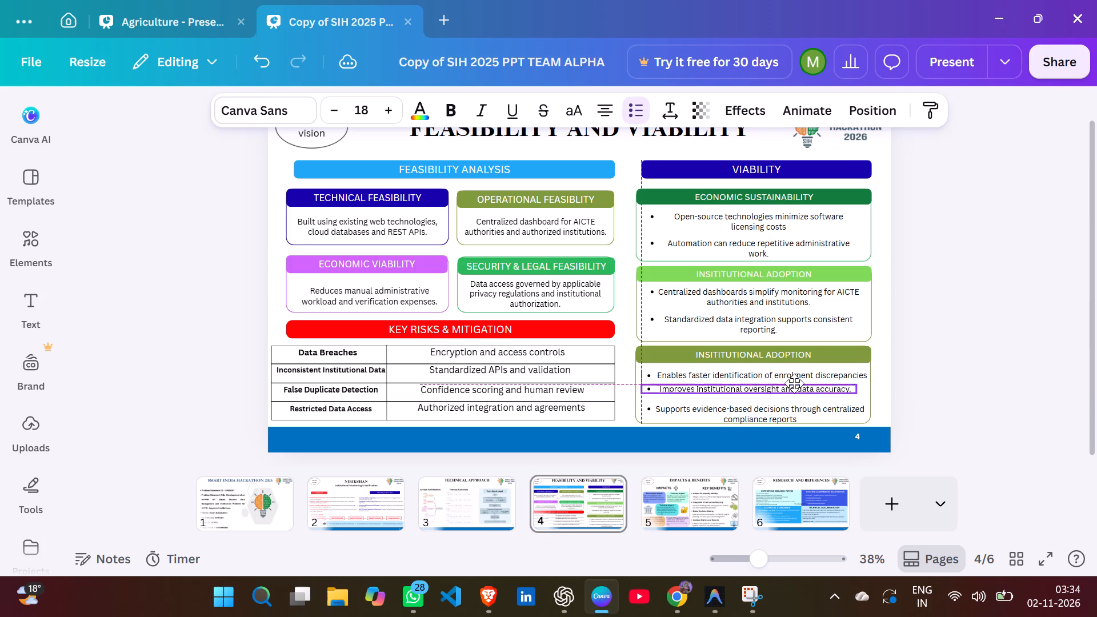
left_click_drag(794, 383, 794, 384)
Move the "Supports evidence-based decisions" bullet up close beneath the second bullet, and nudge it slightly right to line up with the others.
left_click_drag(760, 419, 758, 412)
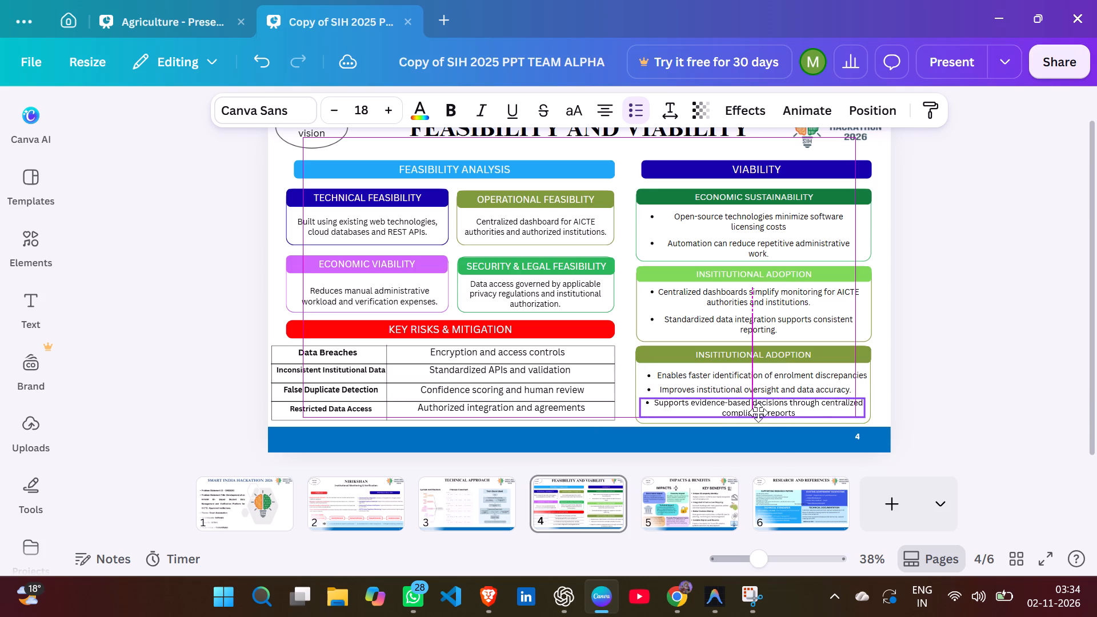
left_click_drag(758, 412, 758, 412)
left_click(914, 374)
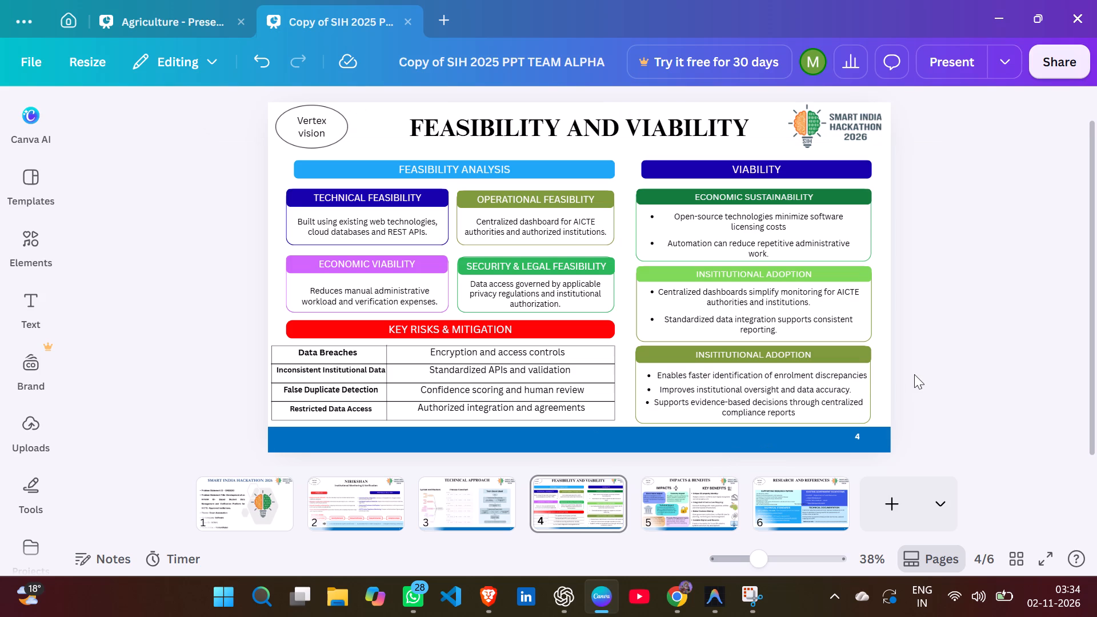
left_click(820, 398)
key("Right")
key("Right")
key("Right")
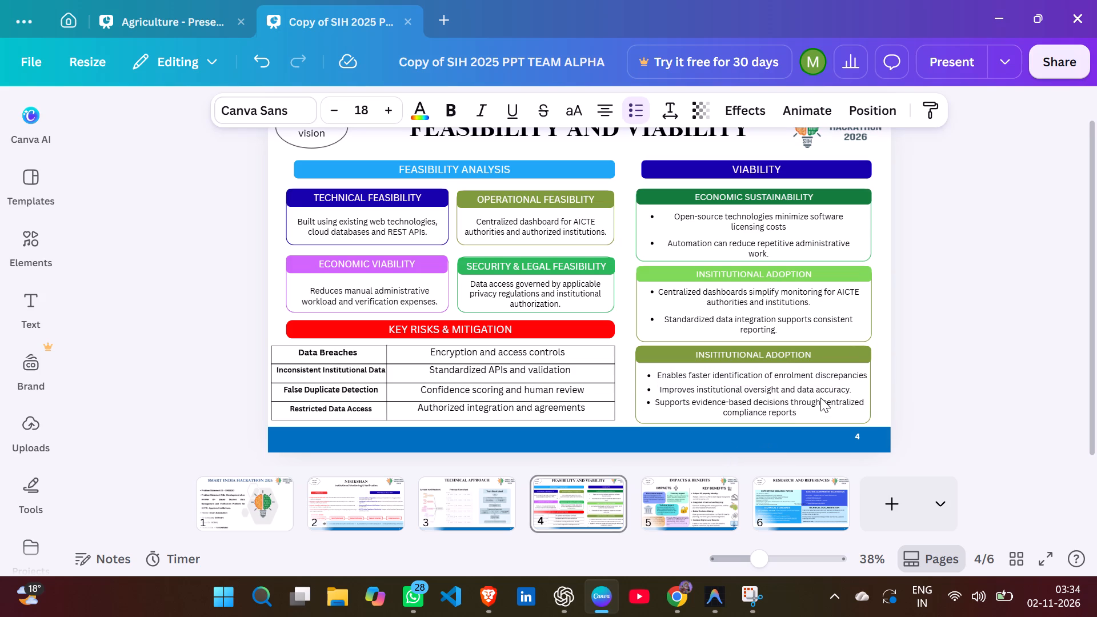
key("Right")
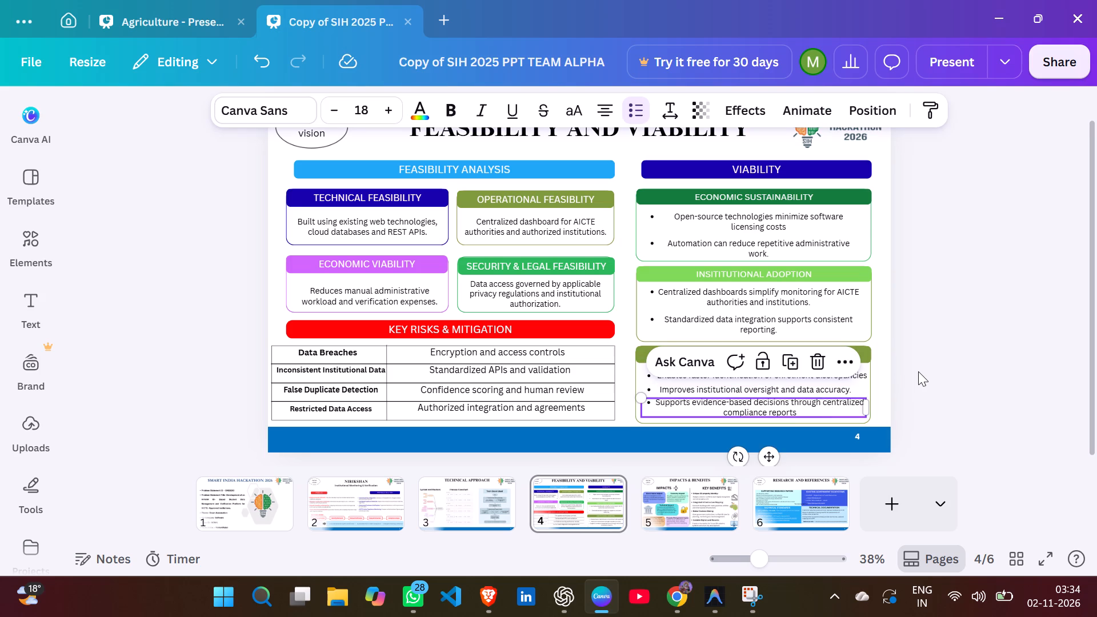
left_click(918, 371)
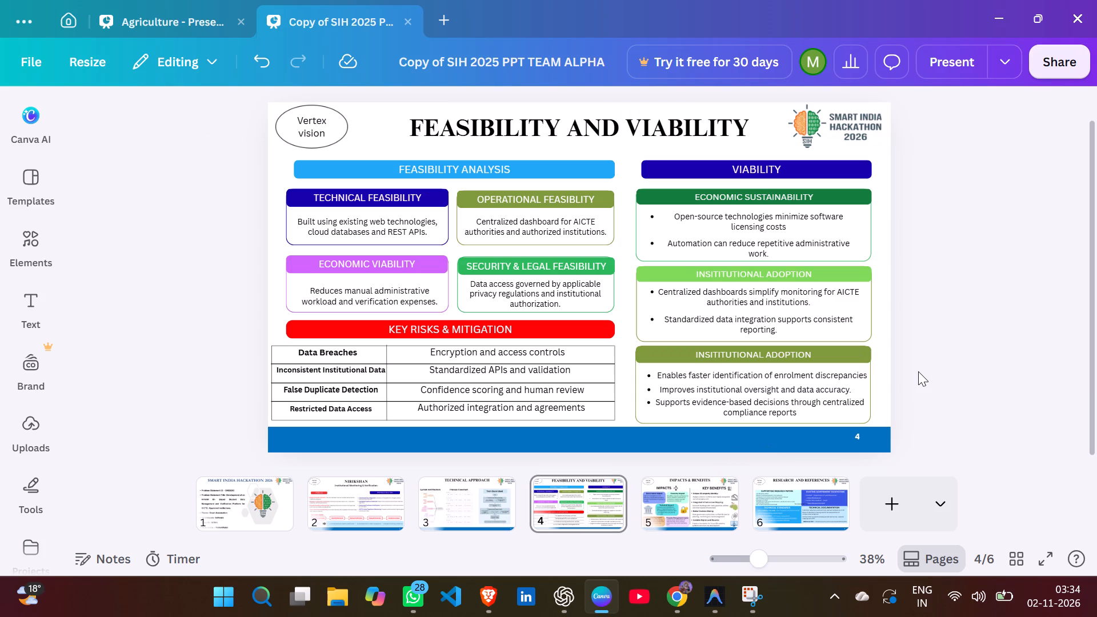
Widen the dark blue VIABILITY banner on its left side so it lines up with the left edge of the blocks below.
left_click(696, 174)
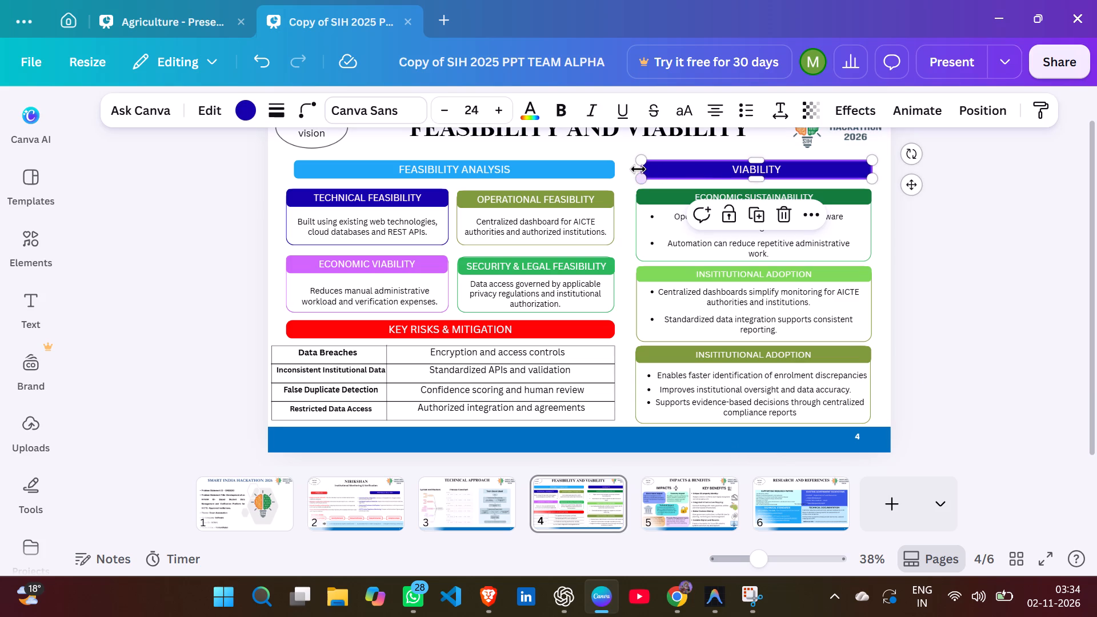
left_click(638, 169)
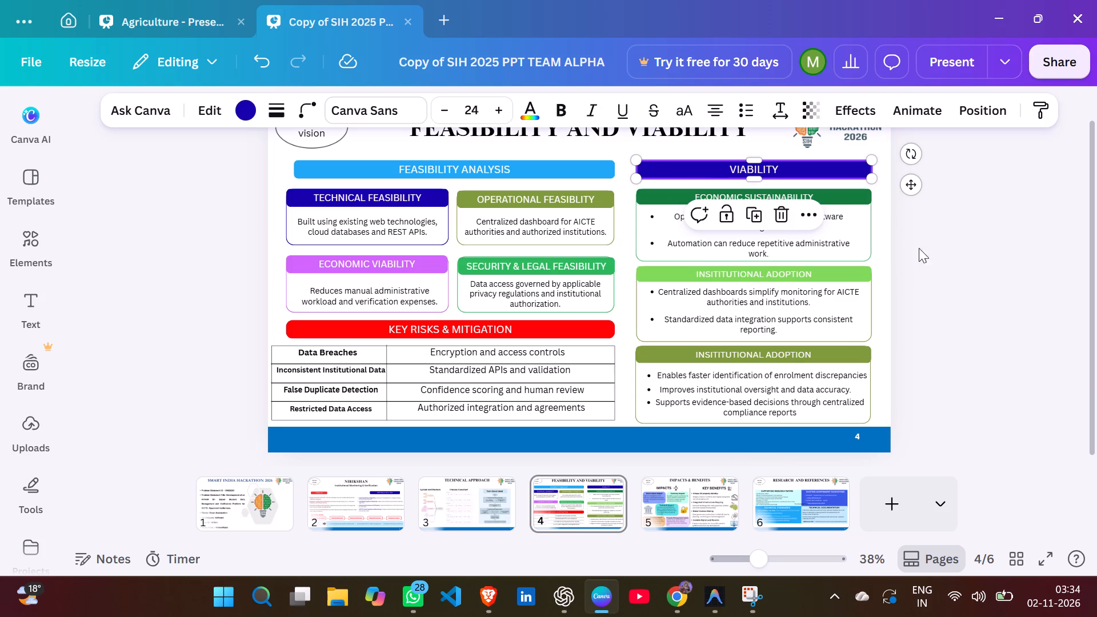
left_click(960, 271)
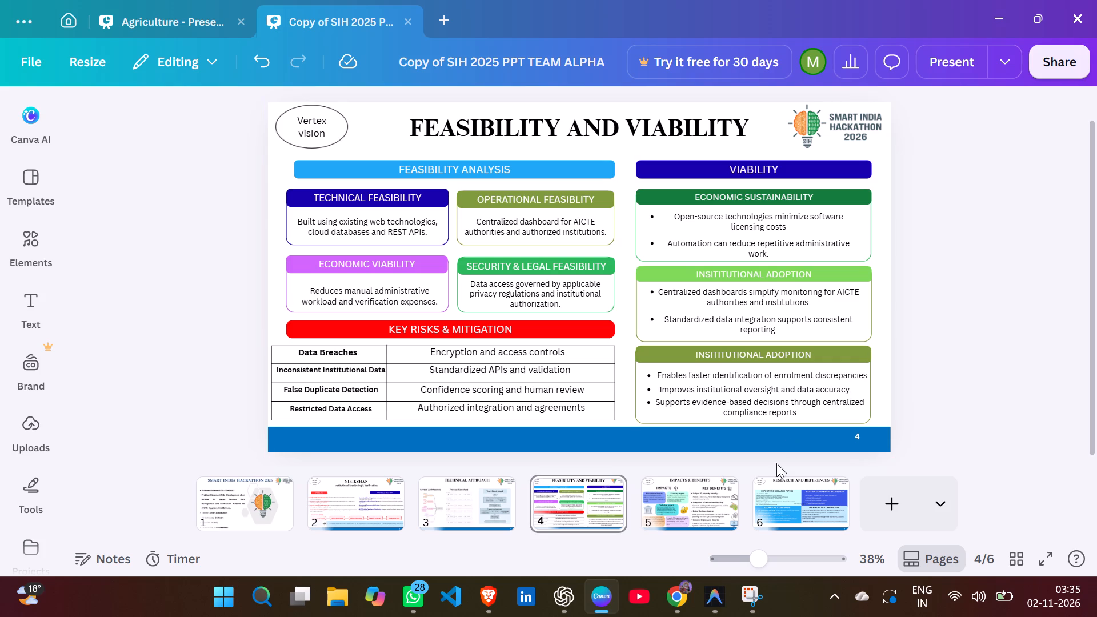
Look over the Impacts & Benefits slide and the Research and References slide.
left_click(709, 499)
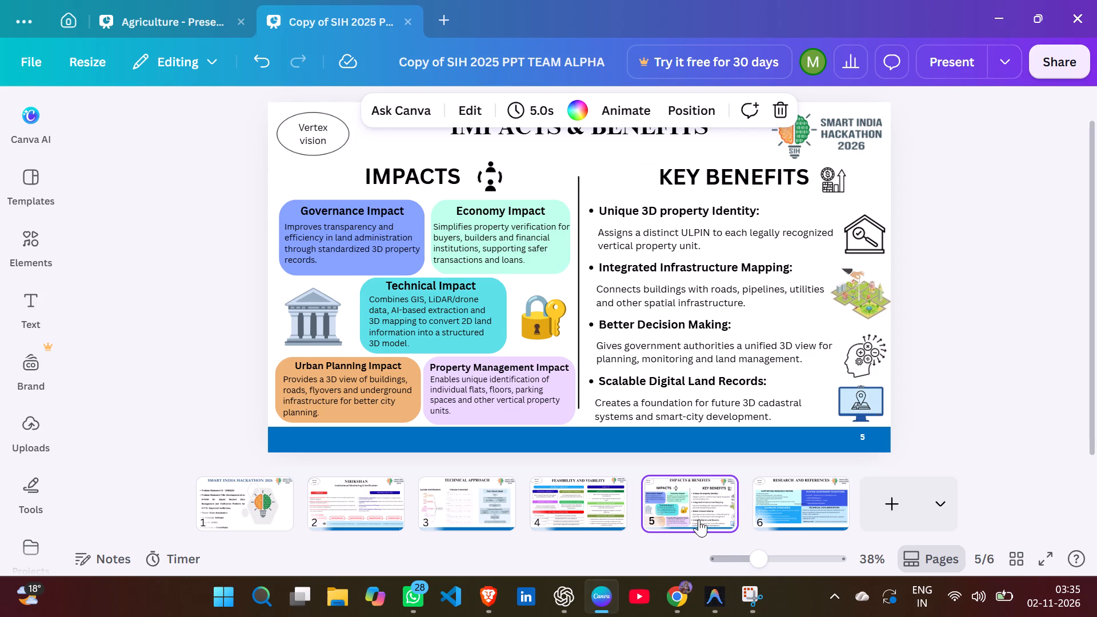
left_click(801, 521)
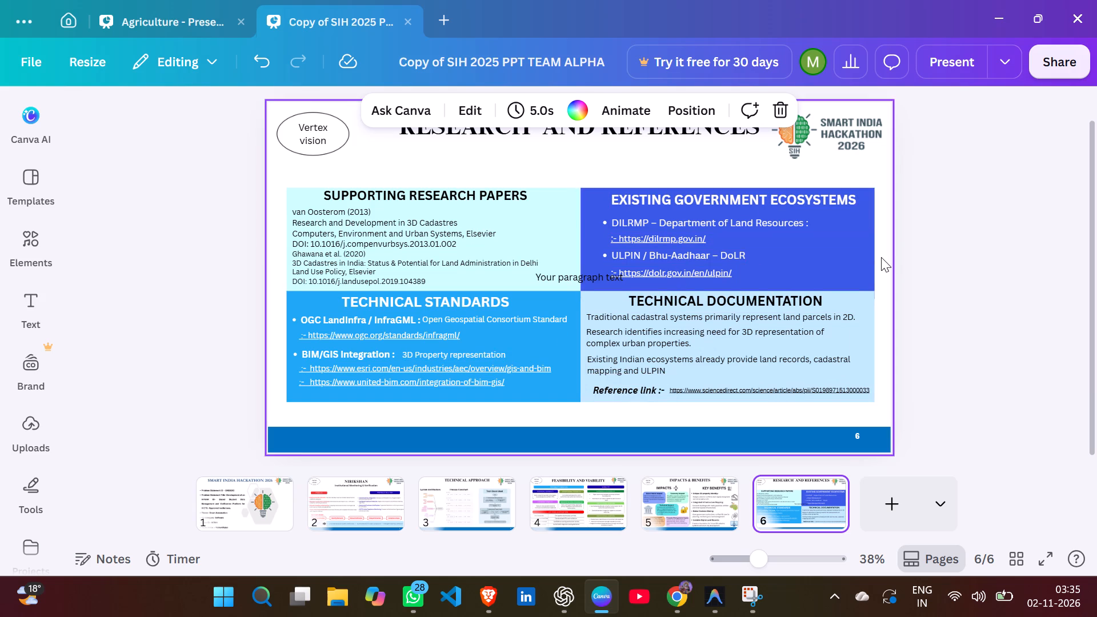
left_click(989, 235)
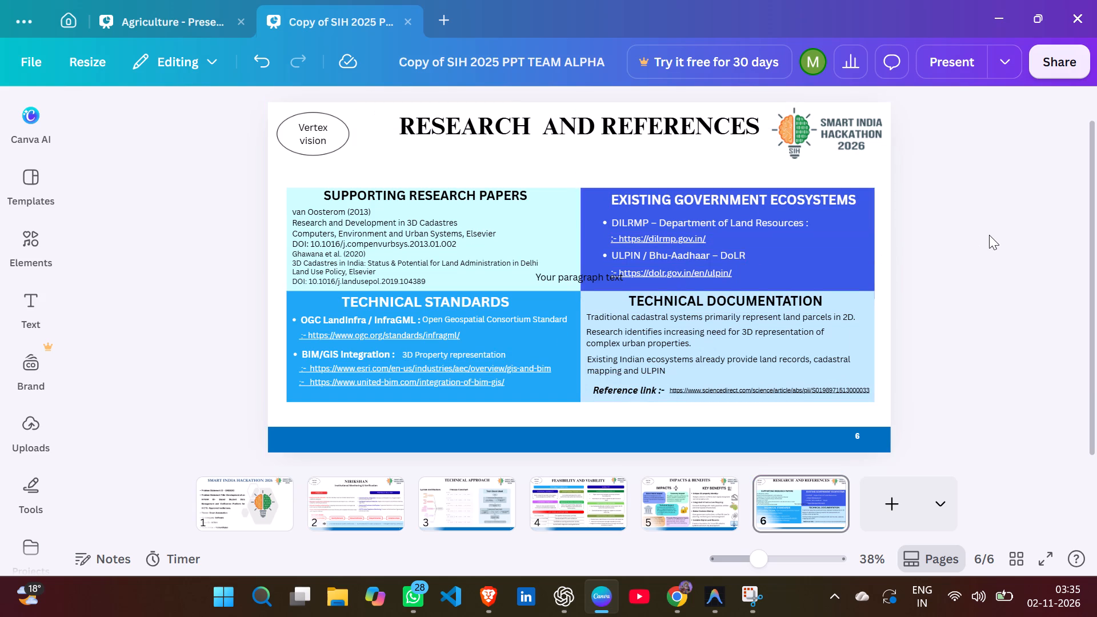
Delete the stray "Your paragraph text" placeholder overlapping the blocks in the middle of the Research and References slide.
left_click(579, 278)
key("BackSpace")
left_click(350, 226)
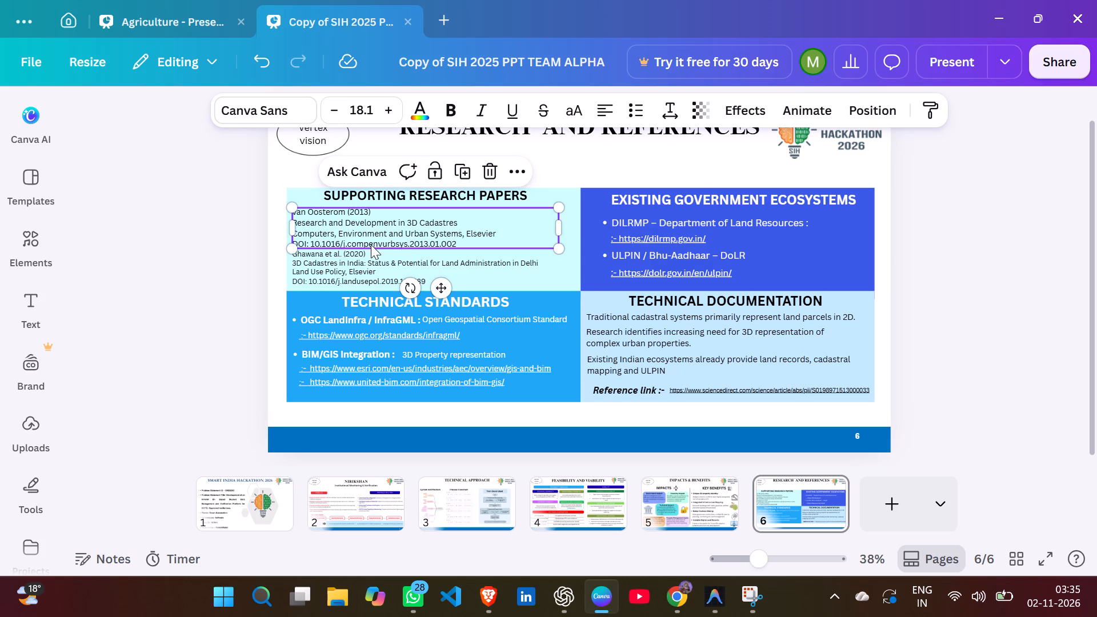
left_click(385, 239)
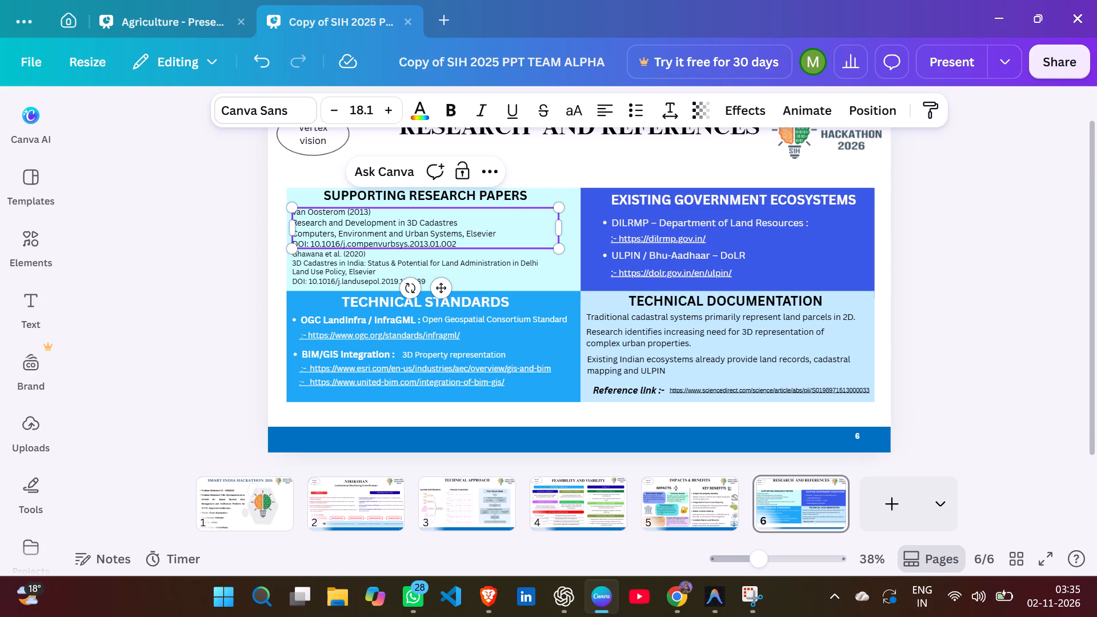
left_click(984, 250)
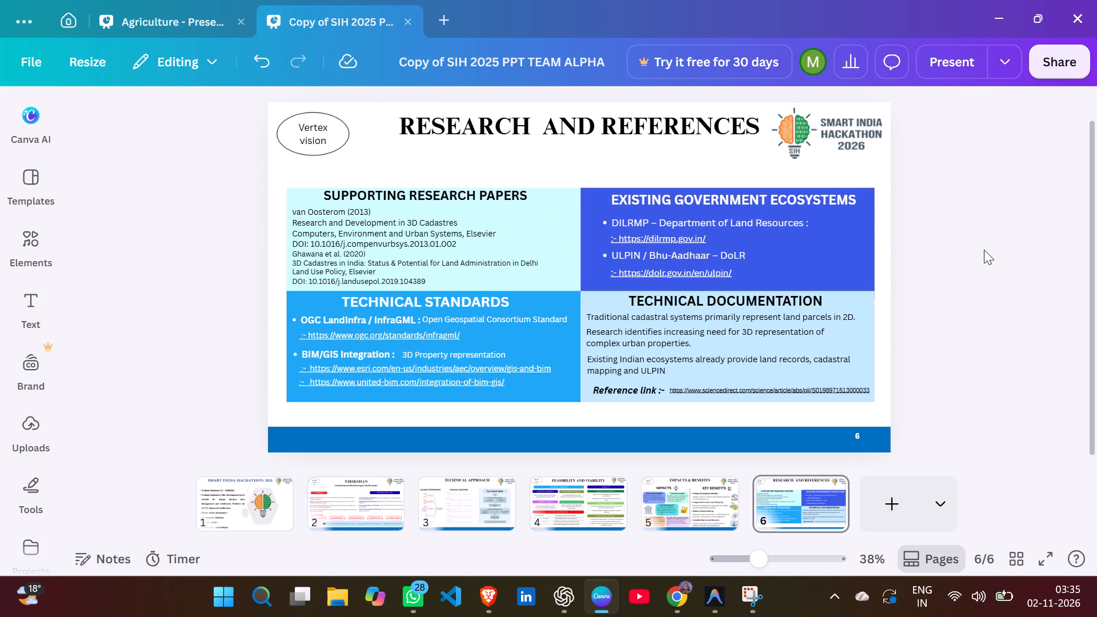
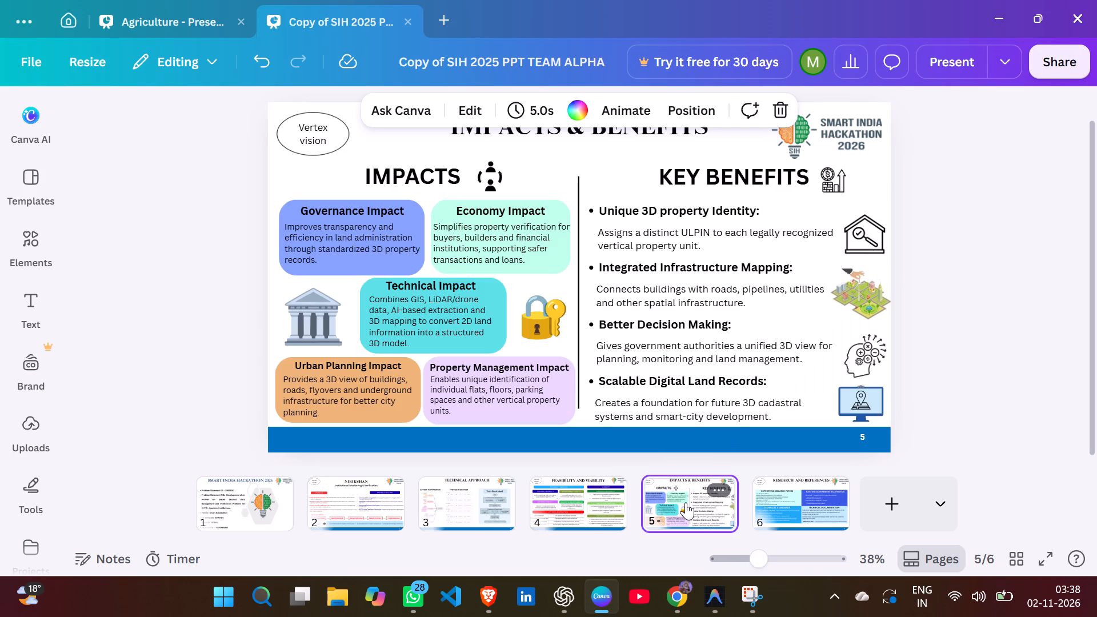
left_click(450, 502)
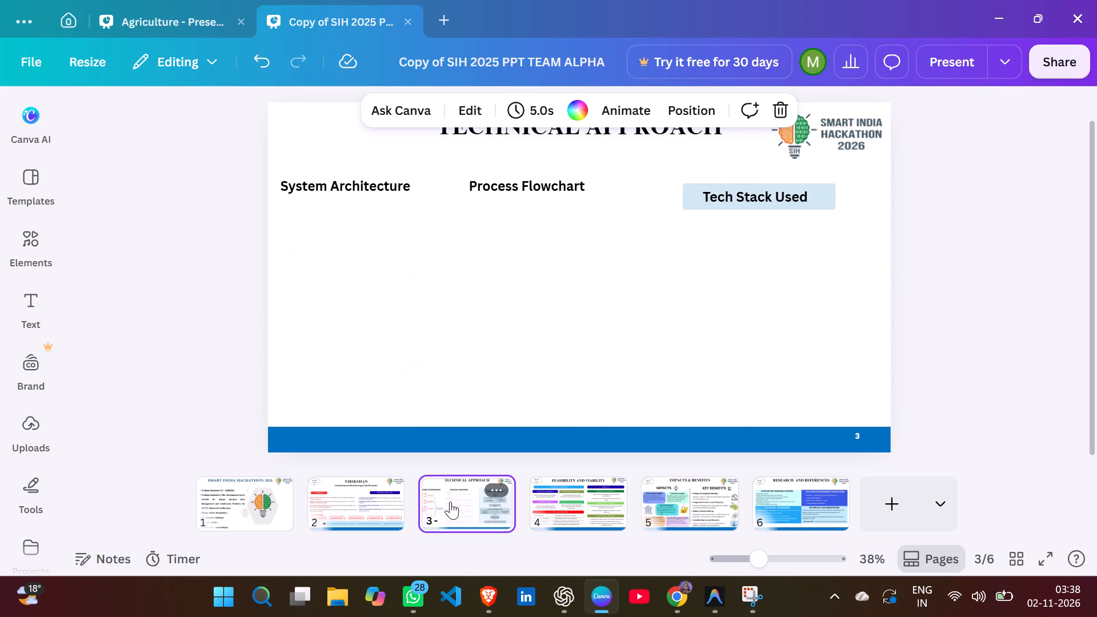
left_click(699, 490)
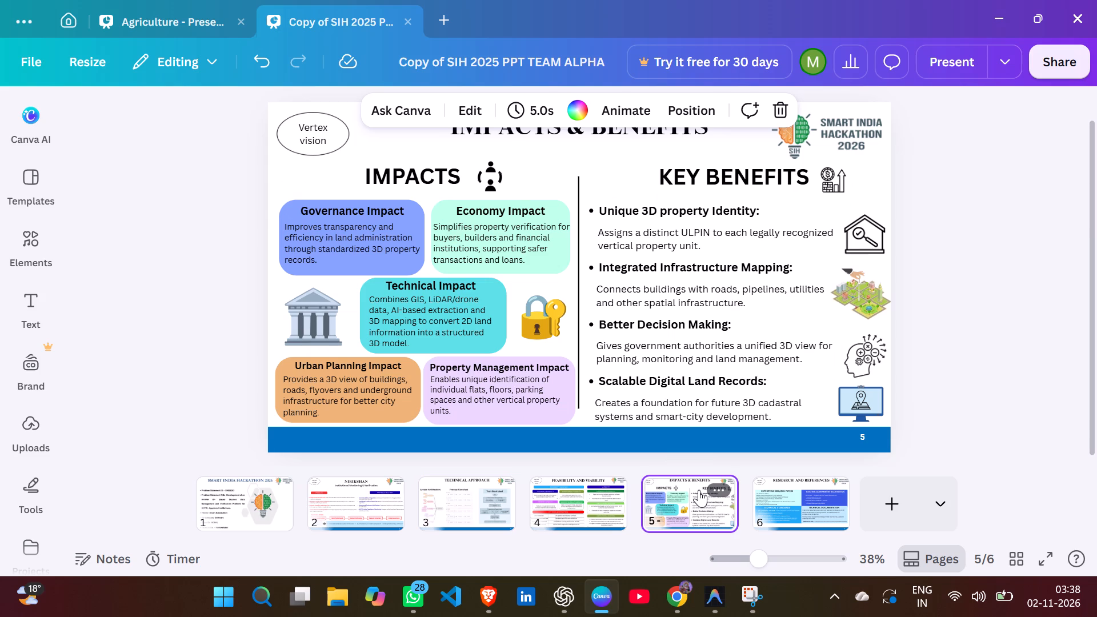